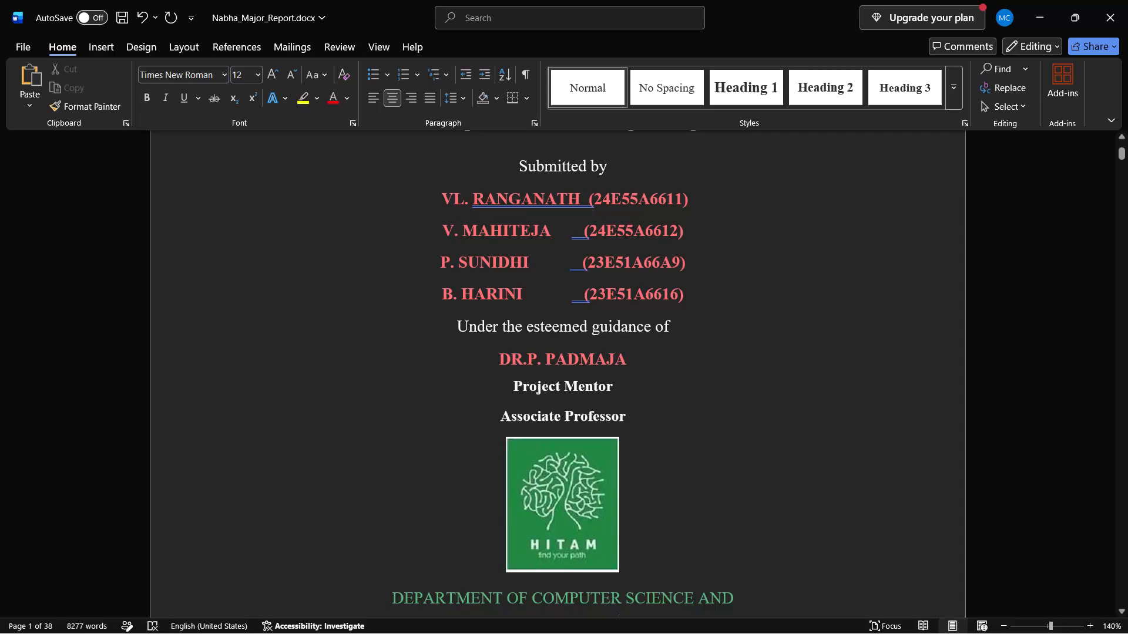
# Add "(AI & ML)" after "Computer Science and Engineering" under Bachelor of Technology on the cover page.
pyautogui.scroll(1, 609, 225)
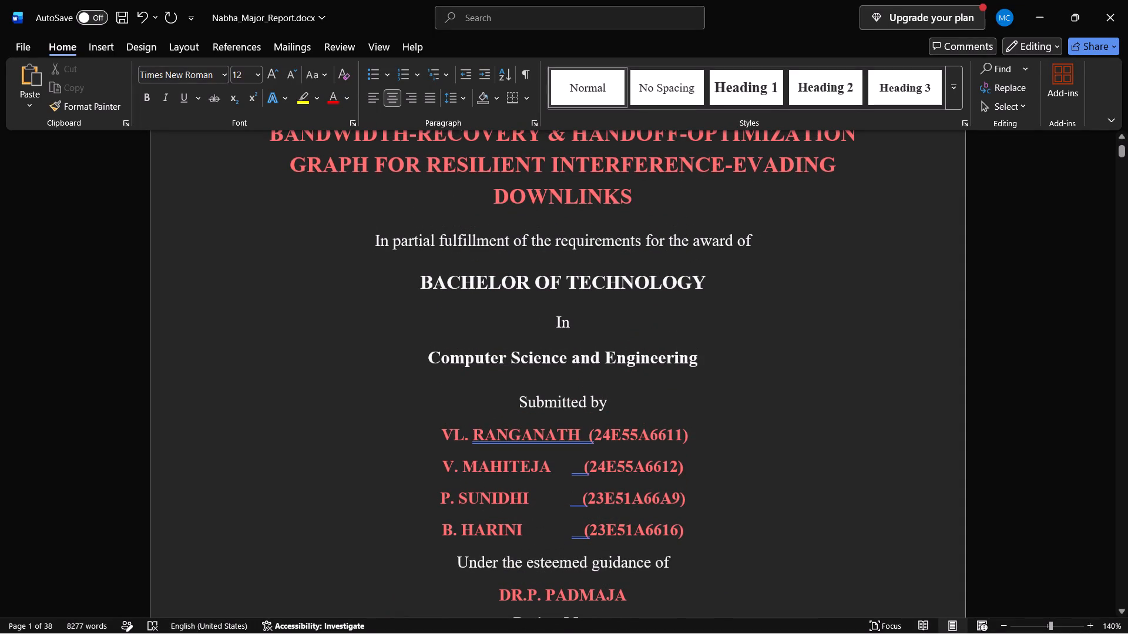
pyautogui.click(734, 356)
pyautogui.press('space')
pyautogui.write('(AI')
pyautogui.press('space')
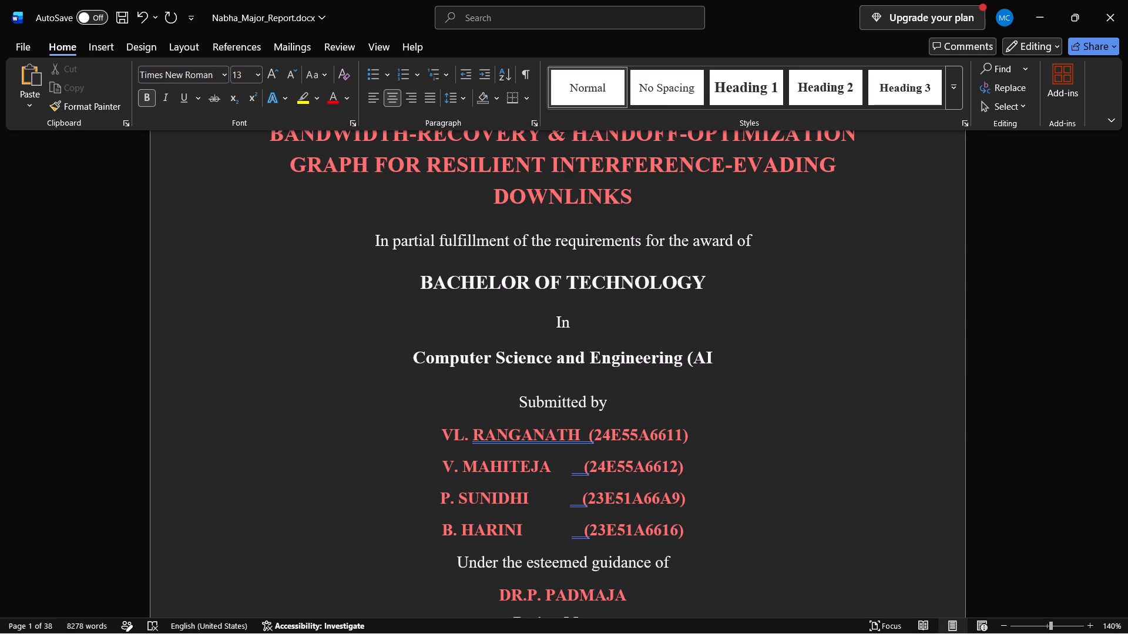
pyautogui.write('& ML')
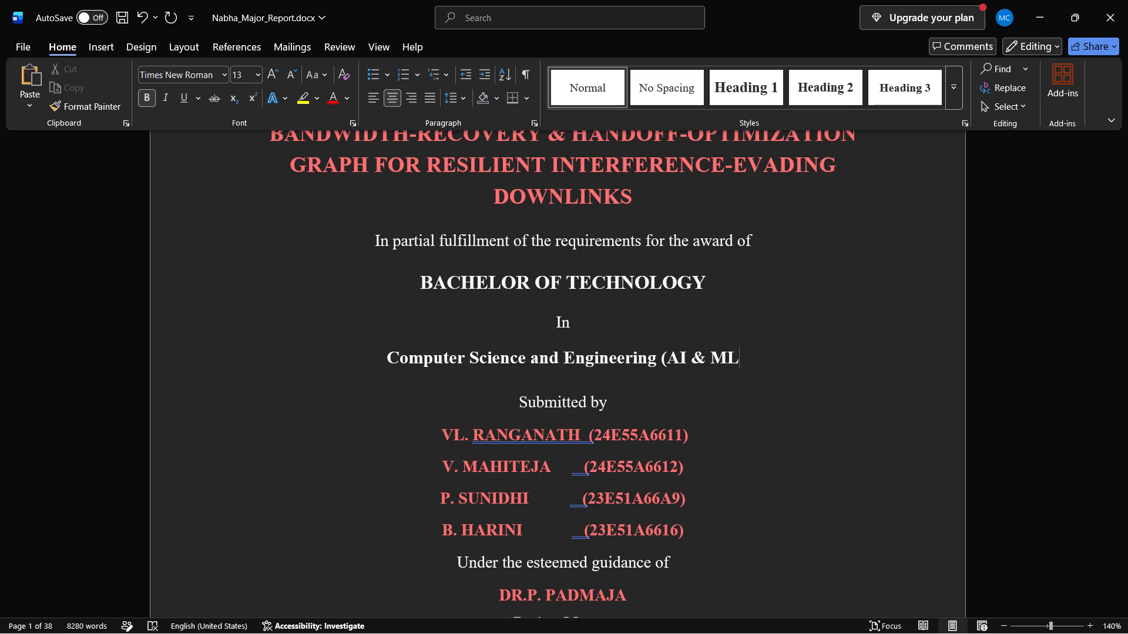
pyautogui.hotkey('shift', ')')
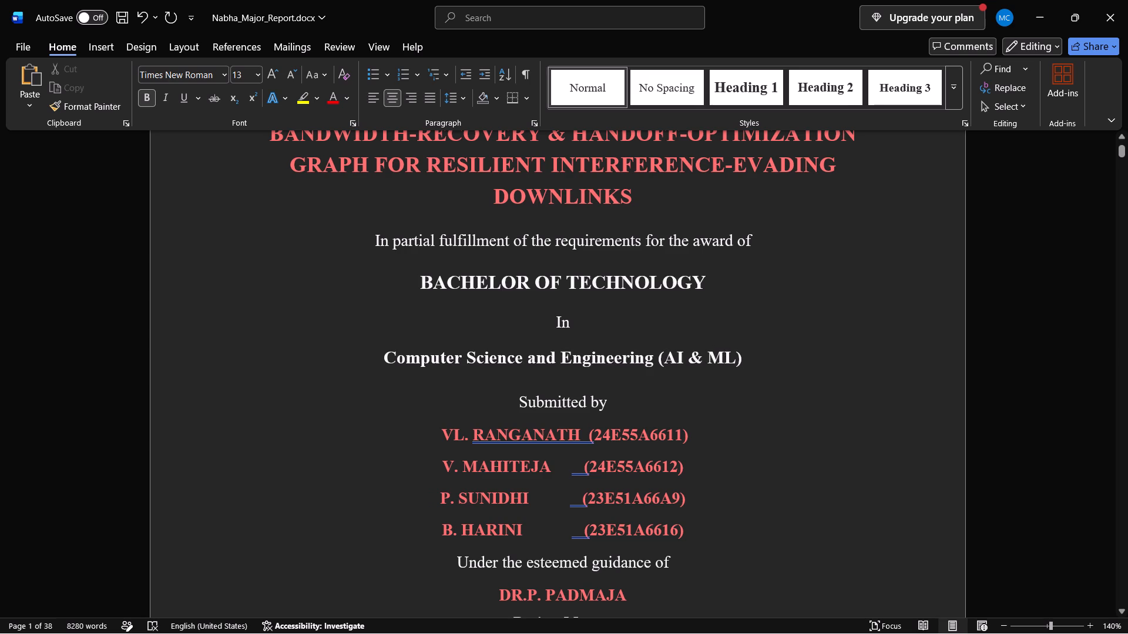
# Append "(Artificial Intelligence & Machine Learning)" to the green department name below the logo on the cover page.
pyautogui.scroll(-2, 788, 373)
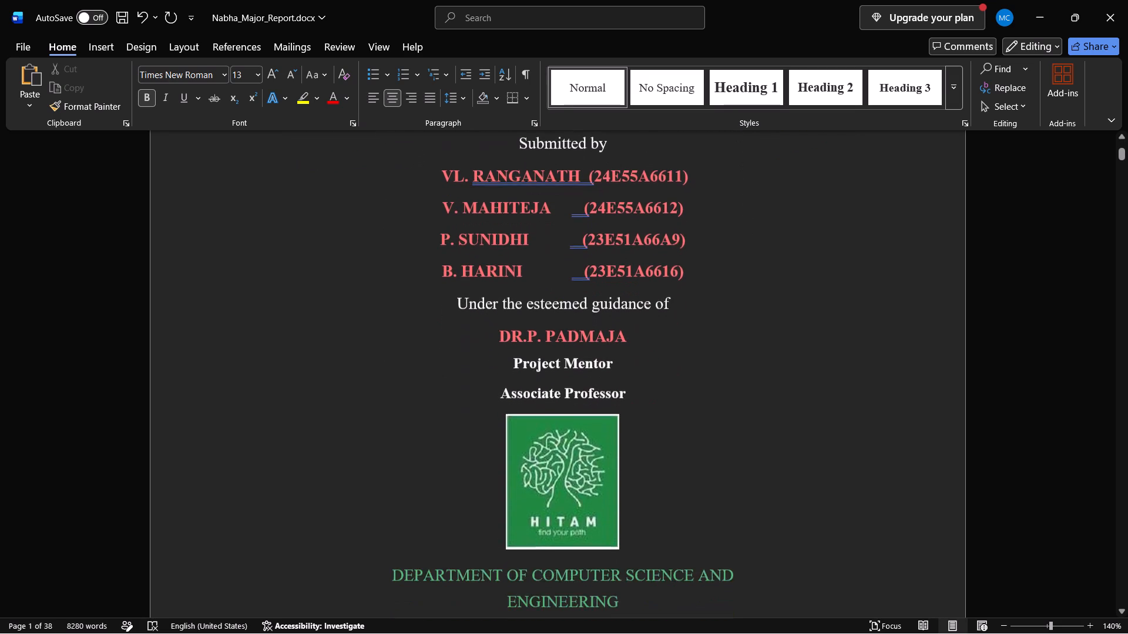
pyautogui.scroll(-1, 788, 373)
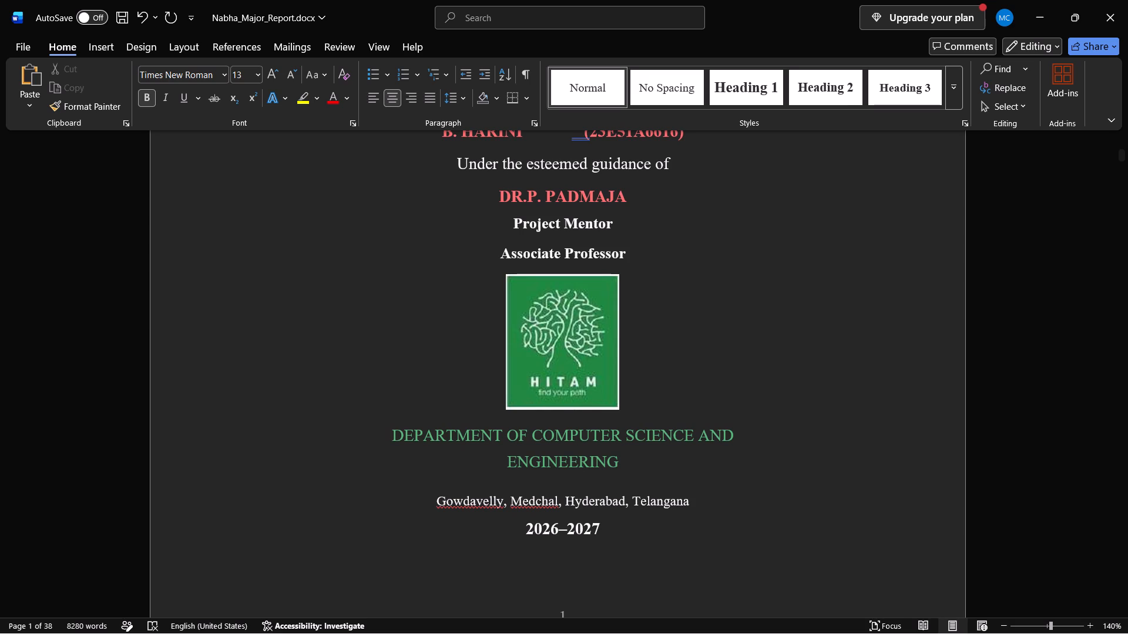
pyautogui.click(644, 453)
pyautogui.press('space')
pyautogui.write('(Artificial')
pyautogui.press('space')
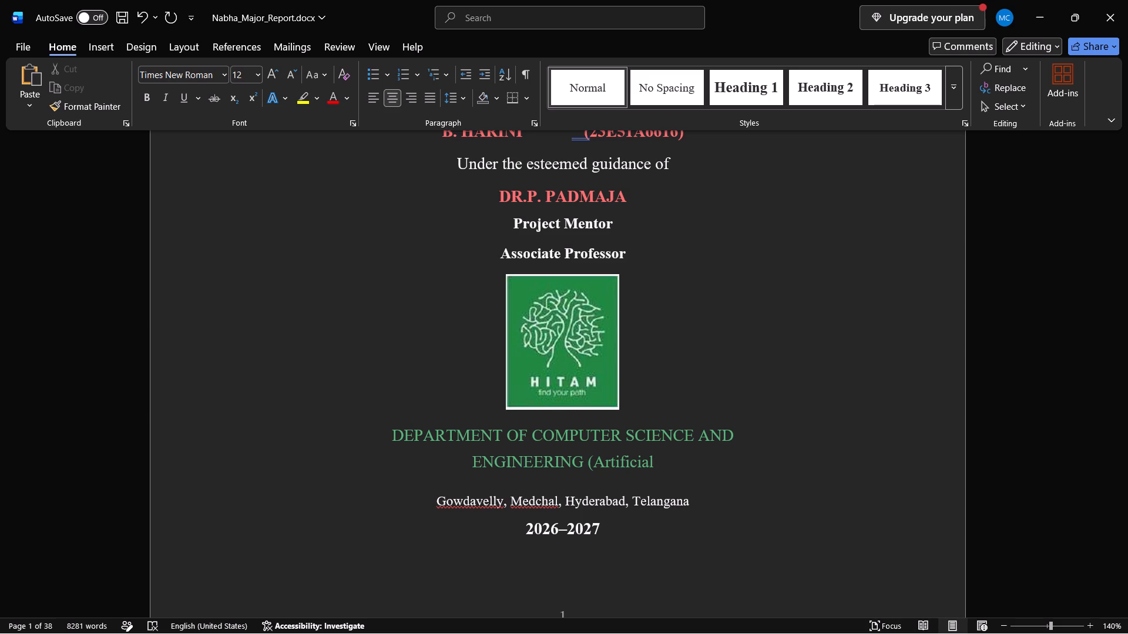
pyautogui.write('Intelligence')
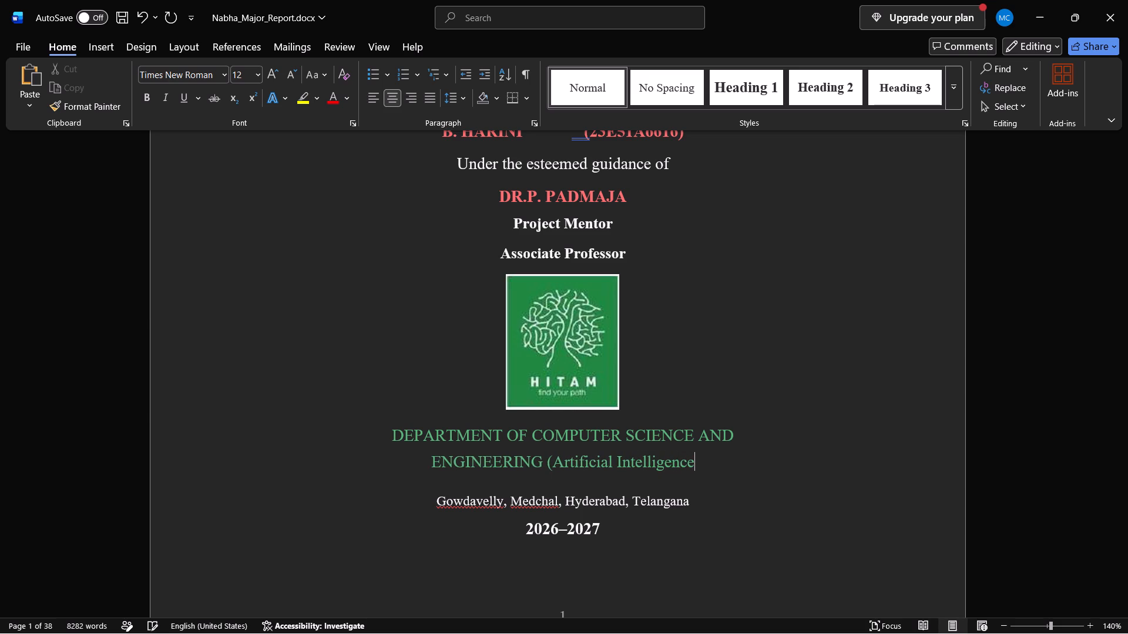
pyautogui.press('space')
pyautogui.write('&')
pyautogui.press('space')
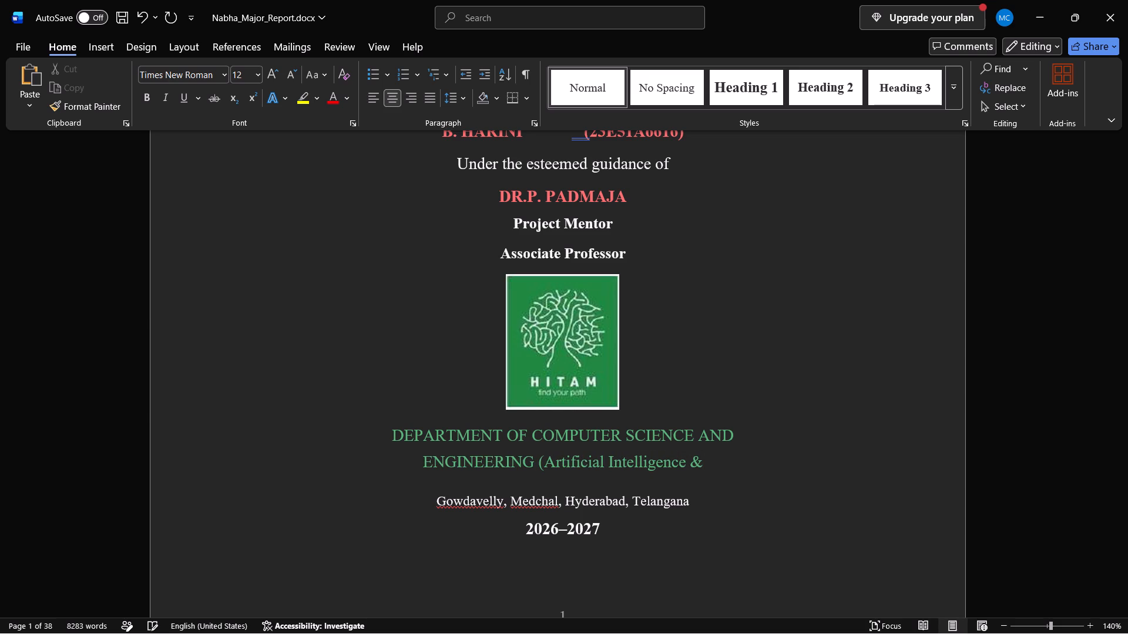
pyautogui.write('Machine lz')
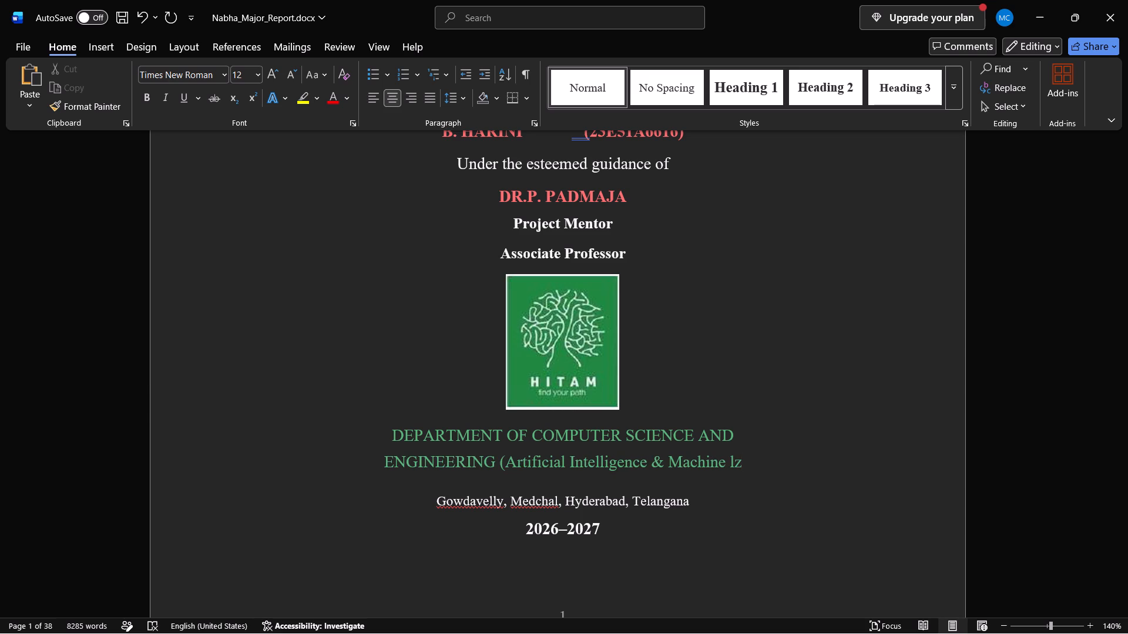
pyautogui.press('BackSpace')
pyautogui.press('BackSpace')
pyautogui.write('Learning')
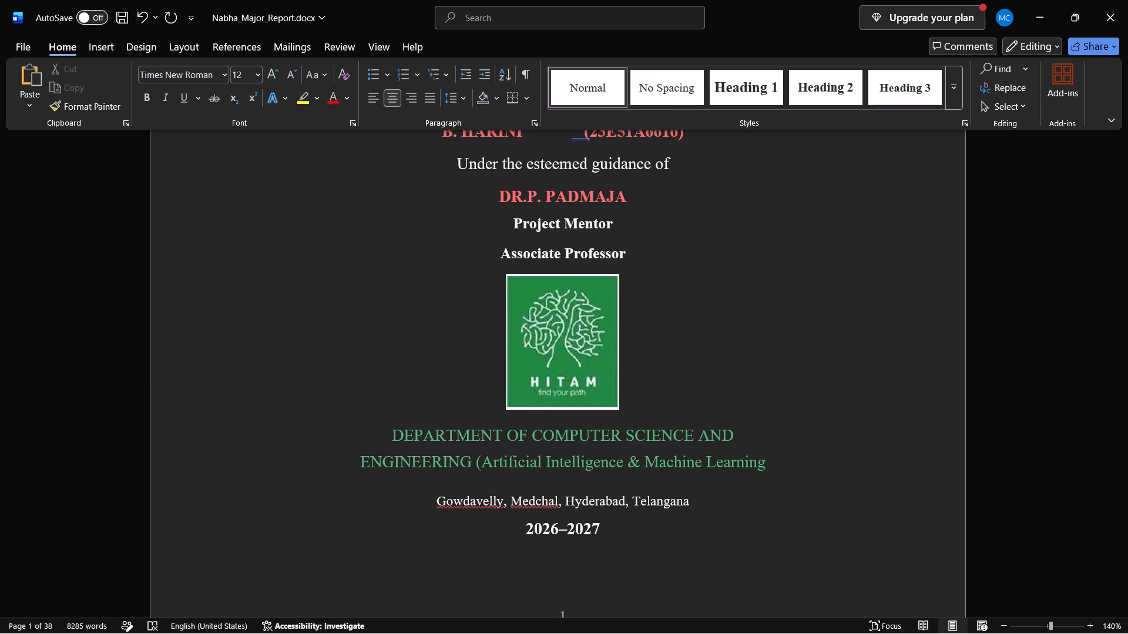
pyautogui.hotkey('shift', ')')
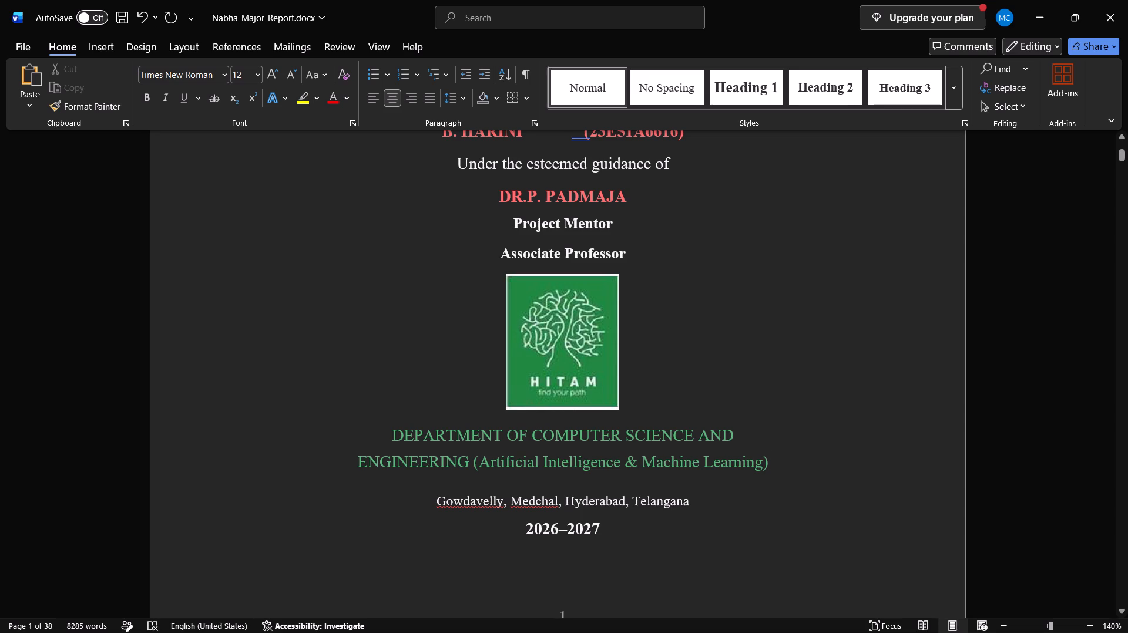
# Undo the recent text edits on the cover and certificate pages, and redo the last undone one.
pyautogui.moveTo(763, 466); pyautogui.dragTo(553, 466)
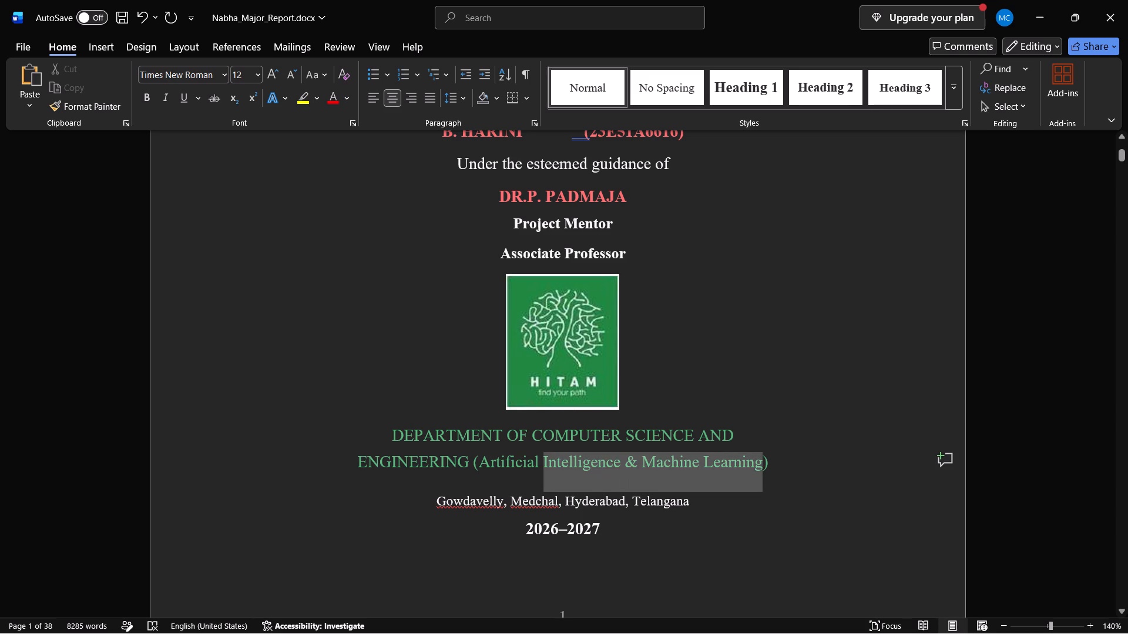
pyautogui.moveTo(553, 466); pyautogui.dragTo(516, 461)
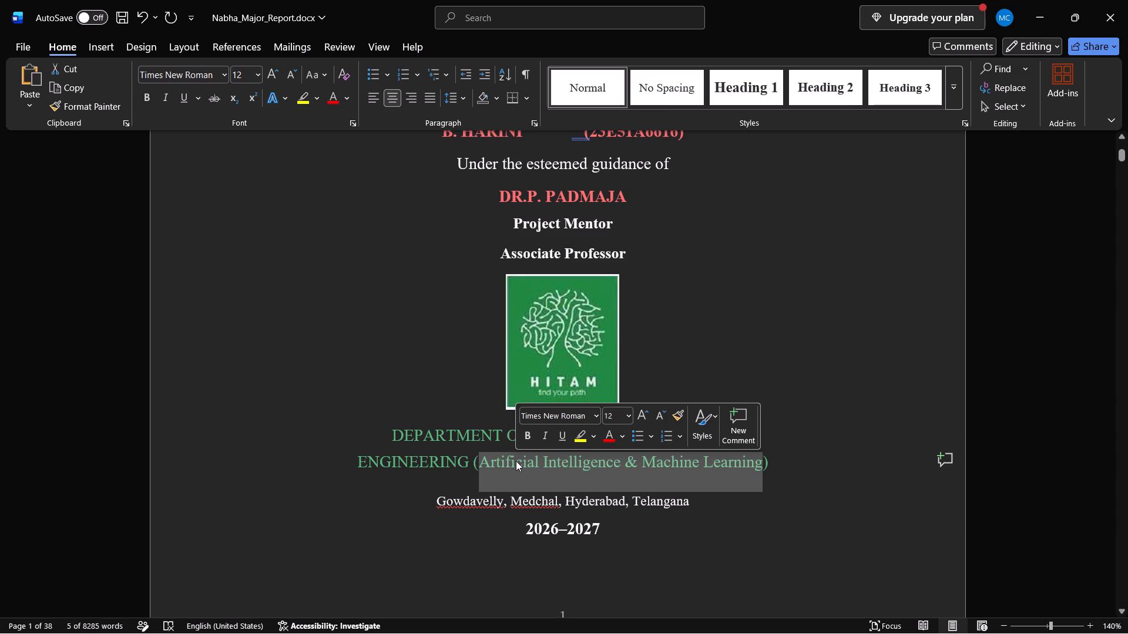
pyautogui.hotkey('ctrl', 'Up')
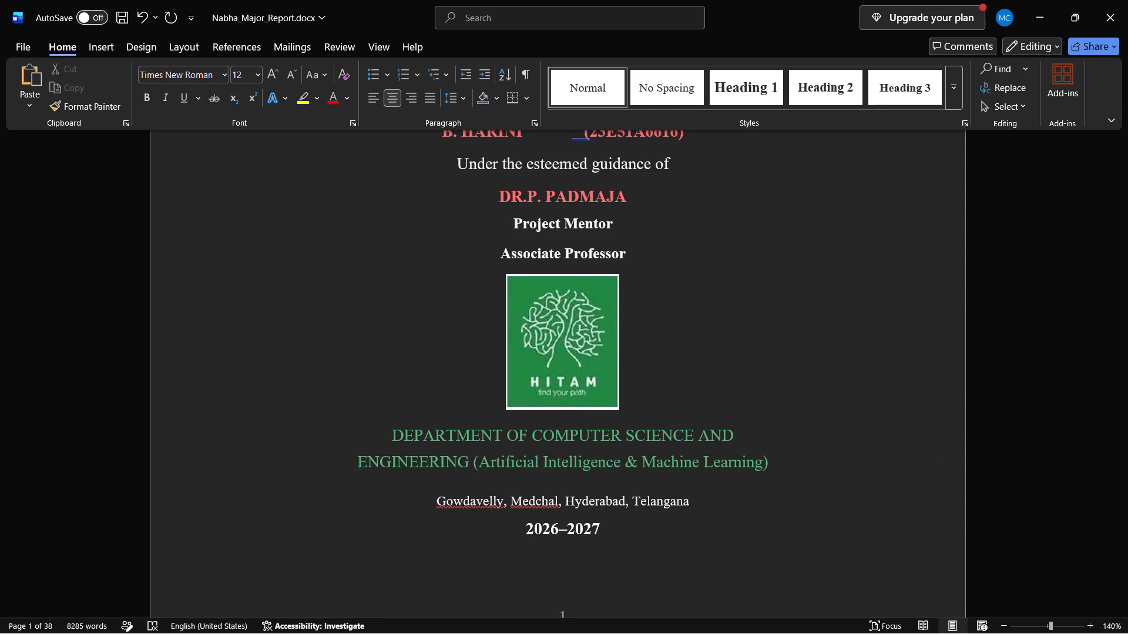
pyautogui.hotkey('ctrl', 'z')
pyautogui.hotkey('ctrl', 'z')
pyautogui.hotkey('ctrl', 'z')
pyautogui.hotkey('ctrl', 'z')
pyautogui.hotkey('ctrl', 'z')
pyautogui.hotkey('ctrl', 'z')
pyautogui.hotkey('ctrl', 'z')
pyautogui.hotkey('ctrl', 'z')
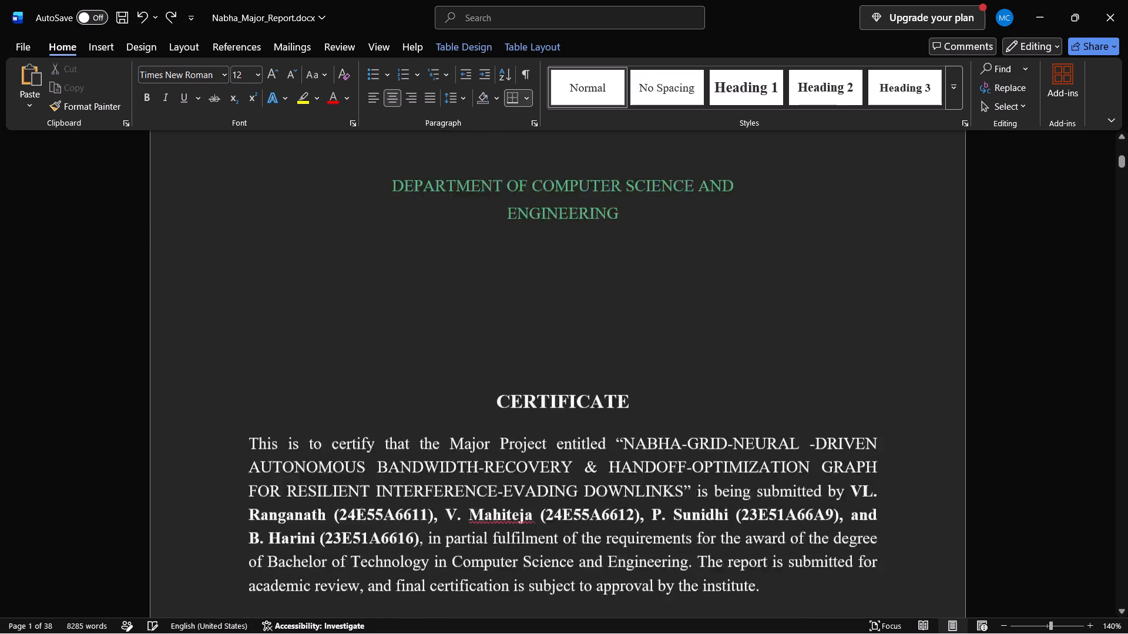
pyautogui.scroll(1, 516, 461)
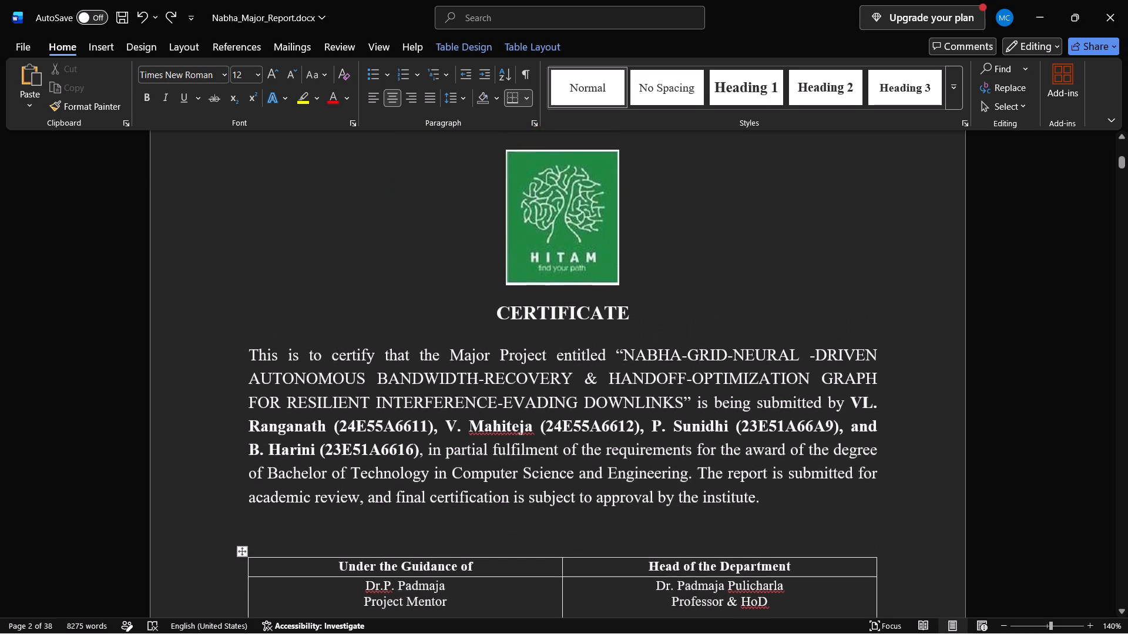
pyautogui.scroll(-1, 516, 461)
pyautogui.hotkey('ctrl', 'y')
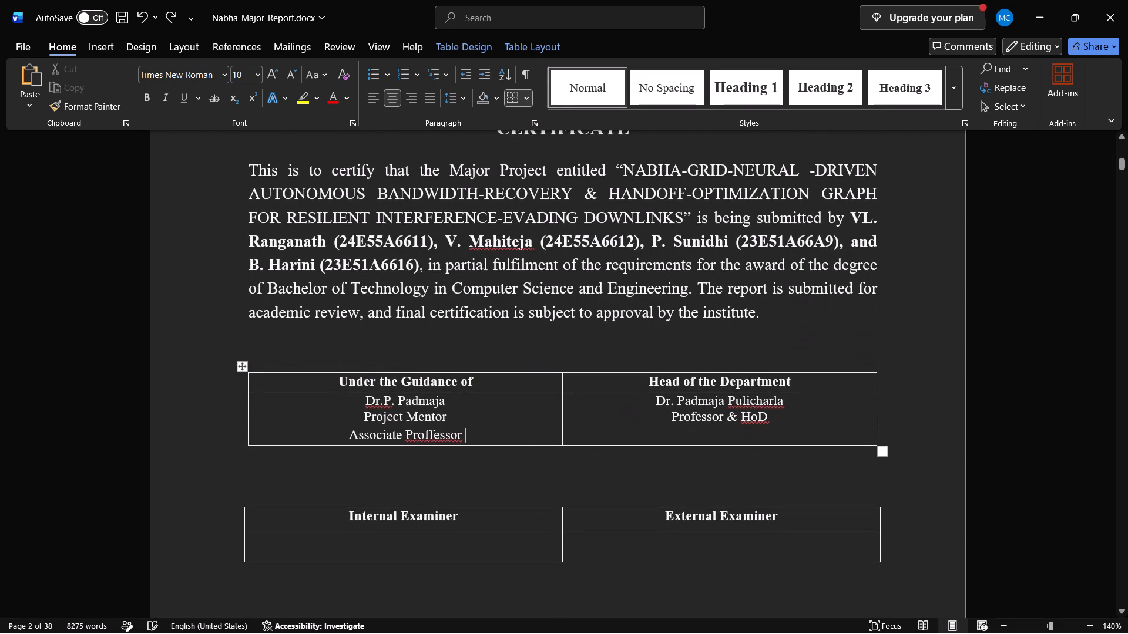
# Correct the mentor's designation in the certificate page's guidance table to "Associate Professor".
pyautogui.scroll(2, 516, 461)
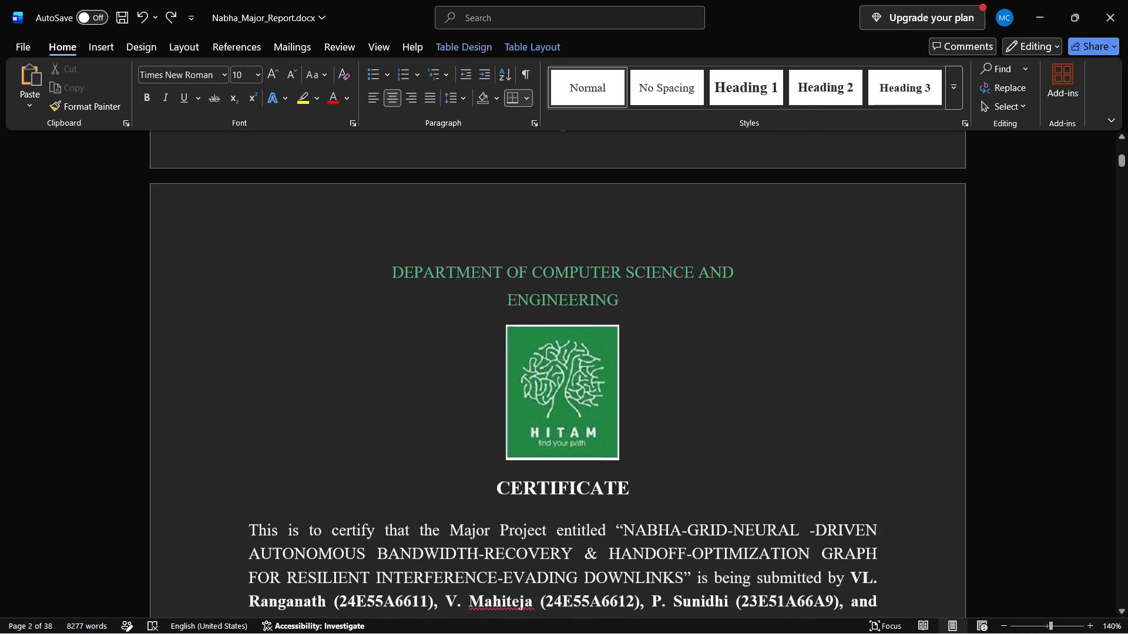
pyautogui.scroll(-1, 516, 461)
pyautogui.click(429, 489)
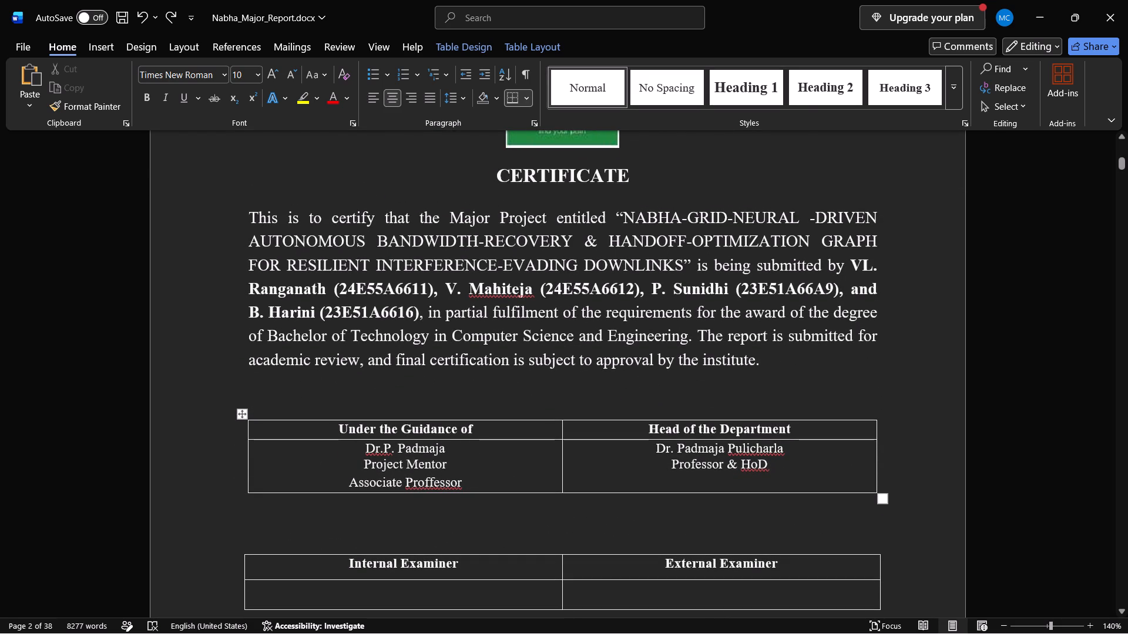
pyautogui.press('BackSpace')
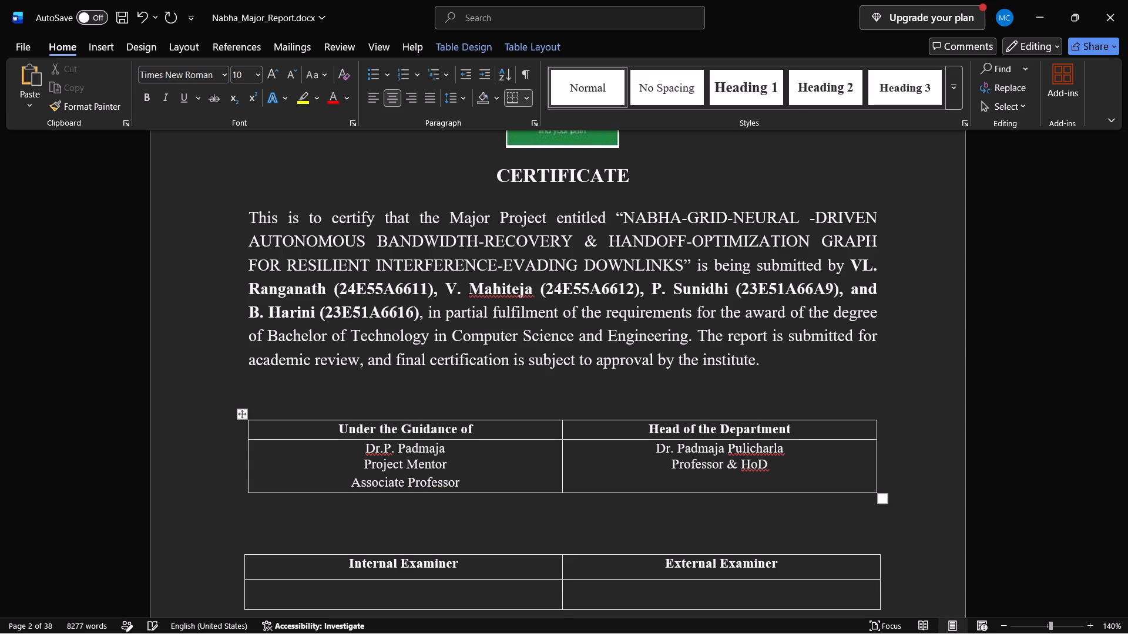
# Append "(ARTIFICIALINTELLIGENCE & MACHINE LEARNING)" in capitals to the department name below the cover page logo.
pyautogui.scroll(3, 429, 489)
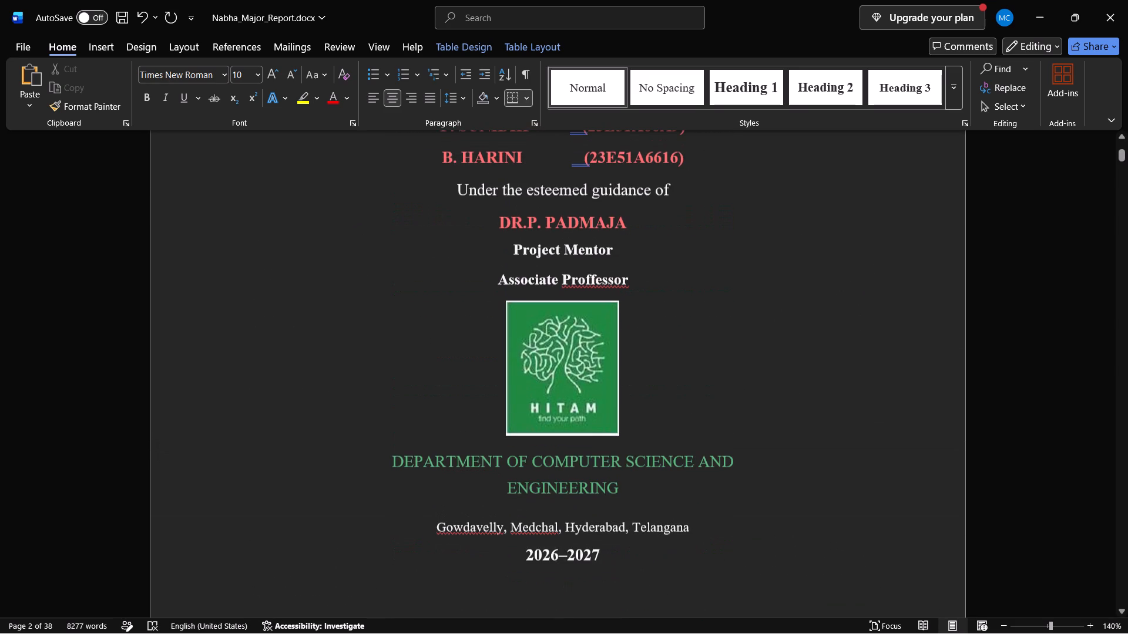
pyautogui.scroll(-1, 429, 489)
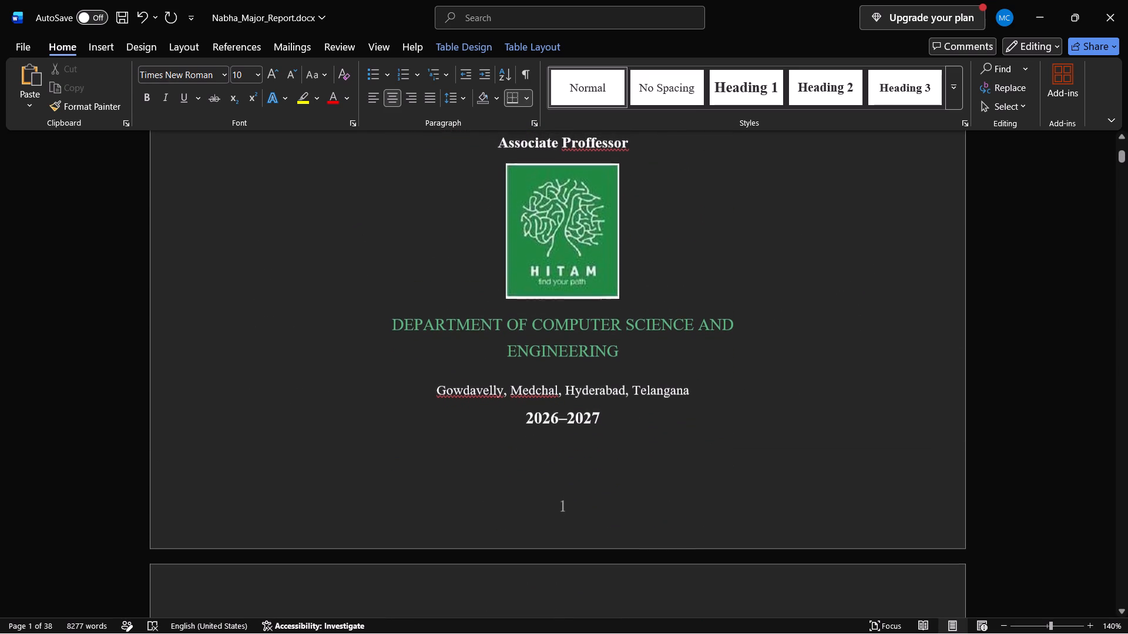
pyautogui.click(640, 360)
pyautogui.press('space')
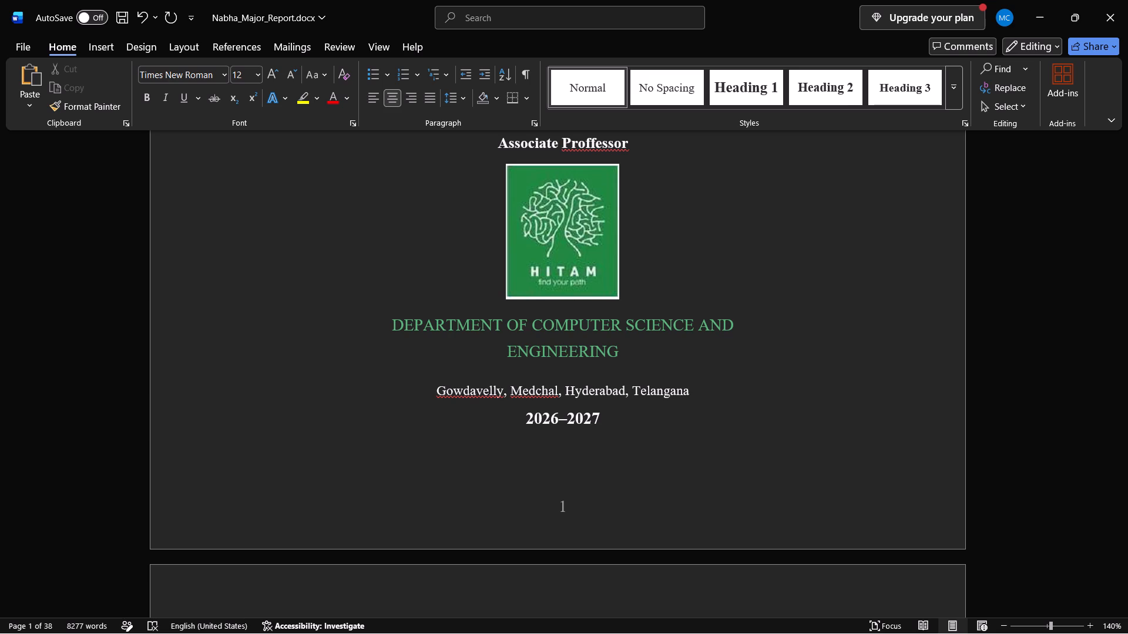
pyautogui.hotkey('shift', '(')
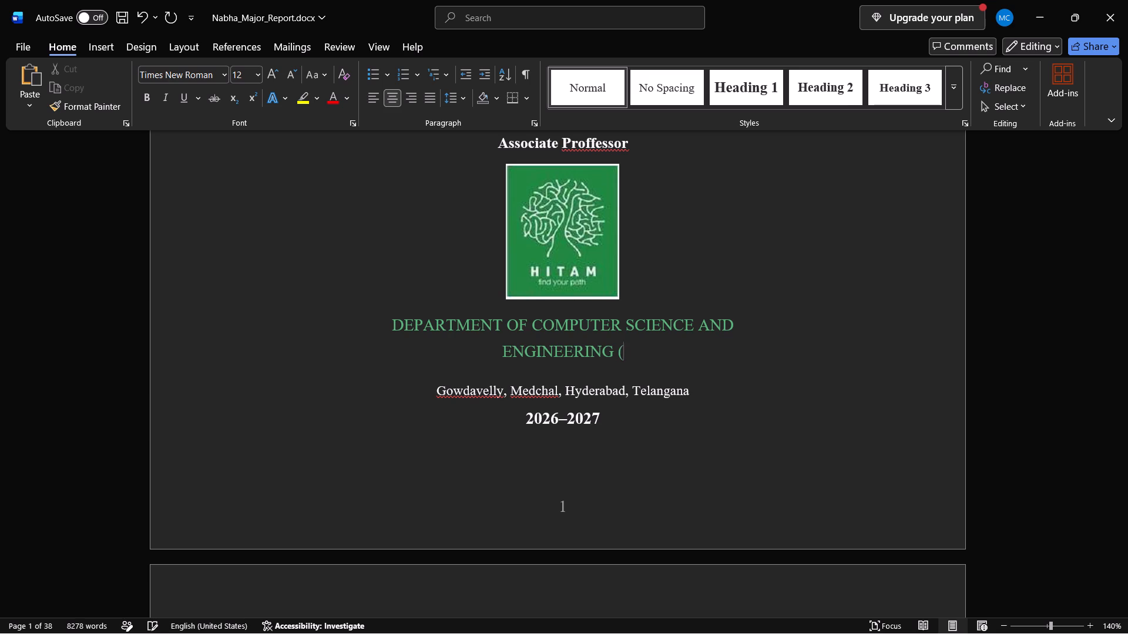
pyautogui.write('ARTIFICIAL')
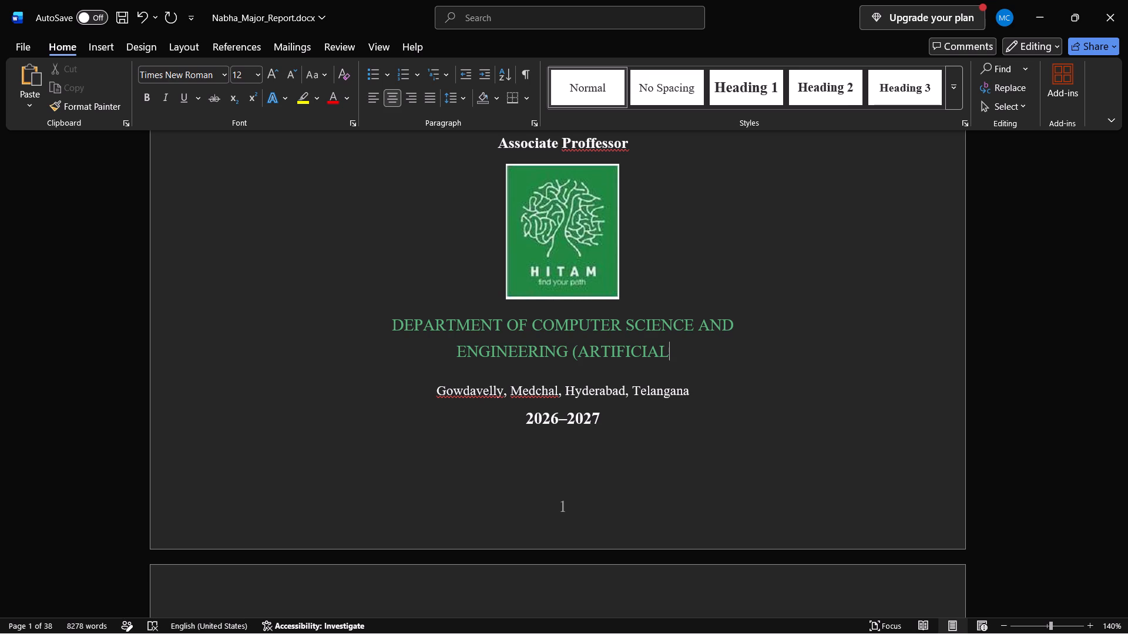
pyautogui.write('INTELLIGENCE')
pyautogui.press('space')
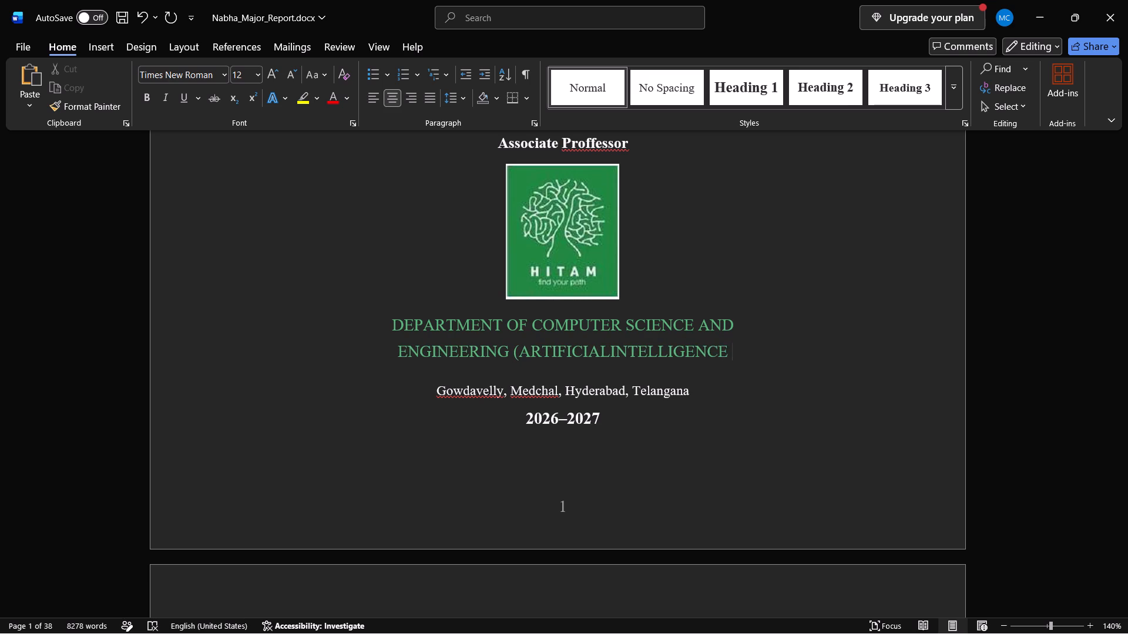
pyautogui.write('& m')
pyautogui.press('BackSpace')
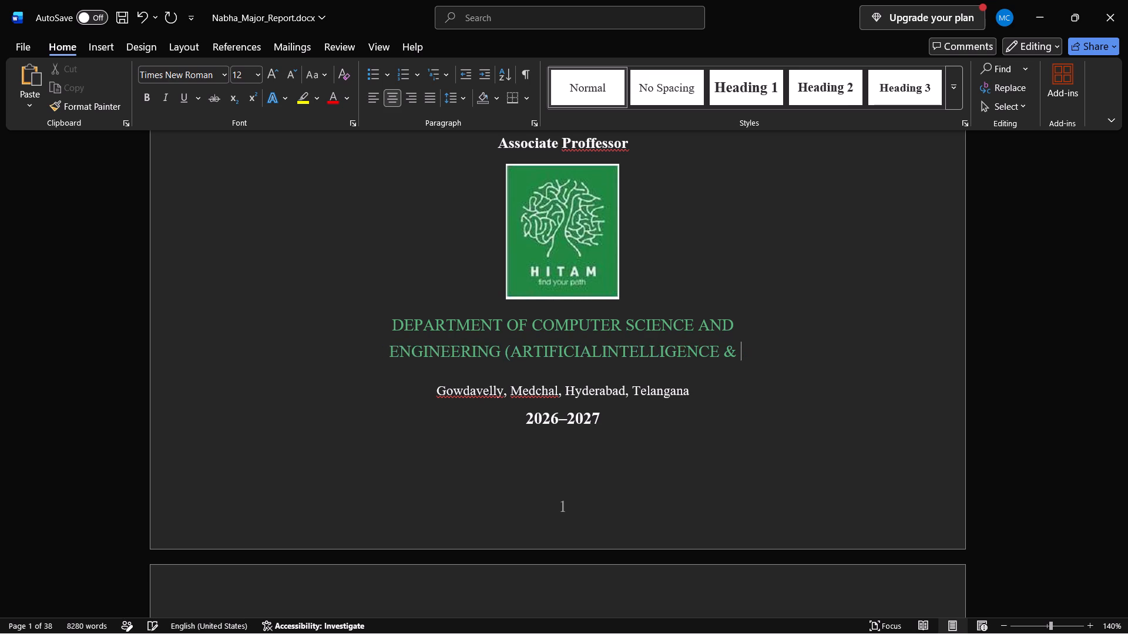
pyautogui.write('MACI')
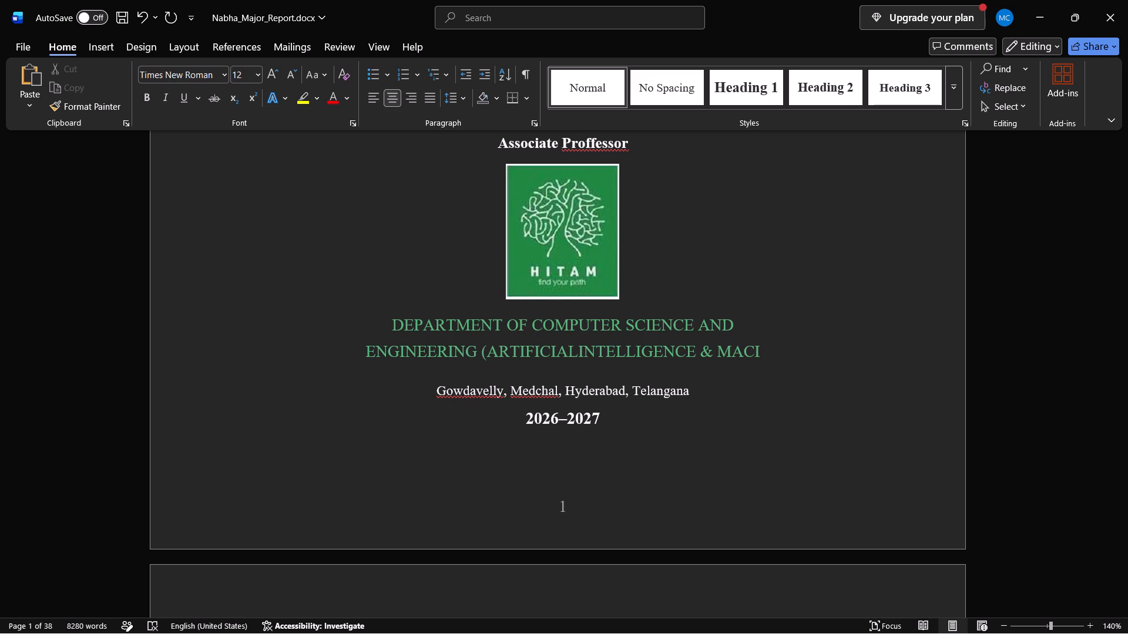
pyautogui.press('BackSpace')
pyautogui.write('HIN')
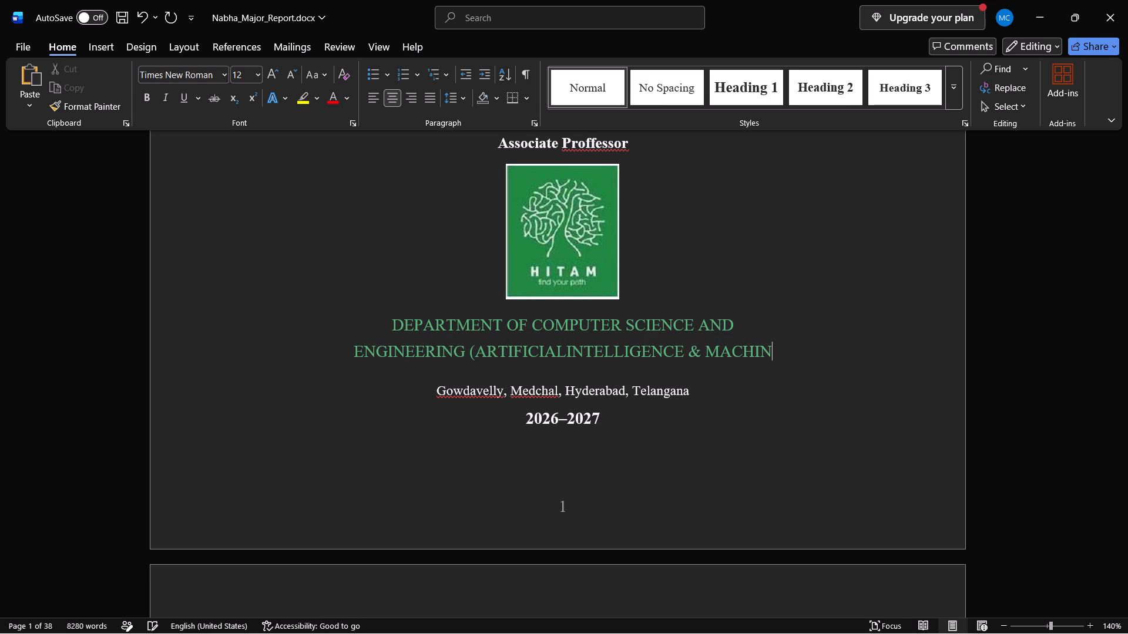
pyautogui.write('E LEARNING')
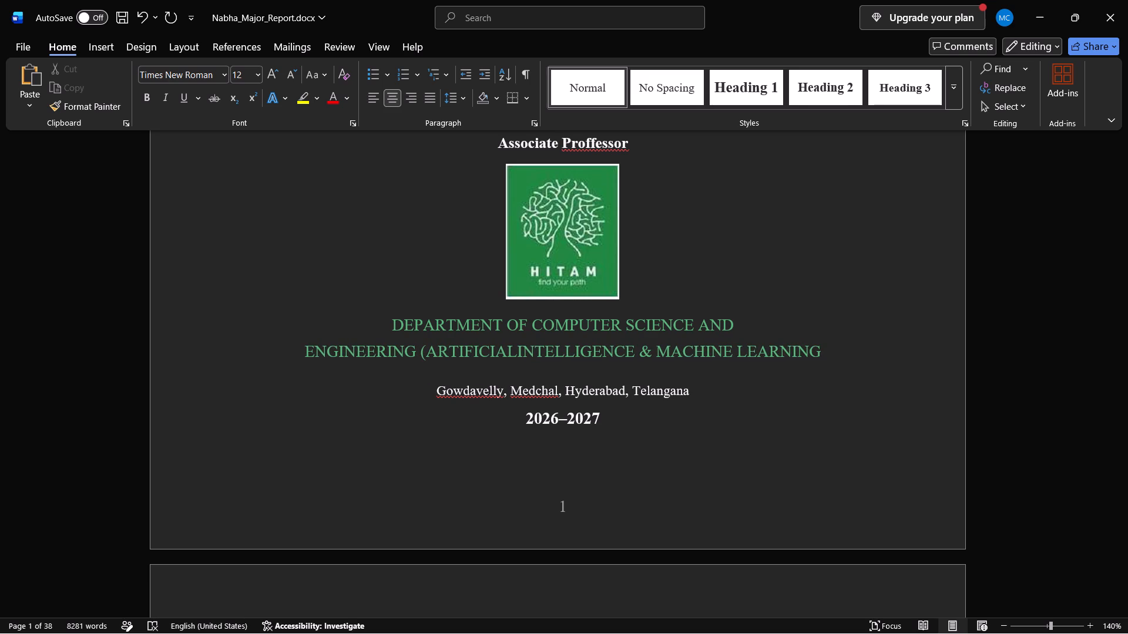
pyautogui.hotkey('shift', ')')
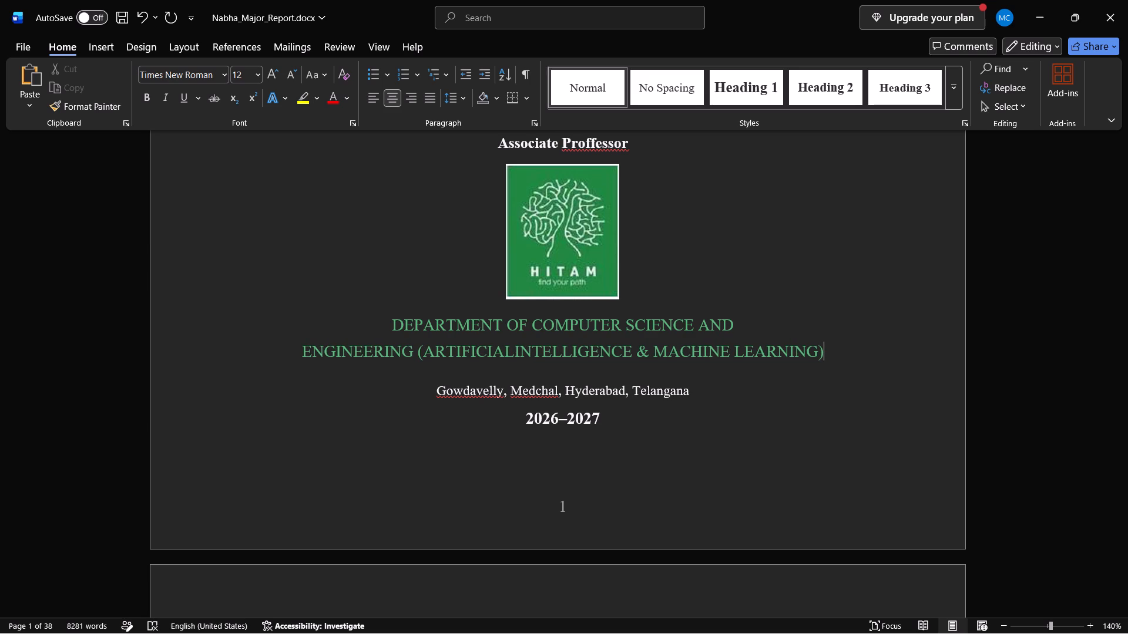
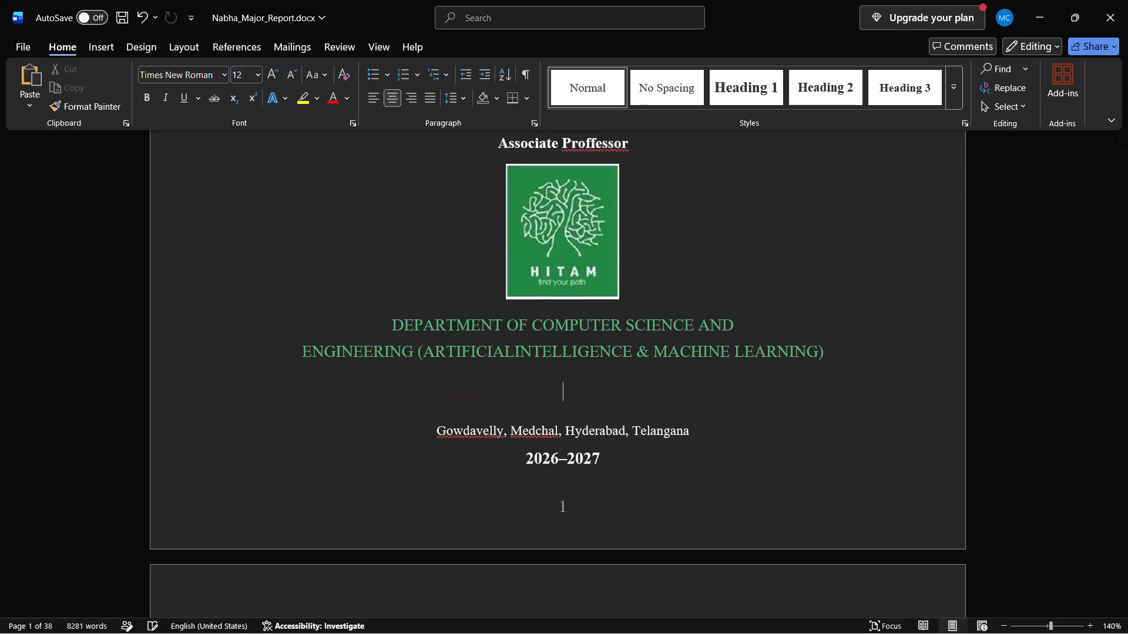
# Paste the institute line "HYDERABAD INSTITUTE OF TECHNOLOGY AND MANAGEMENT Autonomous, Approved by AICTE, Accredited by NAAC, NBA." below the cover page's department name.
pyautogui.hotkey('ctrl', 'v')
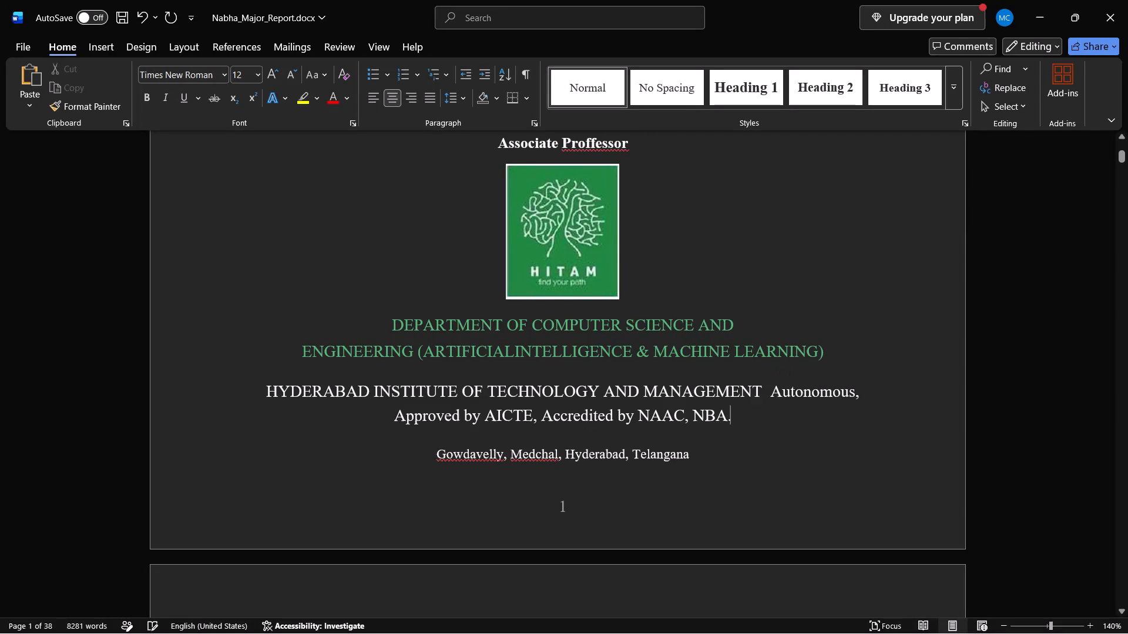
pyautogui.click(785, 484)
# Review the cover page from the report title down to the institute details.
pyautogui.scroll(1, 785, 484)
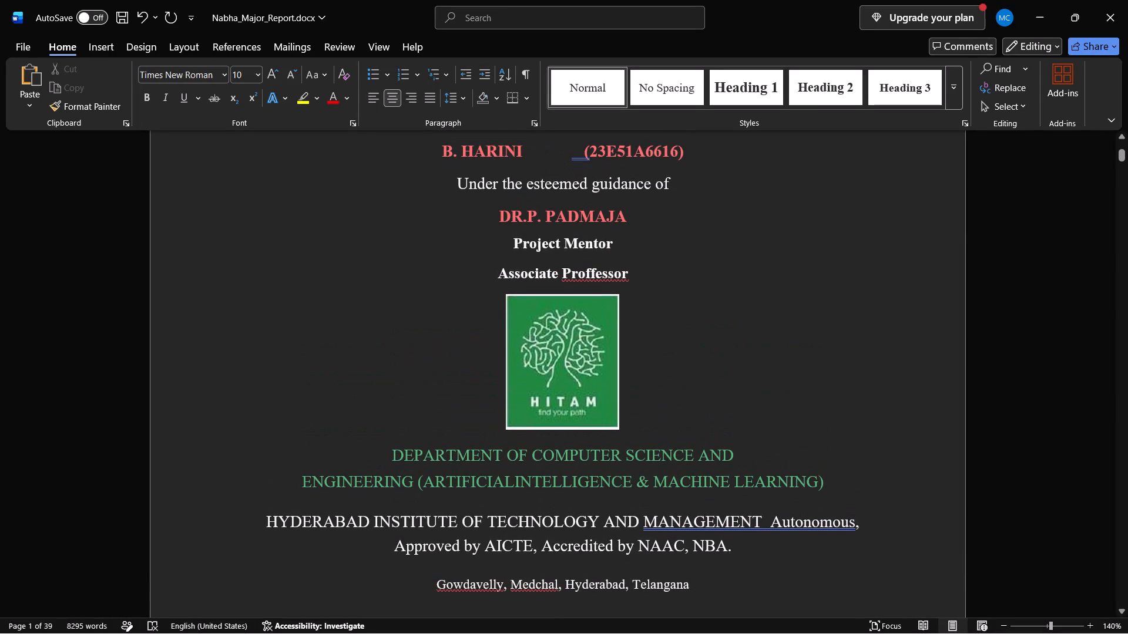
pyautogui.scroll(2, 662, 427)
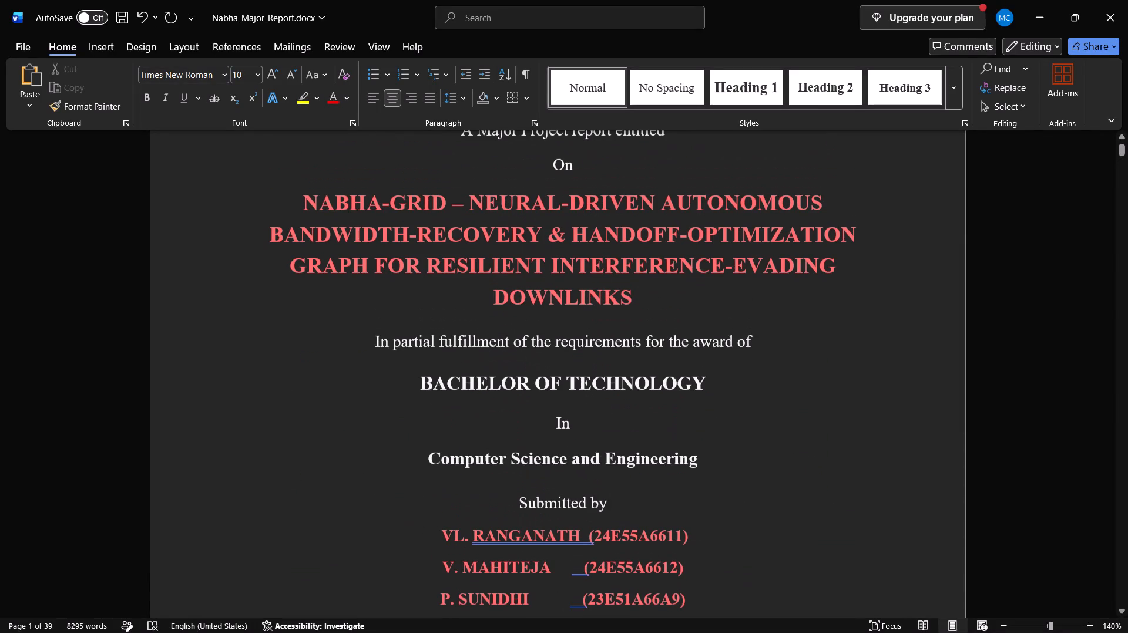
pyautogui.click(532, 413)
pyautogui.scroll(1, 563, 397)
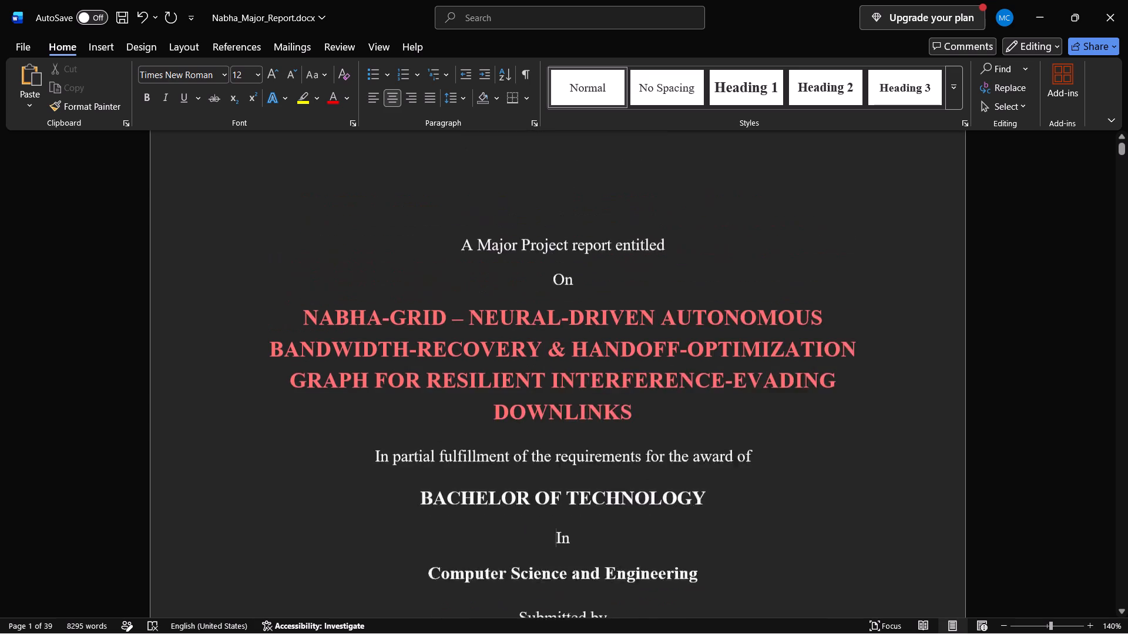
pyautogui.scroll(1, 563, 397)
pyautogui.click(539, 242)
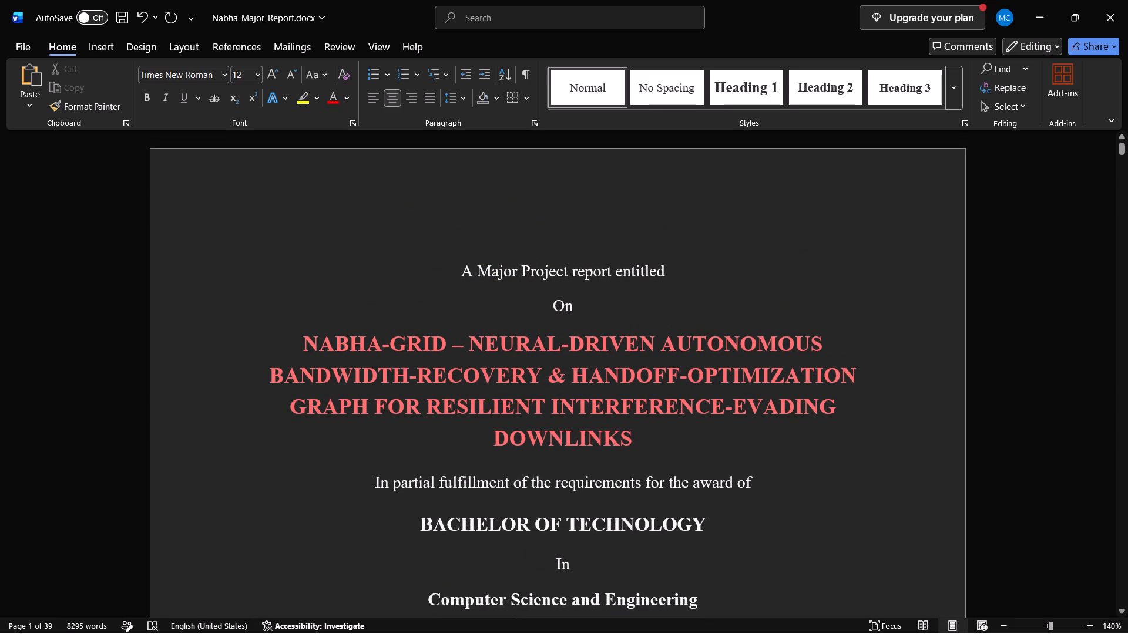
pyautogui.tripleClick(544, 224)
pyautogui.click(520, 240)
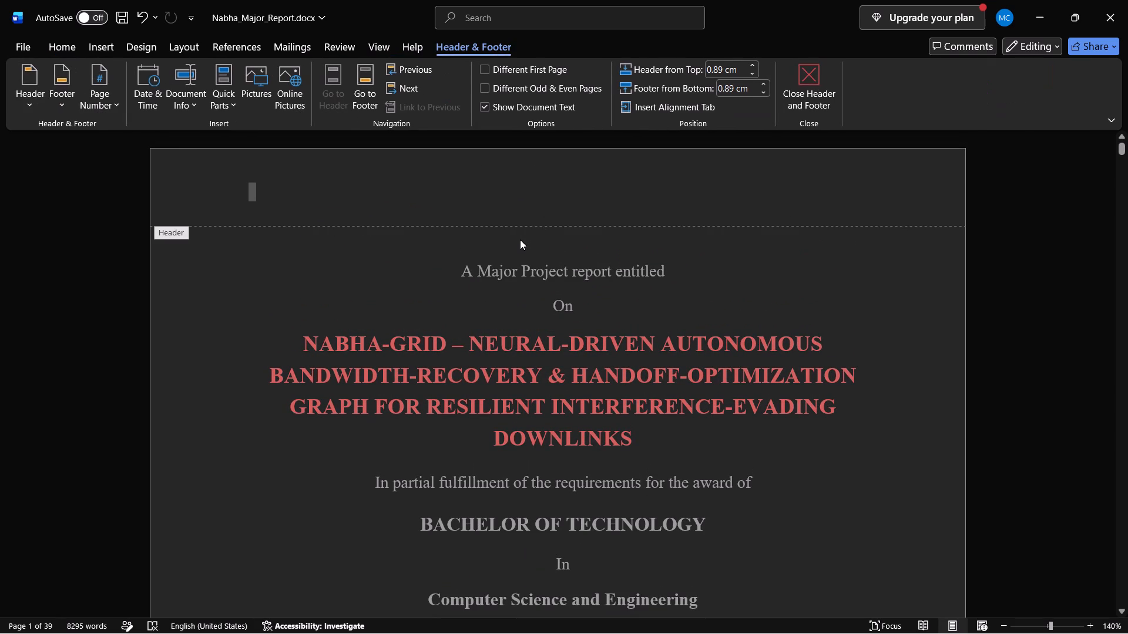
pyautogui.tripleClick(520, 240)
pyautogui.click(520, 240)
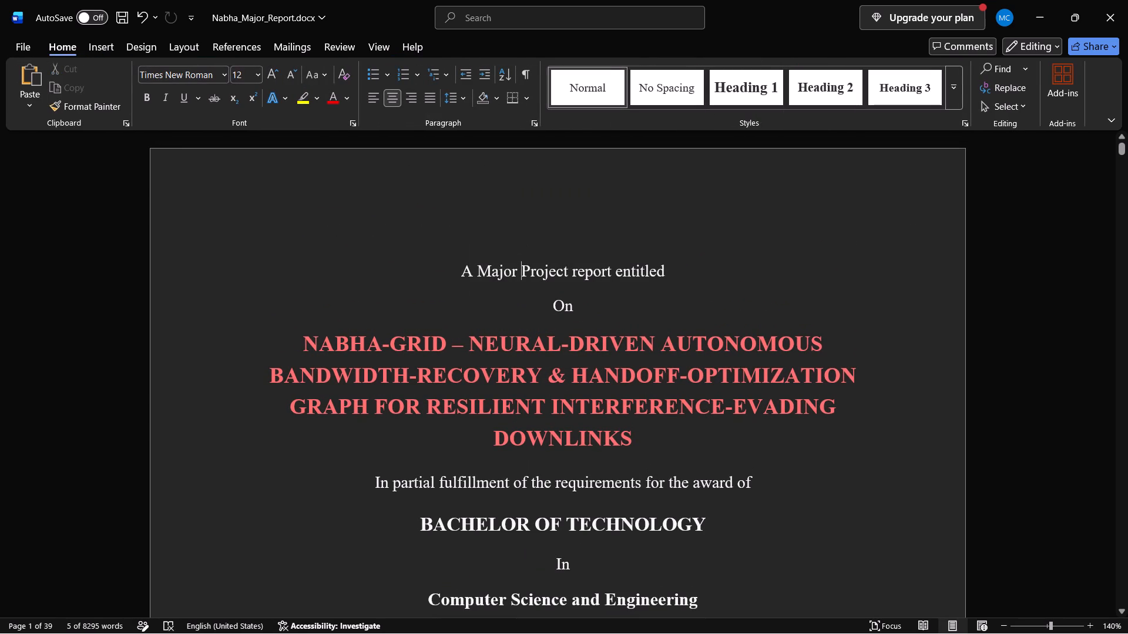
pyautogui.scroll(-4, 427, 248)
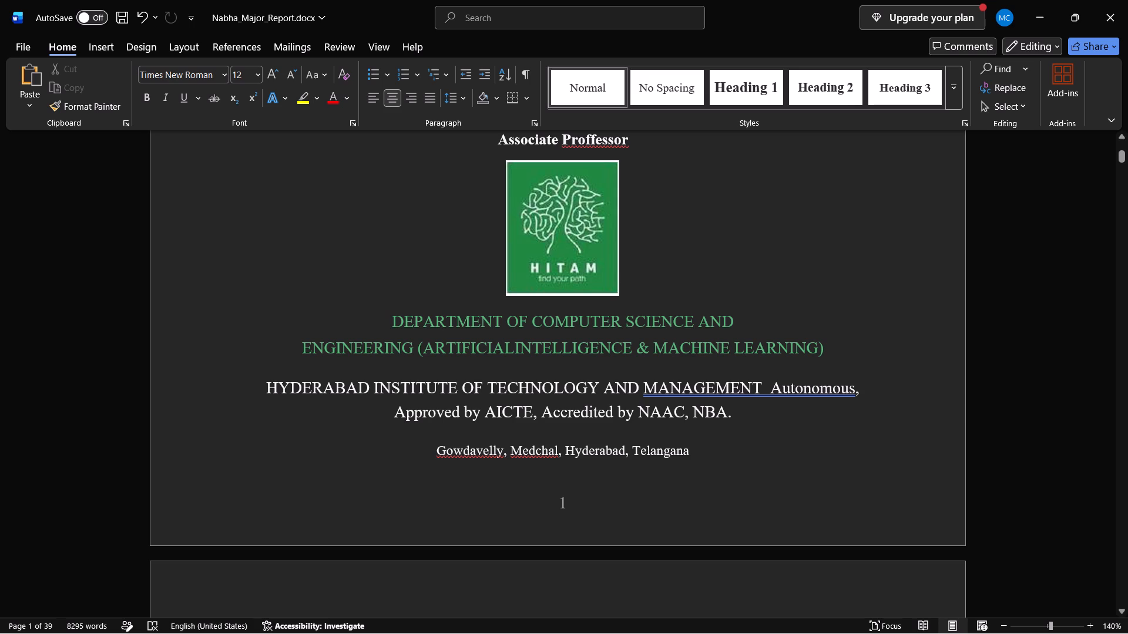
# Delete "Autonomous, Approved by AICTE, Accredited by NAAC, NBA." from the cover page's institute line, leaving only the institute name.
pyautogui.click(731, 408)
pyautogui.press('BackSpace')
pyautogui.press('BackSpace')
pyautogui.press('BackSpace')
pyautogui.press('BackSpace')
pyautogui.press('BackSpace')
pyautogui.press('BackSpace')
pyautogui.press('BackSpace')
pyautogui.press('BackSpace')
pyautogui.press('BackSpace')
pyautogui.press('BackSpace')
pyautogui.press('BackSpace')
pyautogui.press('BackSpace')
pyautogui.press('BackSpace')
pyautogui.press('BackSpace')
pyautogui.press('BackSpace')
pyautogui.press('BackSpace')
pyautogui.press('BackSpace')
pyautogui.press('BackSpace')
pyautogui.press('BackSpace')
pyautogui.press('BackSpace')
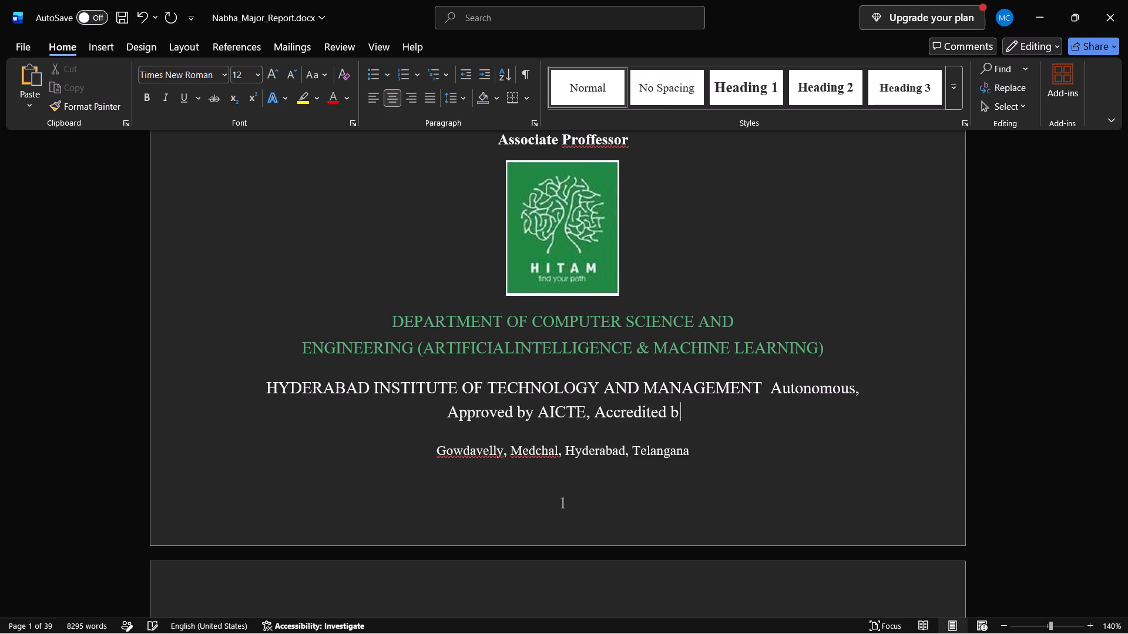
pyautogui.press('BackSpace')
pyautogui.press('BackSpace')
pyautogui.press('BackSpace')
pyautogui.press('BackSpace')
pyautogui.press('BackSpace')
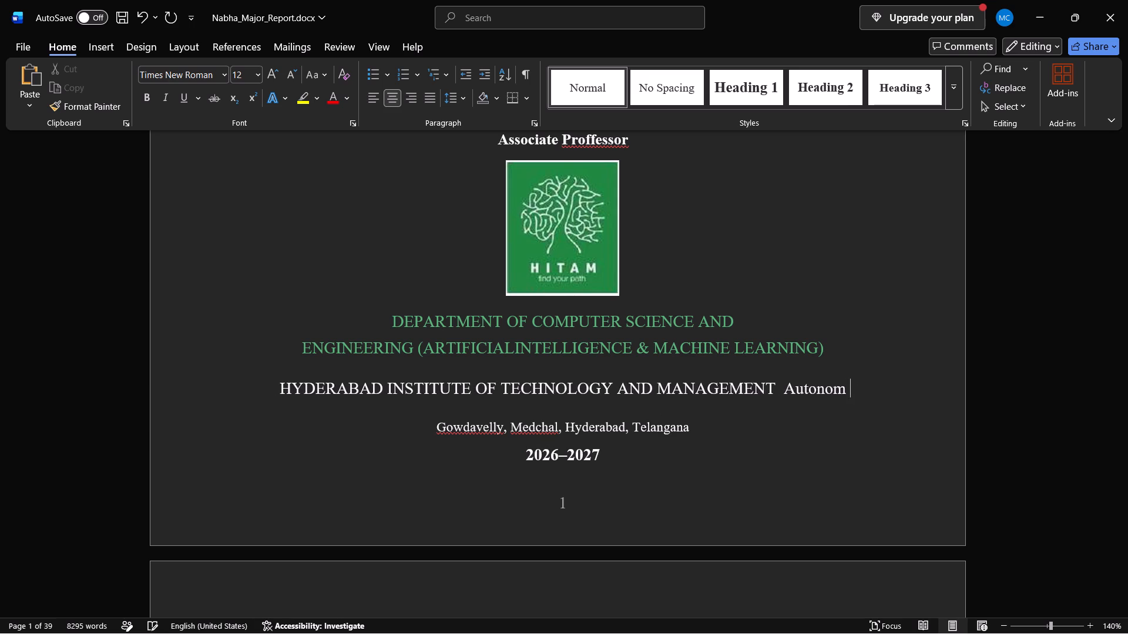
pyautogui.press('BackSpace')
pyautogui.press('BackSpace')
pyautogui.press('BackSpace')
pyautogui.press('BackSpace')
pyautogui.press('BackSpace')
pyautogui.press('BackSpace')
pyautogui.press('BackSpace')
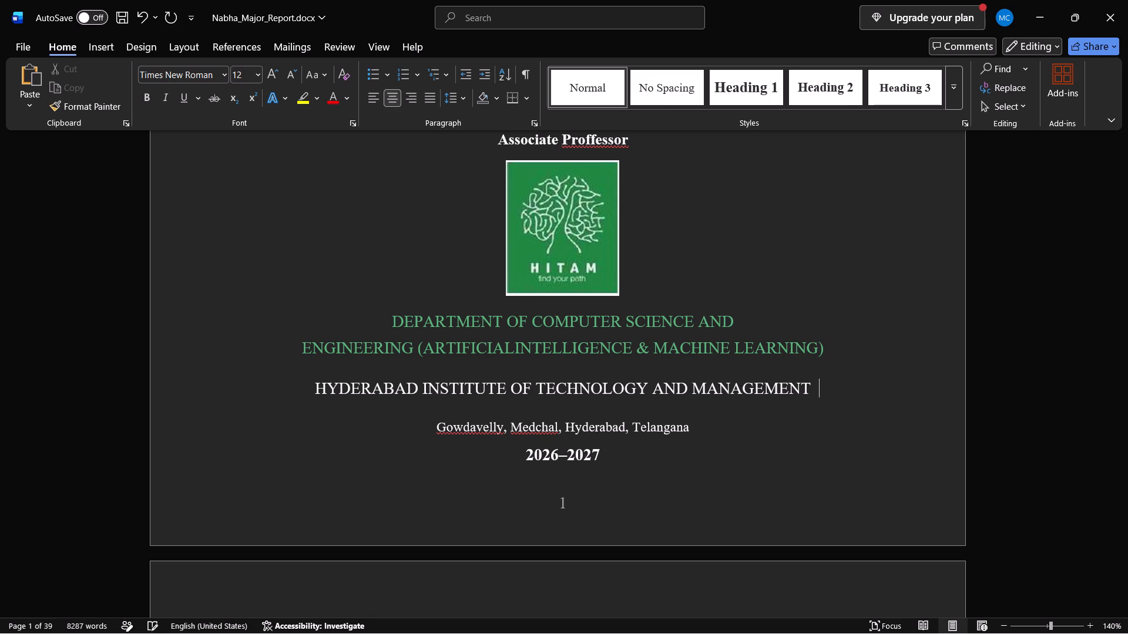
pyautogui.moveTo(843, 386); pyautogui.dragTo(200, 390)
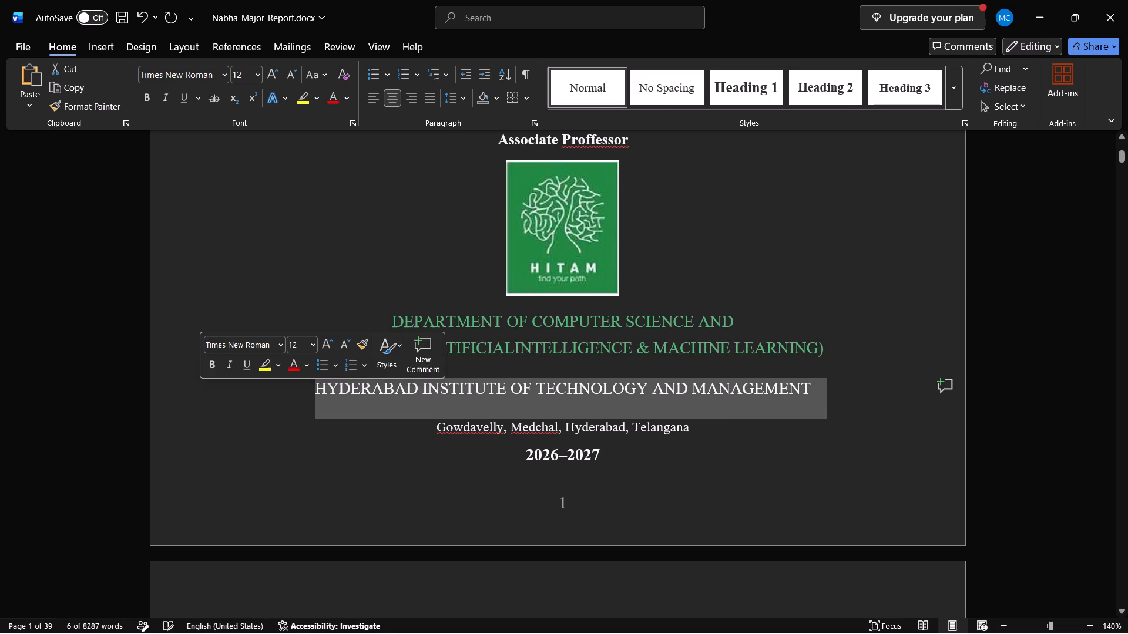
pyautogui.click(397, 250)
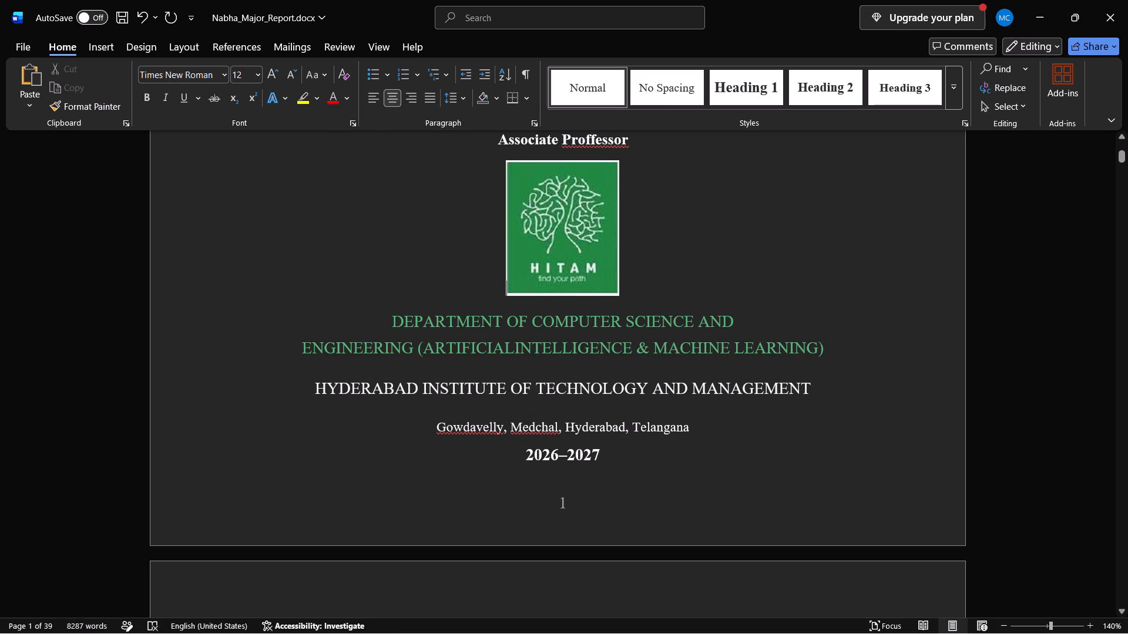
# Look over the pages after the cover and examine the certificate page's text, guidance table and examiner table.
pyautogui.scroll(-1, 518, 451)
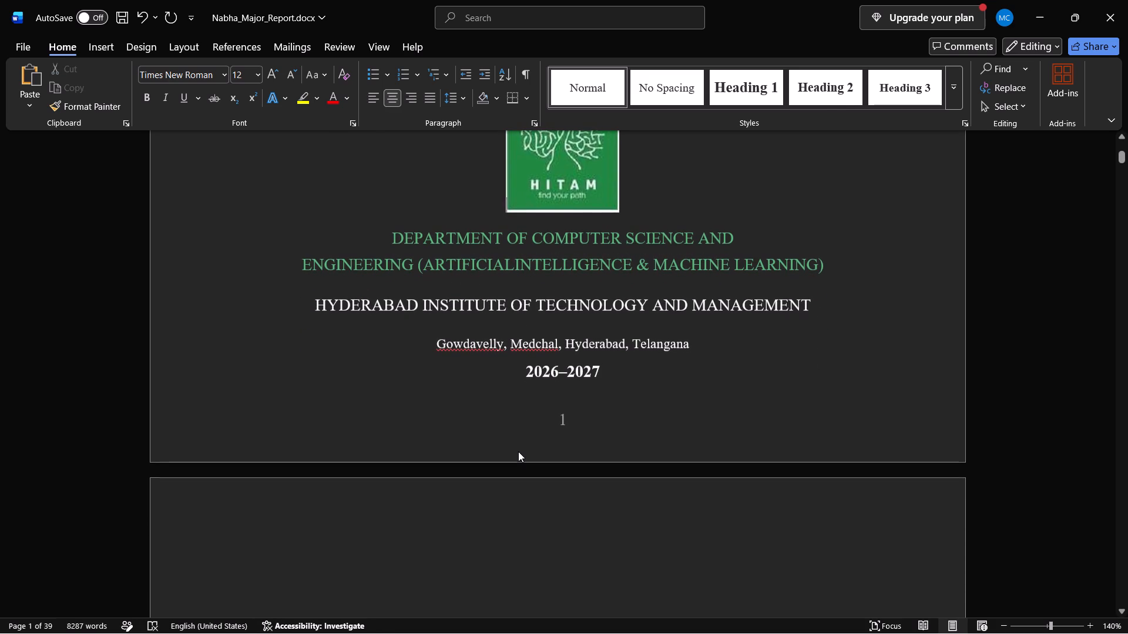
pyautogui.scroll(-1, 625, 423)
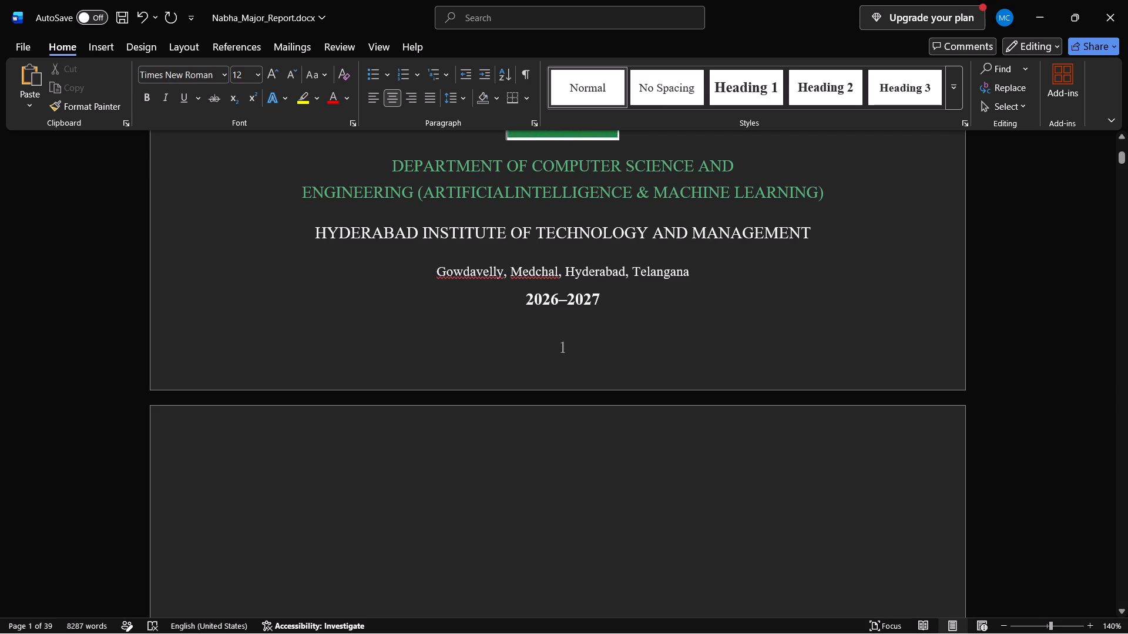
pyautogui.scroll(-5, 666, 293)
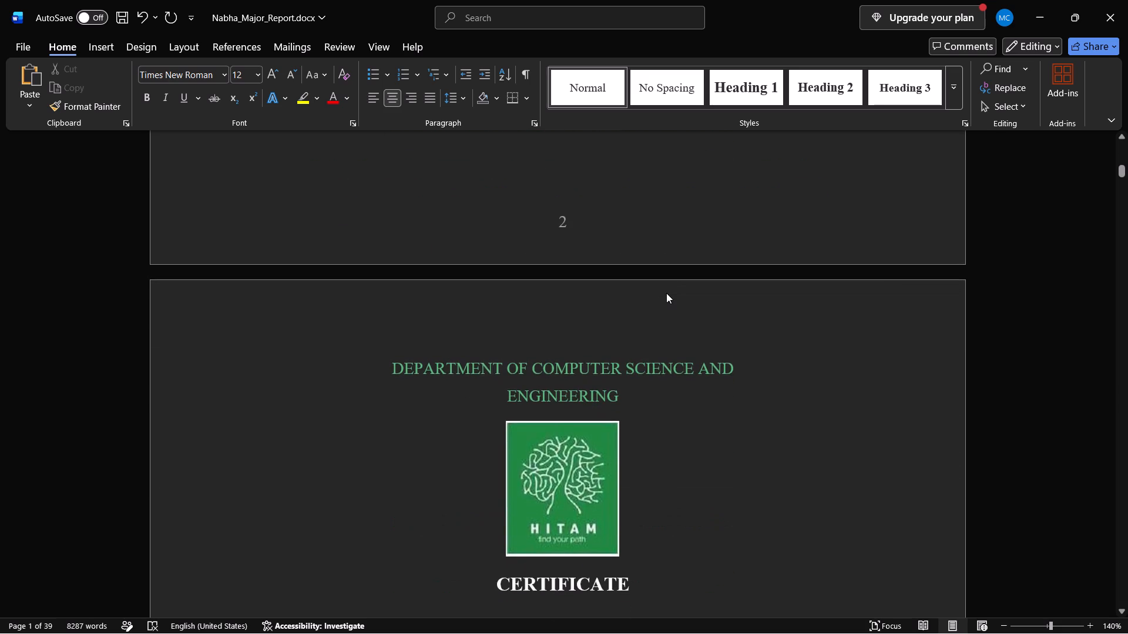
pyautogui.scroll(-1, 666, 293)
pyautogui.scroll(2, 666, 293)
pyautogui.keyDown('ctrl'); pyautogui.scroll(-2, 666, 293); pyautogui.keyUp('ctrl')
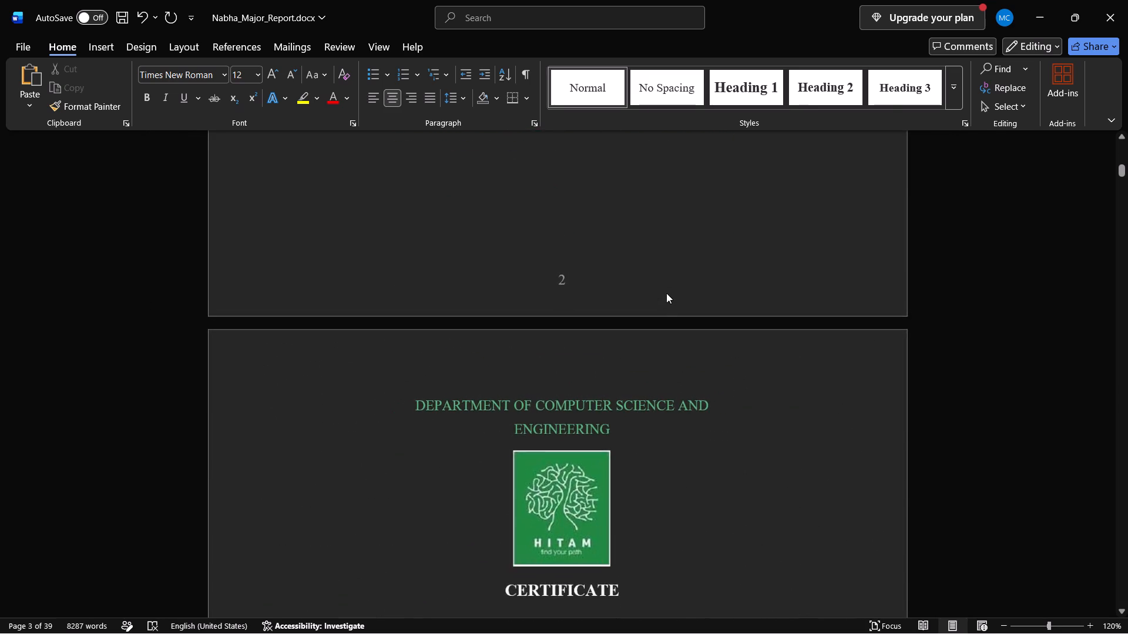
pyautogui.scroll(3, 666, 293)
pyautogui.keyDown('ctrl'); pyautogui.scroll(-5, 666, 293); pyautogui.keyUp('ctrl')
pyautogui.scroll(1, 666, 293)
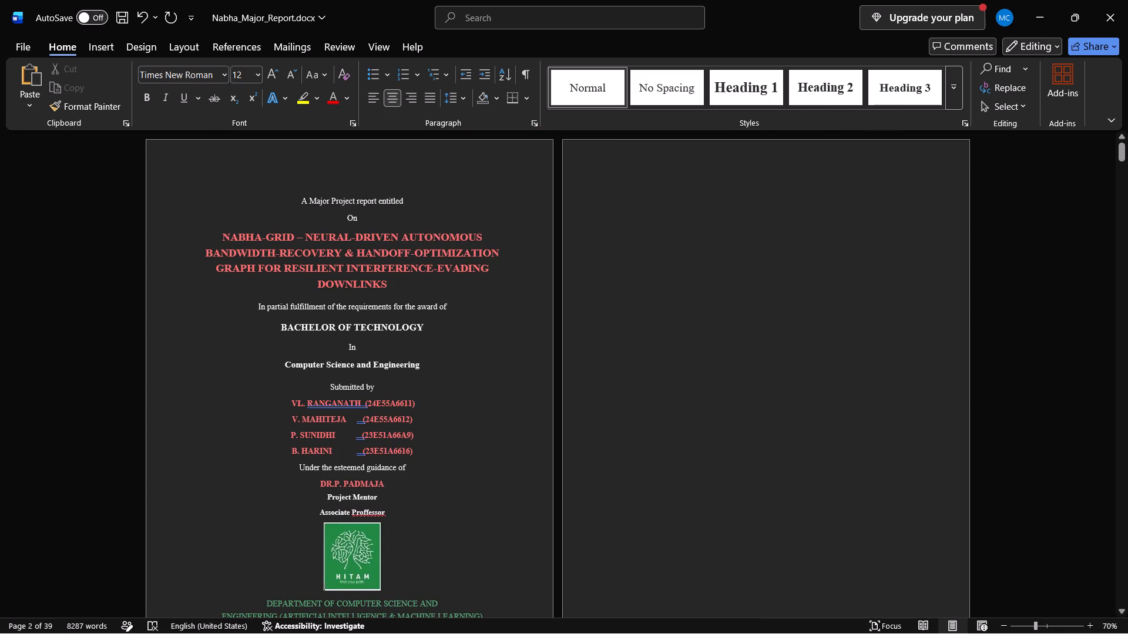
pyautogui.scroll(1, 666, 293)
pyautogui.scroll(-4, 666, 293)
pyautogui.click(439, 383)
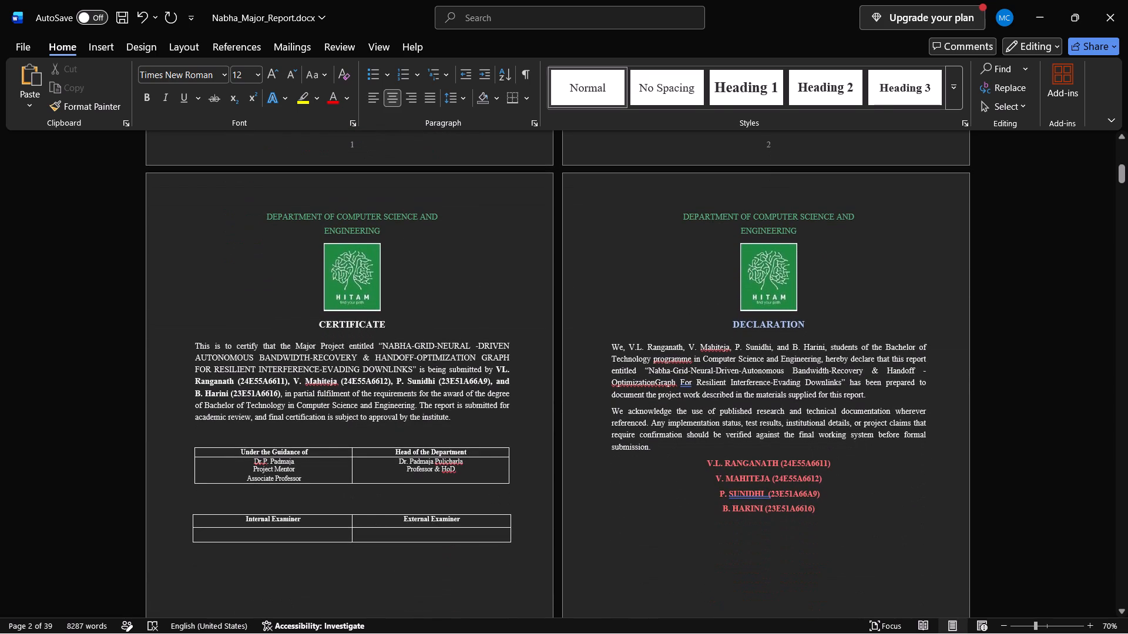
pyautogui.keyDown('ctrl'); pyautogui.scroll(5, 439, 383); pyautogui.keyUp('ctrl')
pyautogui.hscroll(1, 439, 383)
pyautogui.scroll(-1, 439, 383)
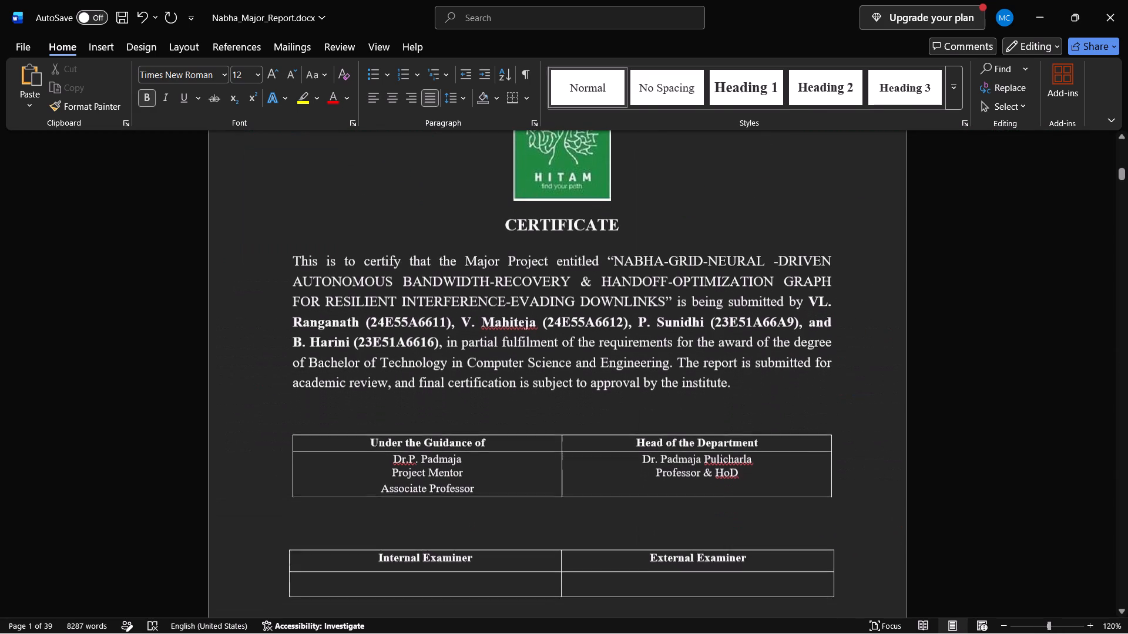
pyautogui.keyDown('ctrl'); pyautogui.scroll(4, 439, 383); pyautogui.keyUp('ctrl')
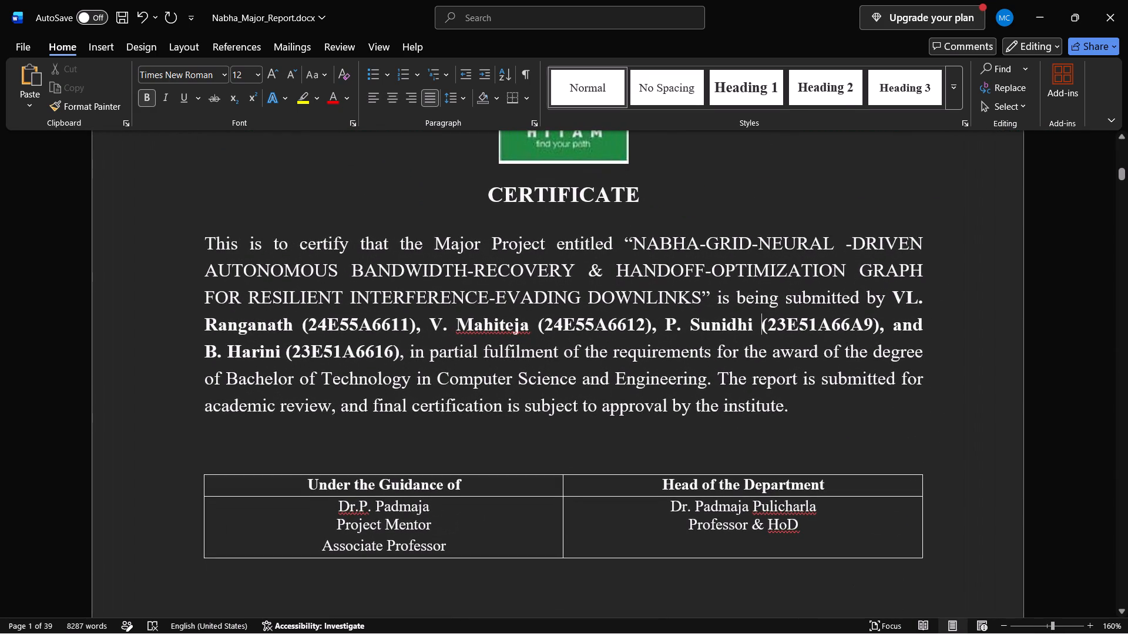
pyautogui.scroll(-1, 439, 383)
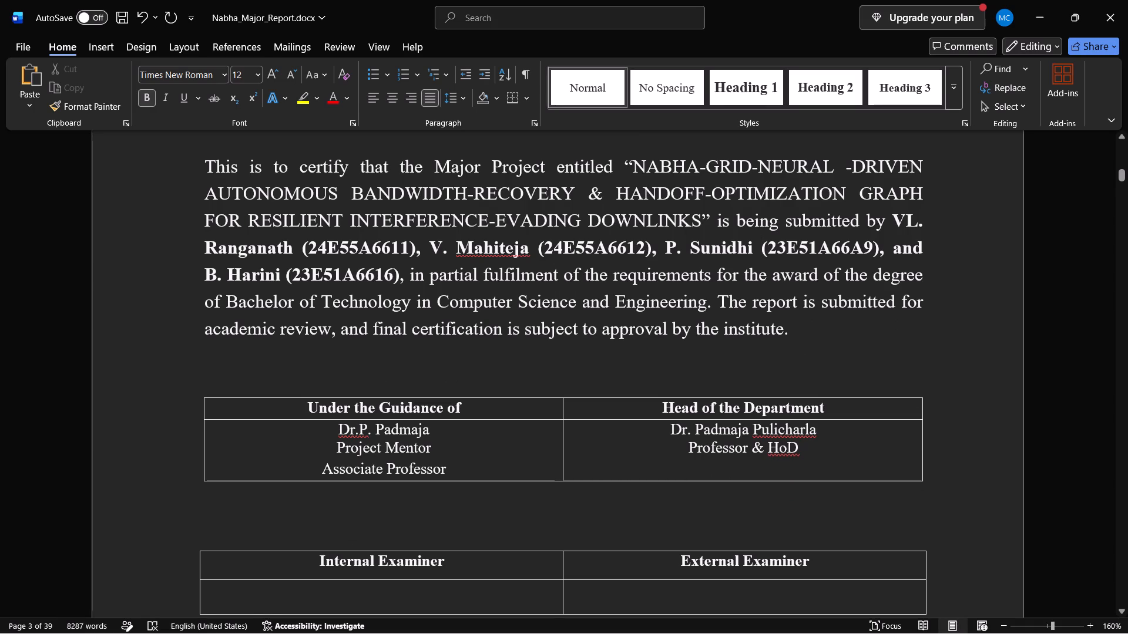
pyautogui.scroll(-1, 674, 318)
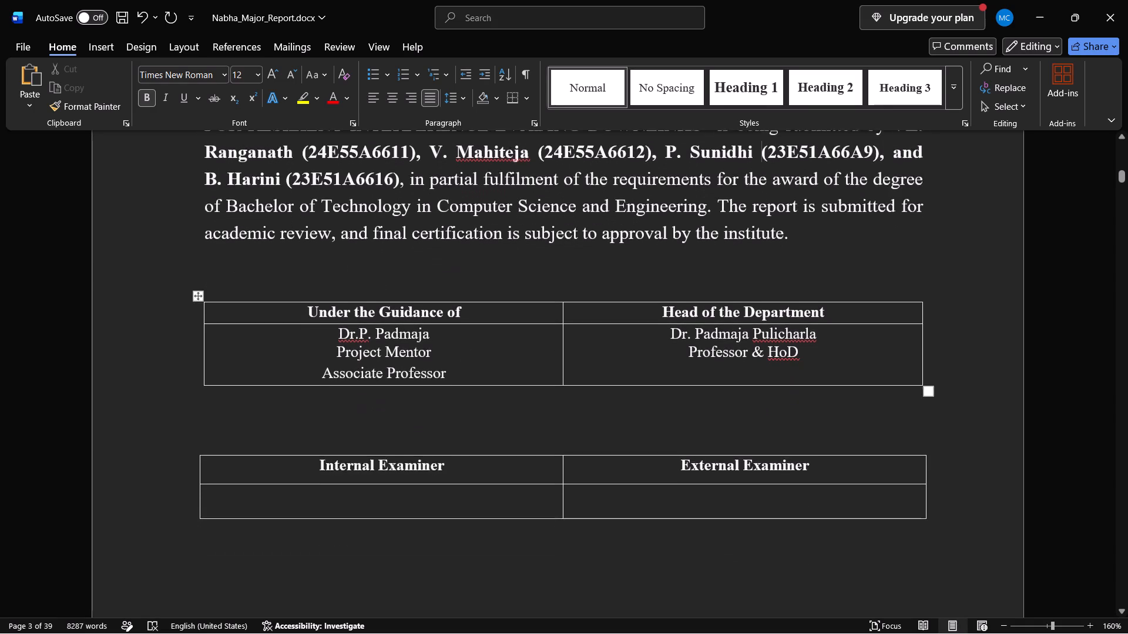
pyautogui.scroll(-2, 674, 318)
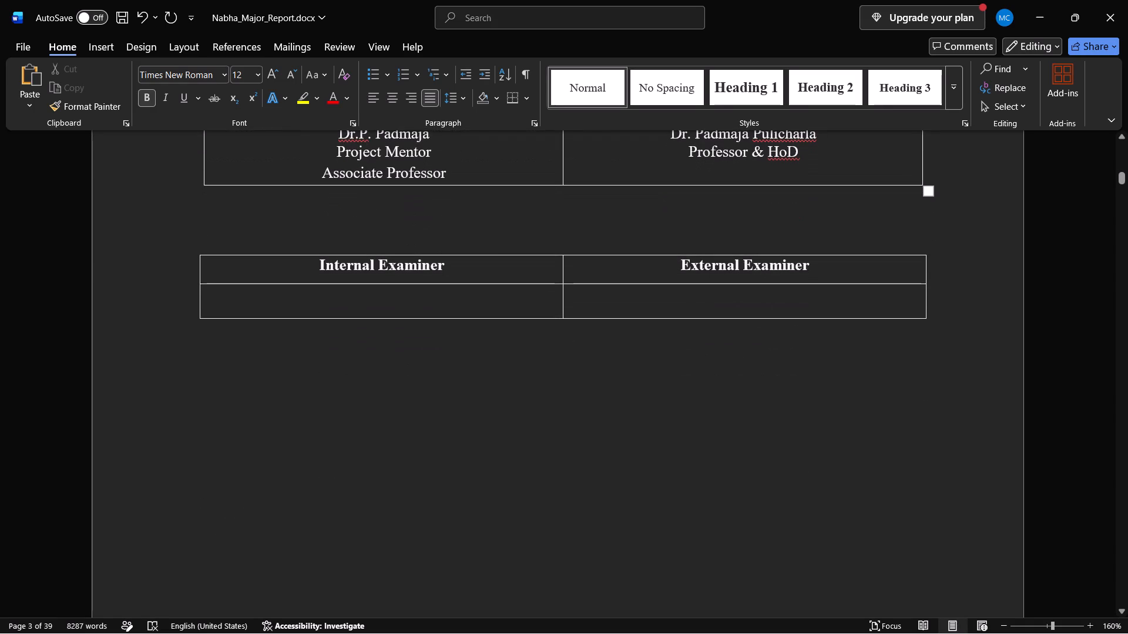
pyautogui.click(722, 367)
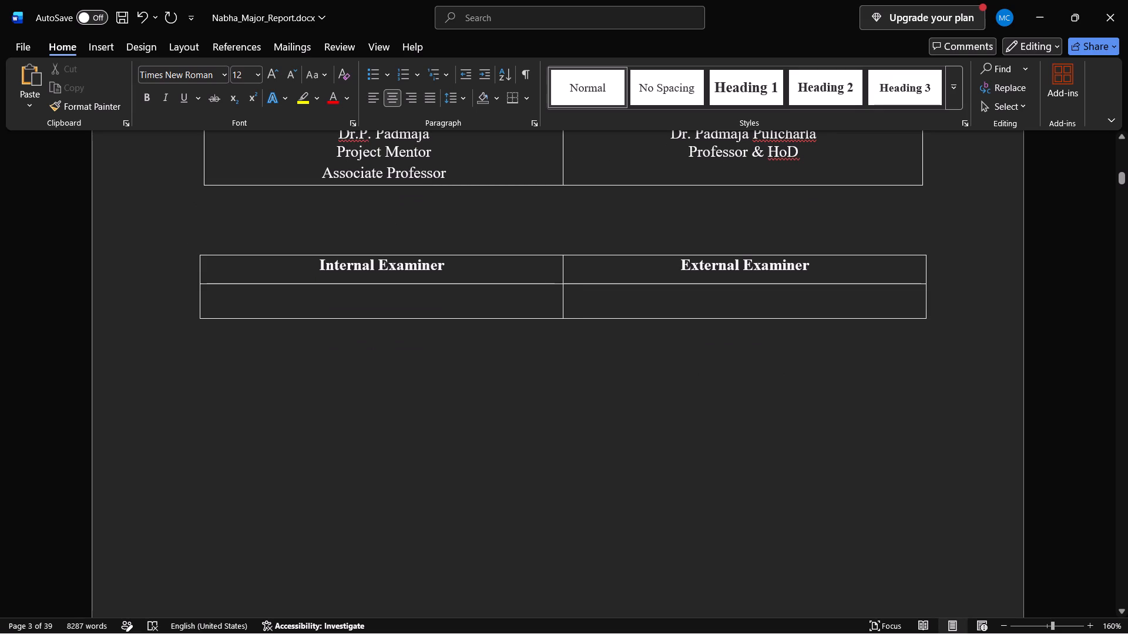
# Insert an empty row at the bottom of the certificate page's guidance and department head table.
pyautogui.click(217, 183)
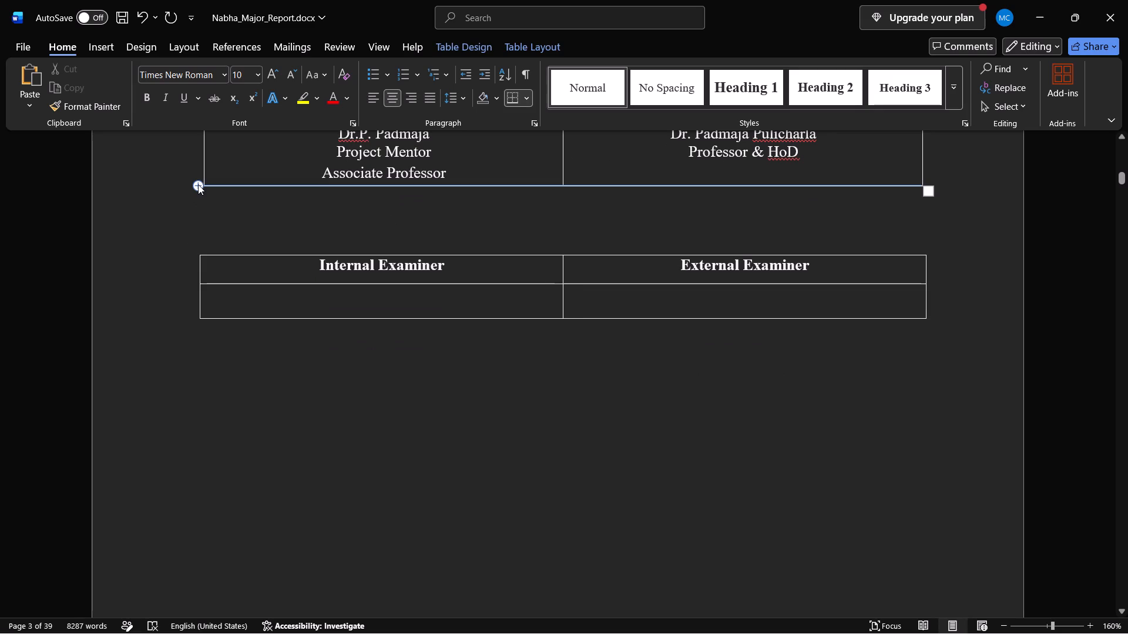
pyautogui.click(198, 184)
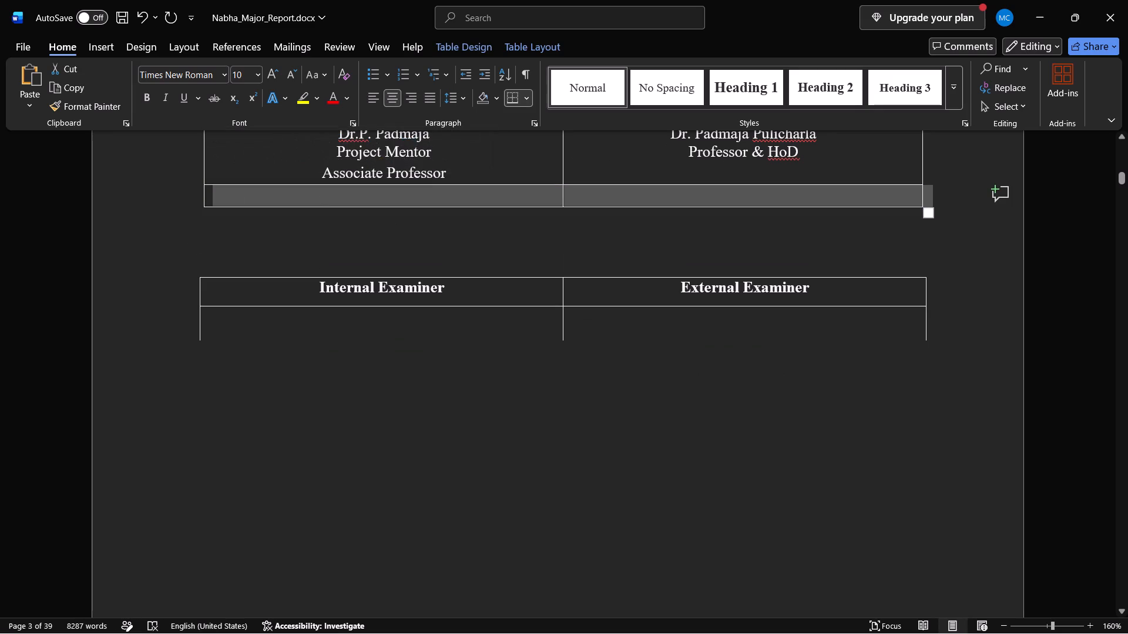
pyautogui.click(454, 421)
pyautogui.click(396, 516)
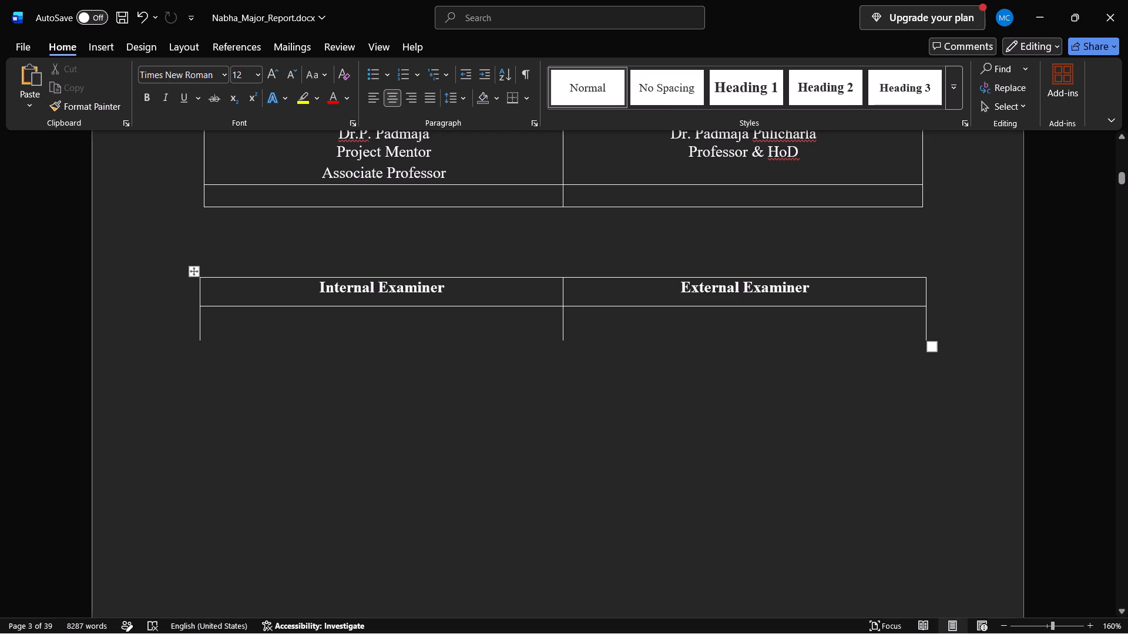
pyautogui.click(466, 261)
pyautogui.click(472, 219)
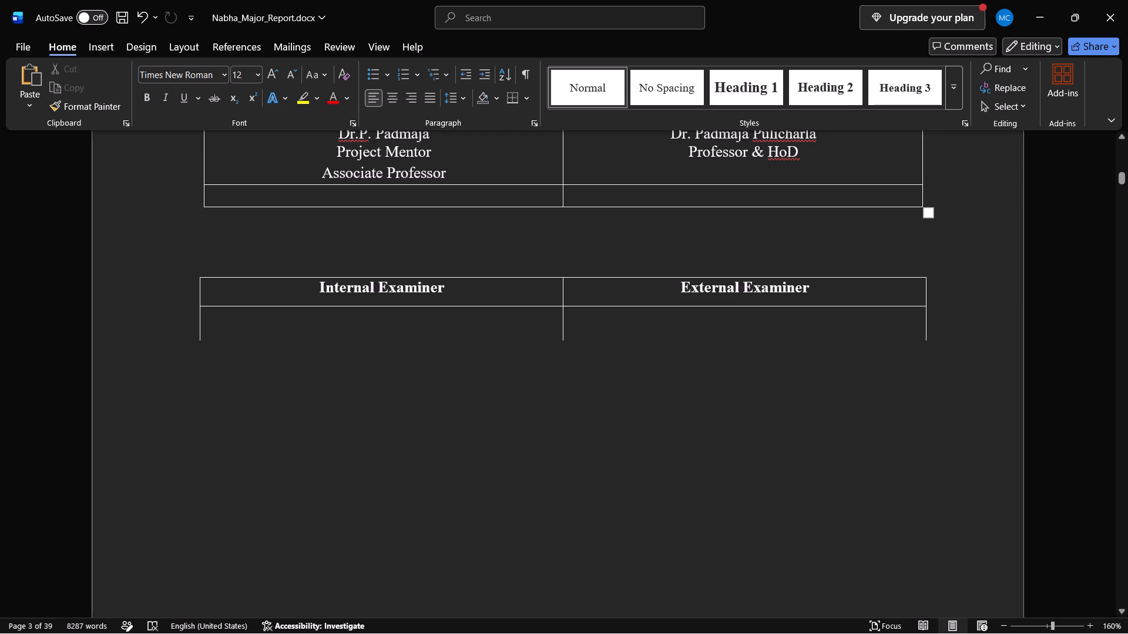
# Increase the height of the new empty row in the guidance table to about three times its original height.
pyautogui.moveTo(398, 205); pyautogui.dragTo(399, 248)
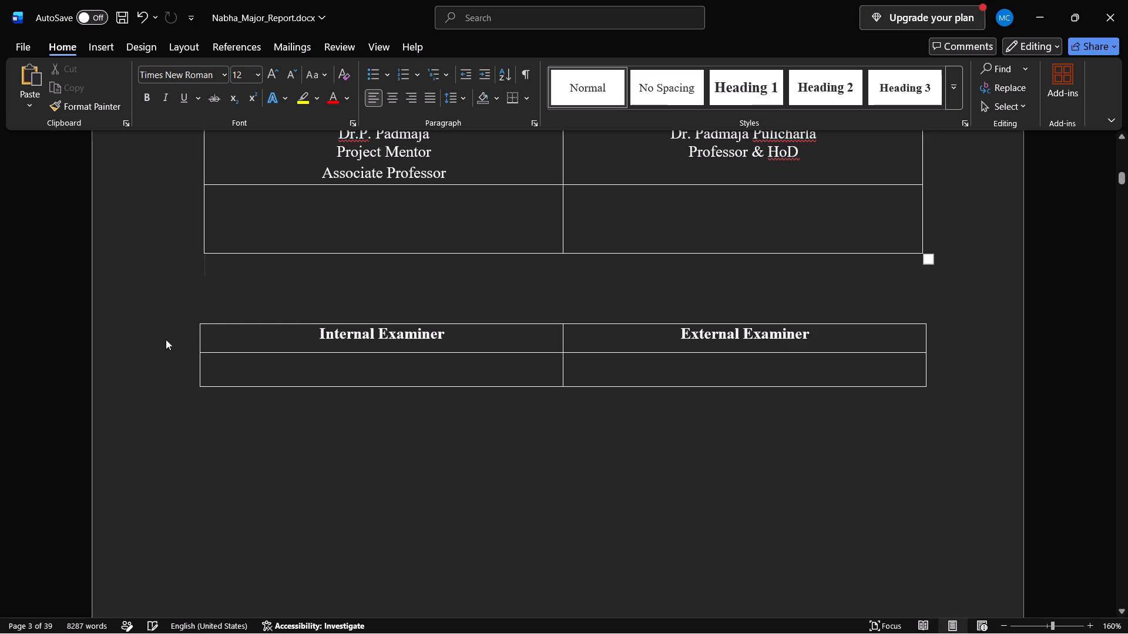
pyautogui.click(166, 339)
pyautogui.scroll(1, 166, 339)
pyautogui.click(173, 261)
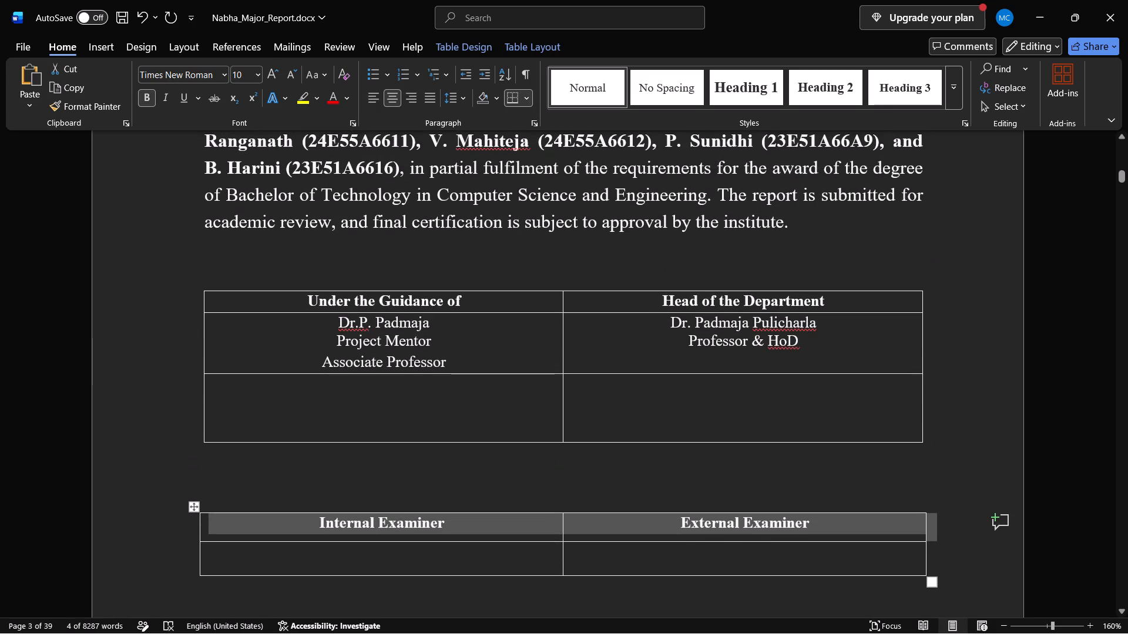
# Increase the height of the blank row under Internal Examiner and External Examiner in the certificate page's examiner table.
pyautogui.scroll(-1, 173, 261)
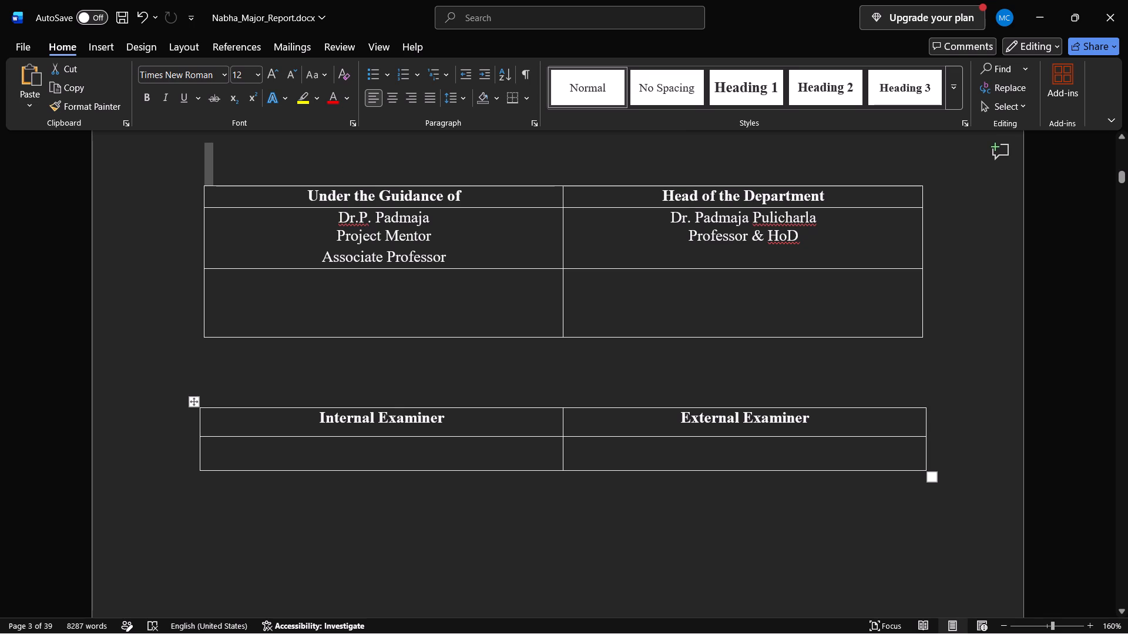
pyautogui.moveTo(372, 470); pyautogui.dragTo(372, 488)
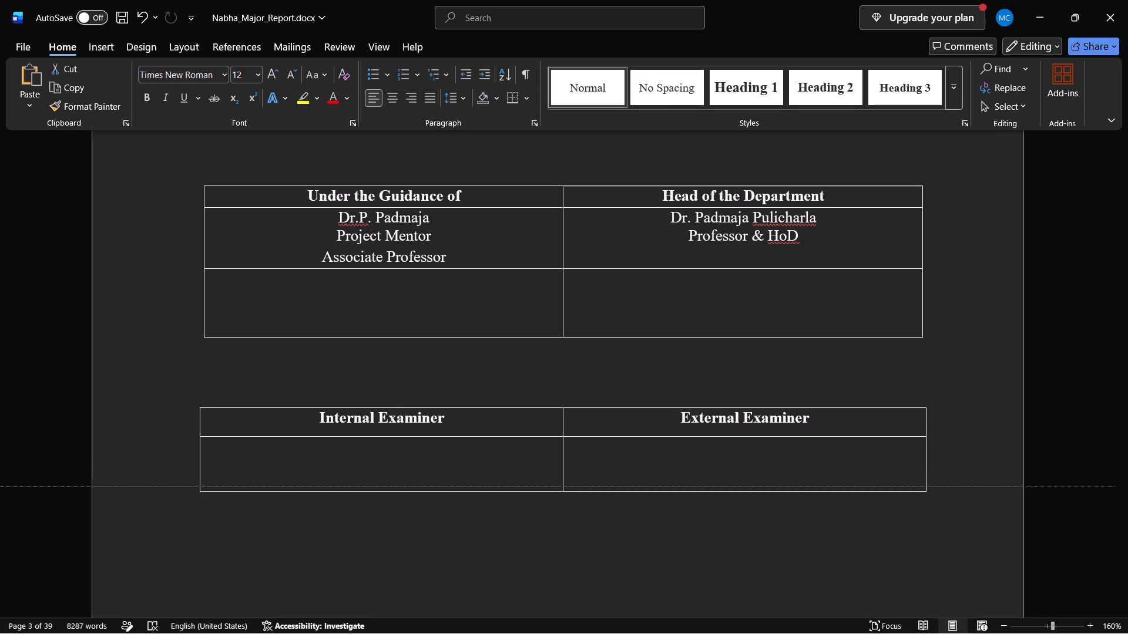
pyautogui.moveTo(372, 488); pyautogui.dragTo(372, 497)
pyautogui.click(168, 414)
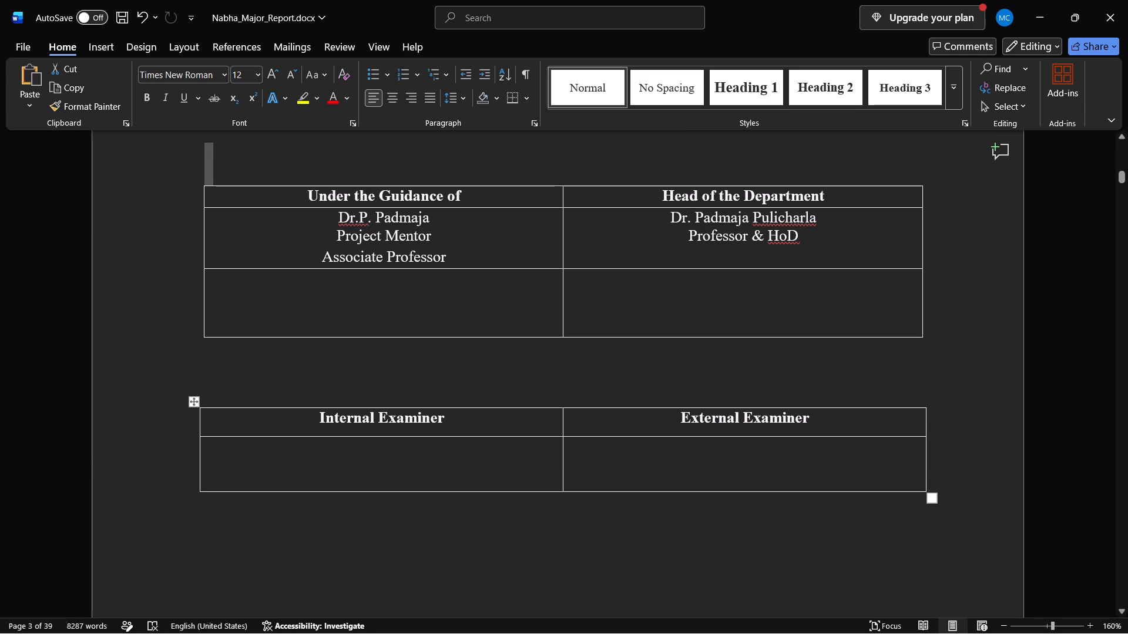
pyautogui.click(146, 523)
pyautogui.scroll(1, 146, 523)
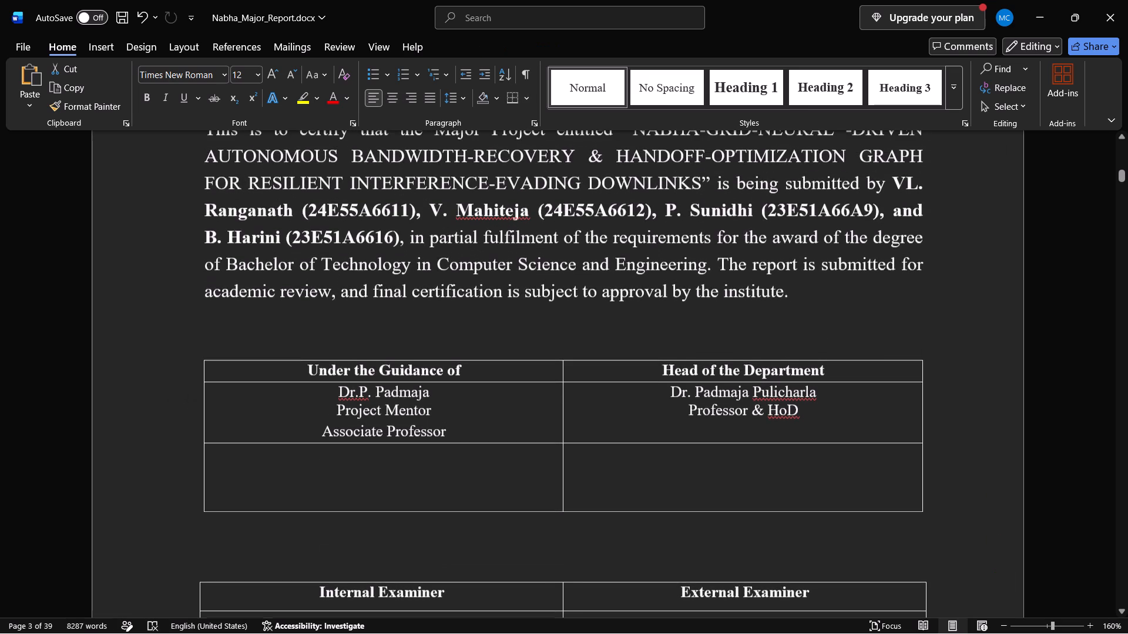
# Check the certificate page's enlarged signature tables and examine the declaration page's text and student list.
pyautogui.scroll(-1, 146, 523)
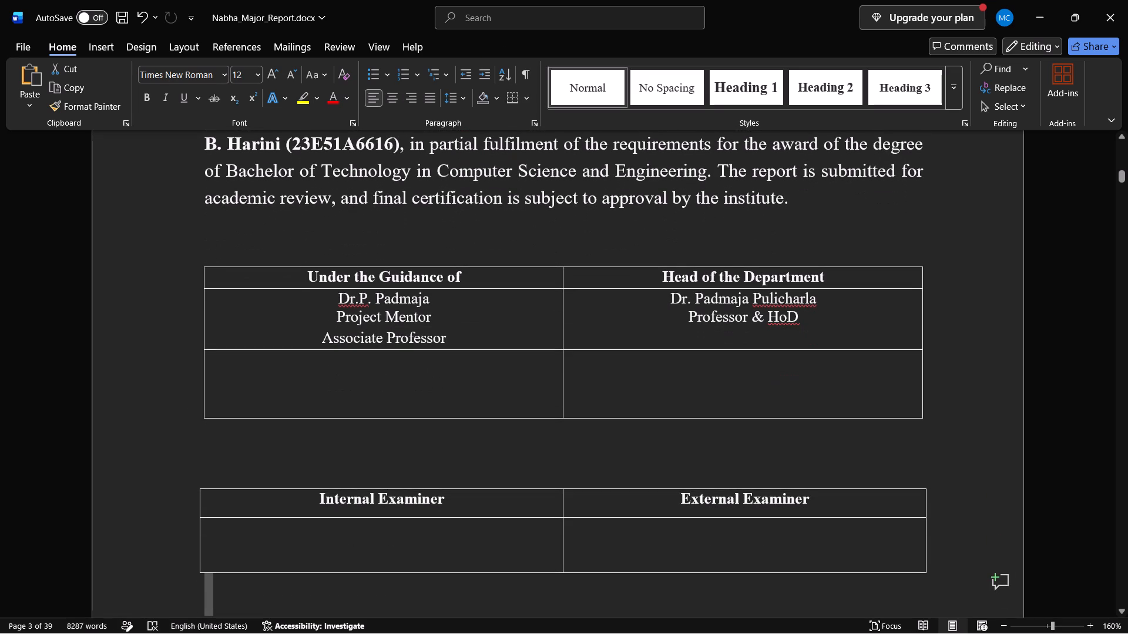
pyautogui.scroll(1, 146, 523)
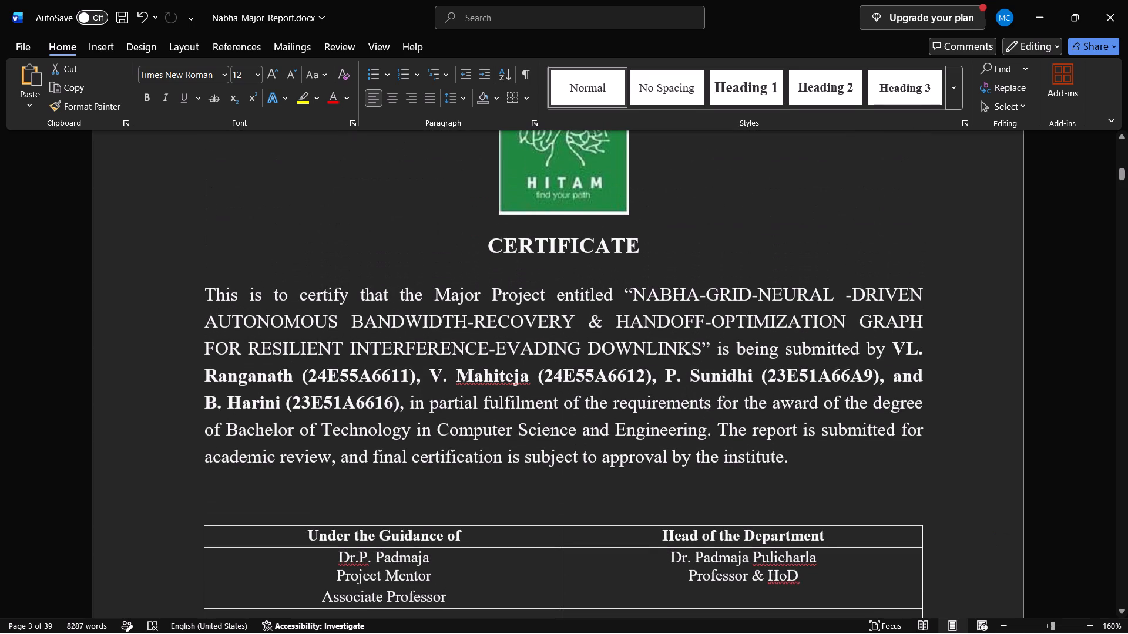
pyautogui.scroll(-3, 146, 523)
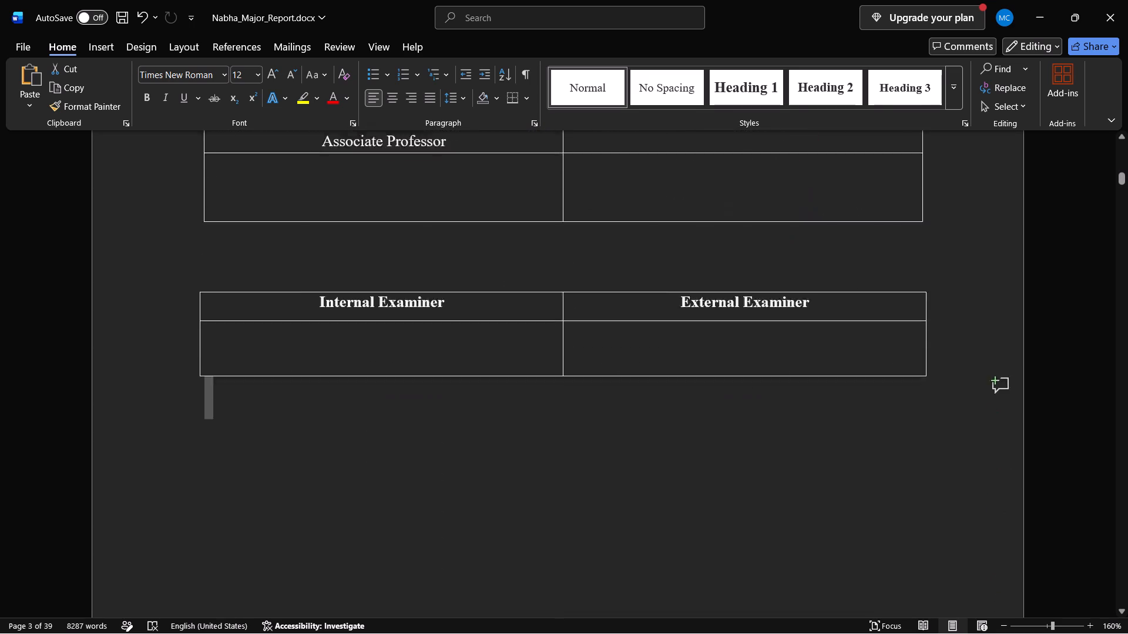
pyautogui.scroll(-3, 146, 523)
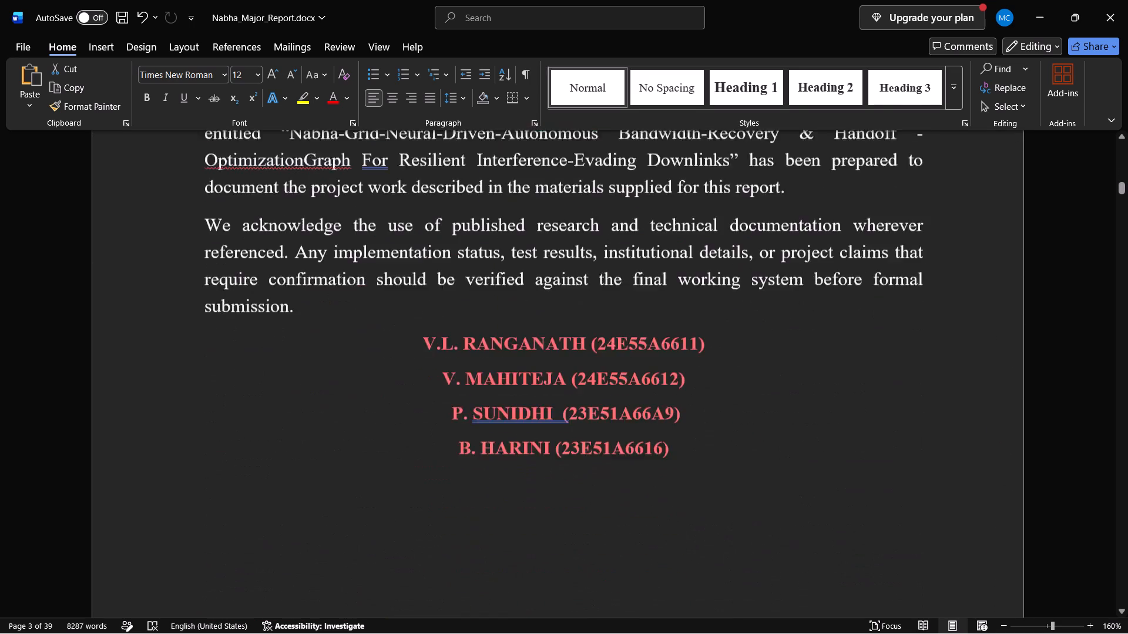
pyautogui.scroll(1, 146, 523)
pyautogui.scroll(-1, 146, 523)
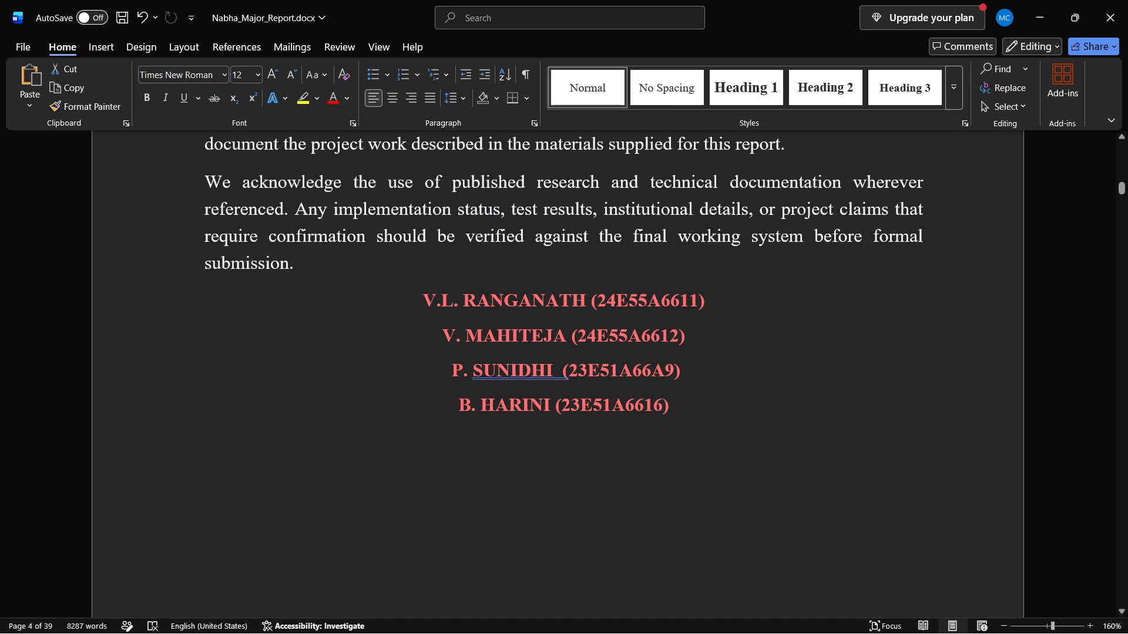
# Insert two extra spaces between the first student's name and roll number in the declaration page's student list.
pyautogui.click(570, 334)
pyautogui.press('space')
pyautogui.scroll(1, 570, 334)
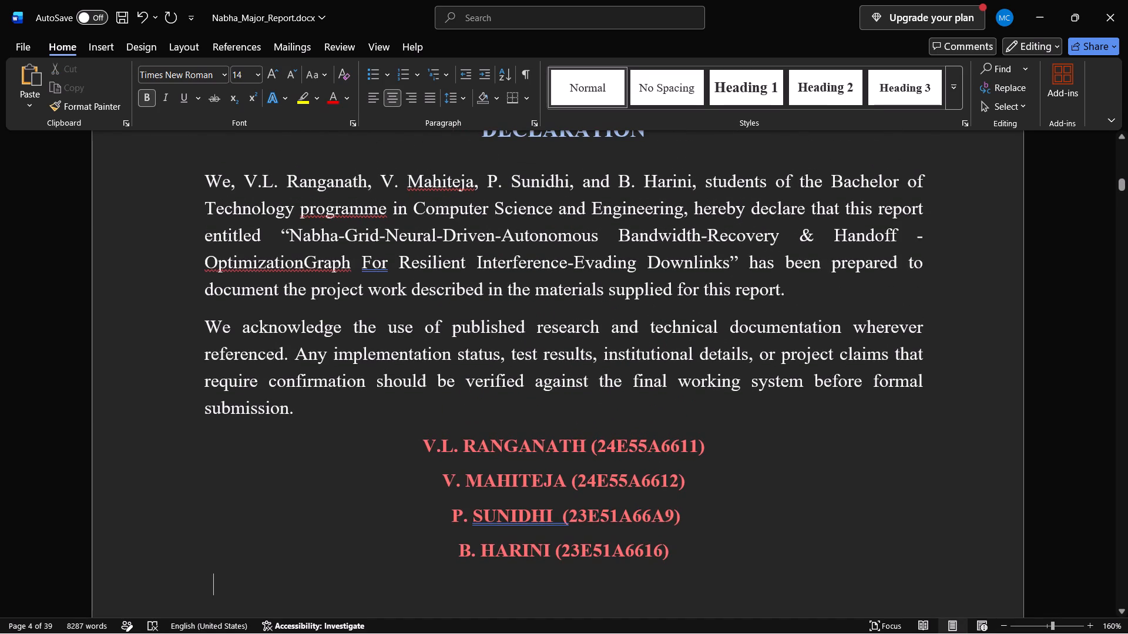
pyautogui.click(585, 441)
pyautogui.press('space')
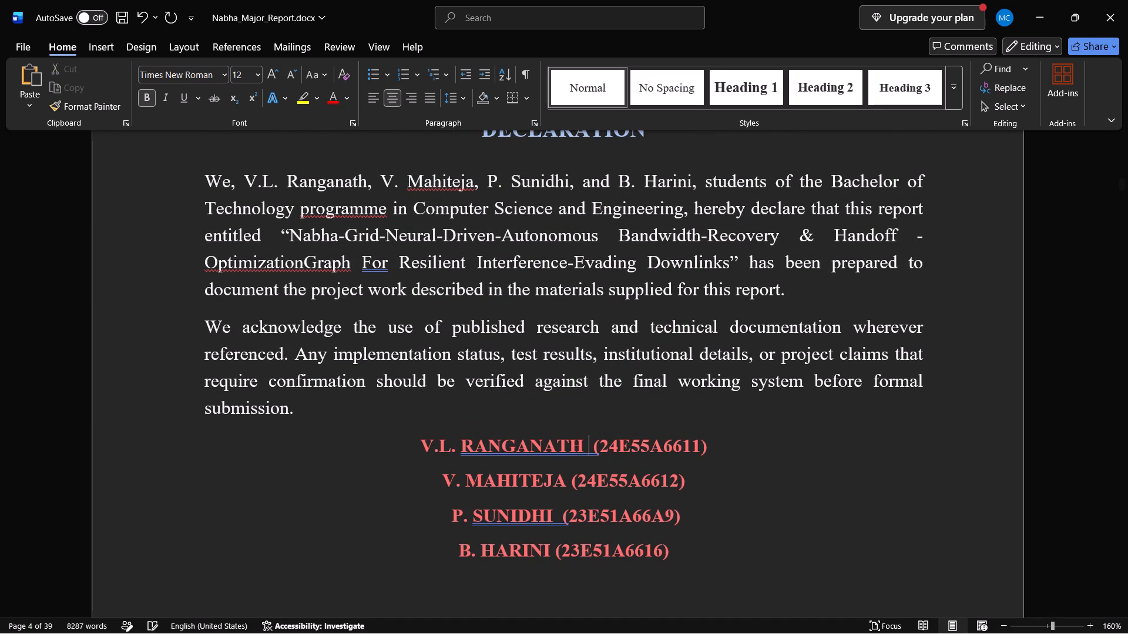
pyautogui.press('space')
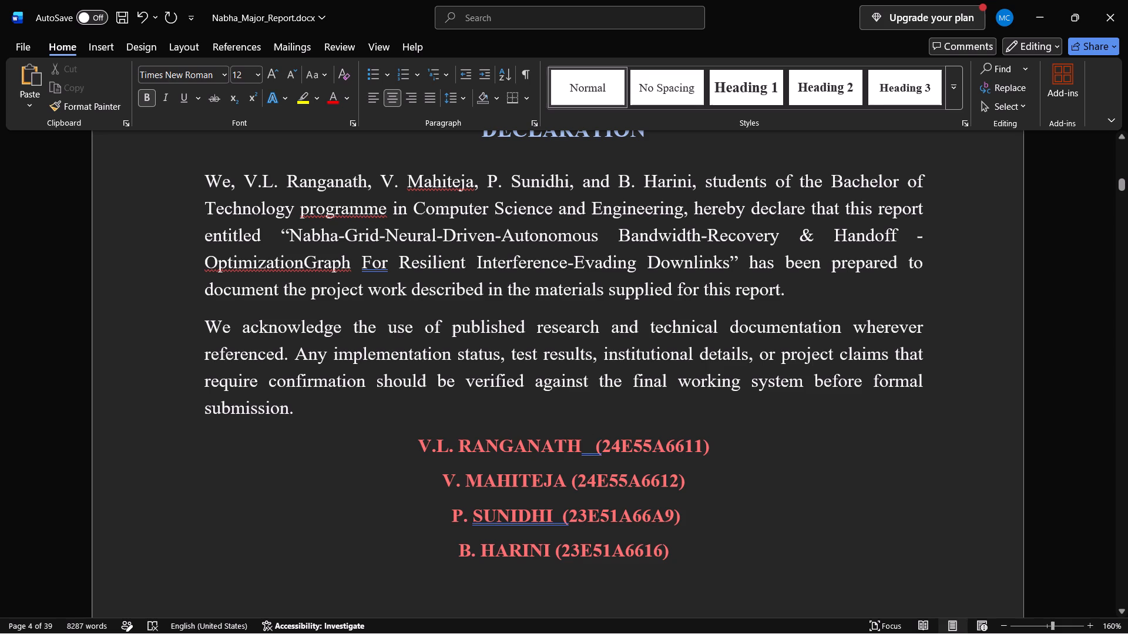
# Pad the gap between the second student's name and roll number with spaces to line it up with the first student's line.
pyautogui.click(565, 484)
pyautogui.press('space')
pyautogui.press('space')
pyautogui.press('space')
pyautogui.press('space')
pyautogui.press('space')
pyautogui.press('space')
pyautogui.press('space')
pyautogui.press('space')
pyautogui.press('space')
pyautogui.press('space')
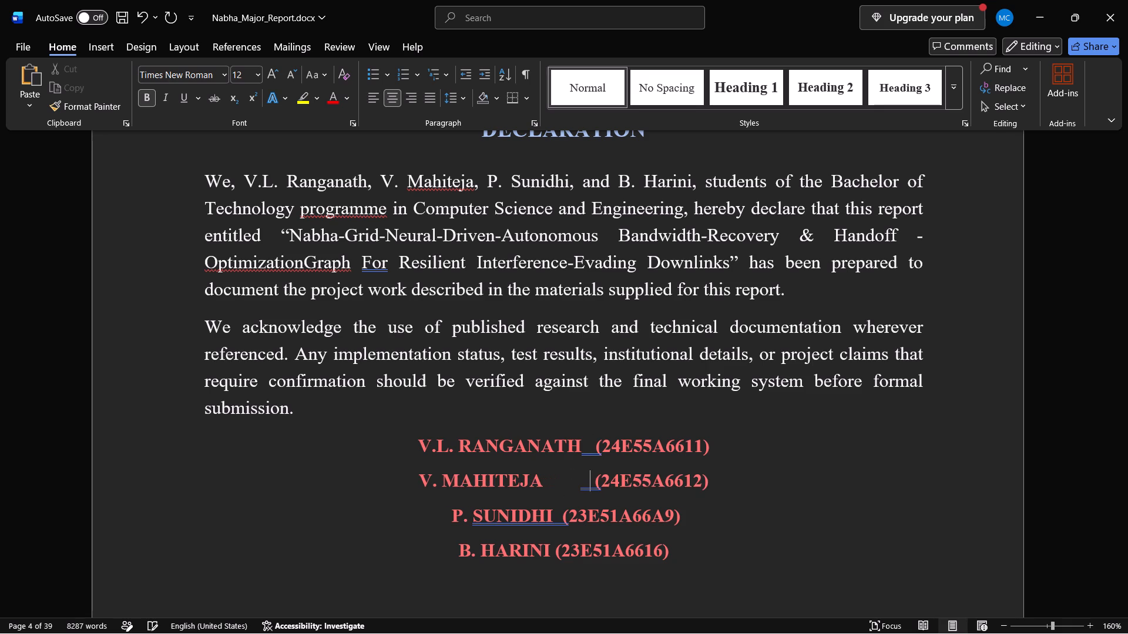
pyautogui.press('space')
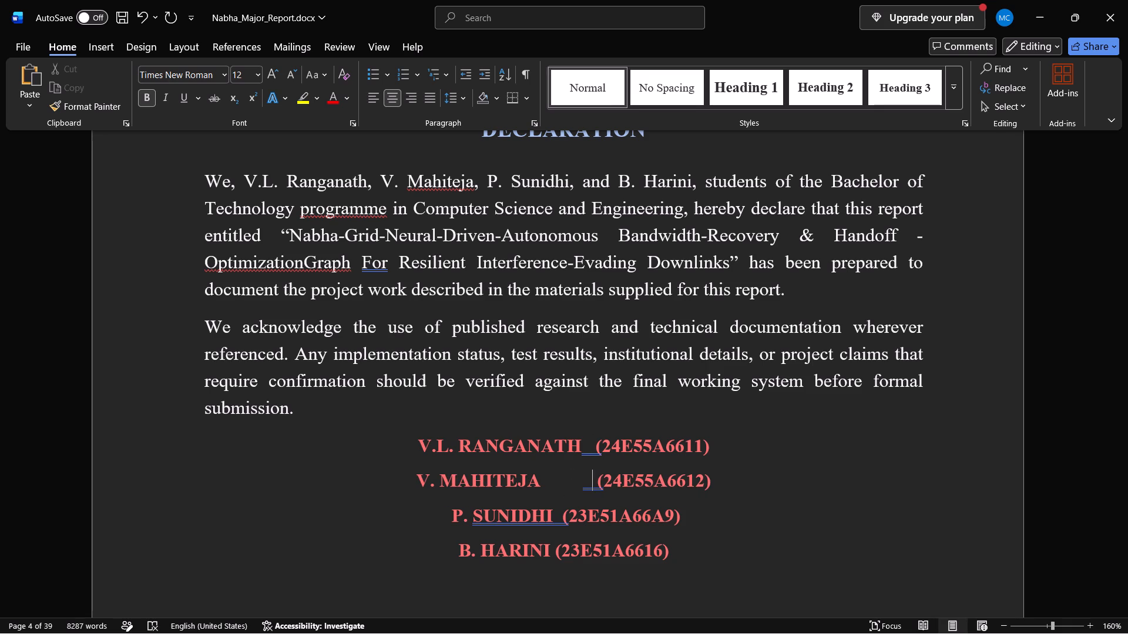
pyautogui.press('BackSpace')
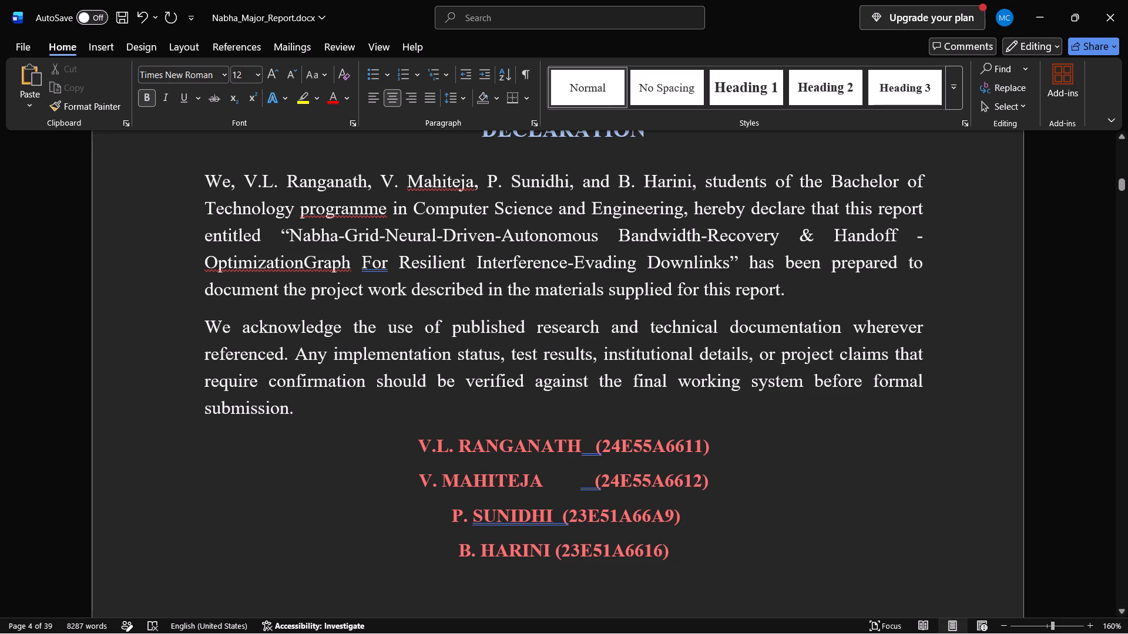
# Pad the gap between the third student's name and roll number with spaces to line it up with the lines above.
pyautogui.click(559, 519)
pyautogui.press('space')
pyautogui.press('space')
pyautogui.press('space')
pyautogui.press('space')
pyautogui.press('space')
pyautogui.press('space')
pyautogui.press('space')
pyautogui.press('space')
pyautogui.press('space')
pyautogui.press('space')
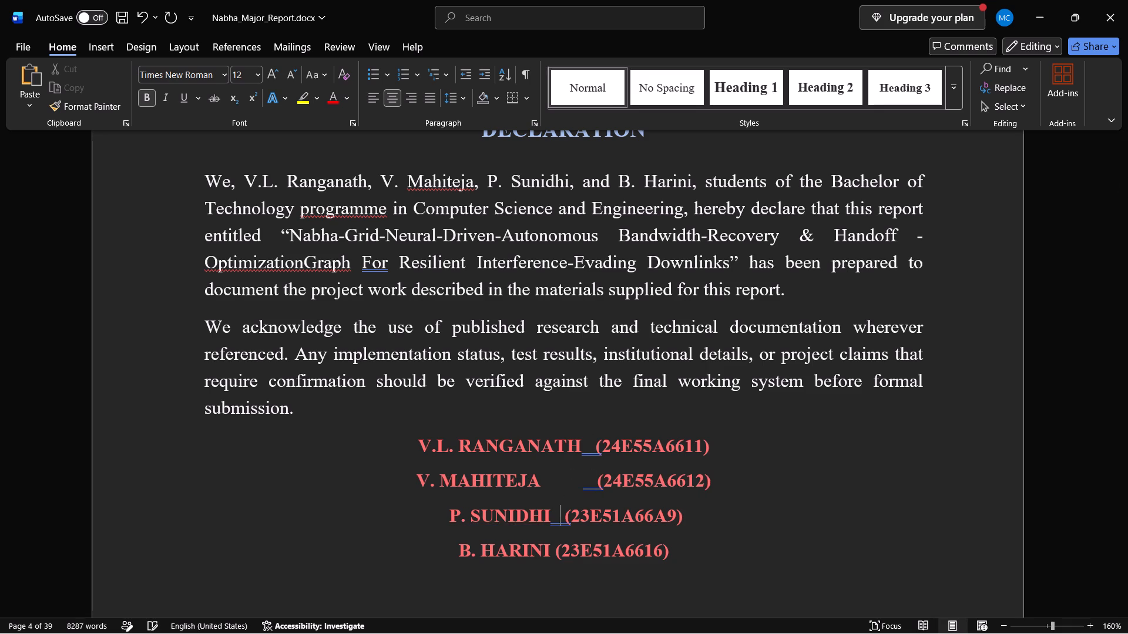
pyautogui.press('space')
pyautogui.press('space')
pyautogui.press('space')
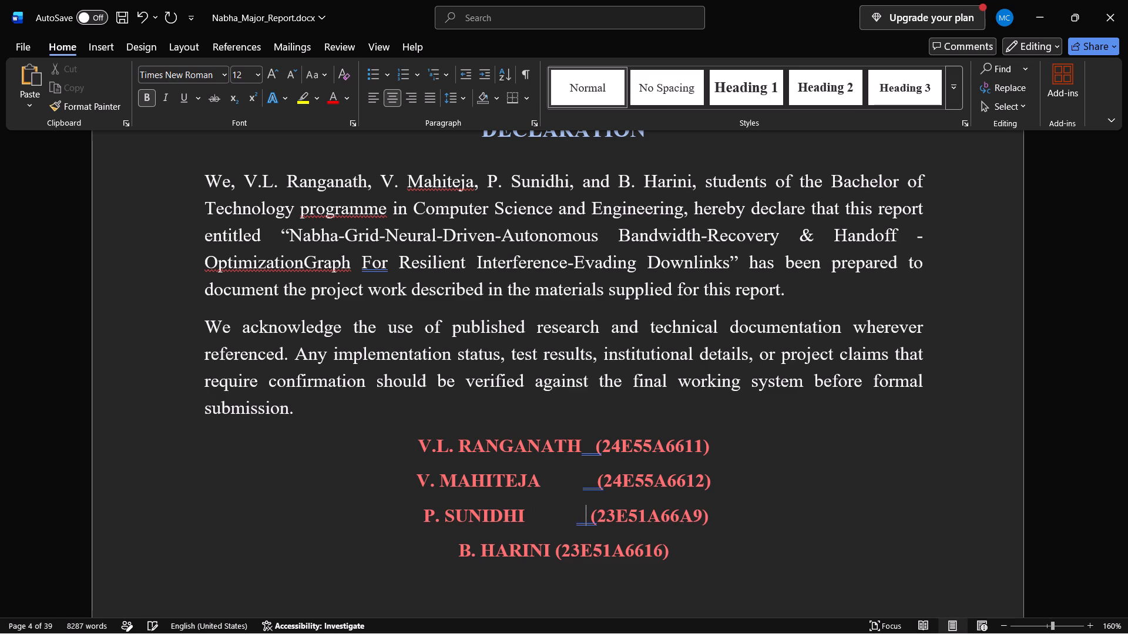
pyautogui.press('space')
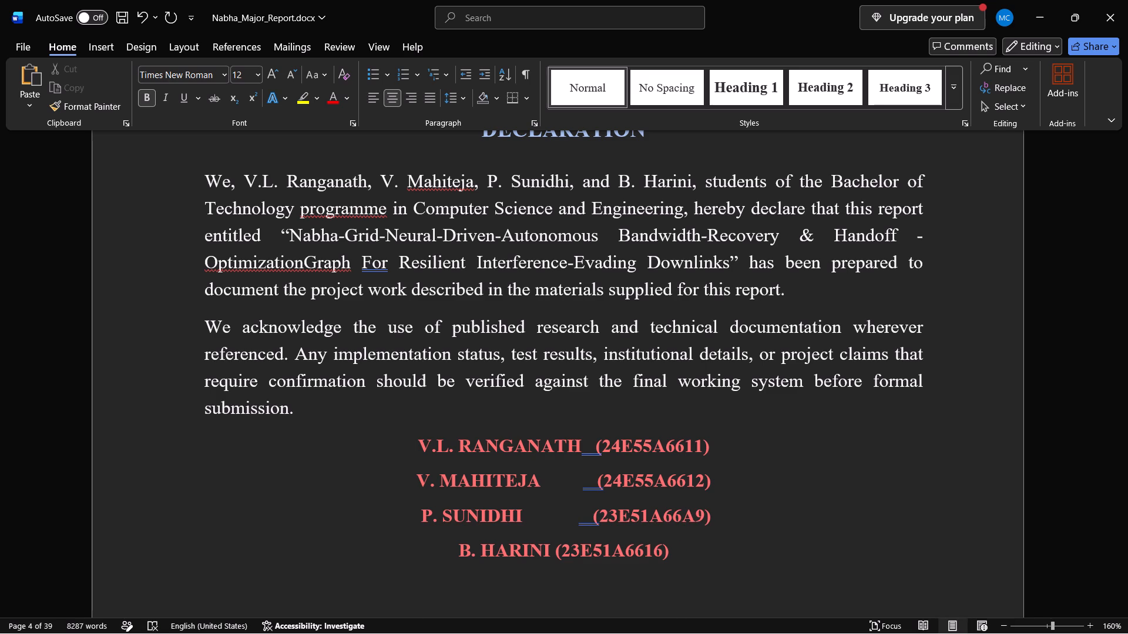
# Pad the gap between the fourth student's name and roll number with spaces to line it up with the lines above.
pyautogui.click(552, 547)
pyautogui.press('space')
pyautogui.press('space')
pyautogui.press('space')
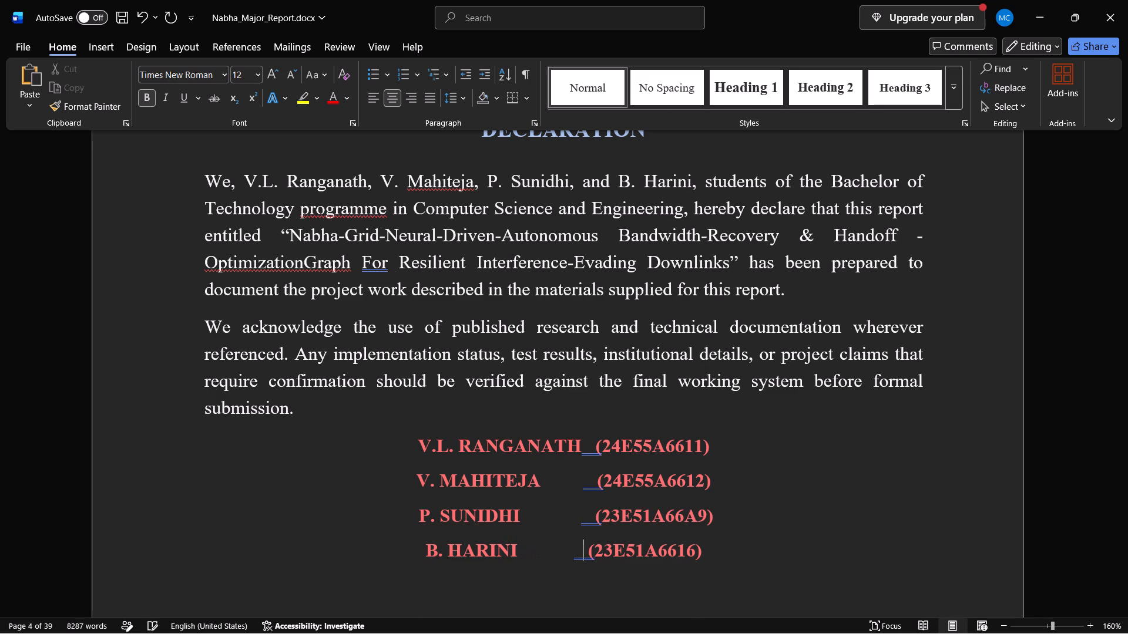
pyautogui.press('space')
pyautogui.press('space')
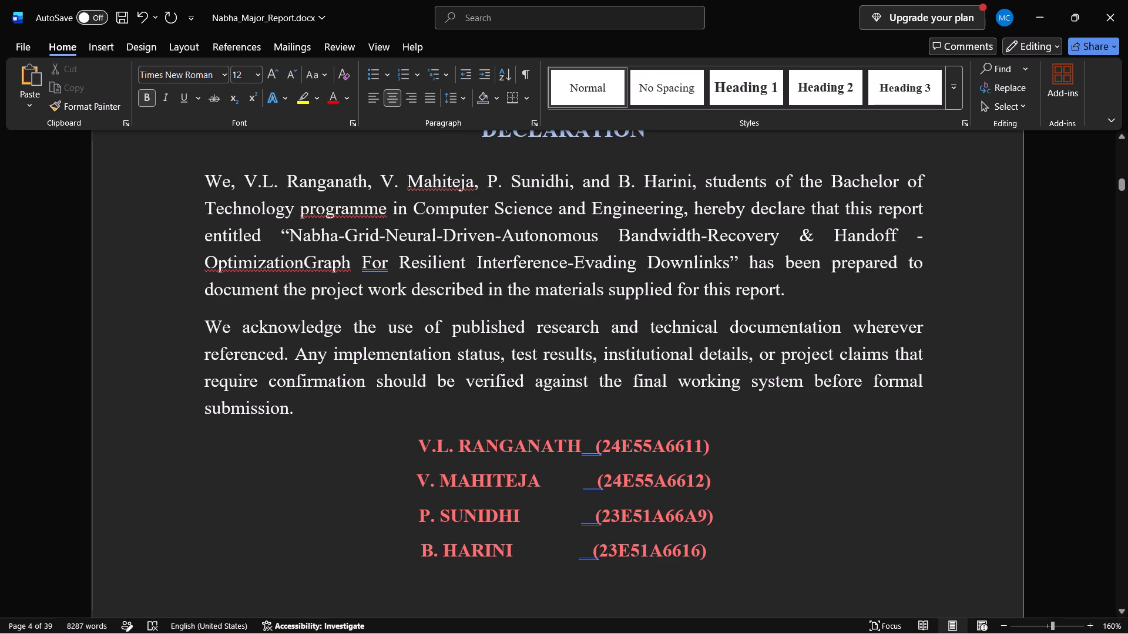
pyautogui.press('space')
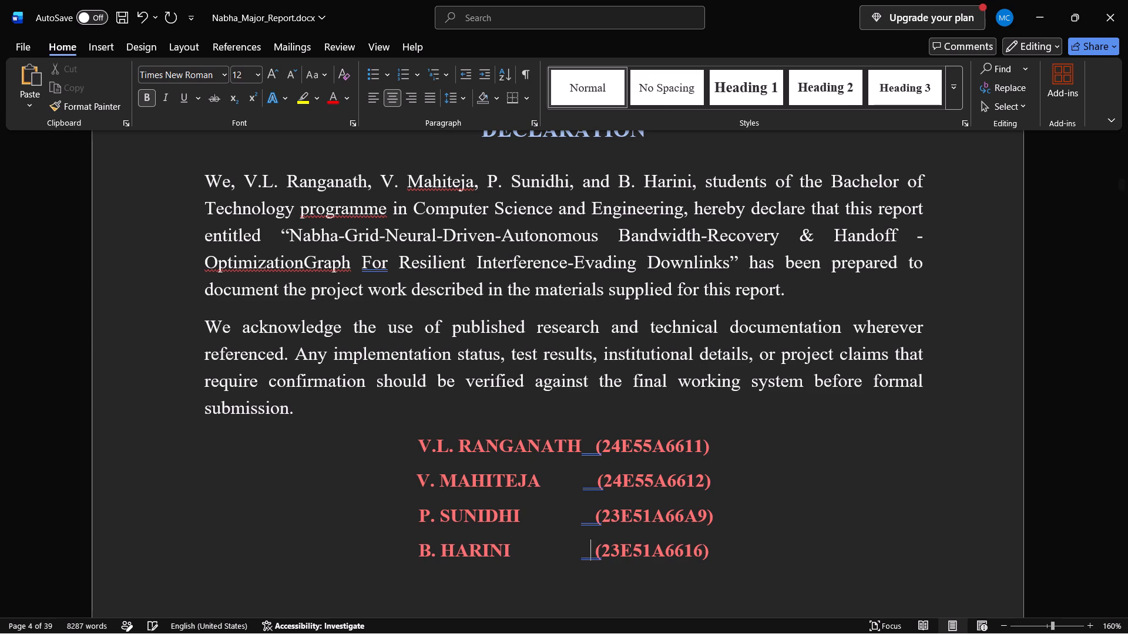
pyautogui.press('space')
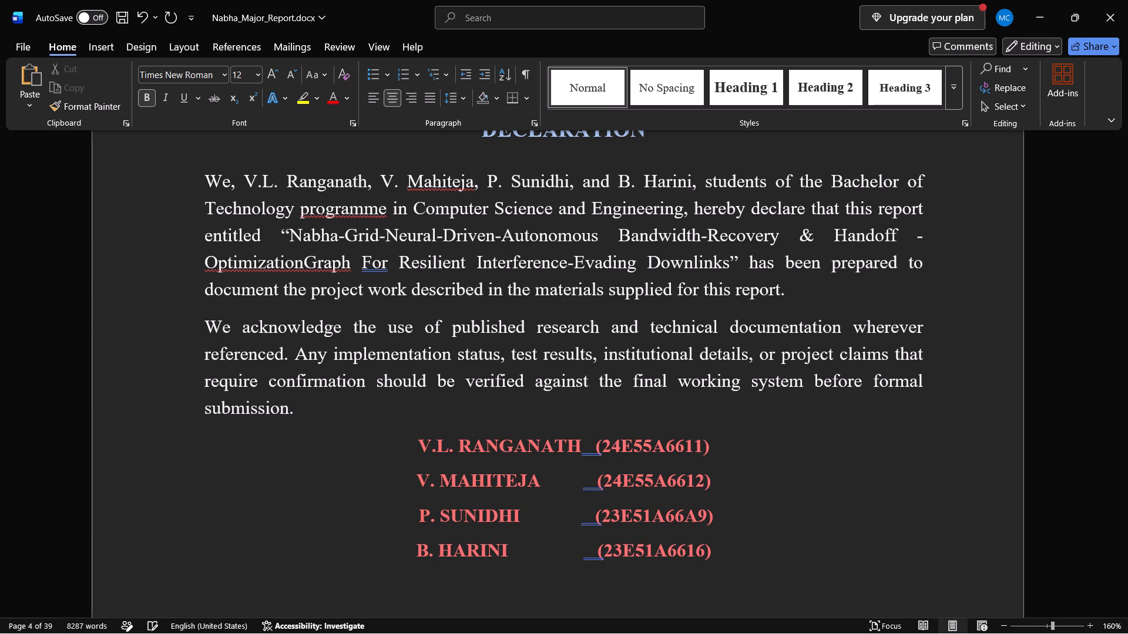
pyautogui.press('BackSpace')
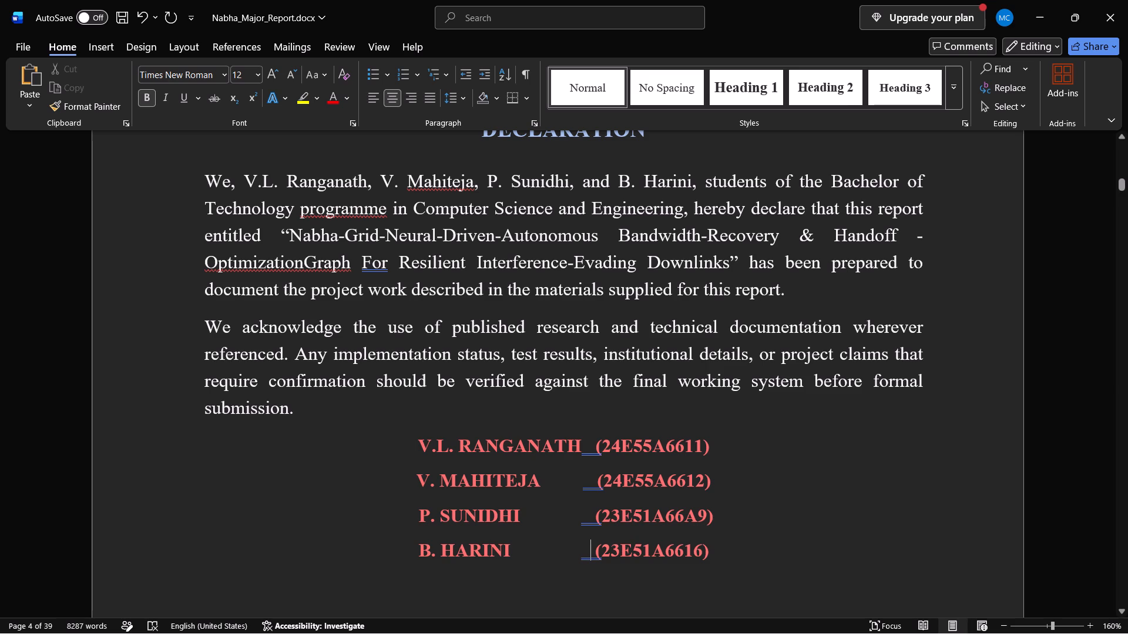
# Right-align all four student name and roll number lines on the declaration page.
pyautogui.moveTo(759, 586); pyautogui.dragTo(550, 452)
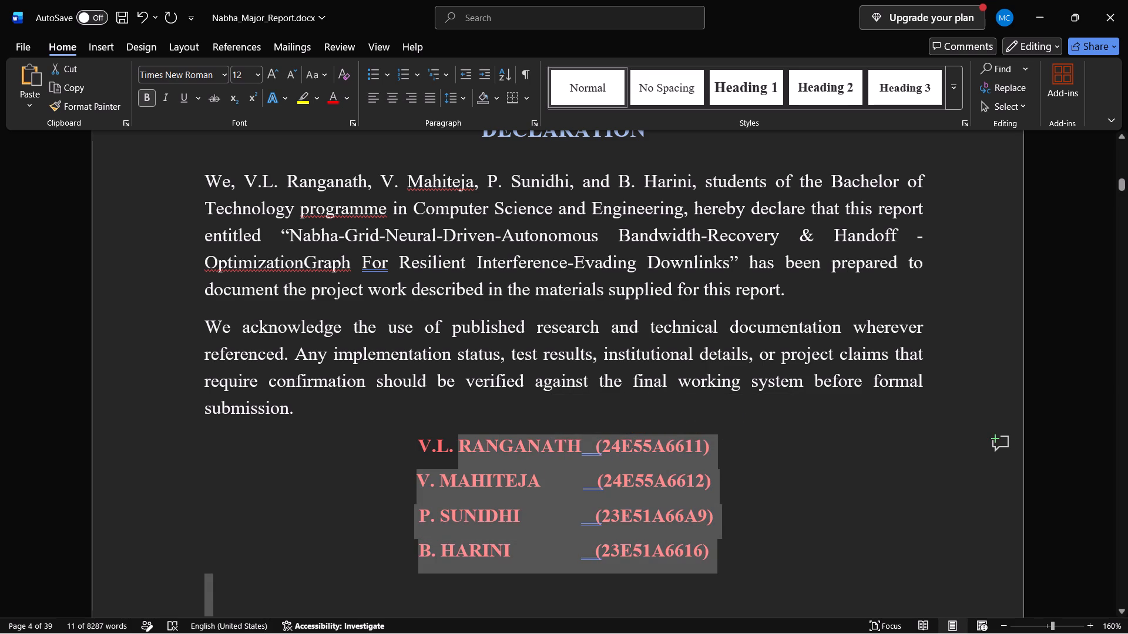
pyautogui.click(751, 557)
pyautogui.moveTo(751, 557); pyautogui.dragTo(484, 508)
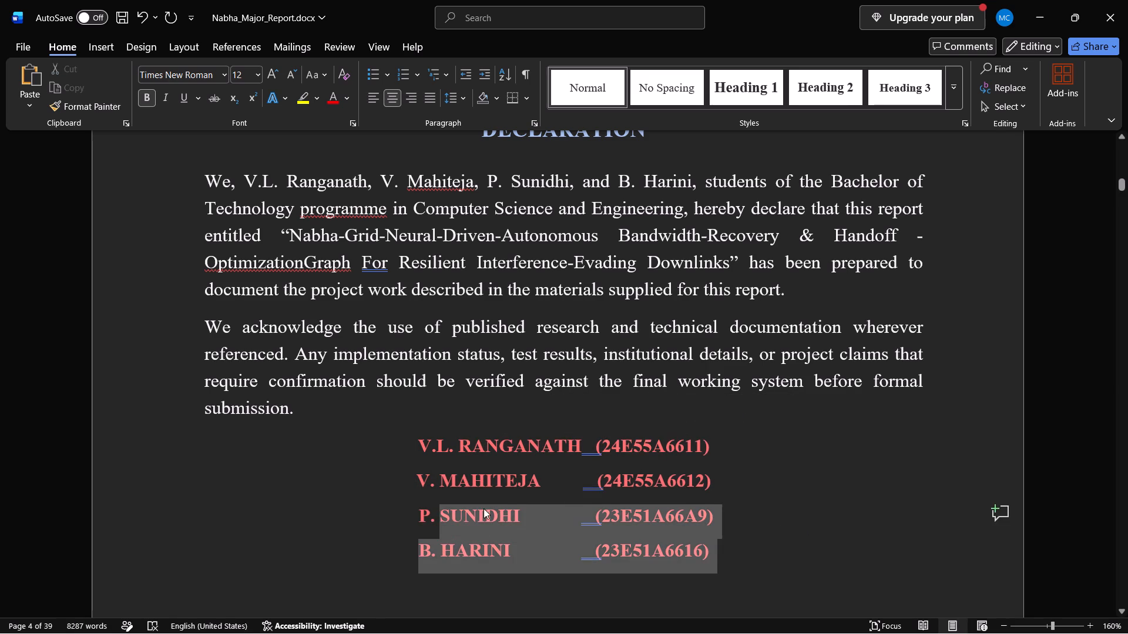
pyautogui.moveTo(484, 508); pyautogui.dragTo(387, 446)
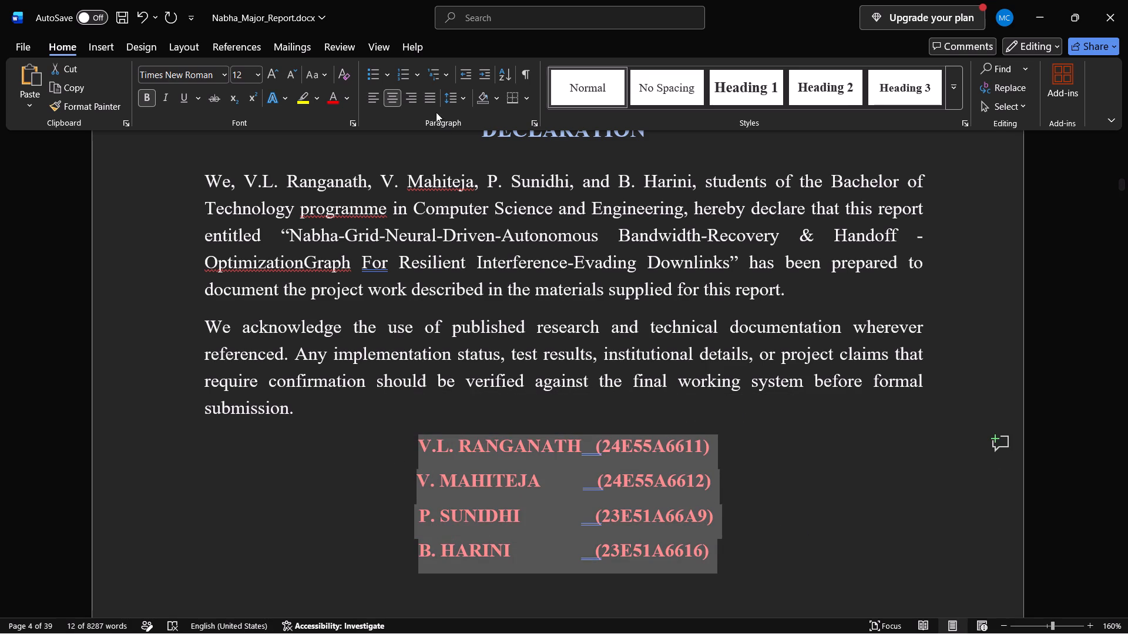
pyautogui.click(409, 96)
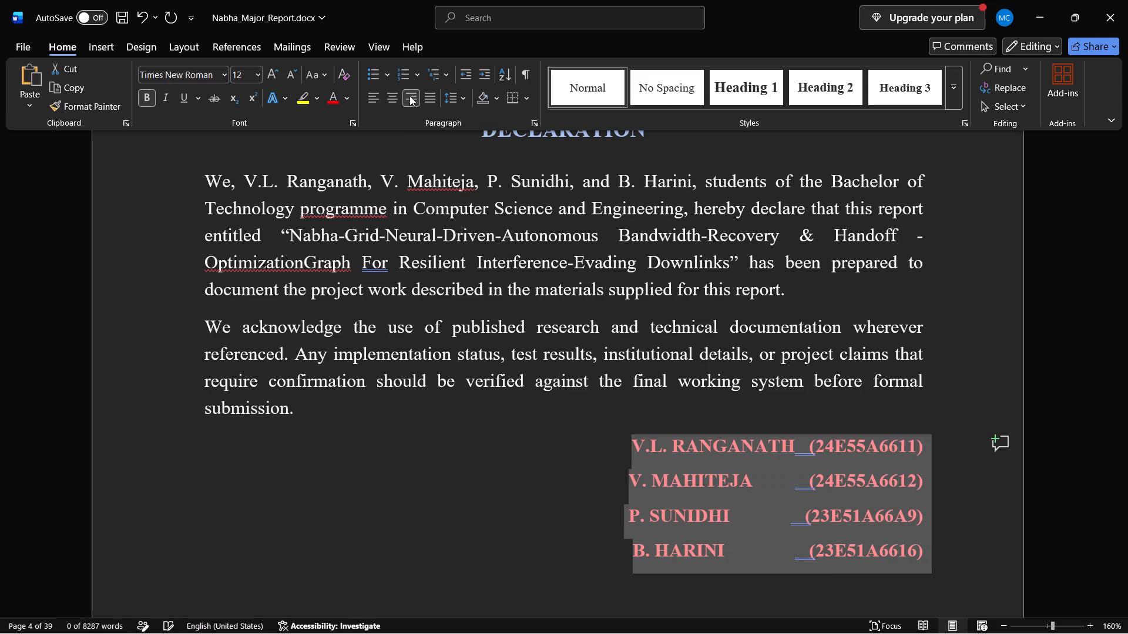
pyautogui.click(425, 473)
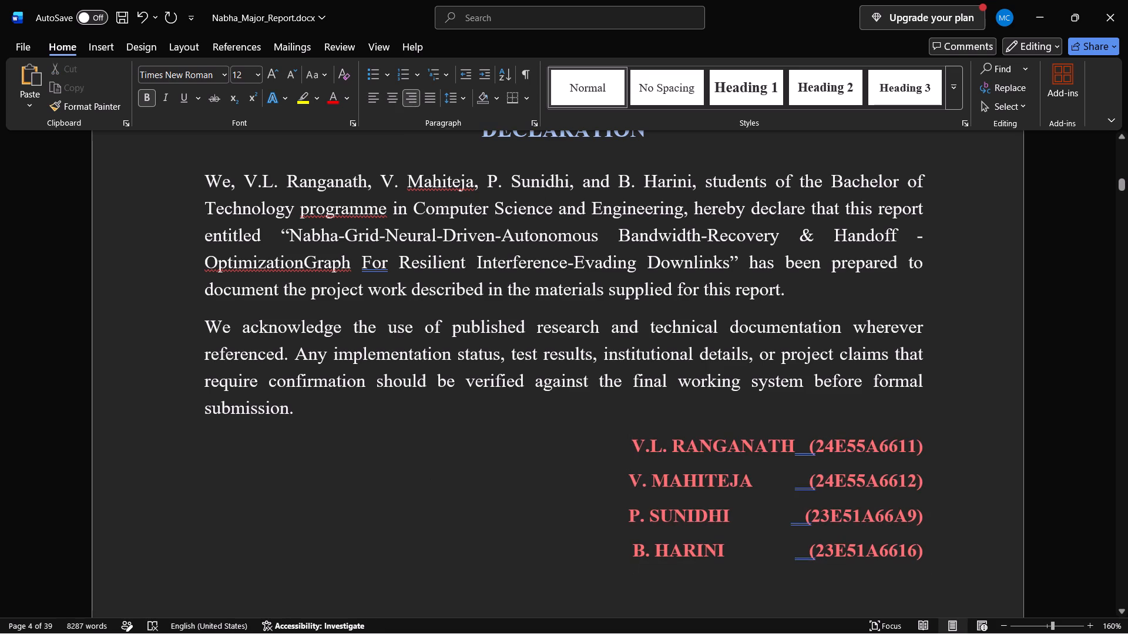
# Insert six spaces before the third student's name in the right-aligned declaration list.
pyautogui.click(619, 522)
pyautogui.press('space')
pyautogui.press('space')
pyautogui.press('space')
pyautogui.press('space')
pyautogui.press('space')
pyautogui.press('space')
# Remove one space between name and roll number in the third and second students' lines to line up the starts of the names.
pyautogui.click(799, 531)
pyautogui.click(799, 531)
pyautogui.press('BackSpace')
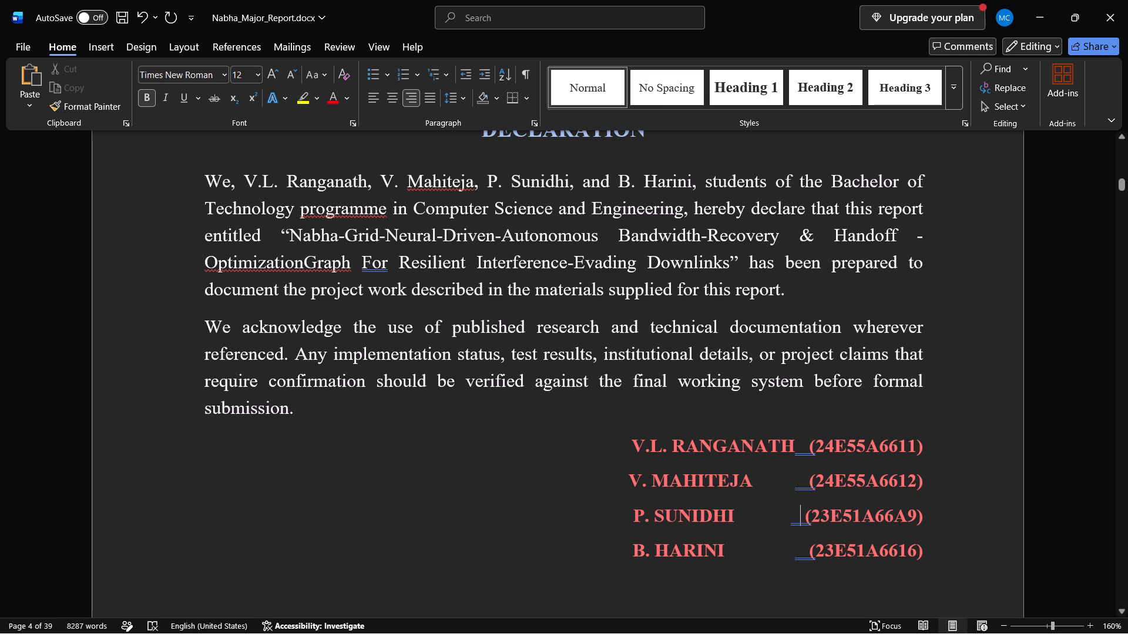
pyautogui.moveTo(619, 478); pyautogui.dragTo(743, 473)
pyautogui.click(764, 483)
pyautogui.press('BackSpace')
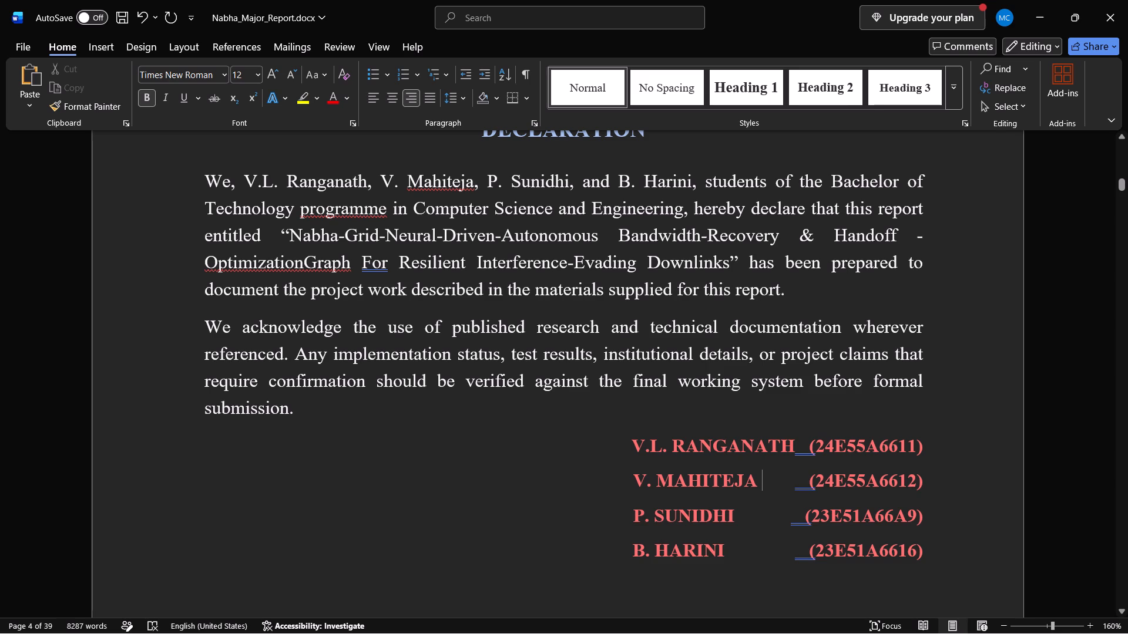
pyautogui.click(584, 534)
# Check the declaration page's layout and examine the acknowledgement page's closing text and student list.
pyautogui.scroll(-1, 584, 534)
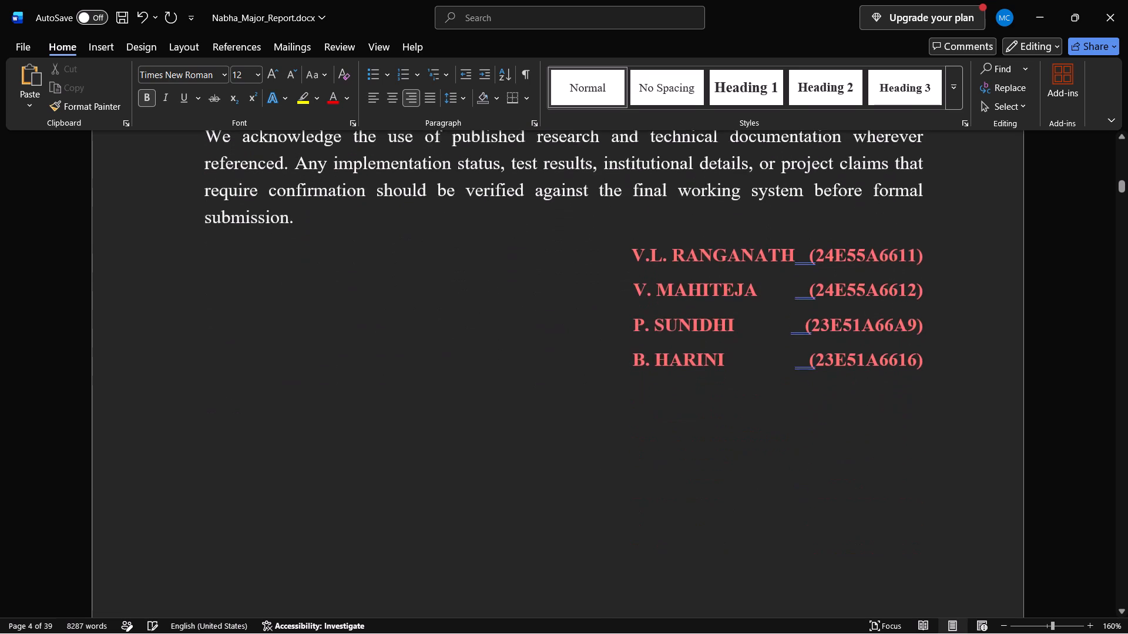
pyautogui.scroll(1, 584, 534)
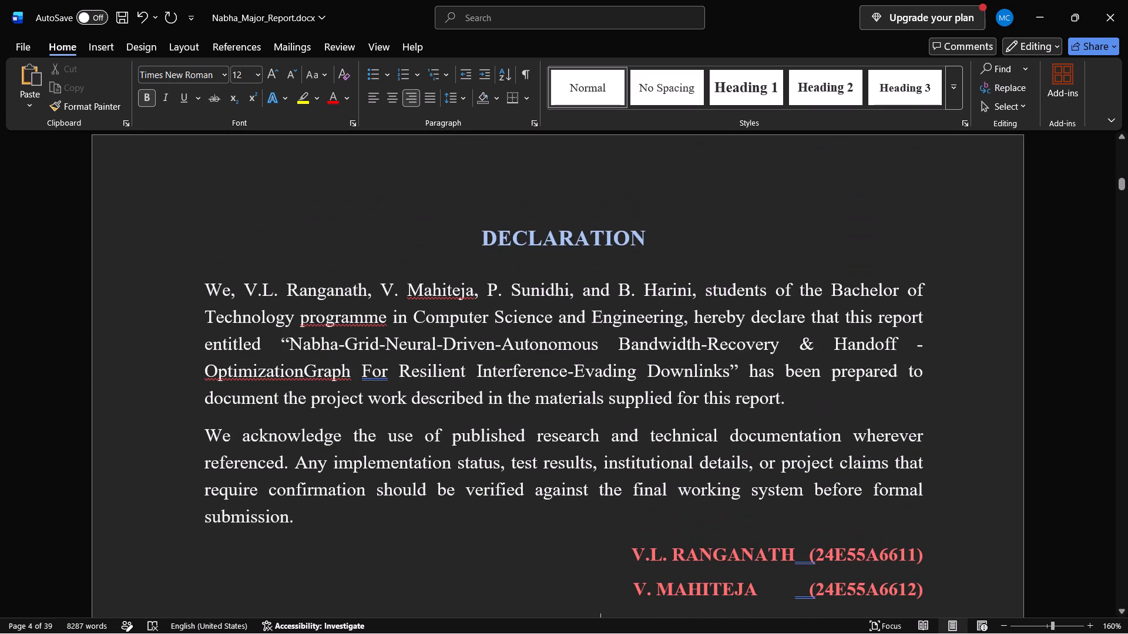
pyautogui.scroll(-1, 584, 534)
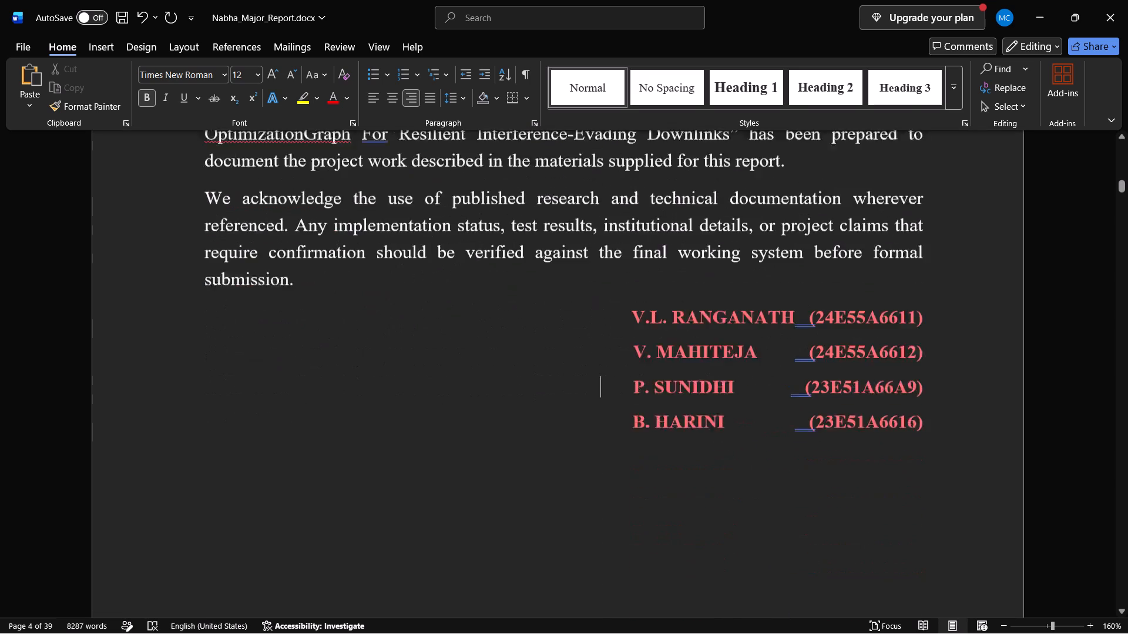
pyautogui.scroll(-4, 584, 534)
pyautogui.scroll(1, 584, 534)
pyautogui.scroll(-1, 584, 534)
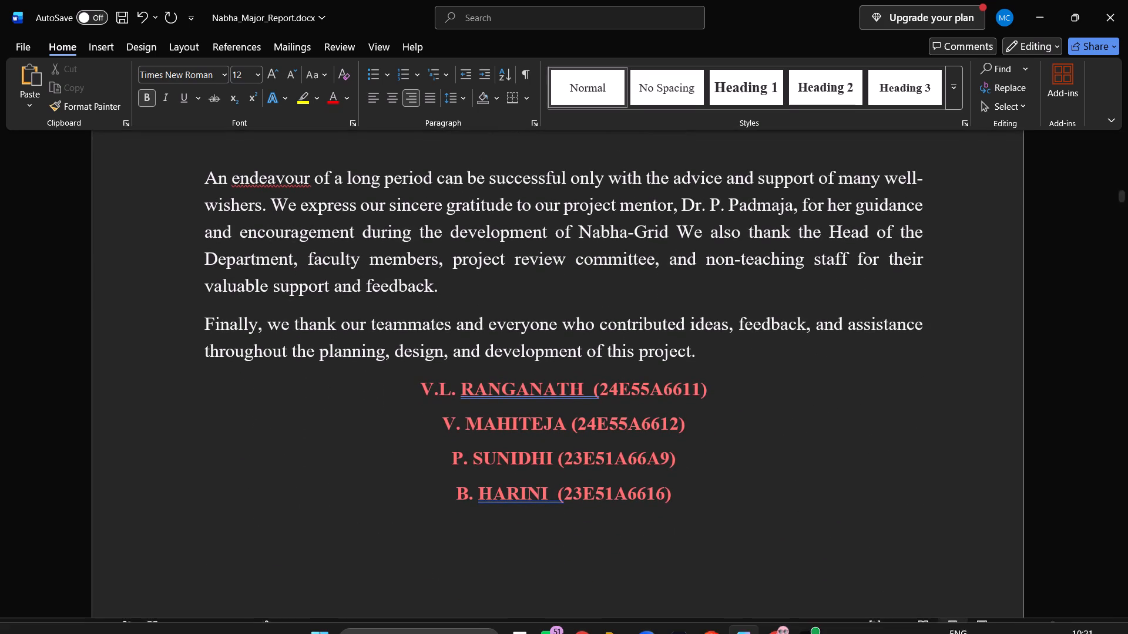
# Replace the centred student list on the acknowledgement page with a copy of the declaration page's right-aligned name and roll number list.
pyautogui.scroll(4, 620, 460)
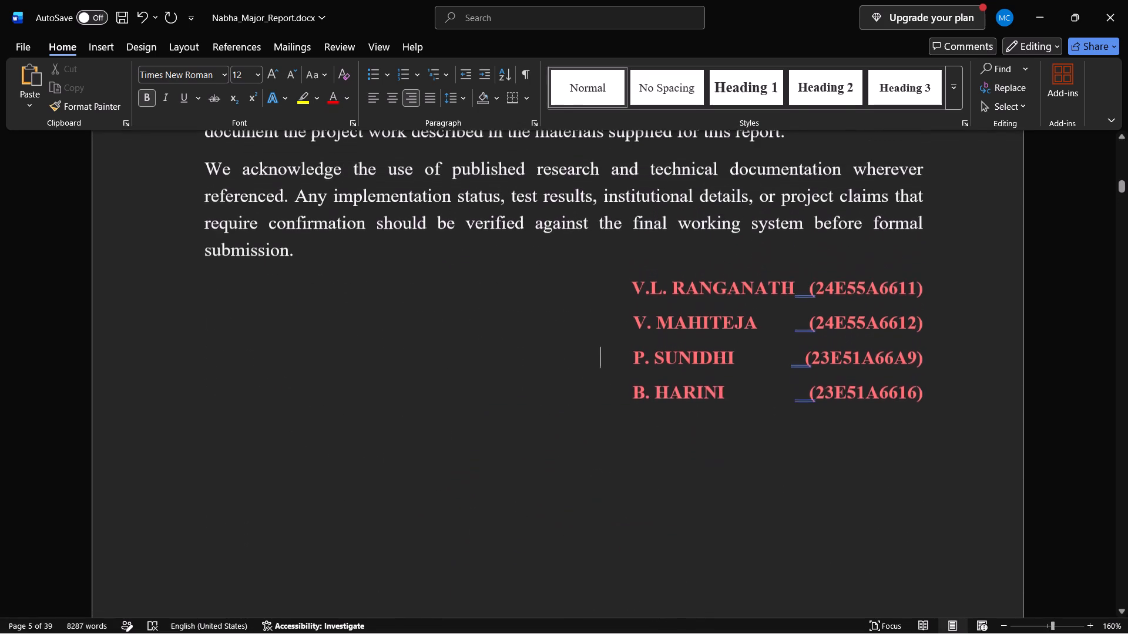
pyautogui.moveTo(630, 293); pyautogui.dragTo(754, 499)
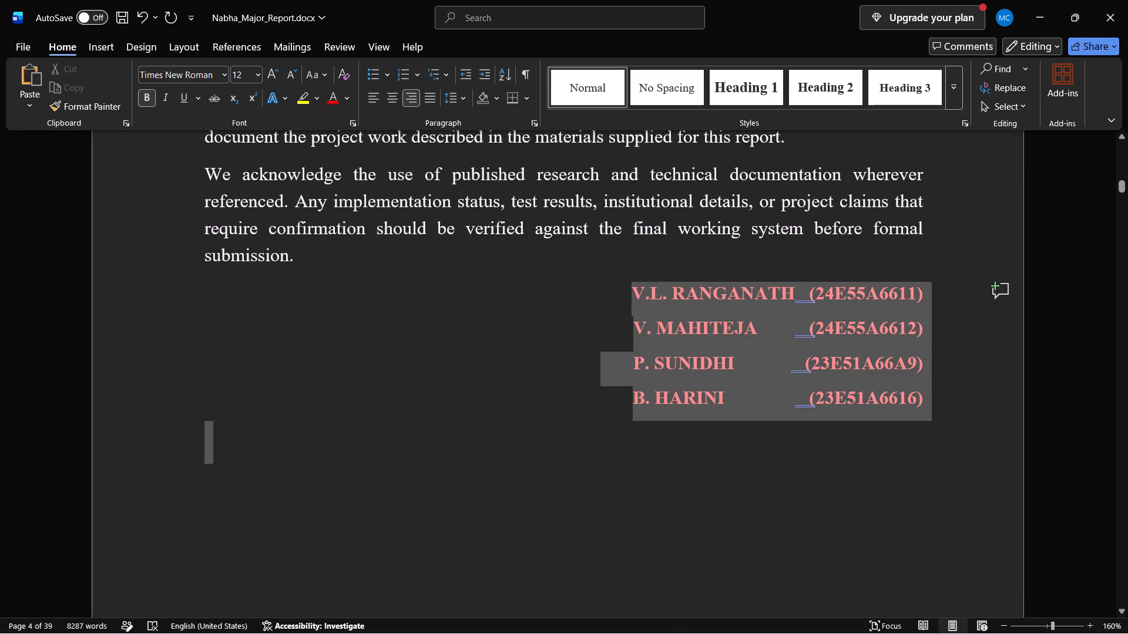
pyautogui.moveTo(754, 499); pyautogui.dragTo(755, 498)
pyautogui.hotkey('ctrl', 'c')
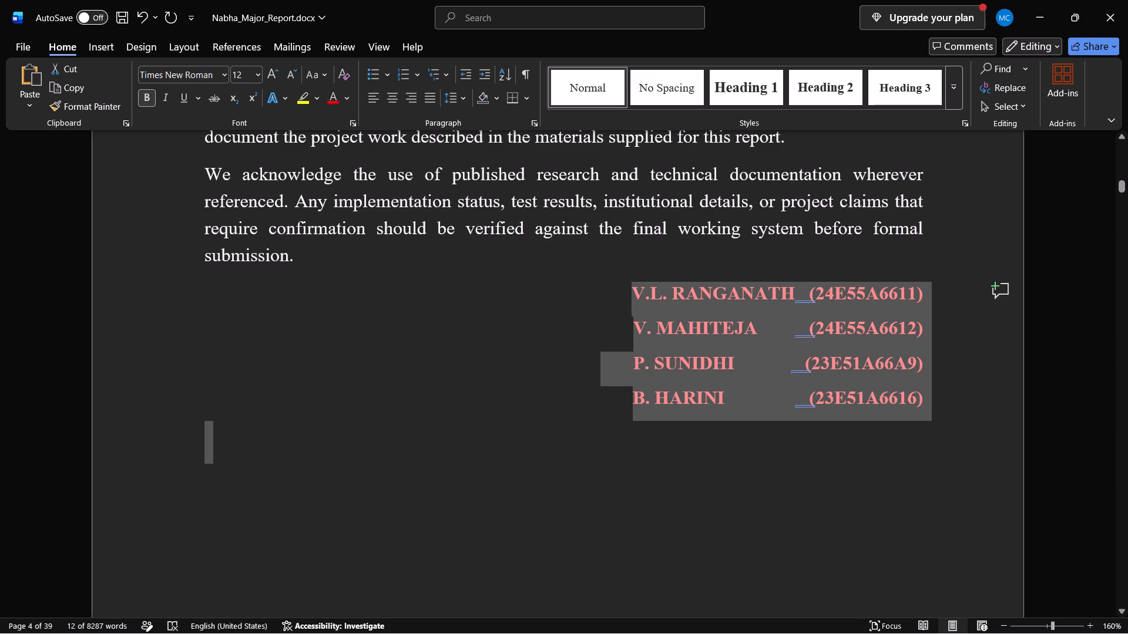
pyautogui.scroll(-4, 755, 498)
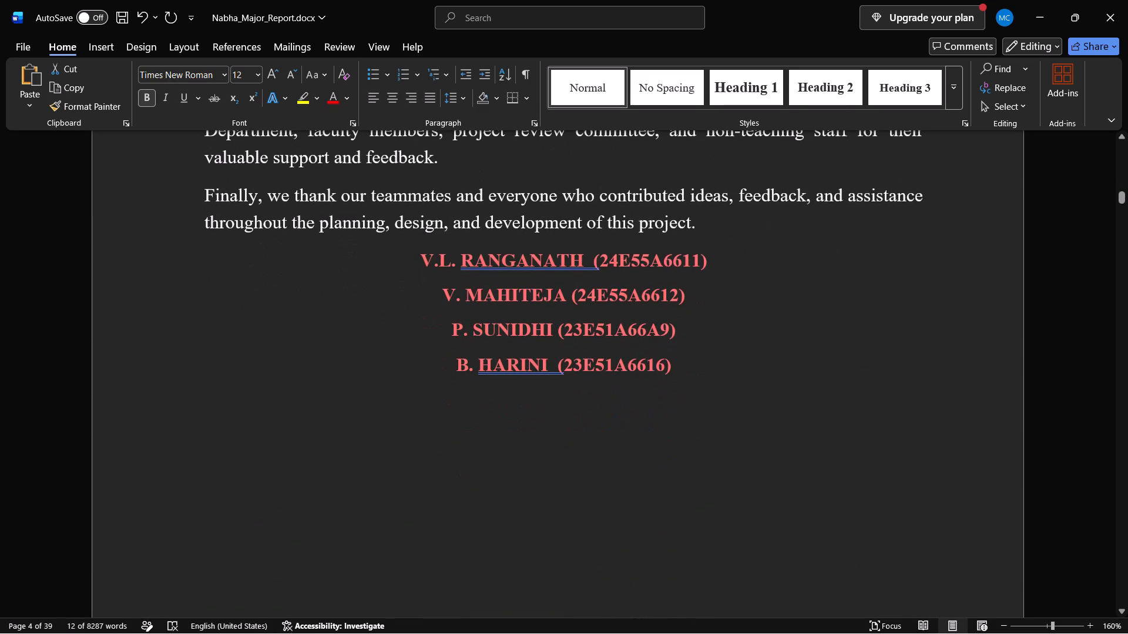
pyautogui.moveTo(706, 371); pyautogui.dragTo(425, 262)
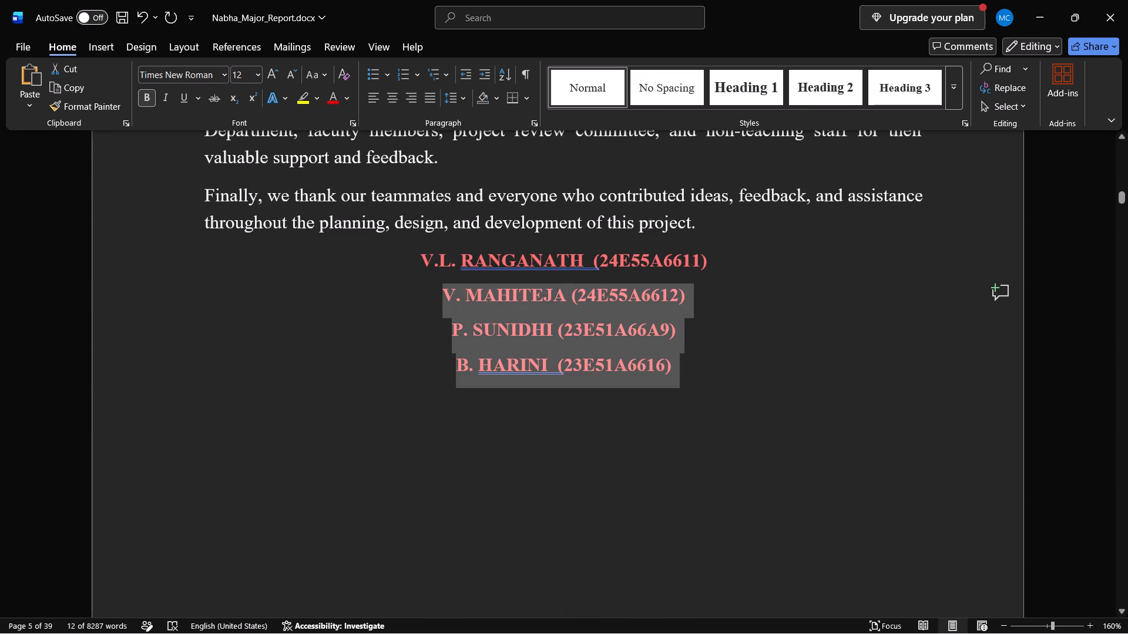
pyautogui.moveTo(425, 262); pyautogui.dragTo(421, 259)
pyautogui.hotkey('ctrl', 'v')
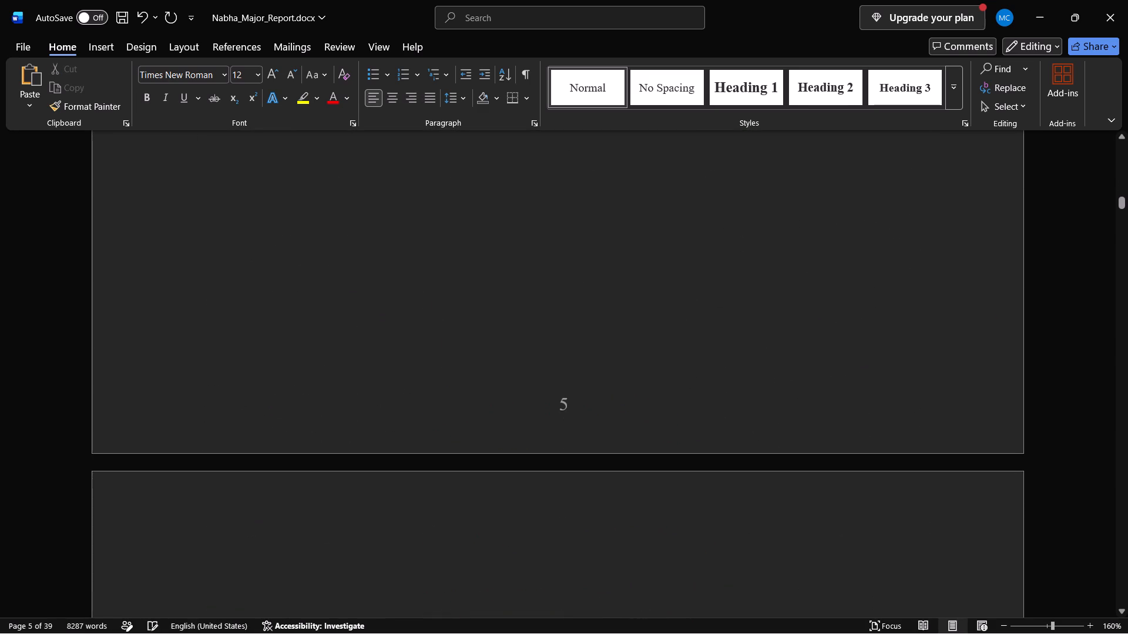
pyautogui.scroll(3, 421, 259)
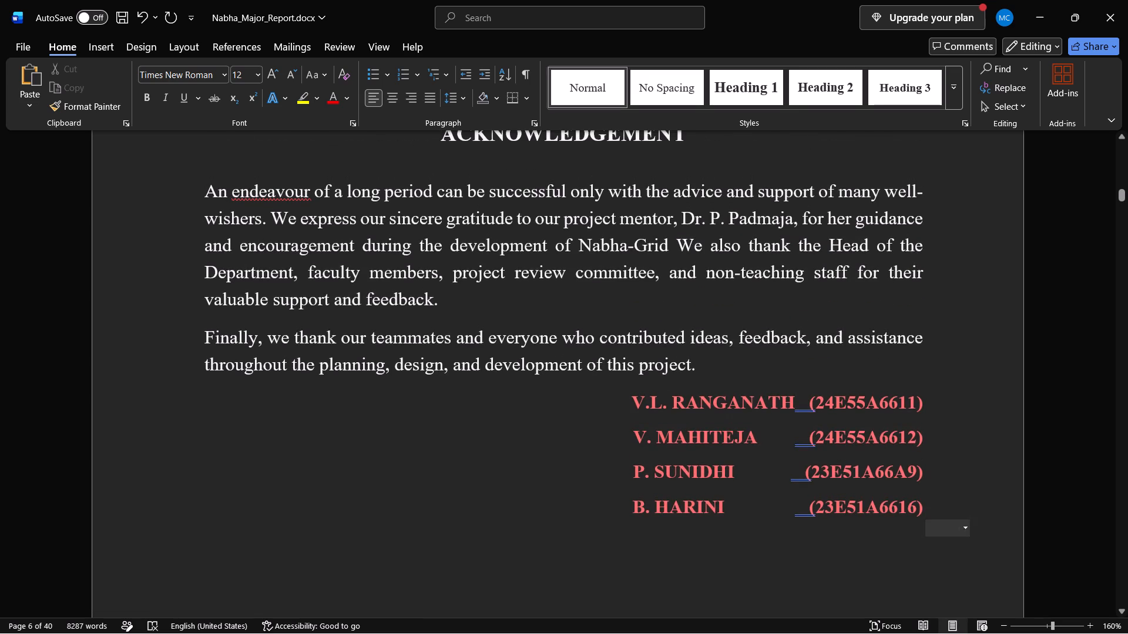
# Enlarge the whole table under the Table of Contents heading so its rows are taller and its columns slightly wider.
pyautogui.scroll(-8, 421, 259)
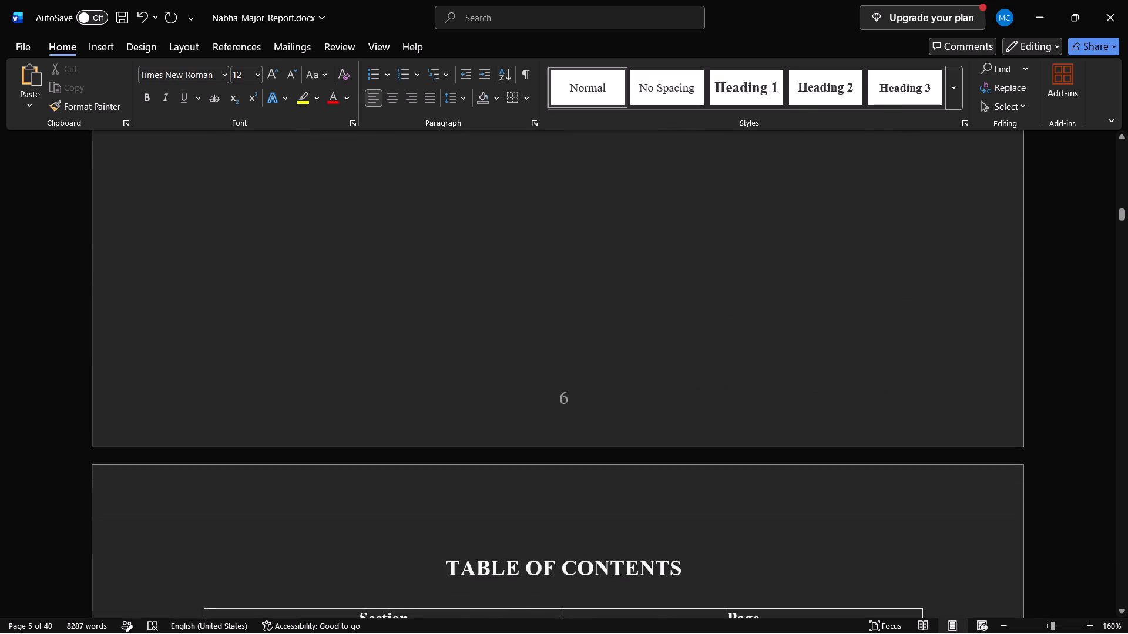
pyautogui.scroll(-2, 421, 259)
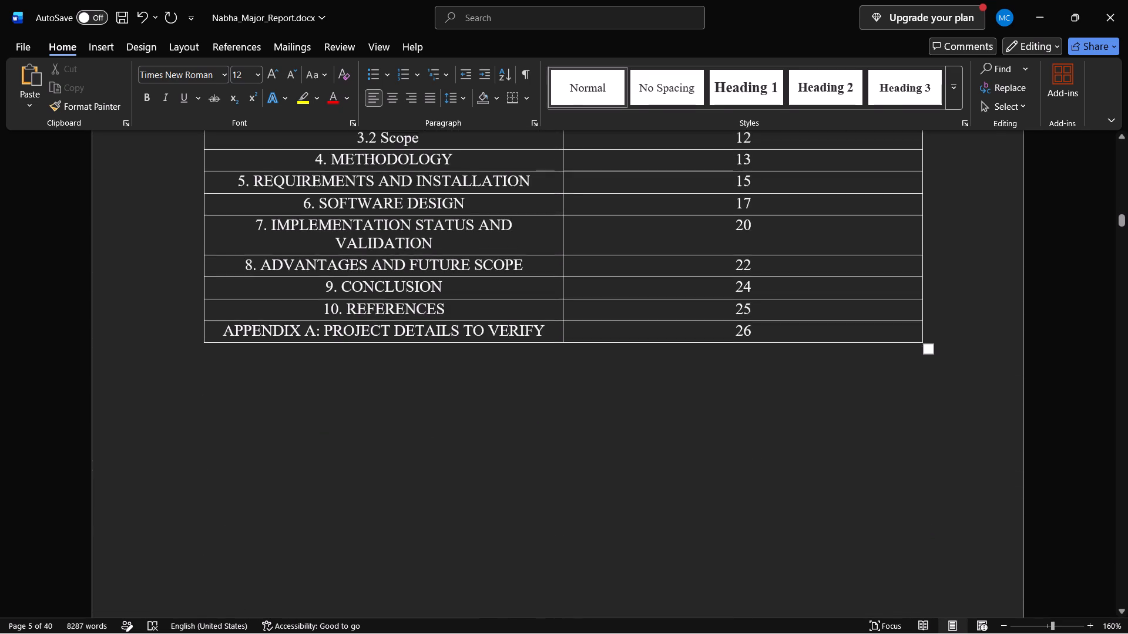
pyautogui.click(569, 338)
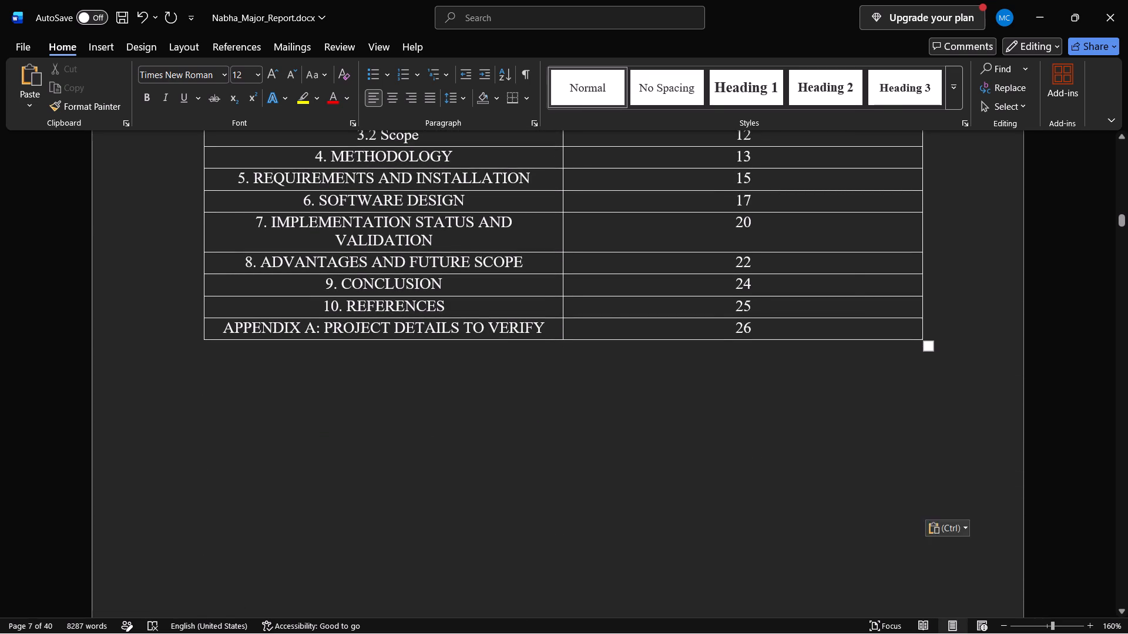
pyautogui.click(760, 399)
pyautogui.click(921, 336)
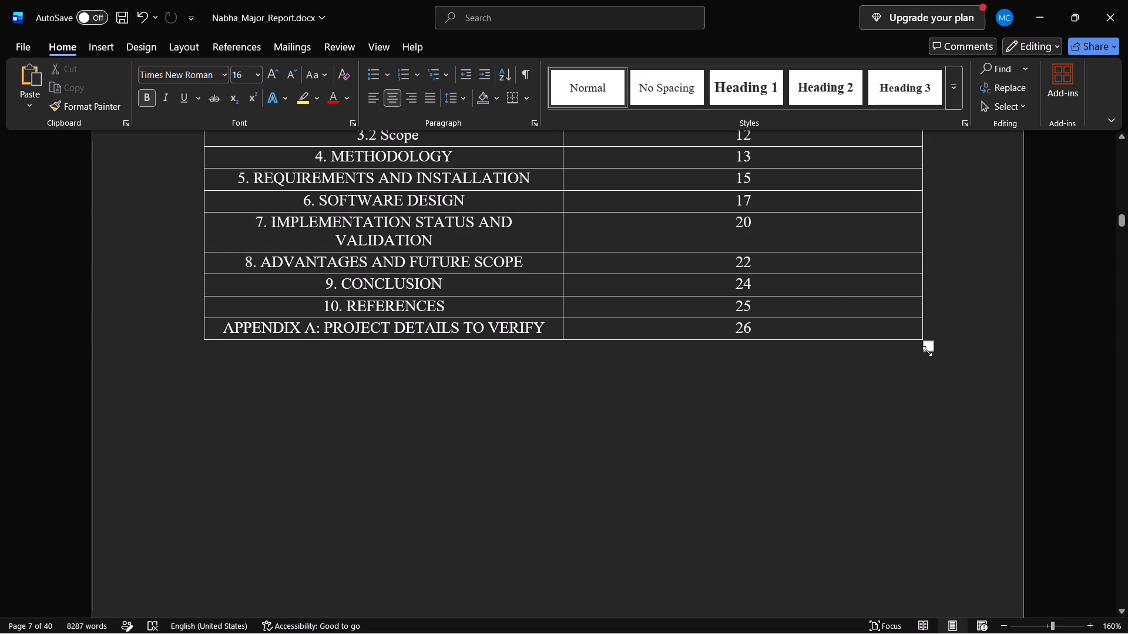
pyautogui.moveTo(927, 351); pyautogui.dragTo(939, 434)
pyautogui.click(948, 375)
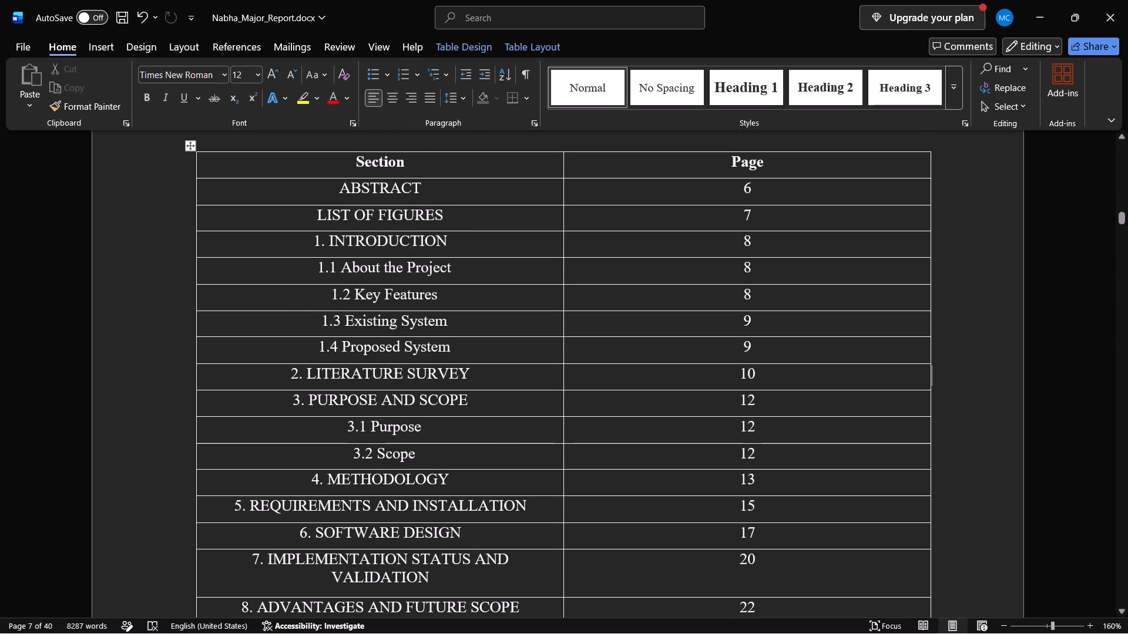
# Examine the layout of the enlarged contents table, the abstract page and the List of Figures page.
pyautogui.scroll(-3, 948, 375)
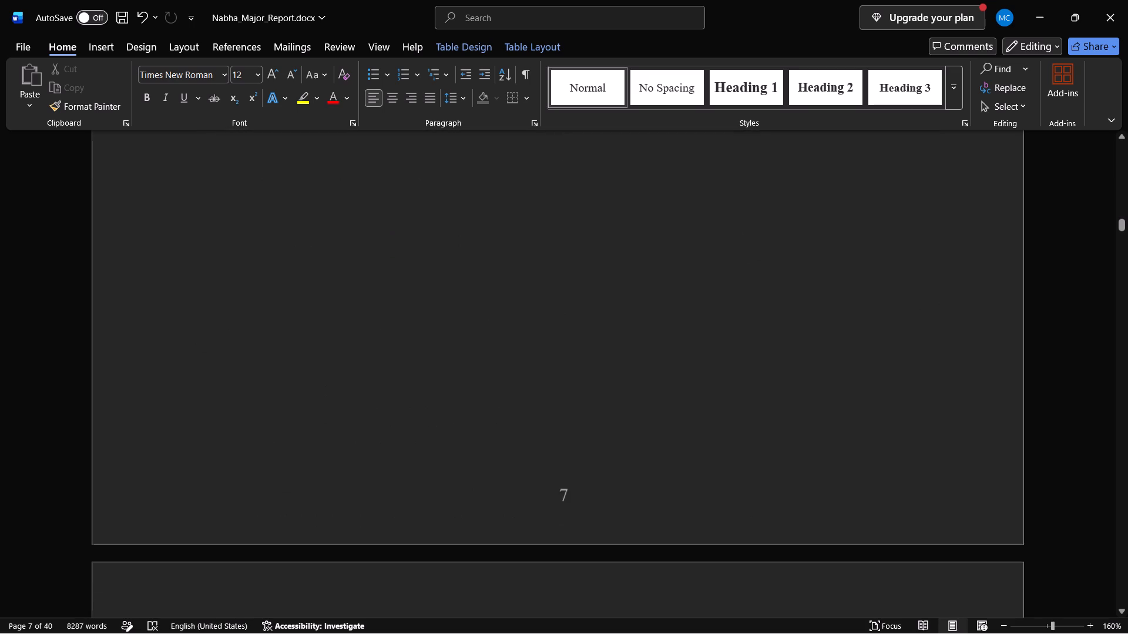
pyautogui.scroll(-1, 948, 375)
pyautogui.scroll(3, 948, 375)
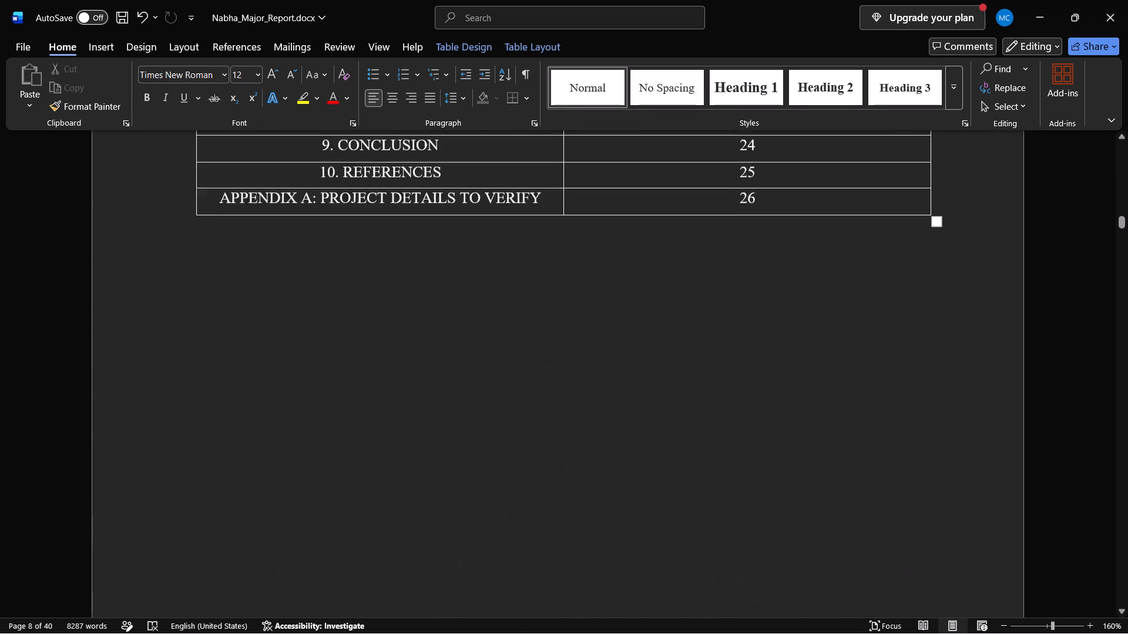
pyautogui.scroll(2, 948, 375)
pyautogui.scroll(-6, 948, 375)
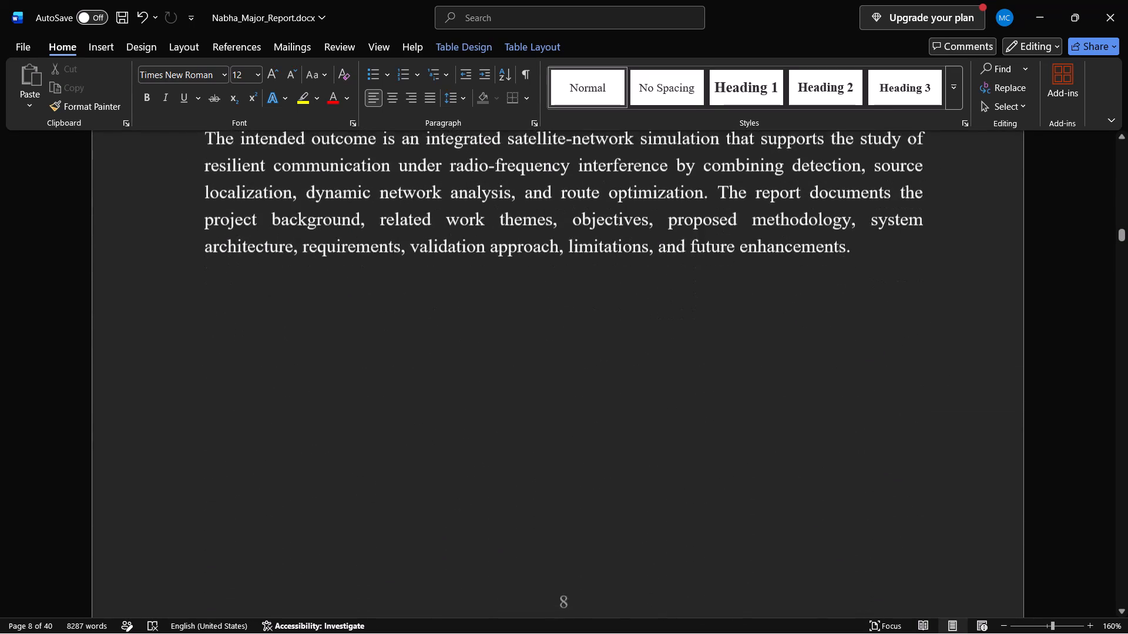
pyautogui.scroll(-2, 948, 375)
pyautogui.scroll(1, 948, 375)
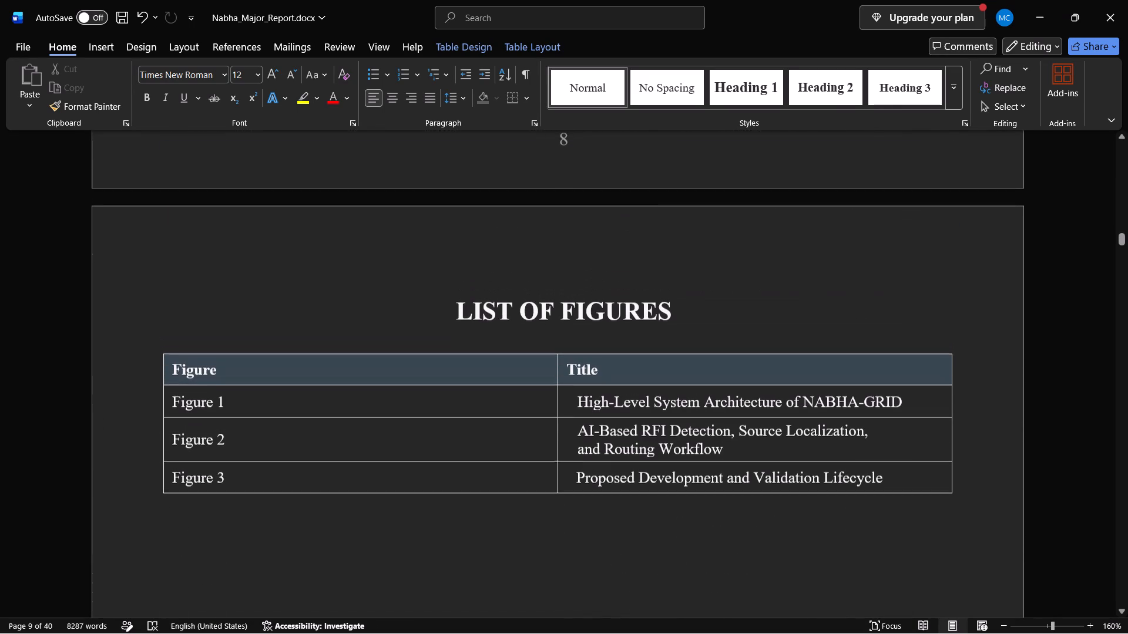
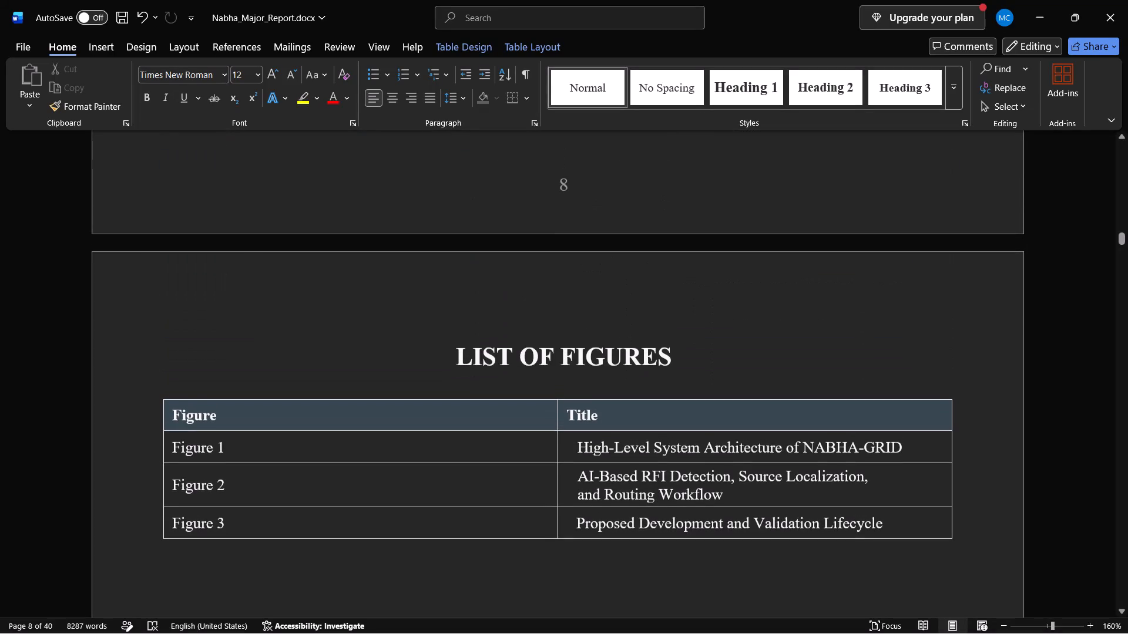
# Go back over the abstract page and examine the Table of Contents table's lower rows and the space beneath them.
pyautogui.scroll(3, 948, 375)
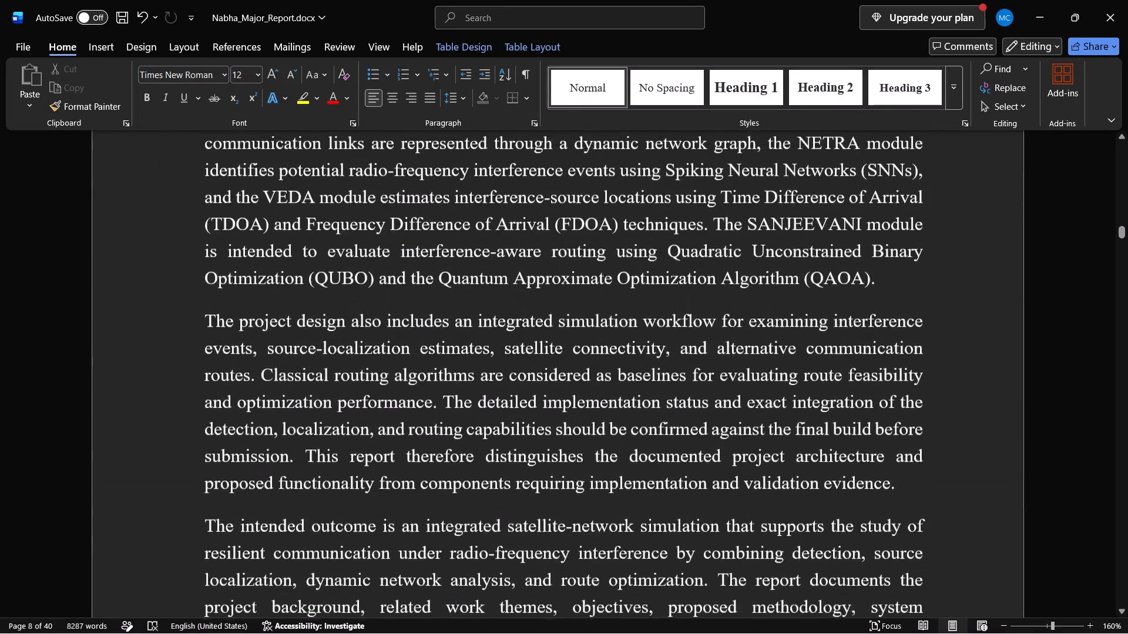
pyautogui.scroll(3, 948, 375)
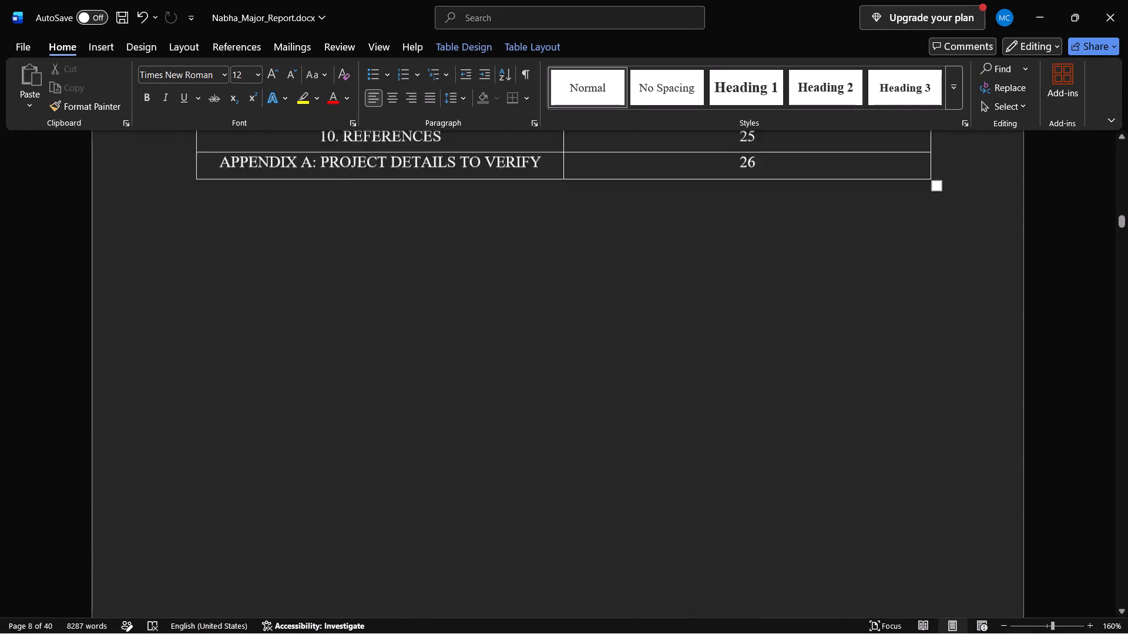
pyautogui.scroll(1, 948, 375)
pyautogui.scroll(-1, 948, 375)
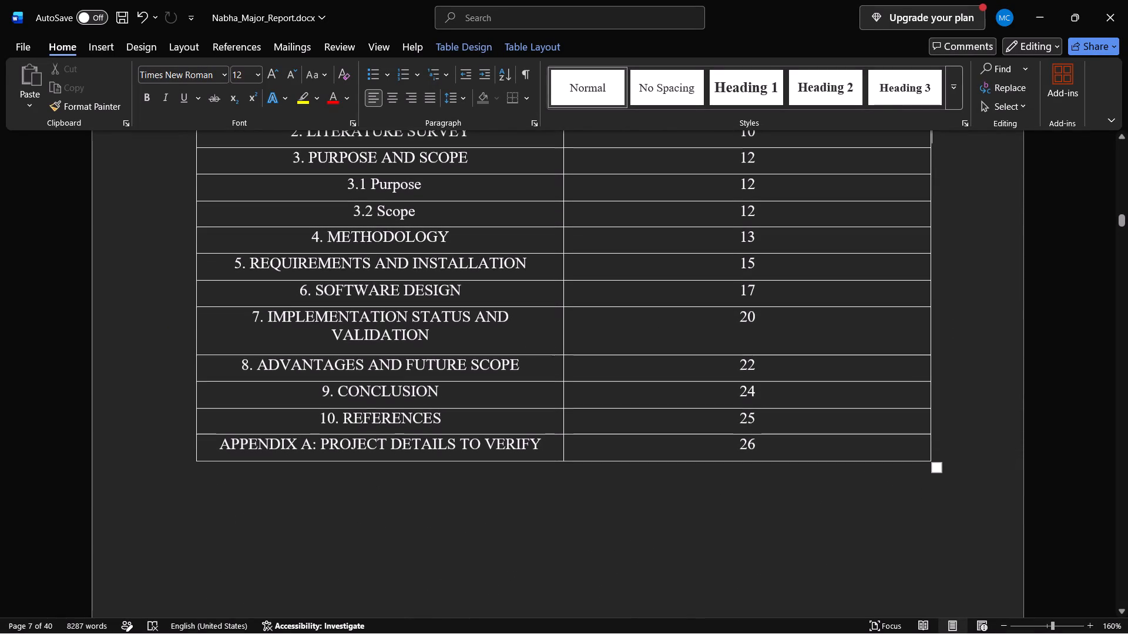
pyautogui.click(966, 363)
pyautogui.scroll(-2, 966, 363)
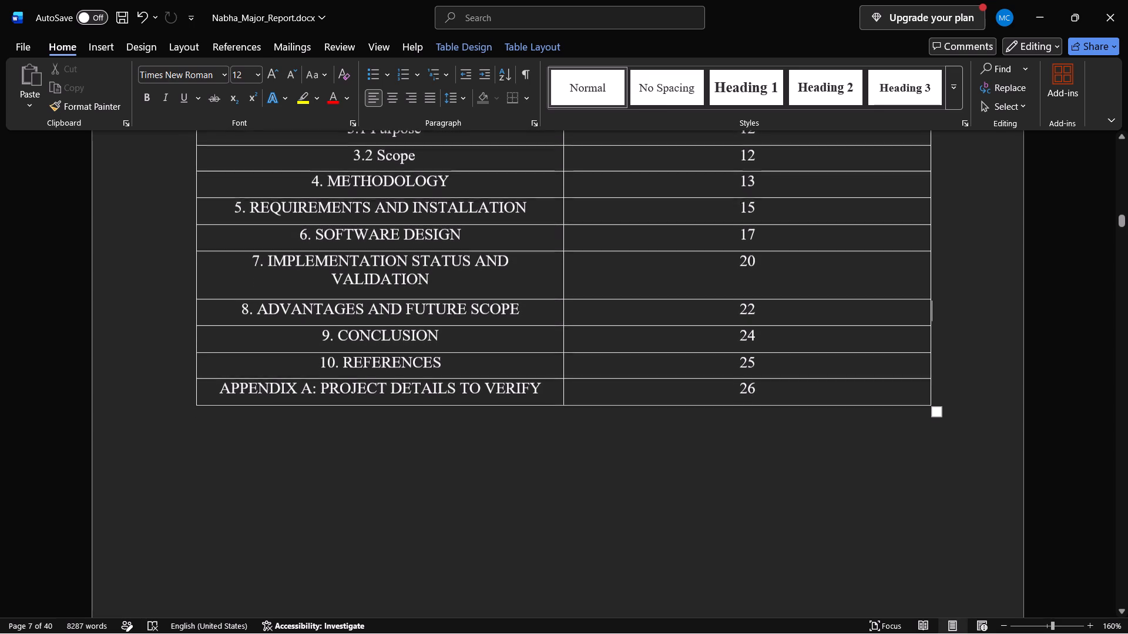
pyautogui.scroll(-1, 966, 363)
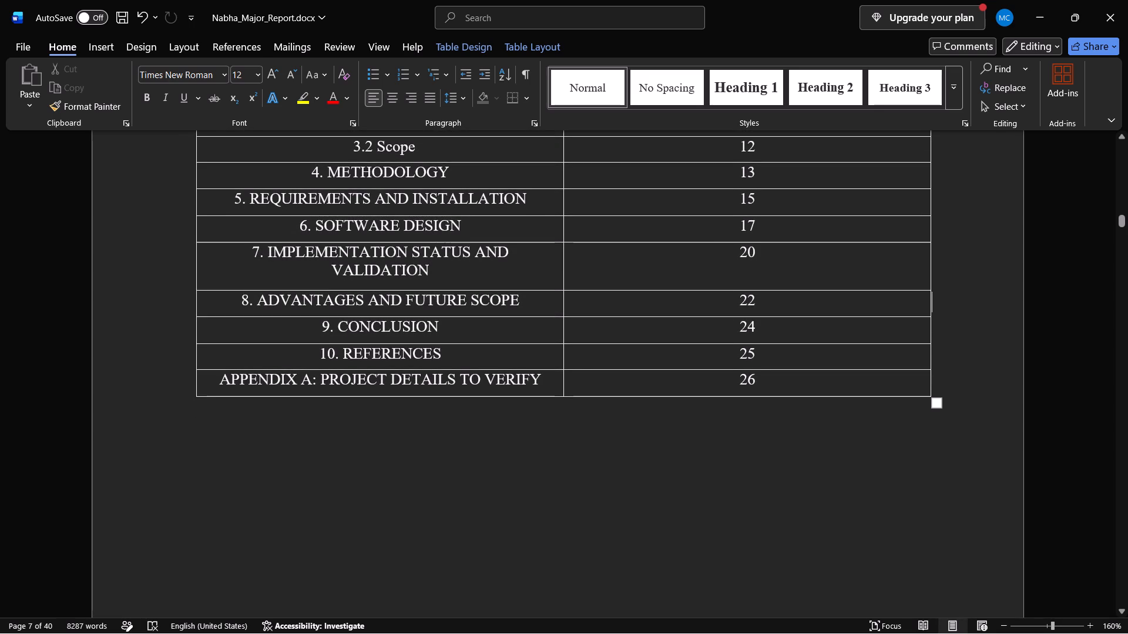
pyautogui.scroll(3, 652, 354)
pyautogui.keyDown('ctrl'); pyautogui.scroll(-1, 652, 354); pyautogui.keyUp('ctrl')
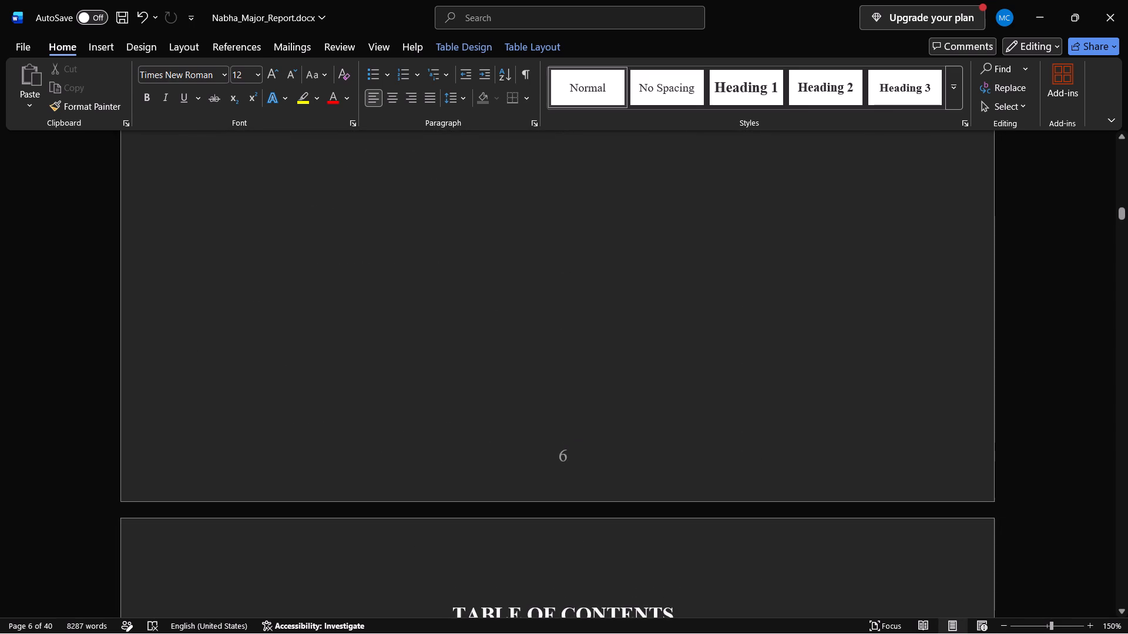
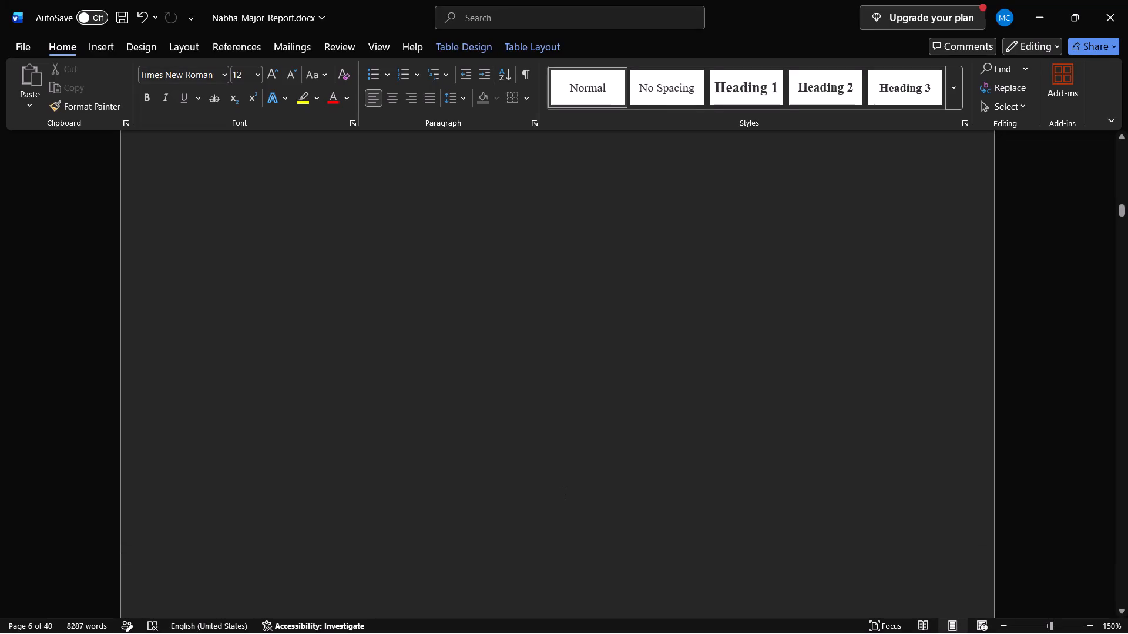
# Go back from the Table of Contents to examine the Certificate page's tables, department heading and logo, and the Declaration page's layout.
pyautogui.scroll(-3, 652, 354)
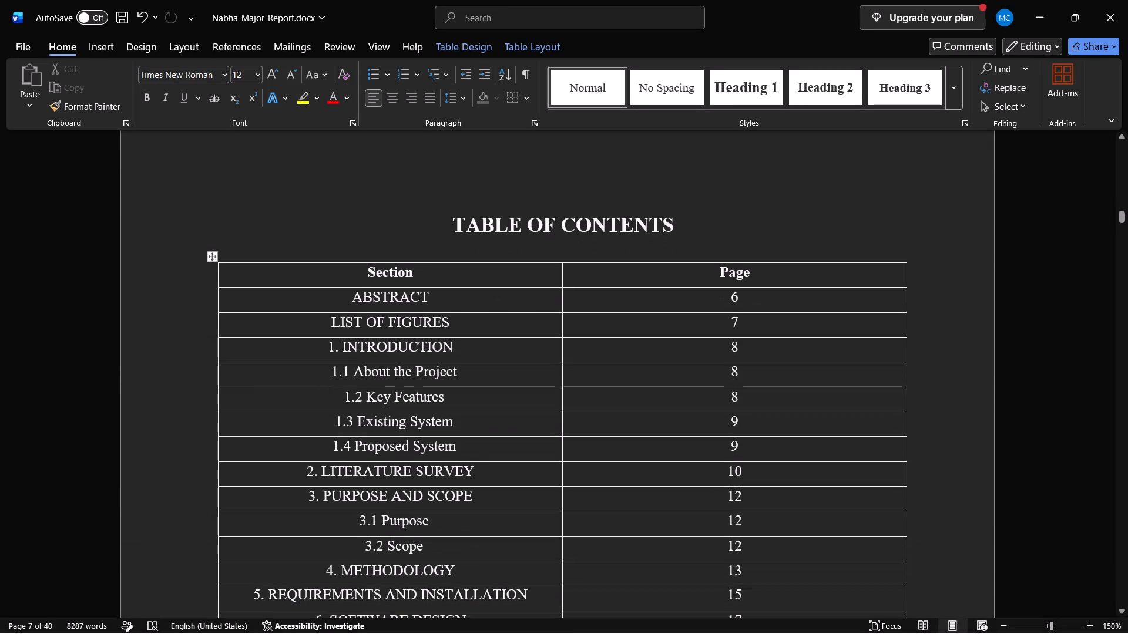
pyautogui.scroll(5, 652, 354)
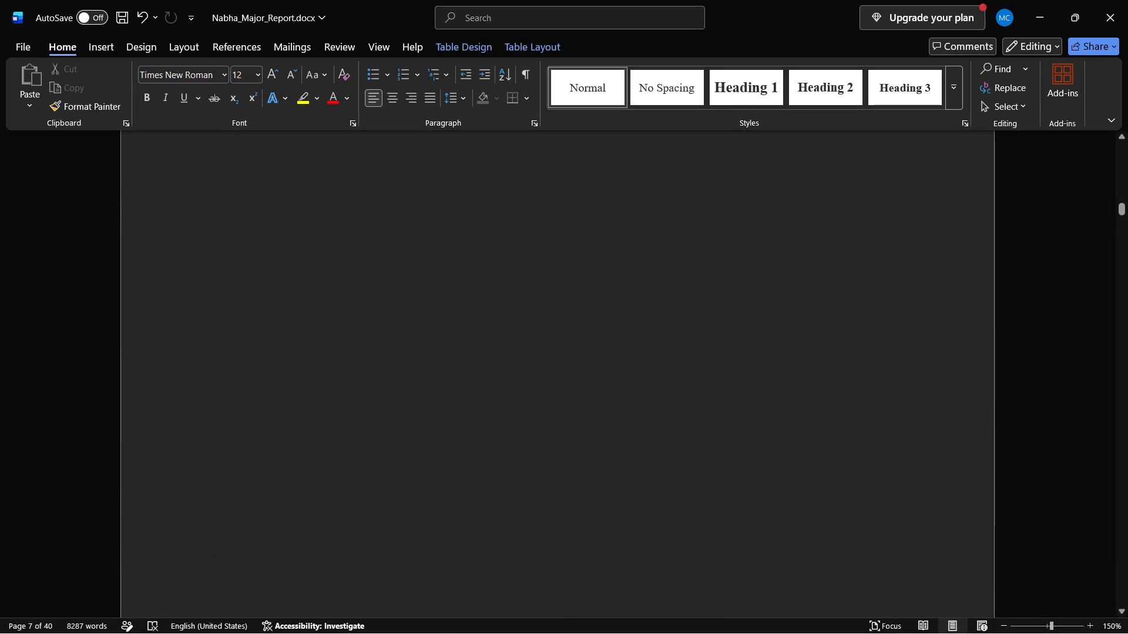
pyautogui.scroll(8, 652, 354)
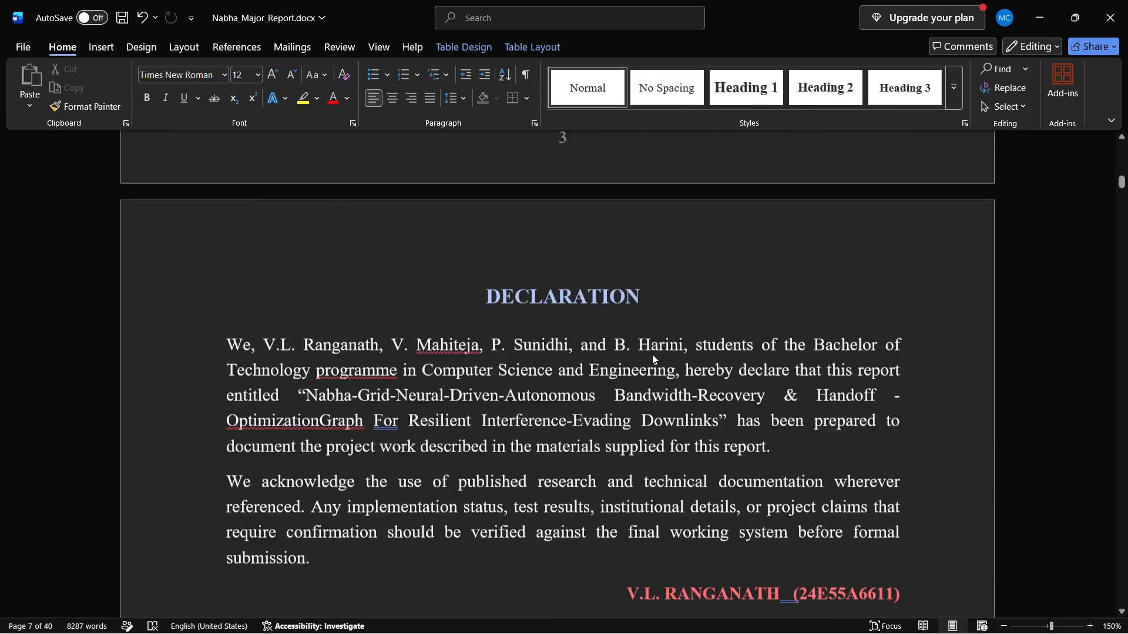
pyautogui.keyDown('ctrl'); pyautogui.scroll(-3, 652, 354); pyautogui.keyUp('ctrl')
pyautogui.scroll(3, 652, 354)
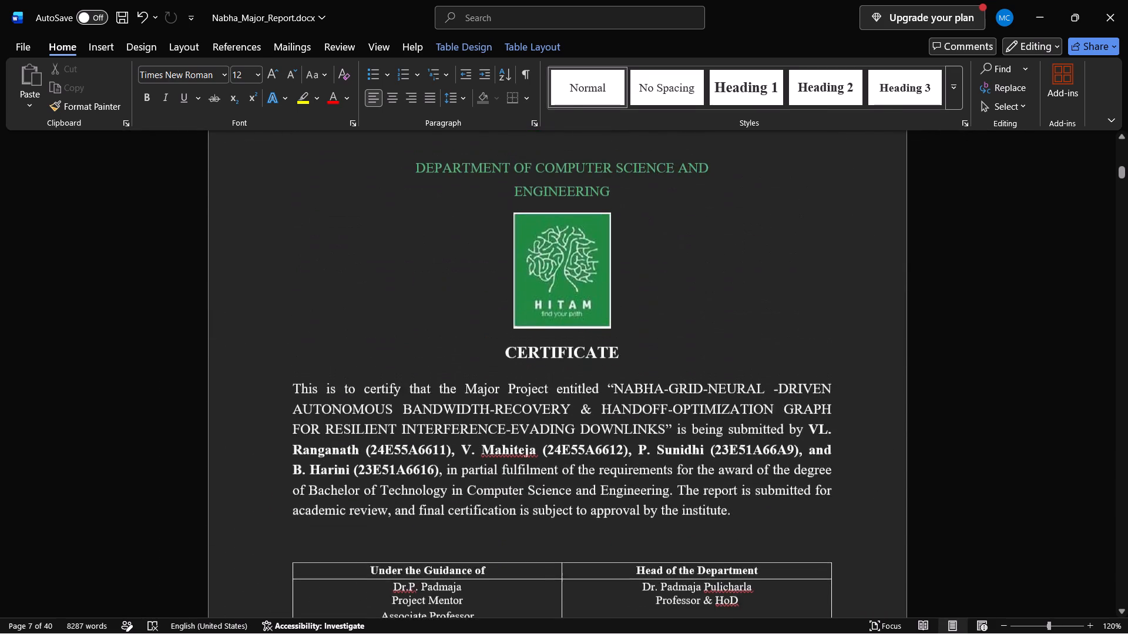
pyautogui.scroll(-5, 652, 354)
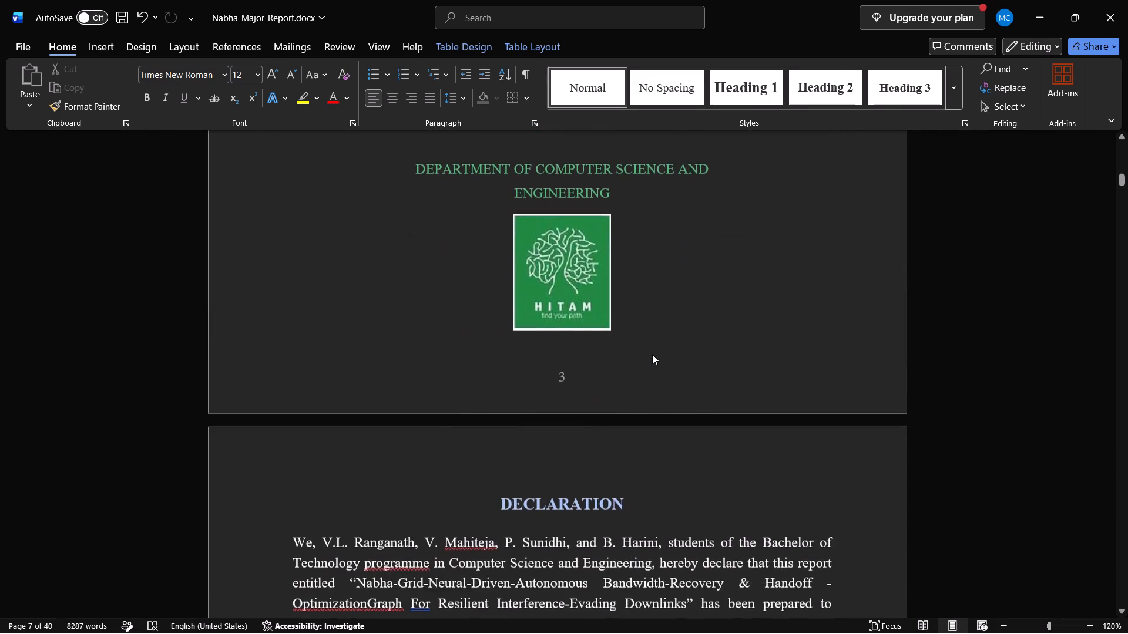
pyautogui.scroll(-1, 652, 354)
pyautogui.scroll(1, 652, 354)
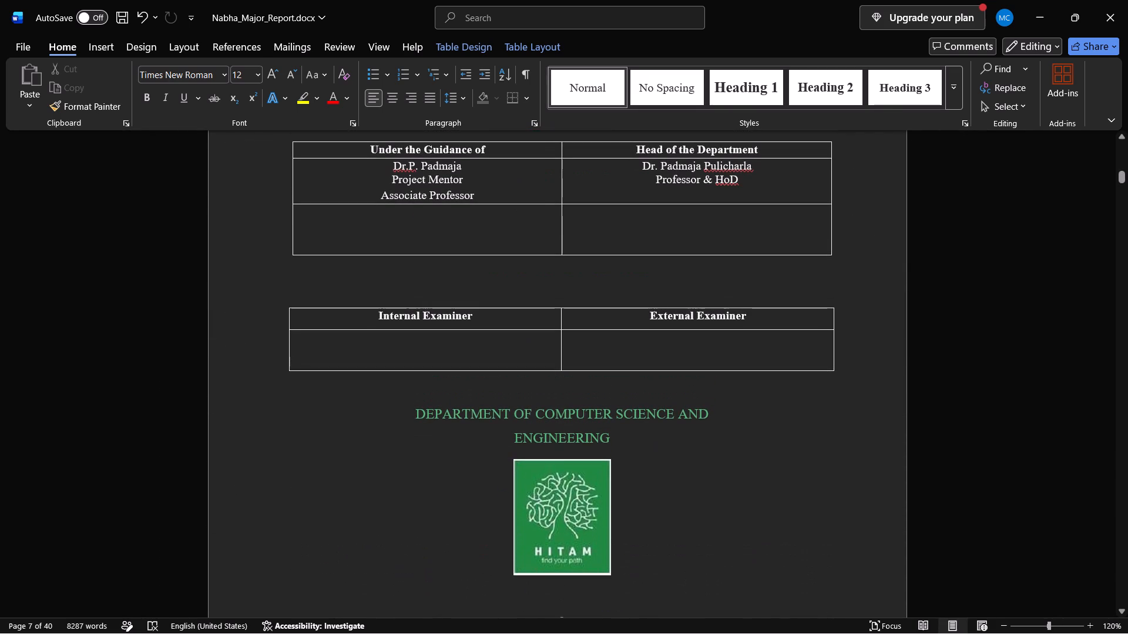
pyautogui.scroll(-5, 652, 354)
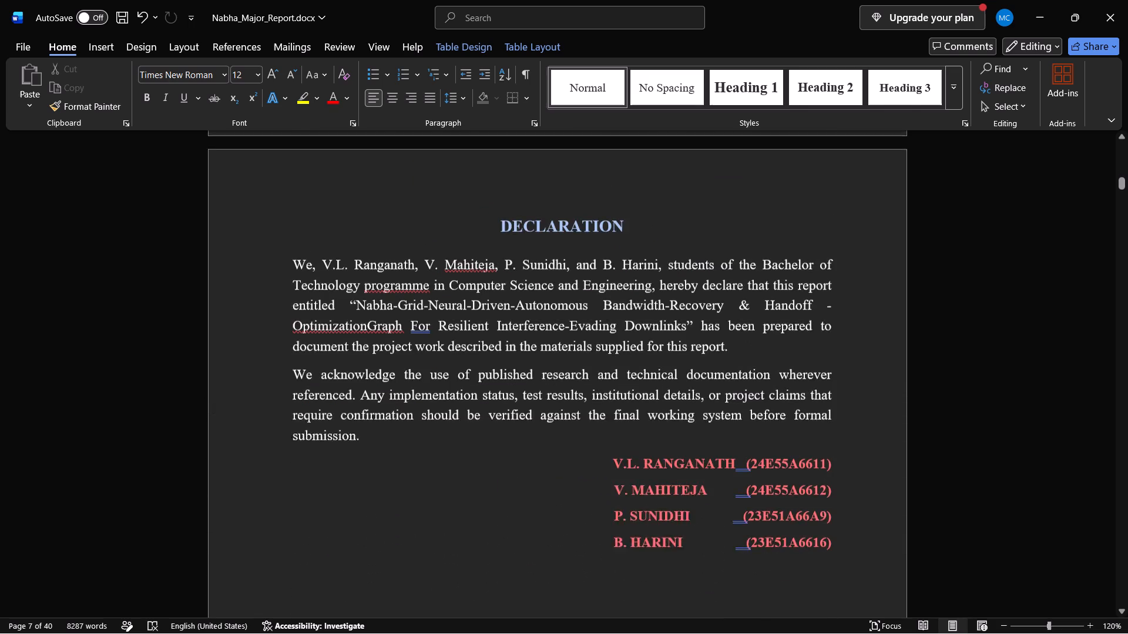
# Add a plus sign and six line breaks below the examiner table, moving the department heading and logo above the DECLARATION title.
pyautogui.scroll(2, 652, 354)
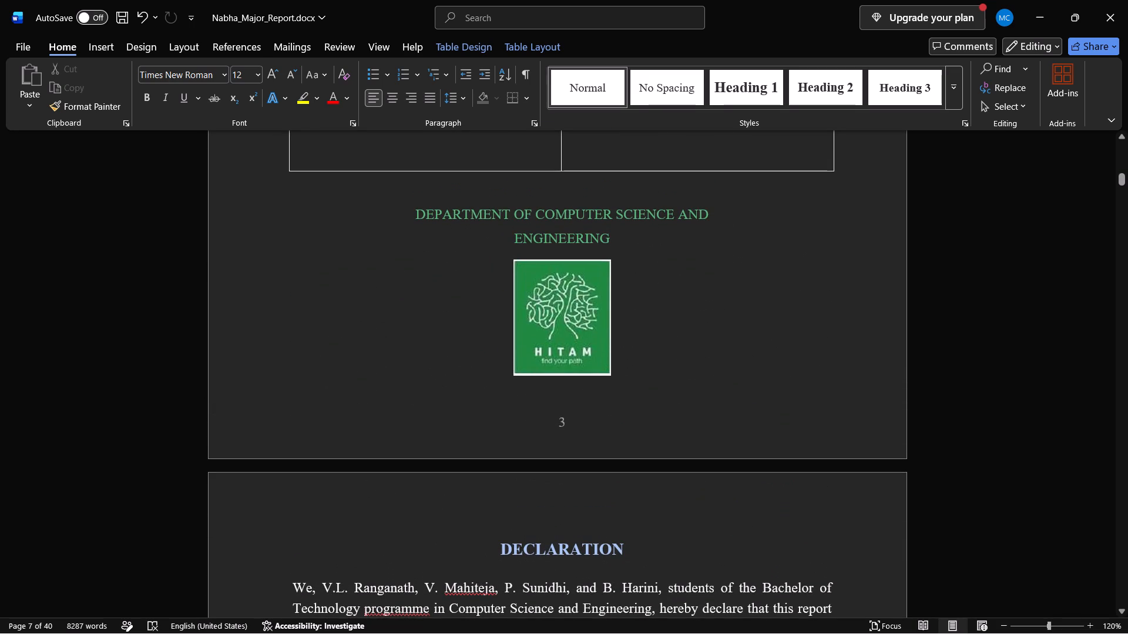
pyautogui.click(379, 188)
pyautogui.press('+')
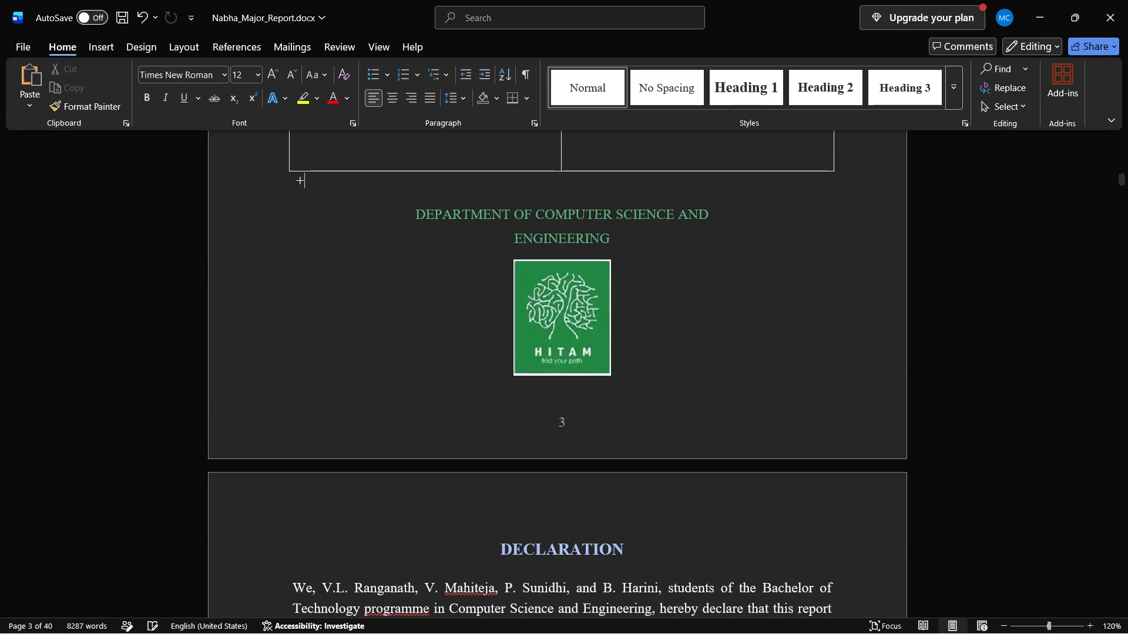
pyautogui.press('Return')
pyautogui.press('Return')
pyautogui.press('Return')
pyautogui.press('Return')
pyautogui.press('Return')
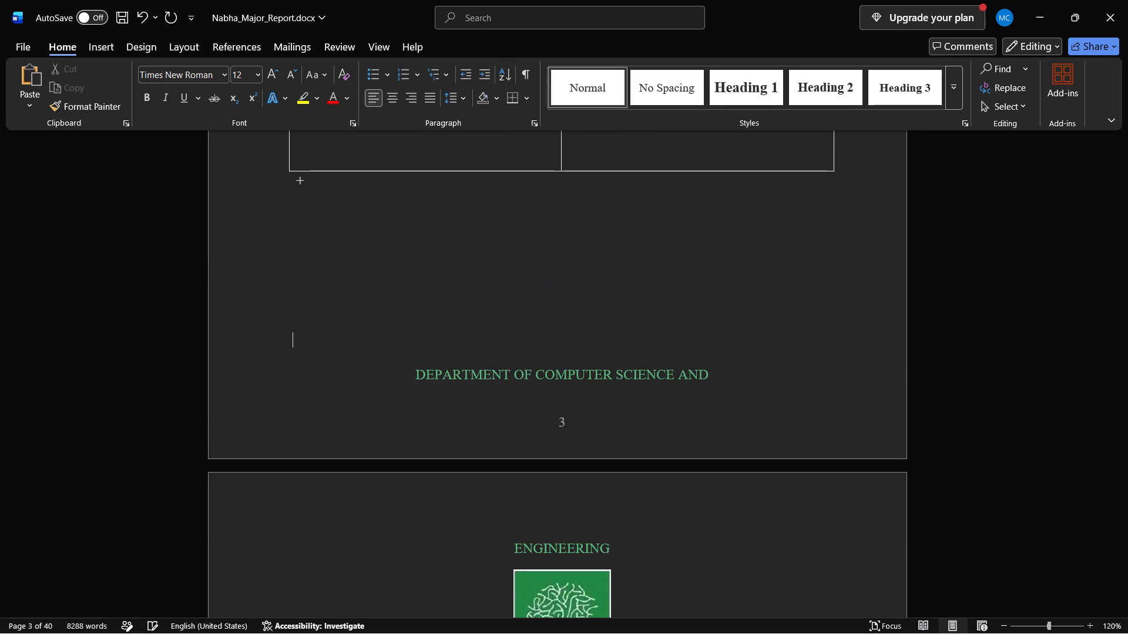
pyautogui.press('Return')
pyautogui.scroll(-3, 379, 188)
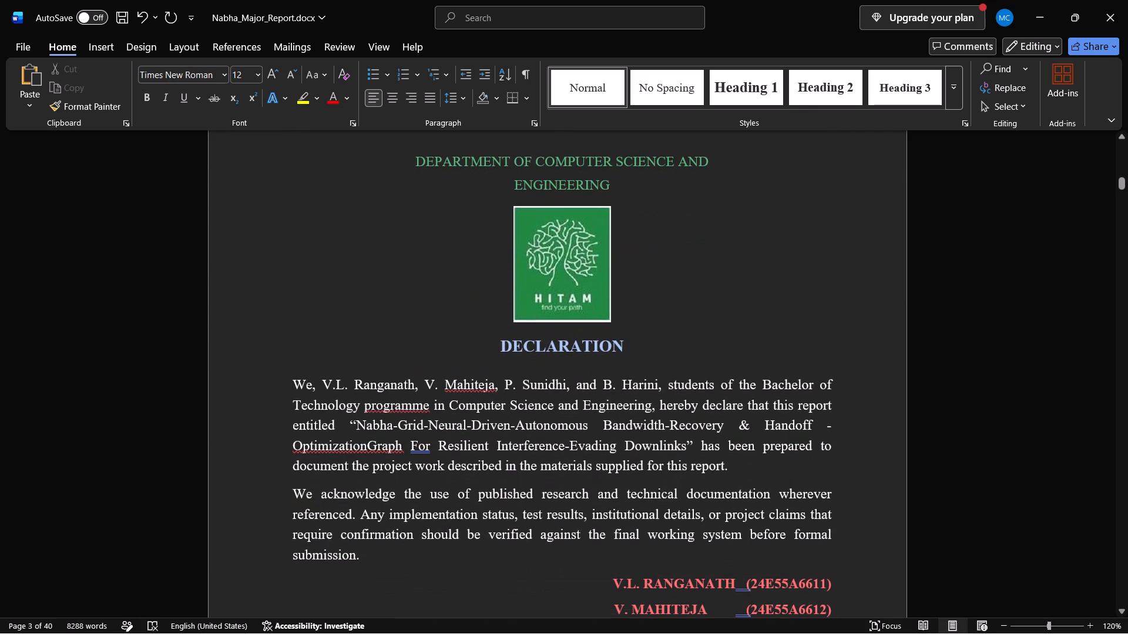
pyautogui.keyDown('ctrl'); pyautogui.scroll(-4, 641, 316); pyautogui.keyUp('ctrl')
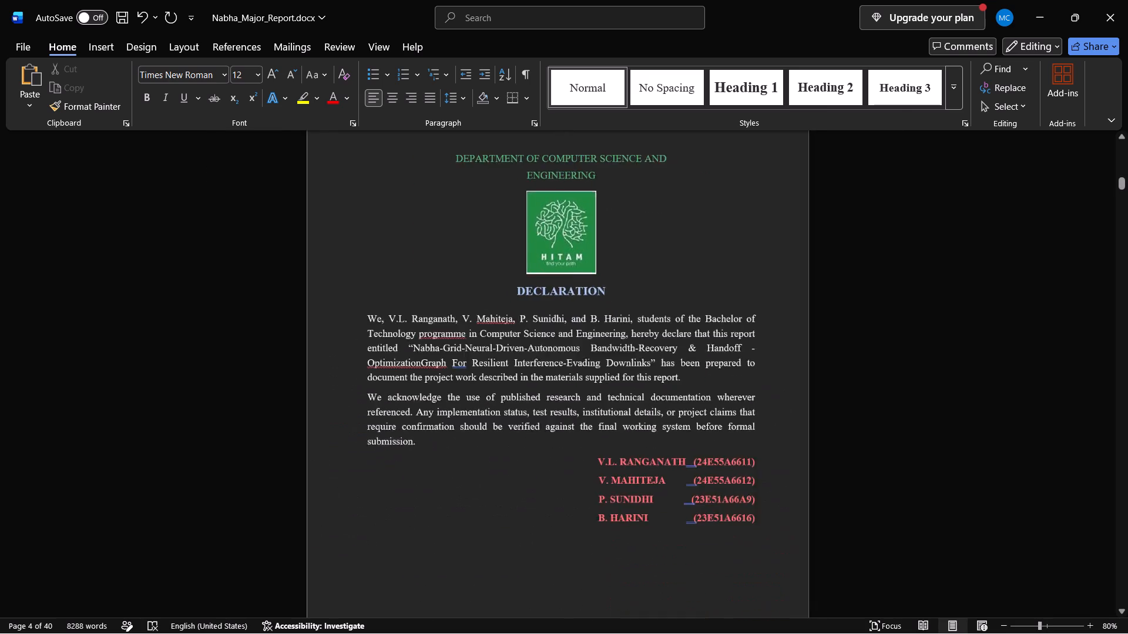
# Review the cover page from the project title down to the department and institute lines, and the blank page following it.
pyautogui.scroll(1, 641, 316)
pyautogui.keyDown('ctrl'); pyautogui.scroll(4, 641, 316); pyautogui.keyUp('ctrl')
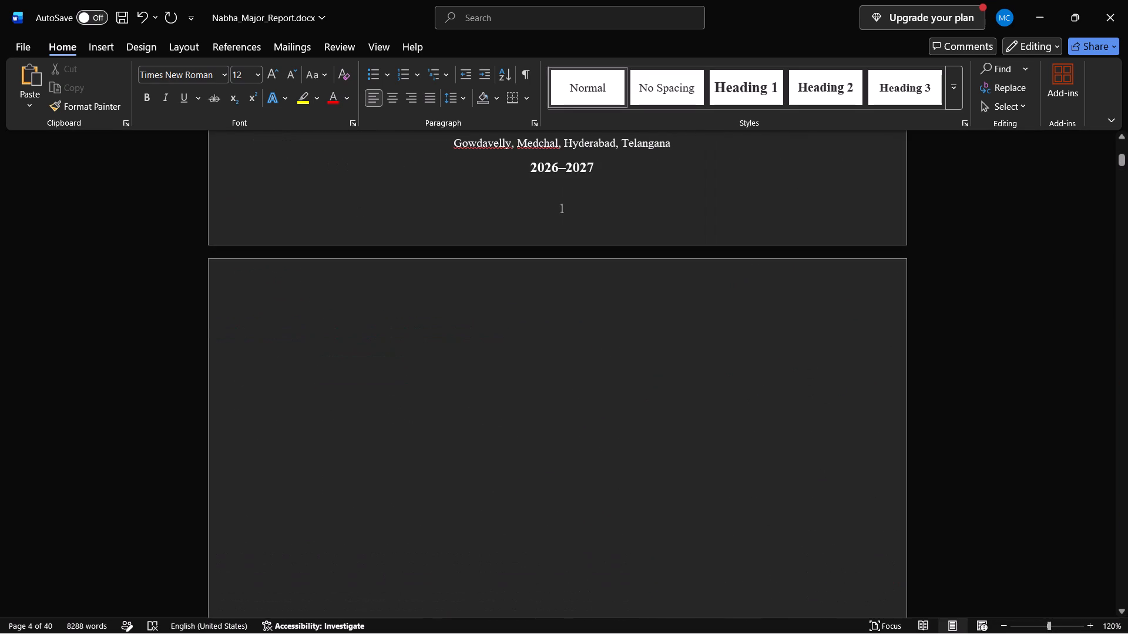
pyautogui.scroll(2, 641, 316)
pyautogui.keyDown('ctrl'); pyautogui.scroll(-3, 641, 316); pyautogui.keyUp('ctrl')
pyautogui.scroll(1, 641, 316)
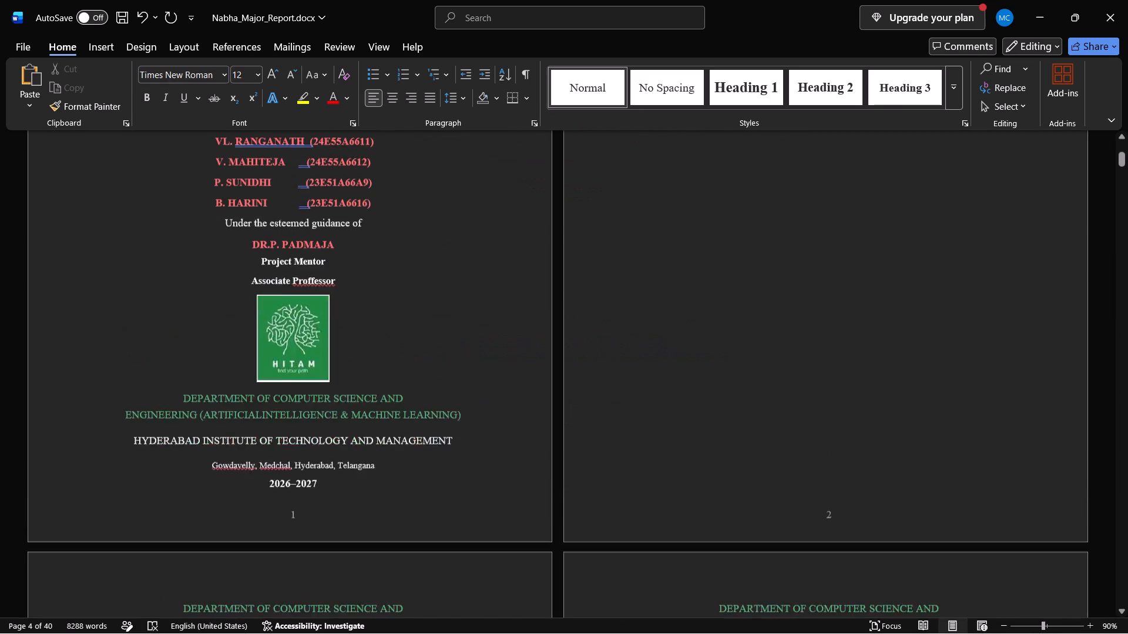
pyautogui.scroll(1, 641, 316)
pyautogui.keyDown('ctrl'); pyautogui.scroll(2, 641, 316); pyautogui.keyUp('ctrl')
pyautogui.scroll(5, 641, 316)
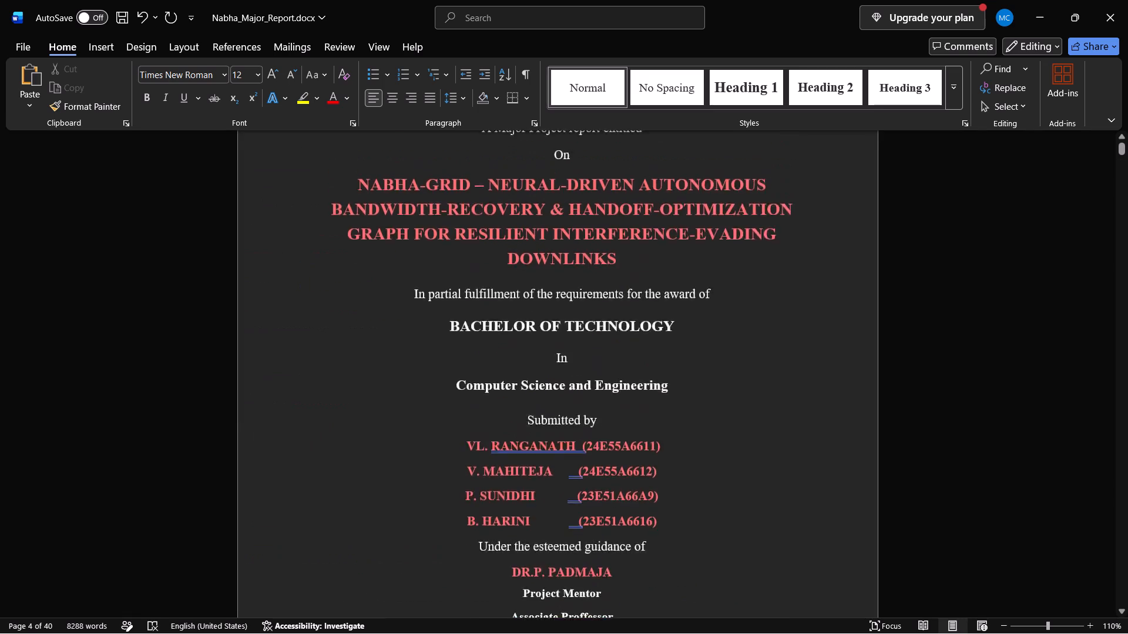
pyautogui.scroll(4, 641, 316)
pyautogui.scroll(-2, 641, 316)
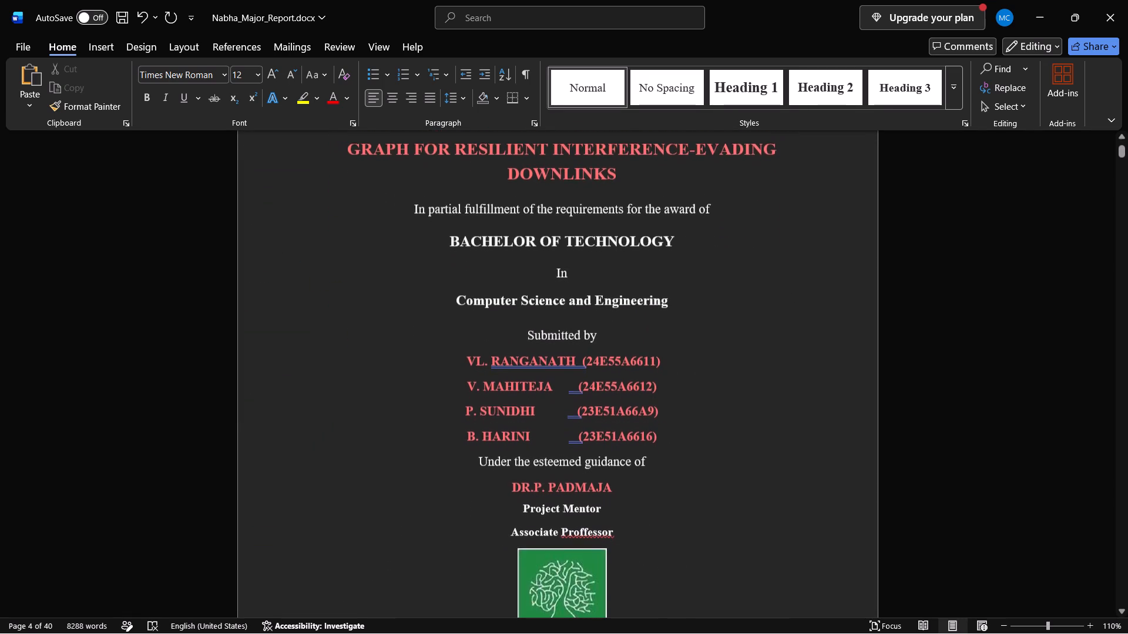
pyautogui.scroll(-2, 641, 316)
pyautogui.scroll(1, 641, 316)
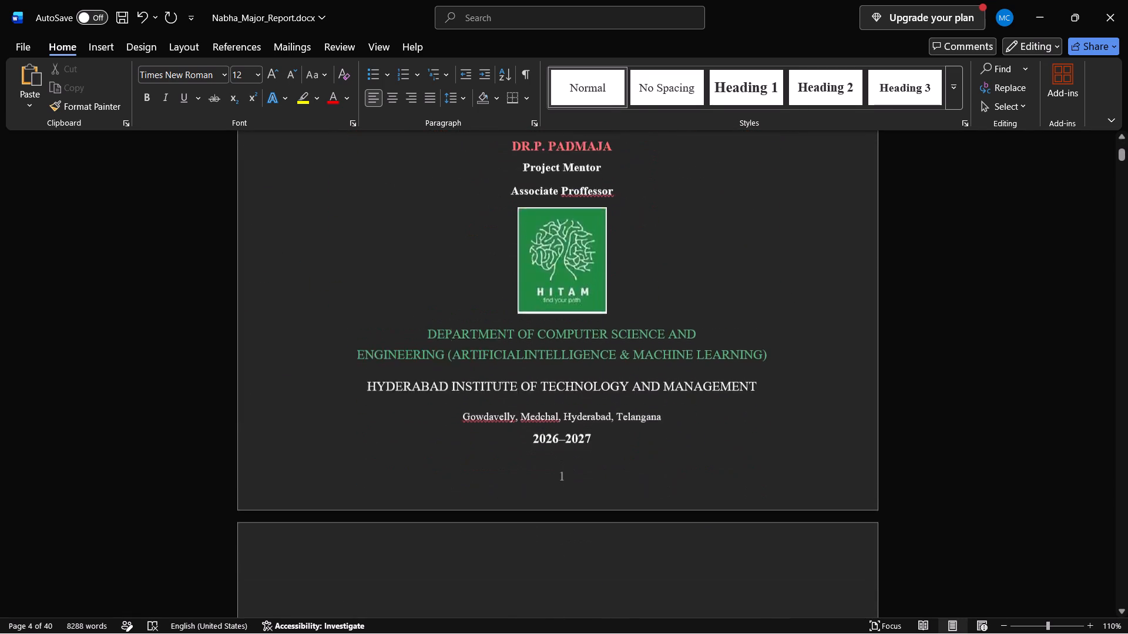
pyautogui.scroll(1, 641, 316)
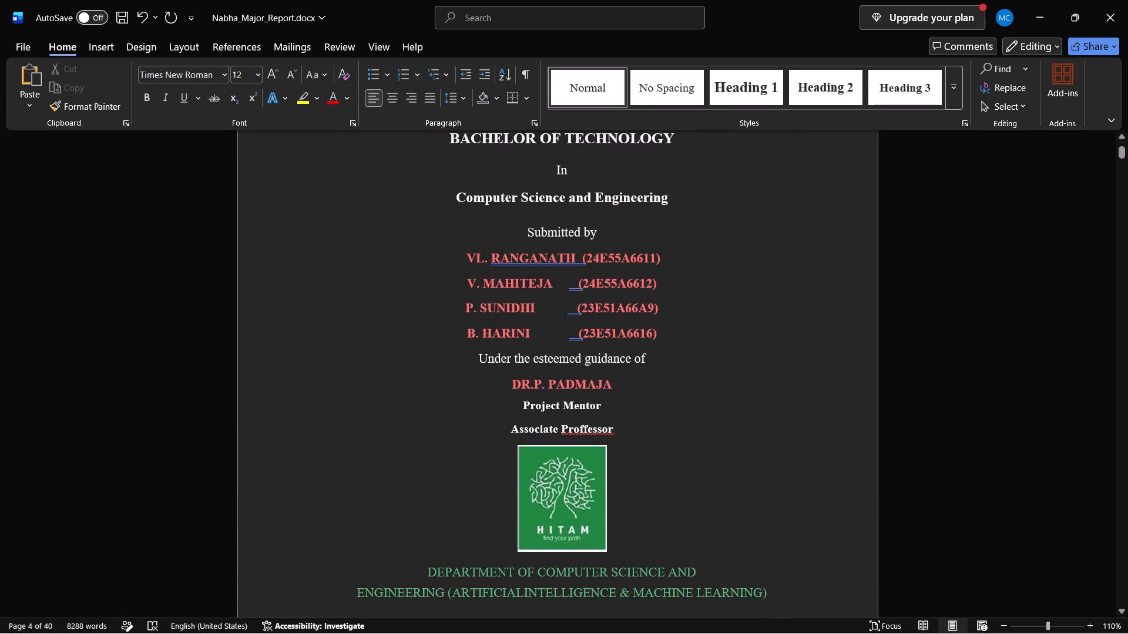
pyautogui.scroll(-3, 641, 316)
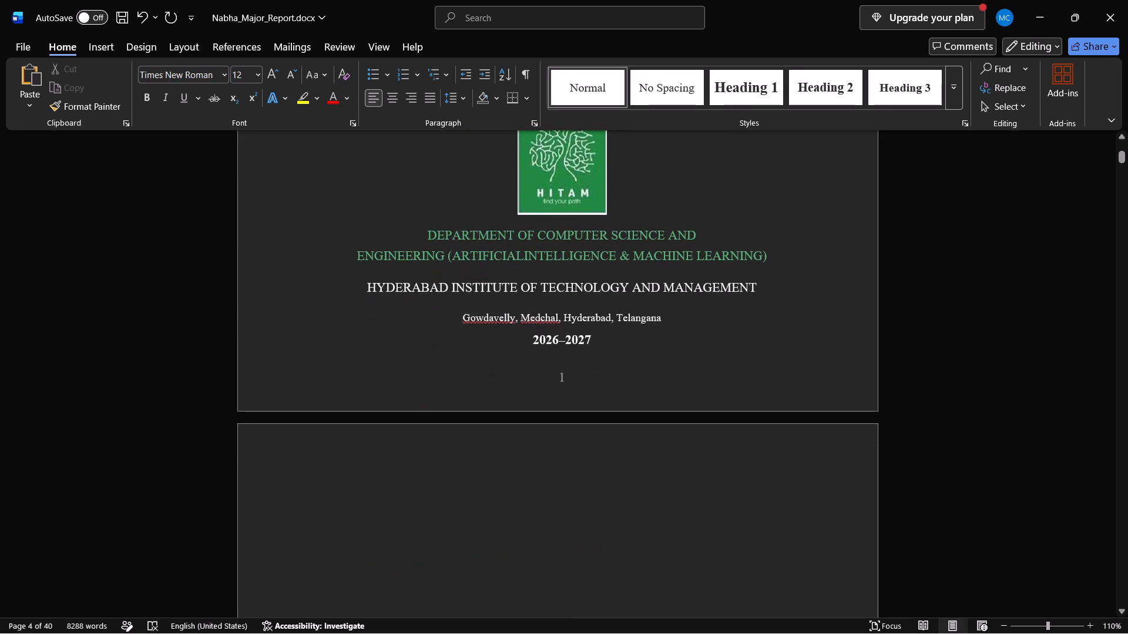
pyautogui.scroll(-1, 641, 316)
pyautogui.scroll(1, 641, 316)
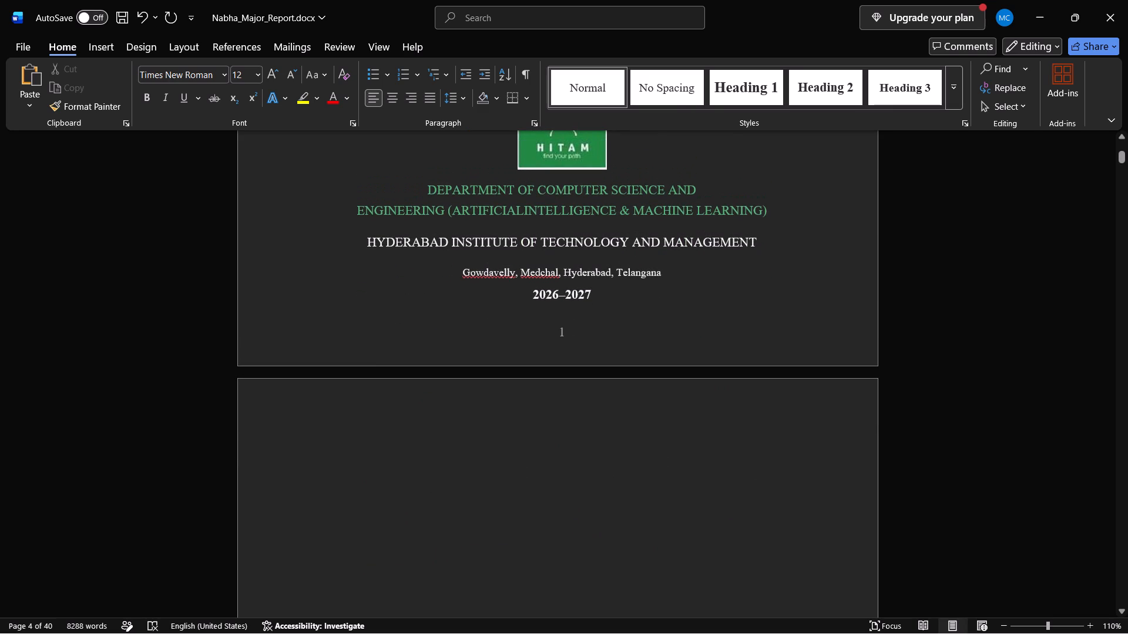
# Insert the missing space between ARTIFICIAL and INTELLIGENCE in the cover page's green department line.
pyautogui.scroll(-1, 641, 316)
pyautogui.scroll(1, 641, 316)
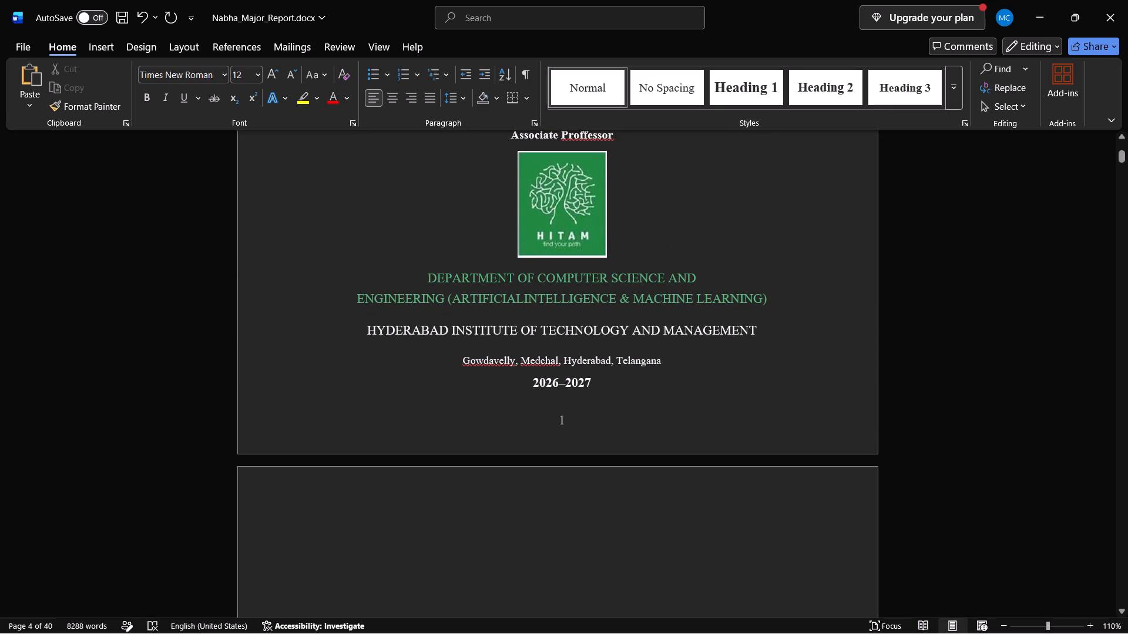
pyautogui.click(522, 302)
pyautogui.press('space')
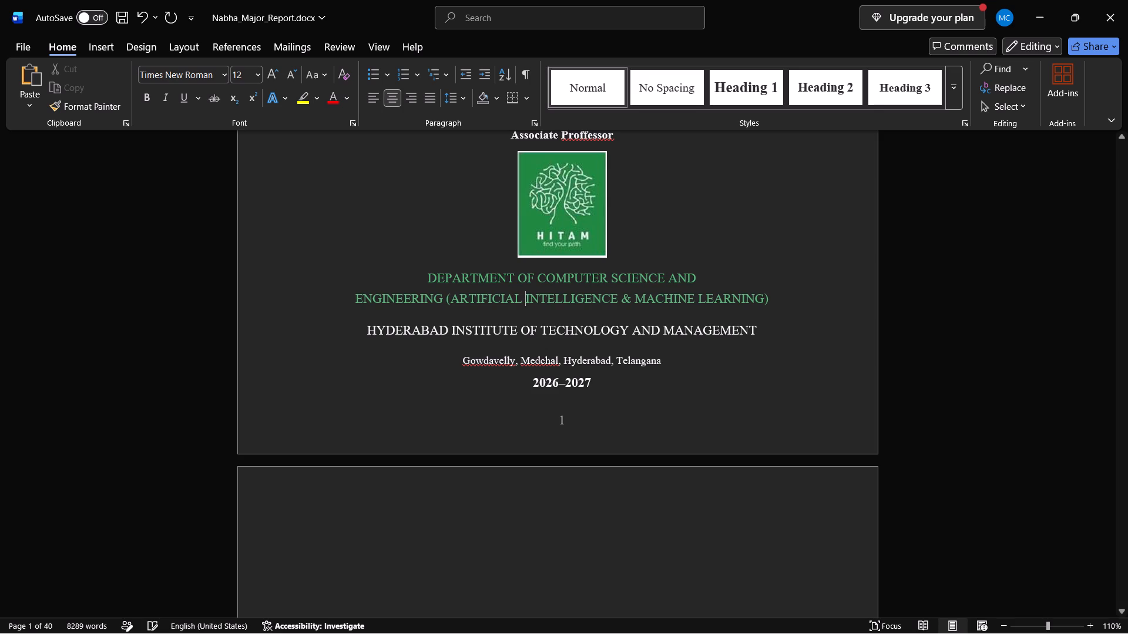
pyautogui.click(683, 408)
# Examine the Certificate, Declaration and Acknowledgement pages for heading placement, page spacing and the student name lists.
pyautogui.scroll(-3, 692, 402)
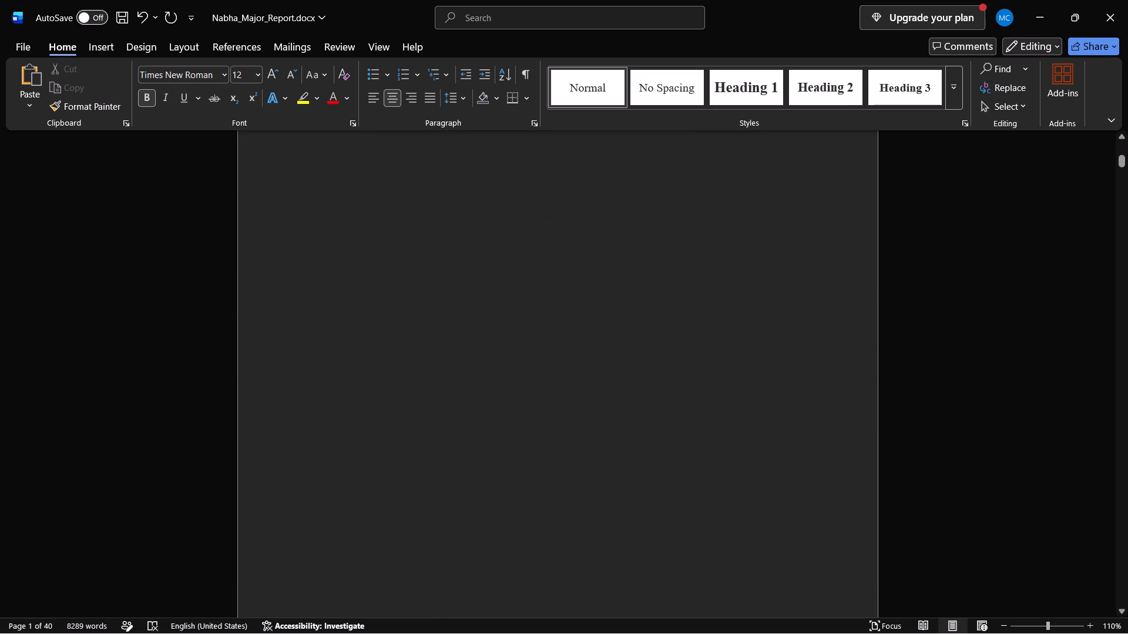
pyautogui.scroll(-2, 692, 402)
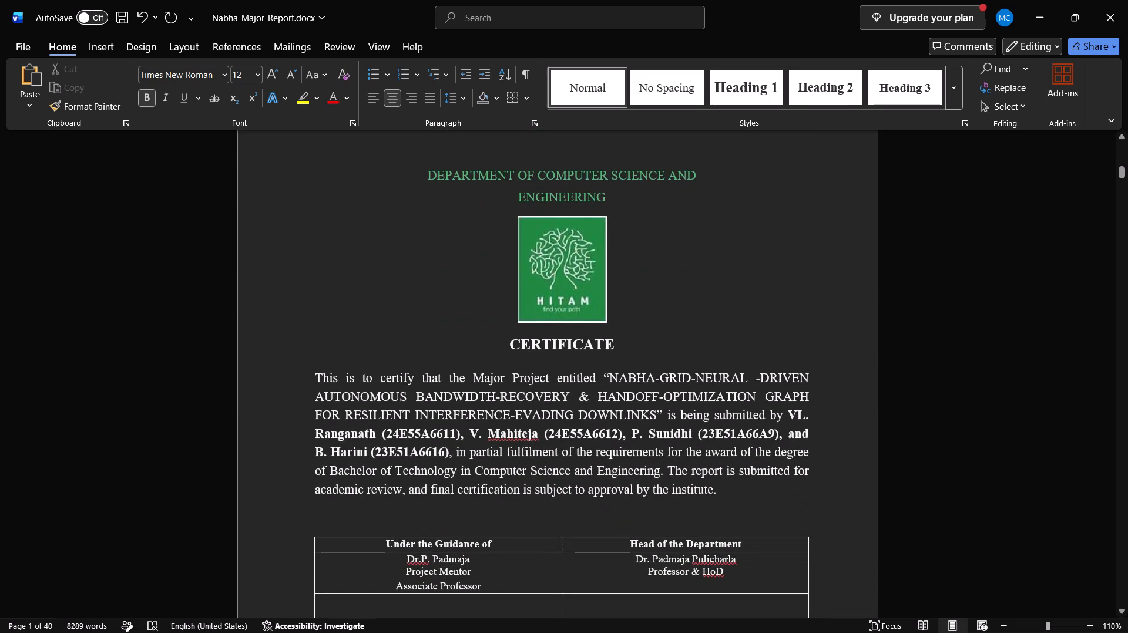
pyautogui.scroll(-5, 692, 402)
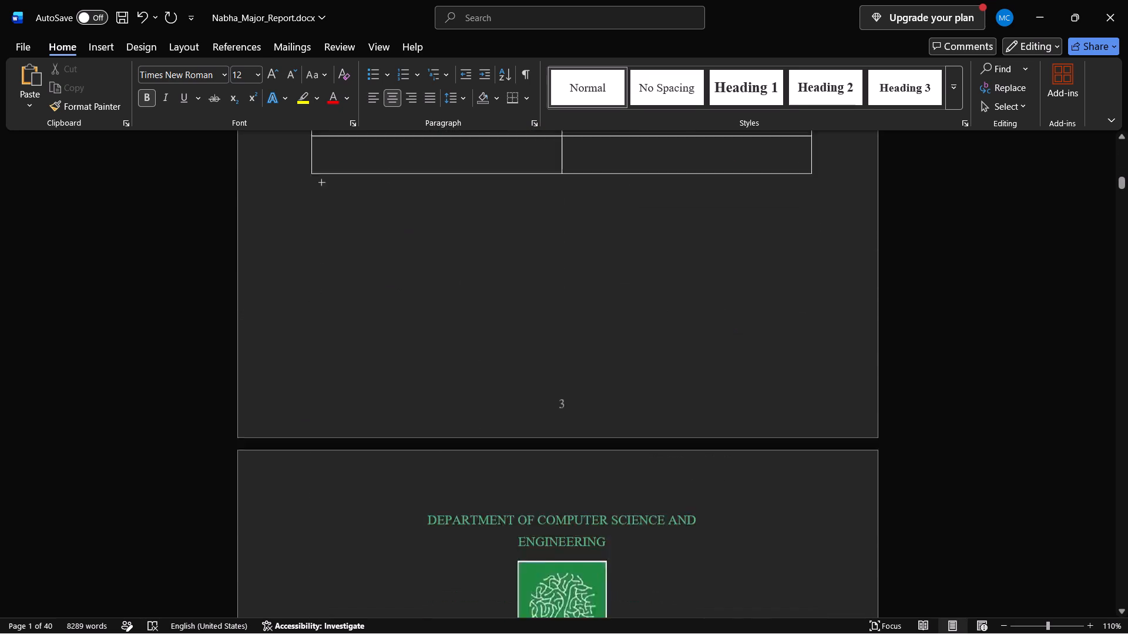
pyautogui.scroll(2, 692, 402)
pyautogui.scroll(-1, 692, 402)
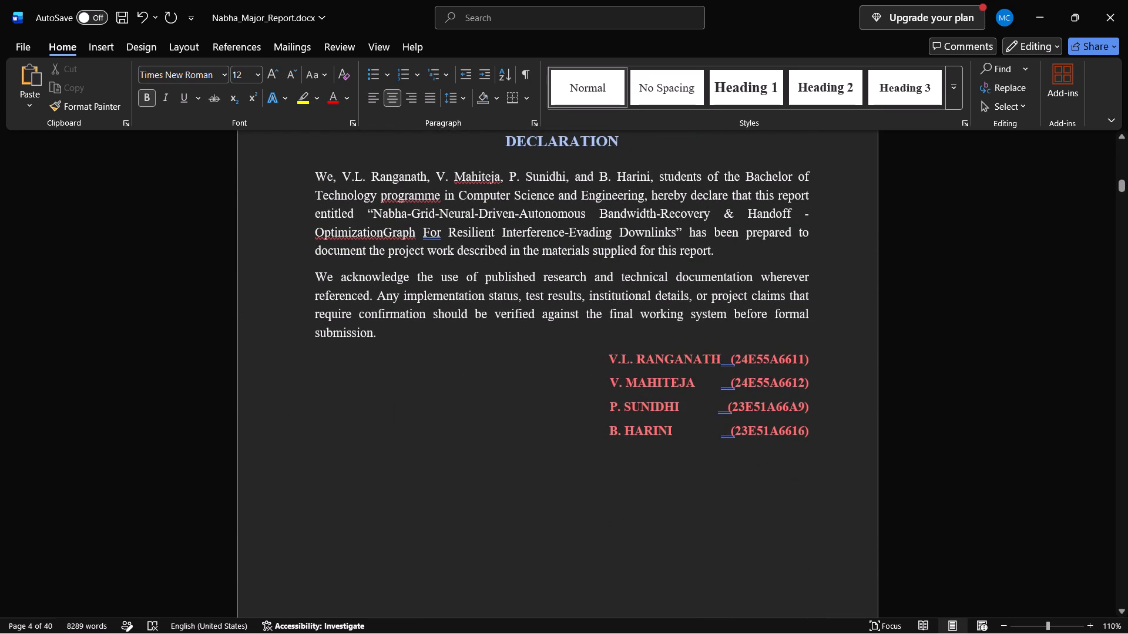
pyautogui.scroll(1, 692, 402)
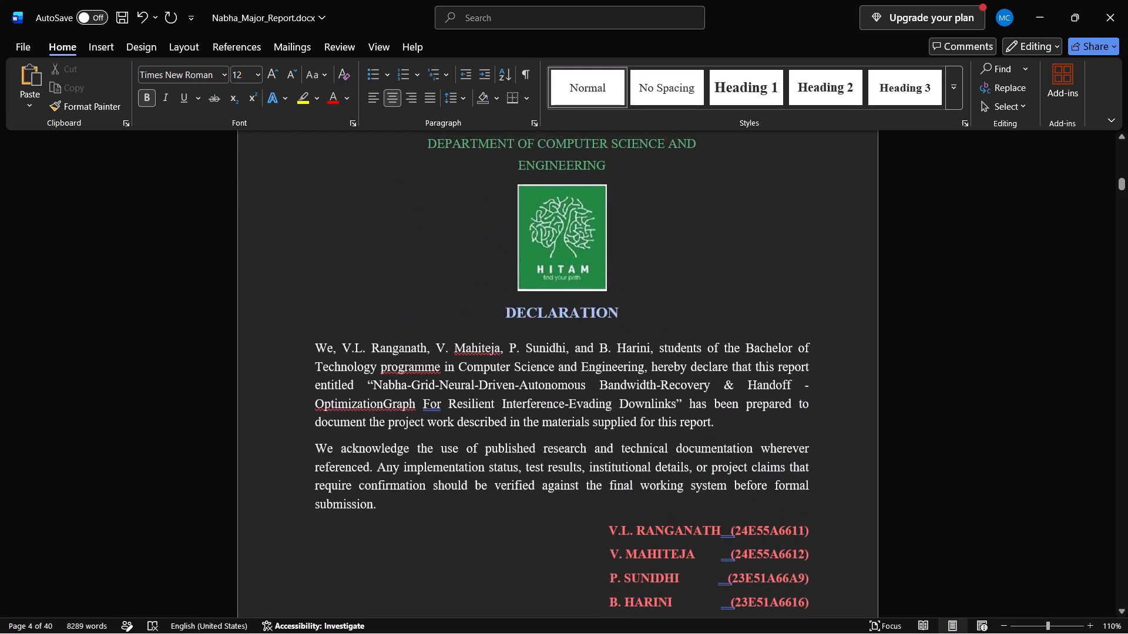
pyautogui.scroll(1, 692, 402)
pyautogui.scroll(-2, 692, 402)
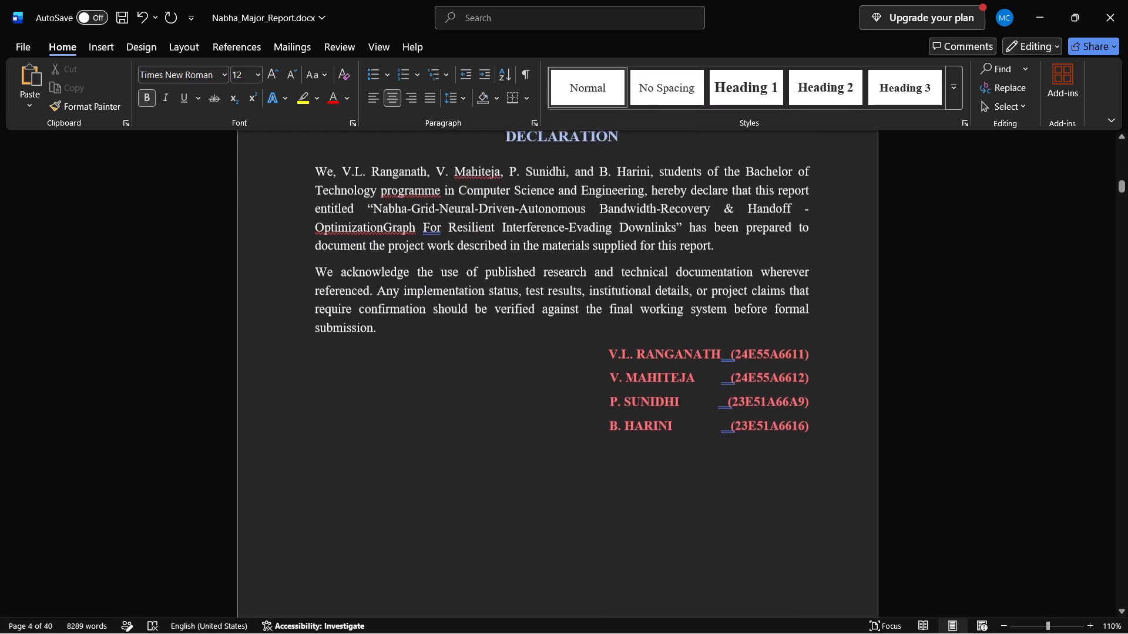
pyautogui.scroll(-4, 692, 402)
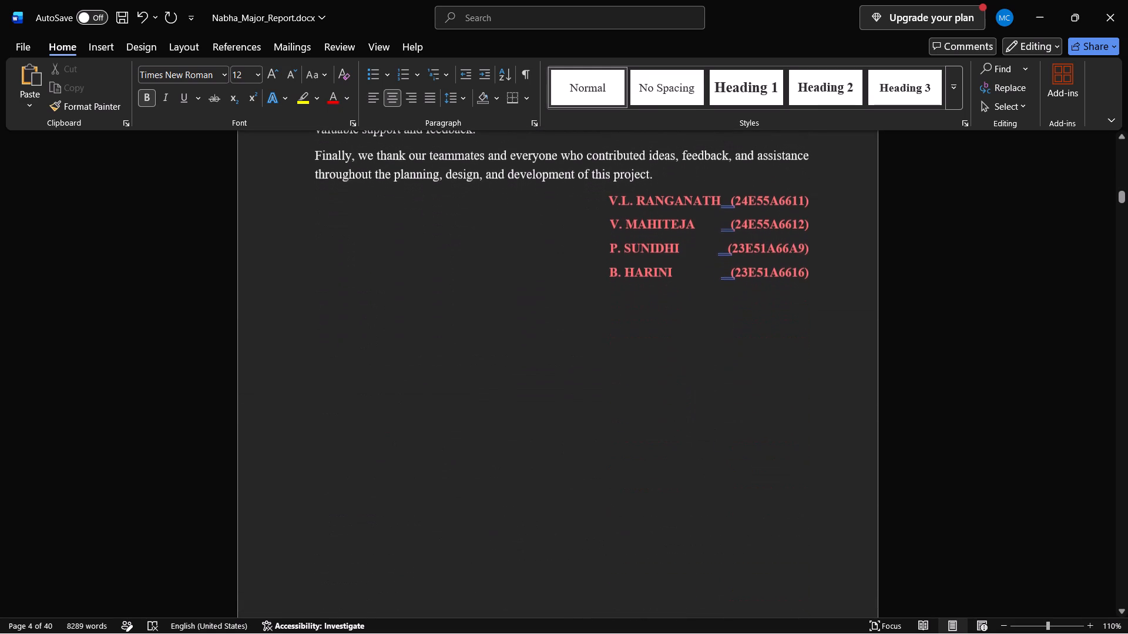
pyautogui.scroll(2, 692, 402)
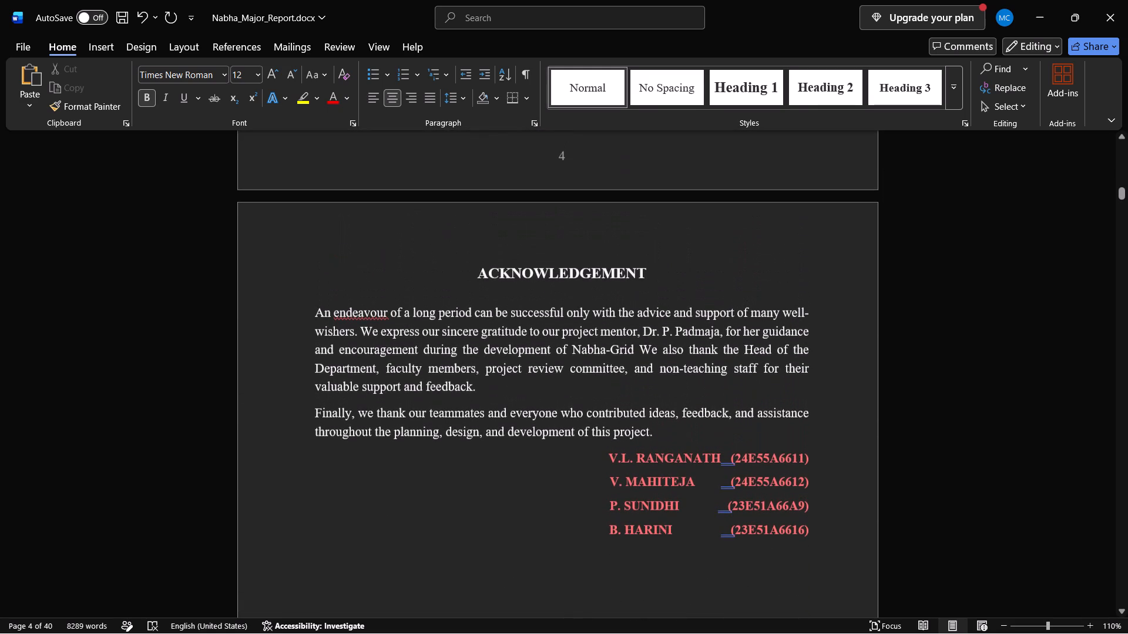
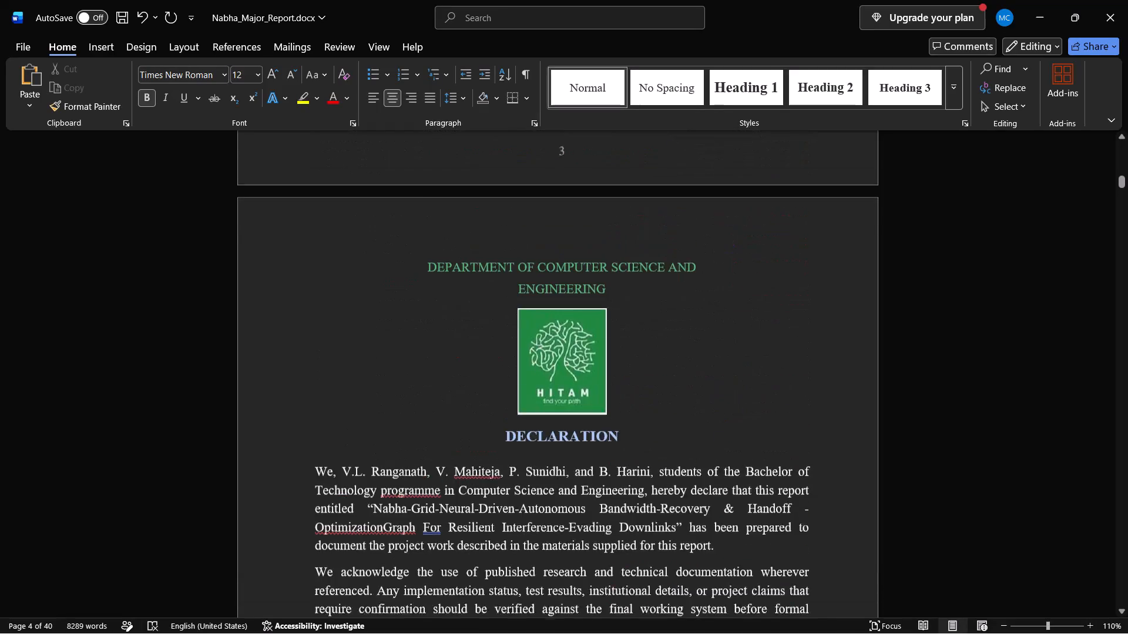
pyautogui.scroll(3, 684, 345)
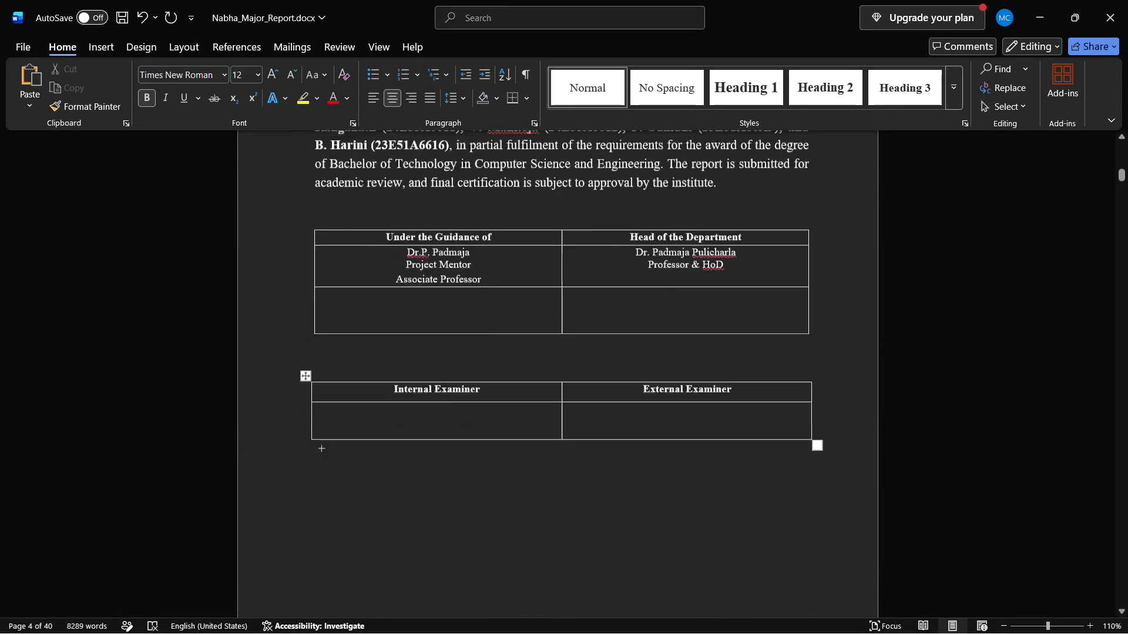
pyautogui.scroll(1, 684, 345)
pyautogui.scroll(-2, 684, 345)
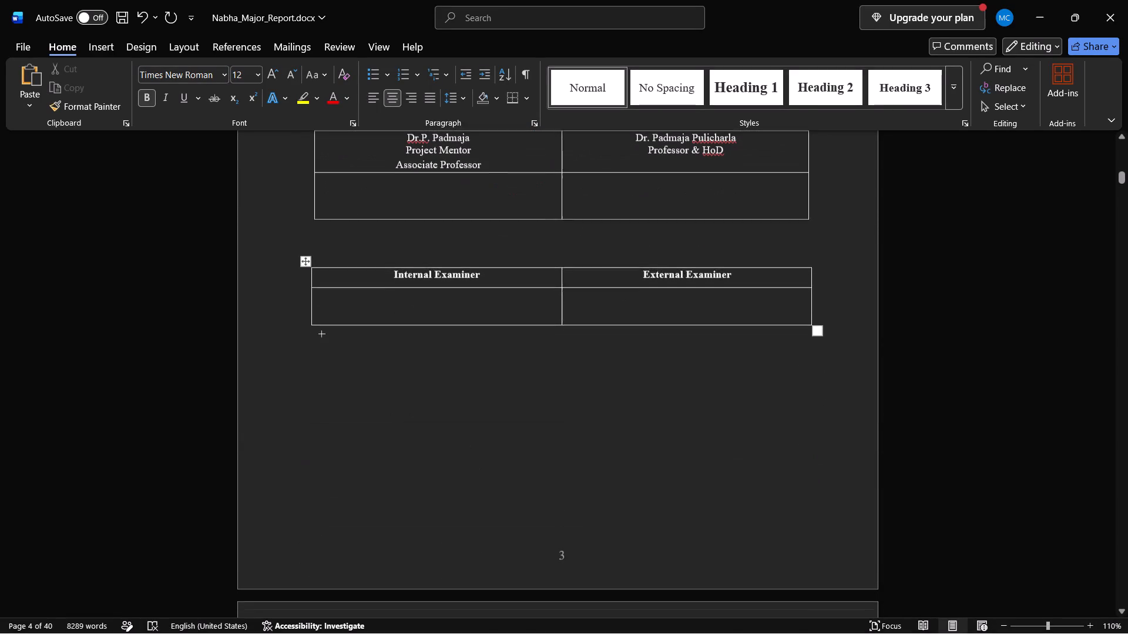
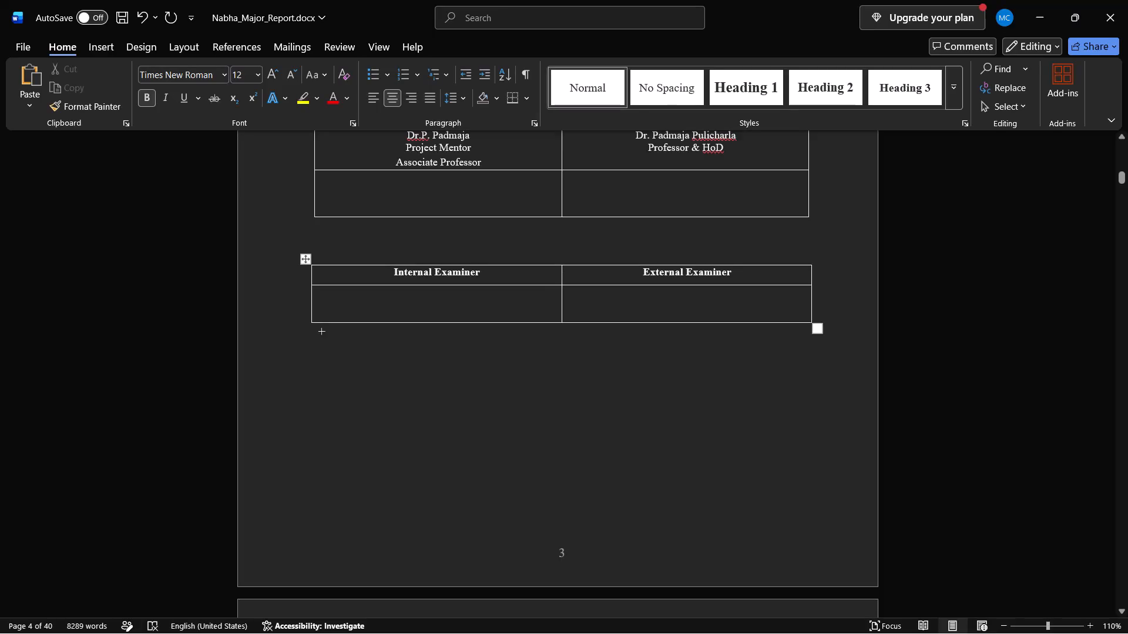
# Compare the headings on the Declaration and Certificate pages with the cover page's department and institute lines.
pyautogui.scroll(-1, 710, 370)
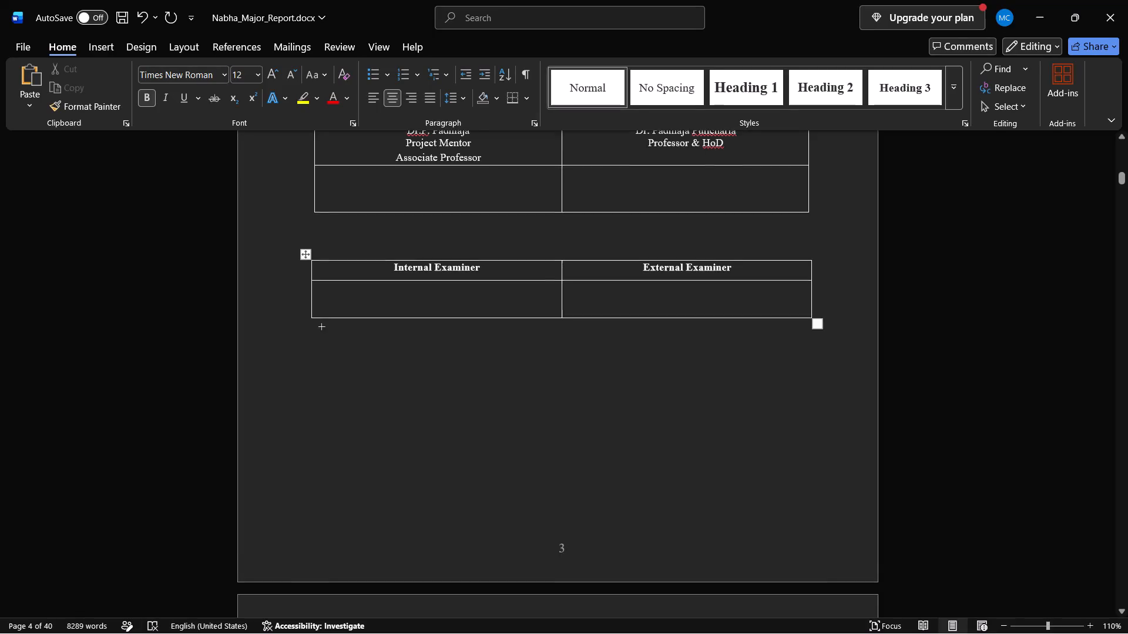
pyautogui.scroll(-3, 710, 370)
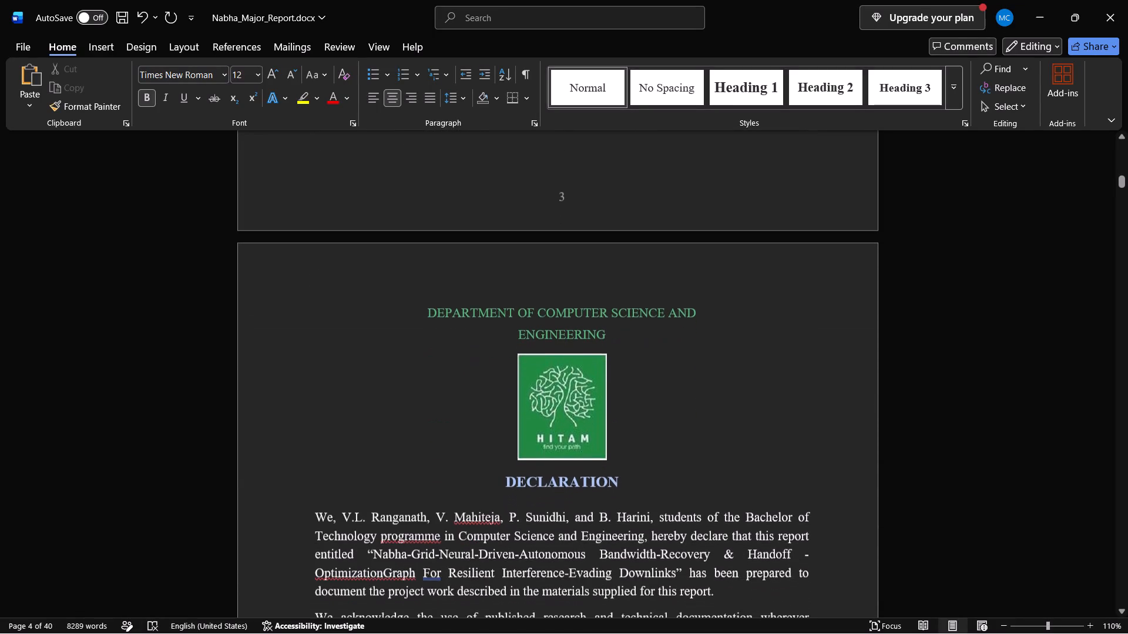
pyautogui.scroll(5, 710, 370)
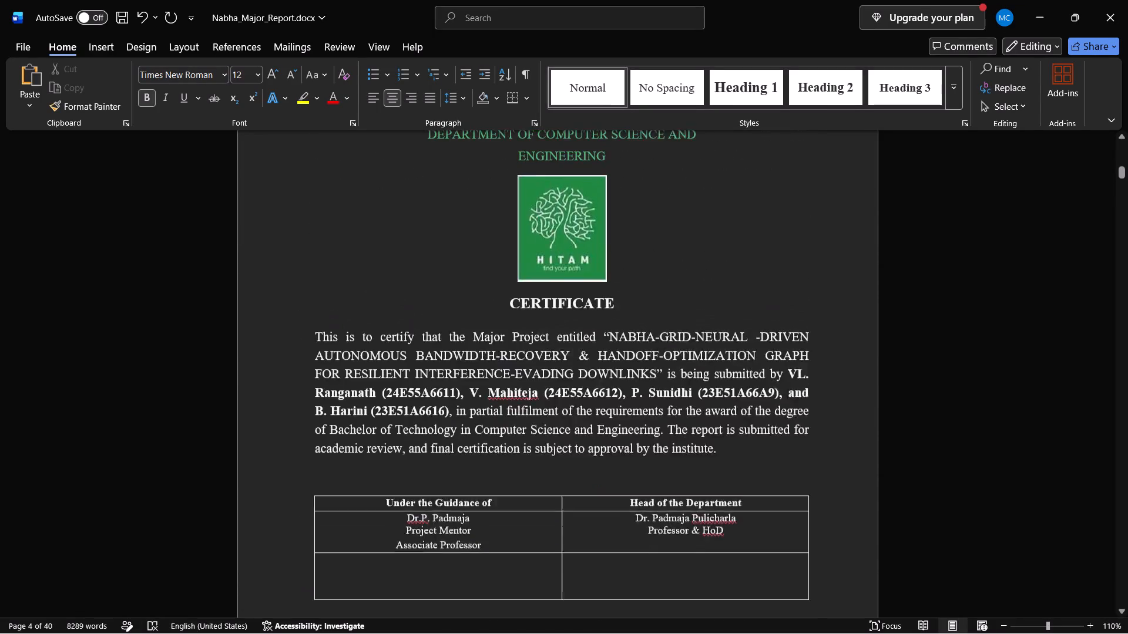
pyautogui.scroll(7, 710, 370)
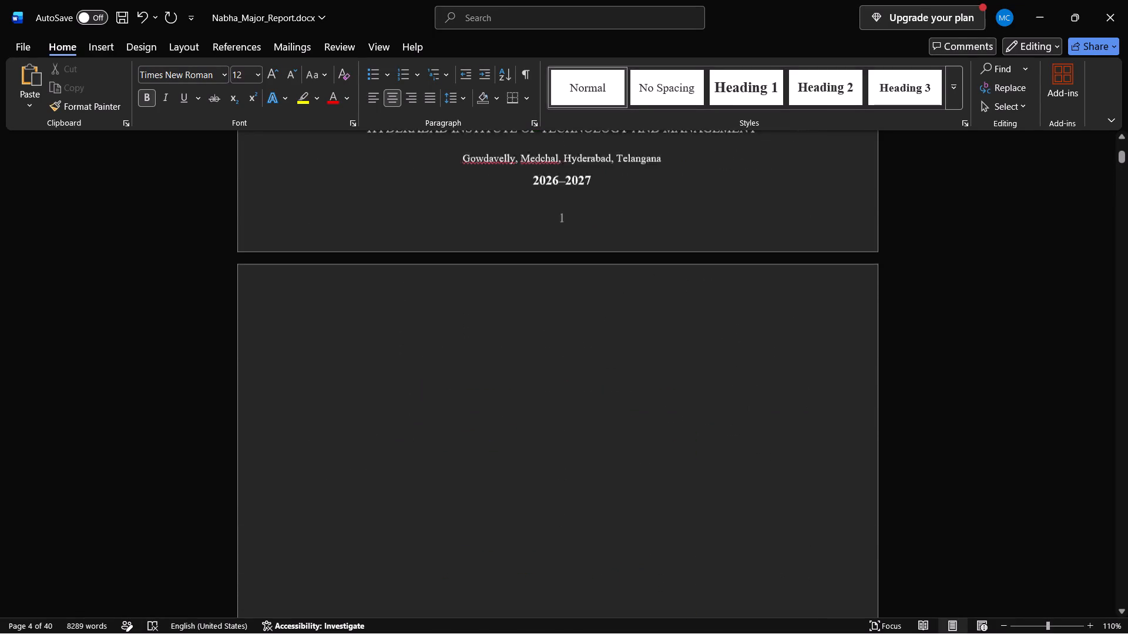
pyautogui.scroll(2, 710, 370)
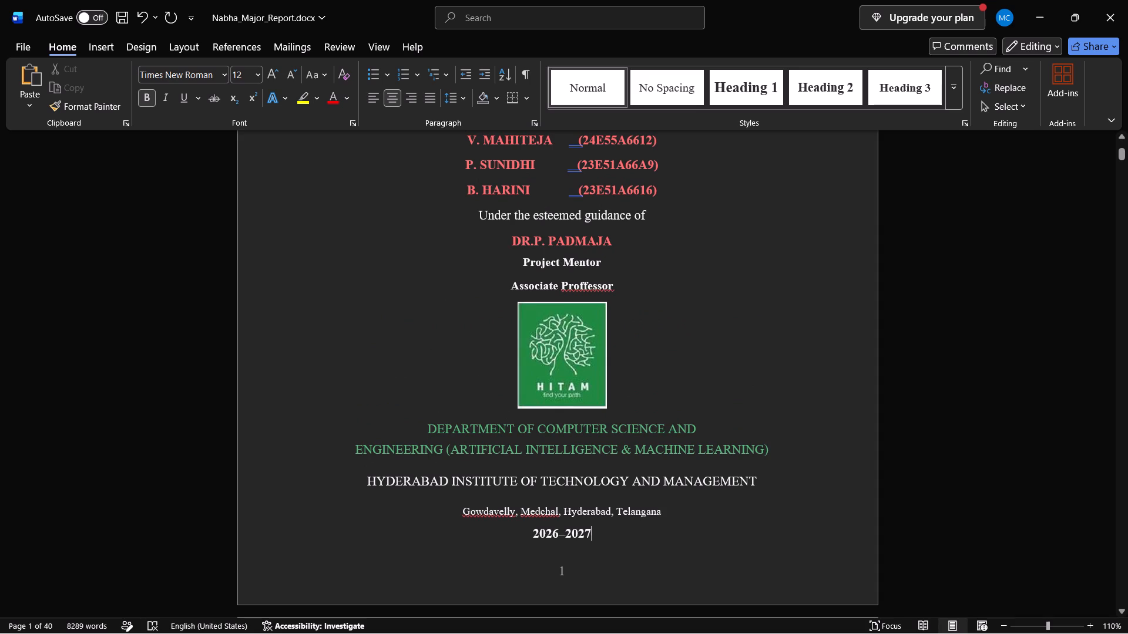
# Copy the cover page's HYDERABAD INSTITUTE OF TECHNOLOGY AND MANAGEMENT line onto a new line above the Certificate page's department heading.
pyautogui.tripleClick(643, 482)
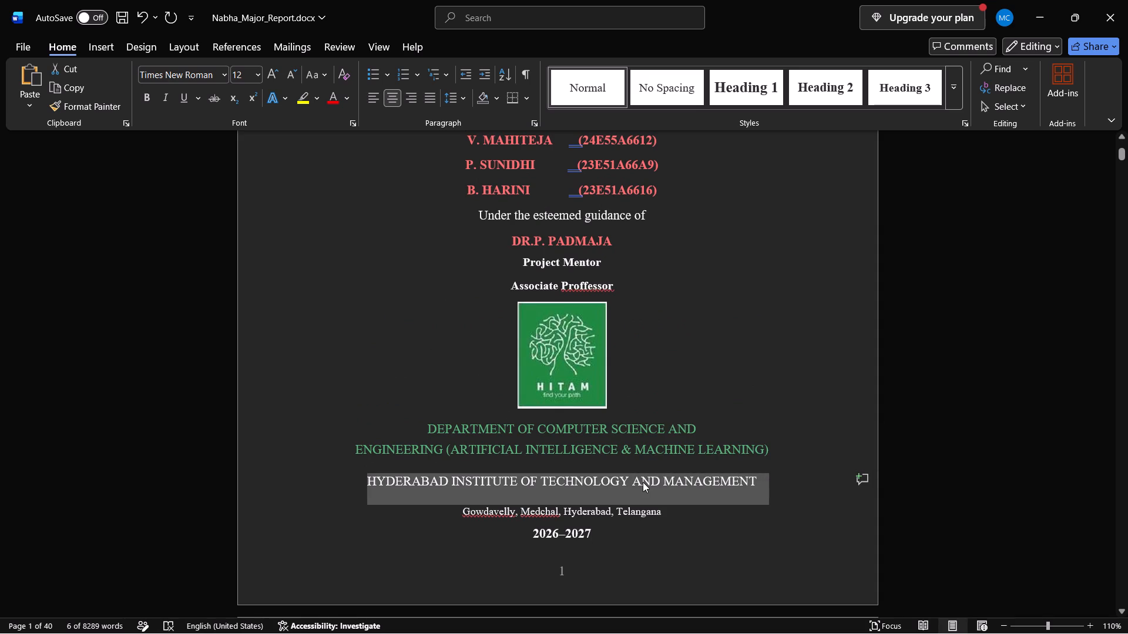
pyautogui.hotkey('ctrl', 'c')
pyautogui.scroll(-6, 643, 482)
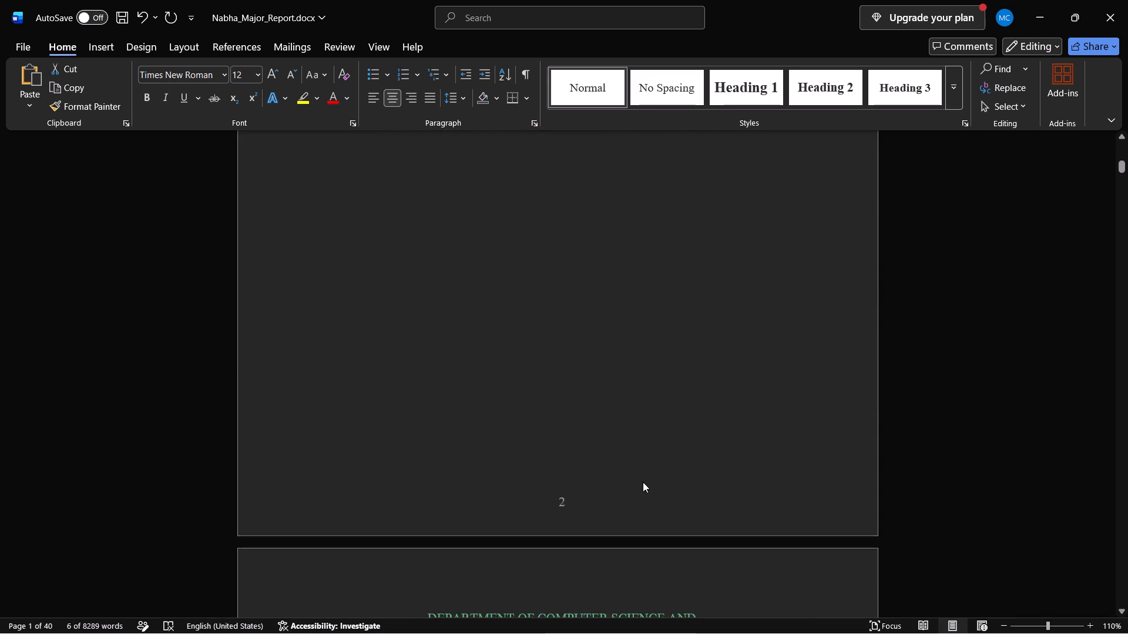
pyautogui.scroll(-1, 643, 482)
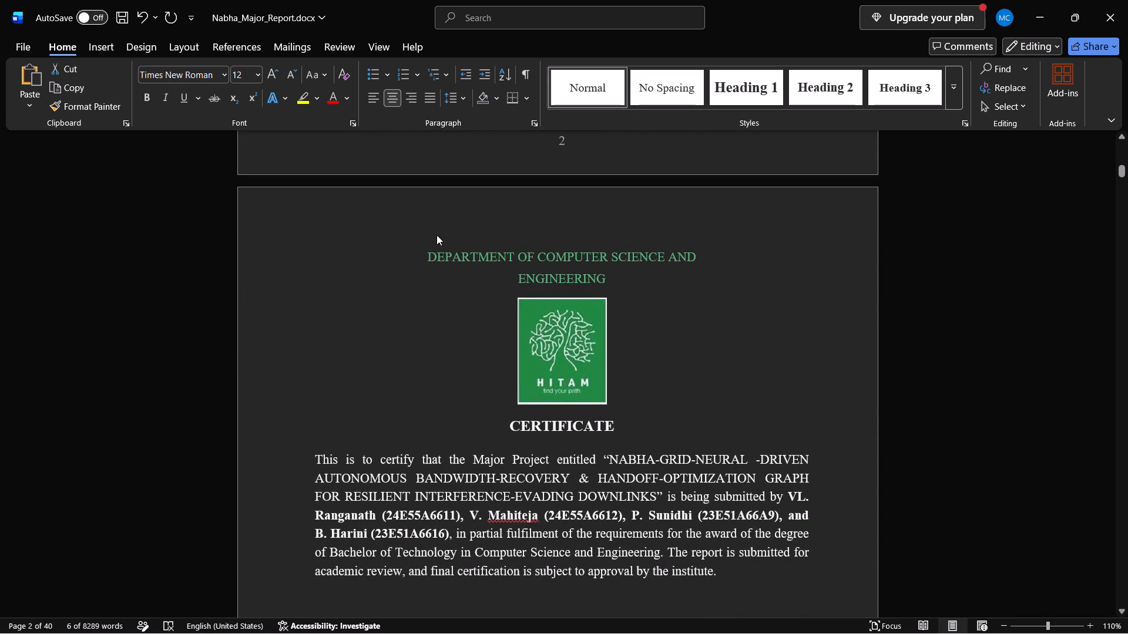
pyautogui.click(428, 250)
pyautogui.press('Return')
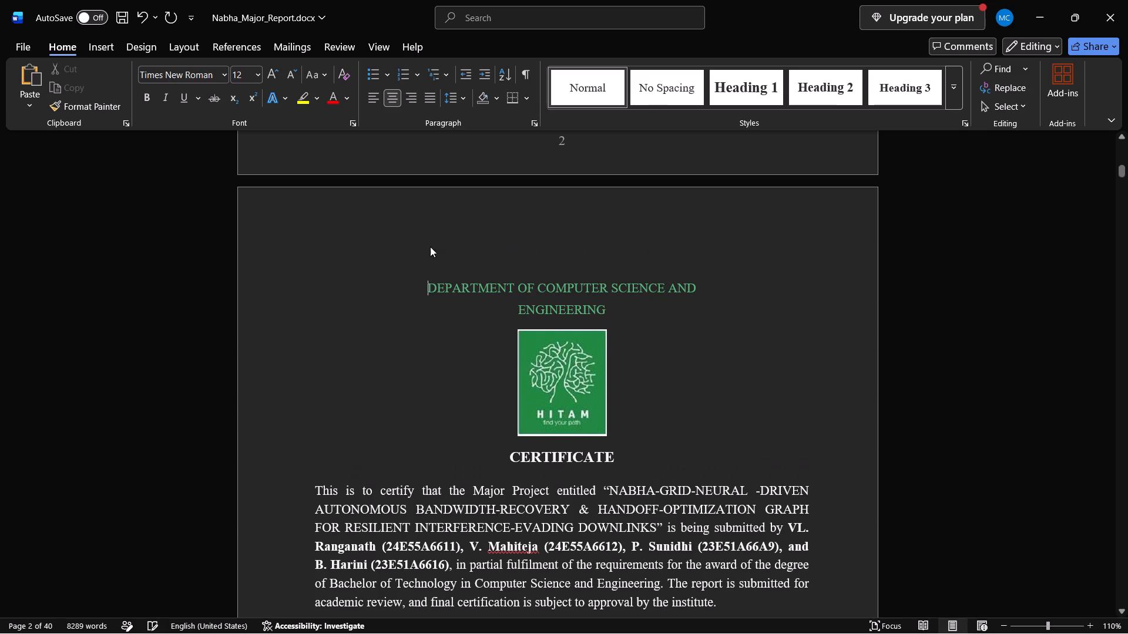
pyautogui.click(451, 239)
pyautogui.hotkey('ctrl', 'v')
pyautogui.press('BackSpace')
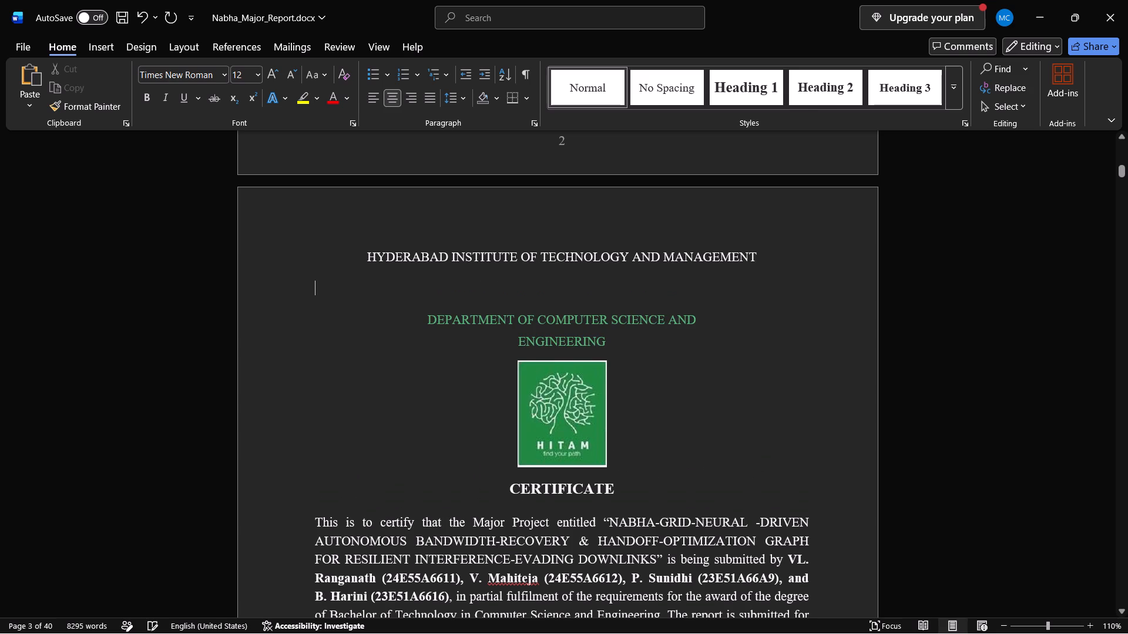
# Delete the empty line between the institute name and the department heading on the Certificate page.
pyautogui.press('BackSpace')
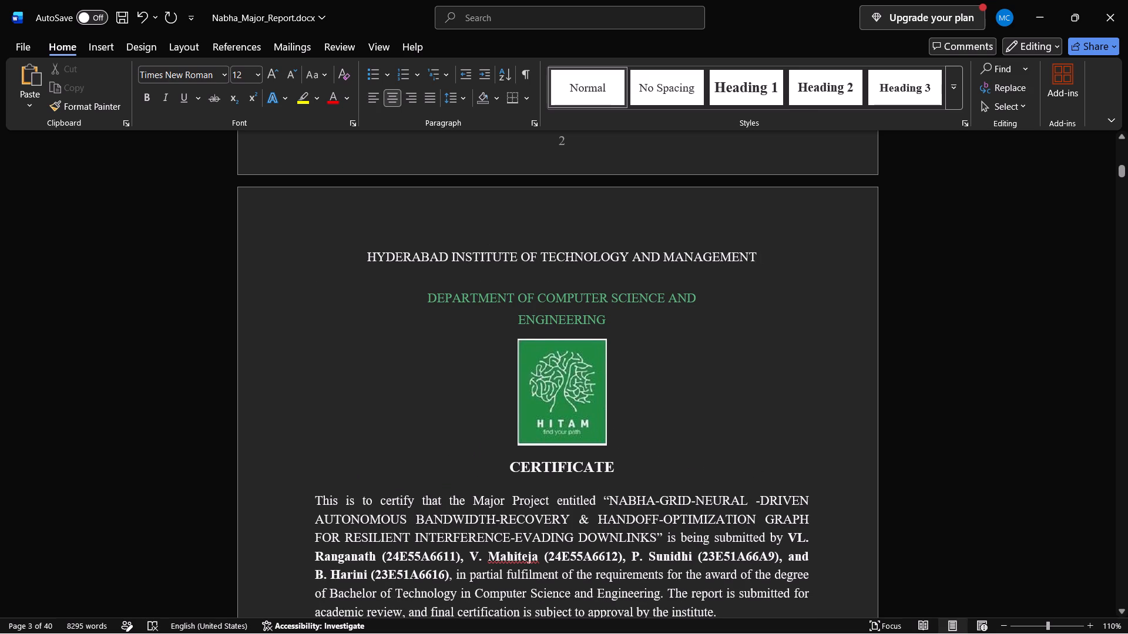
# Review the front pages from the cover page through the Certificate to the Declaration, checking headings and spacing.
pyautogui.scroll(2, 523, 389)
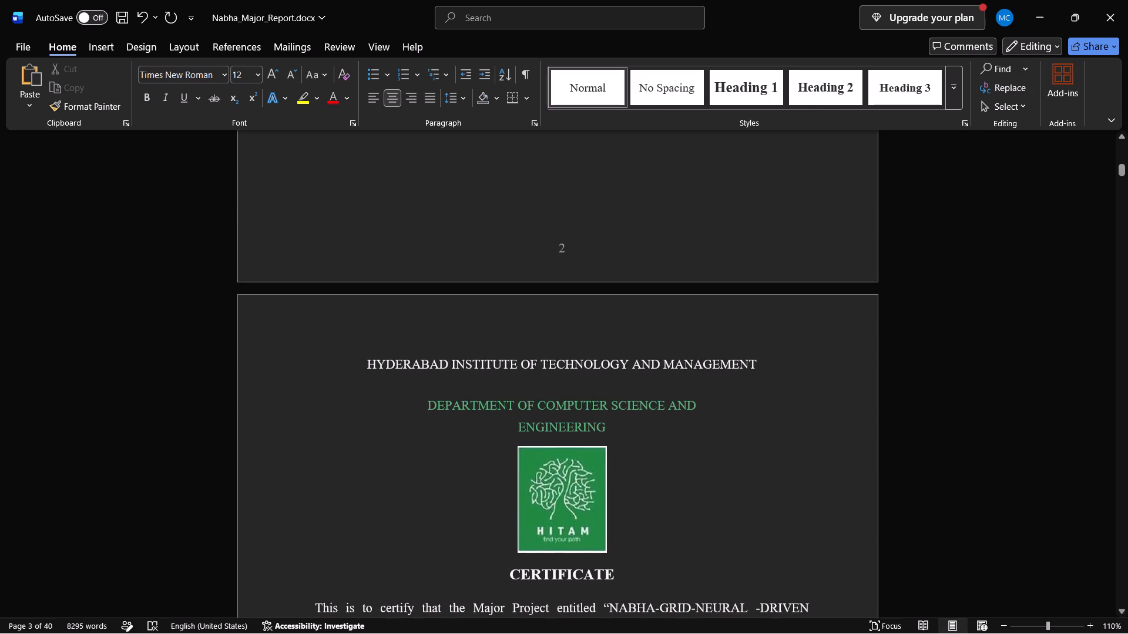
pyautogui.scroll(4, 523, 389)
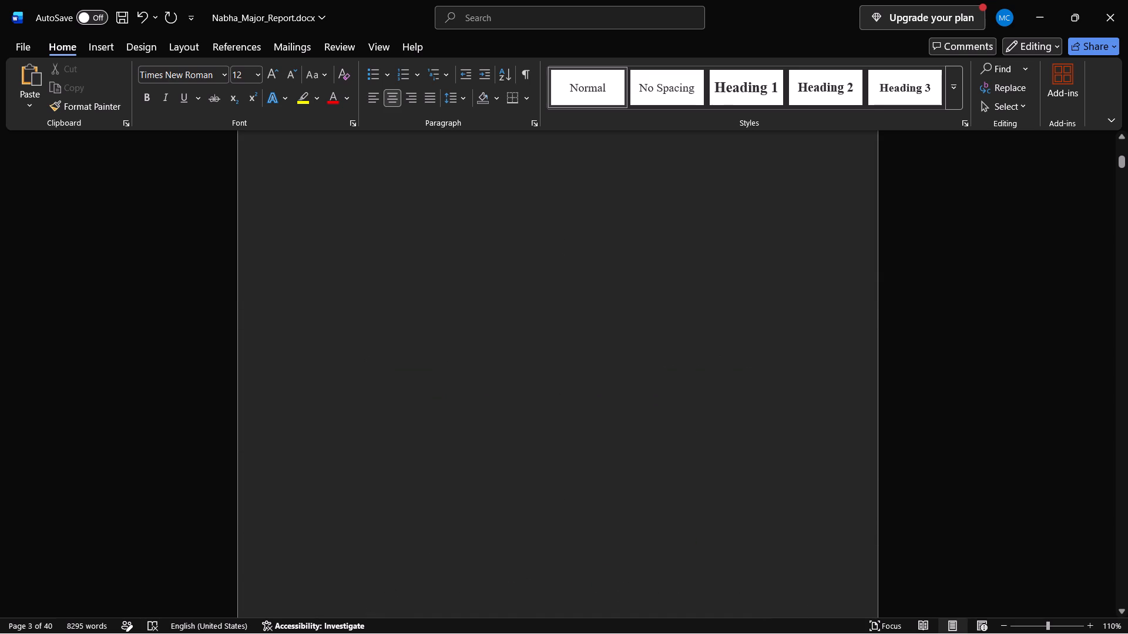
pyautogui.scroll(5, 523, 389)
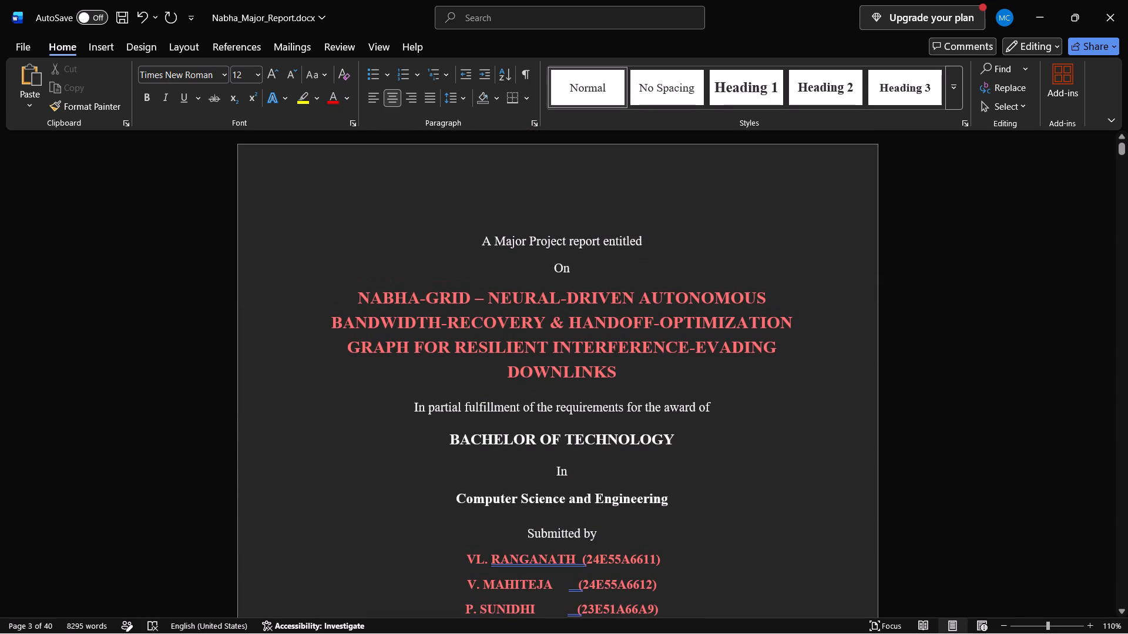
pyautogui.scroll(-3, 580, 224)
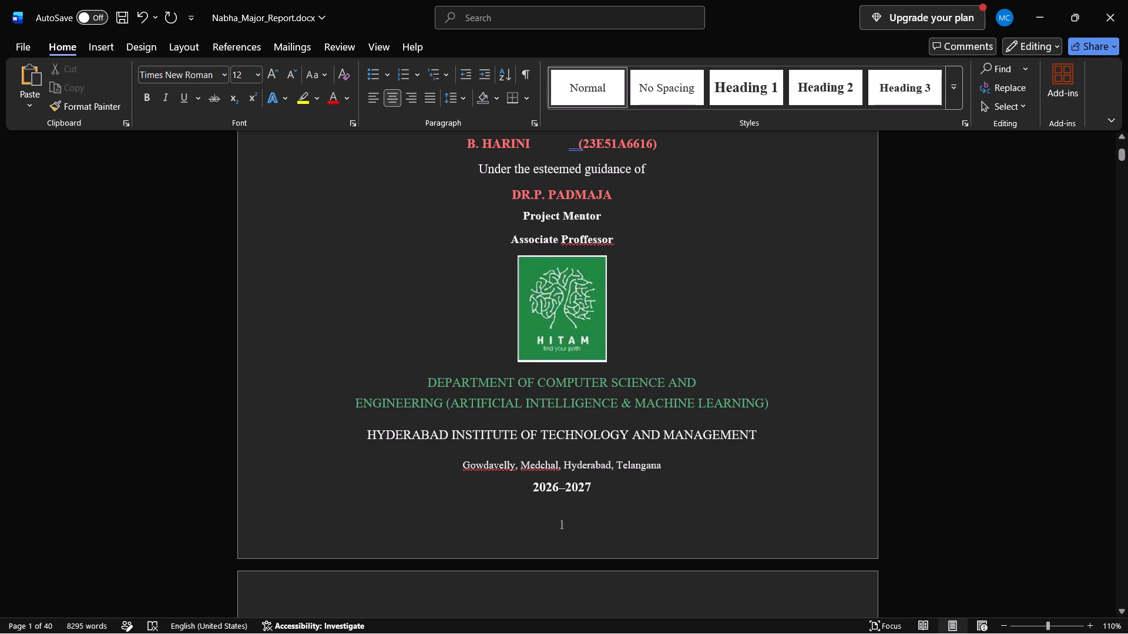
pyautogui.scroll(-3, 580, 224)
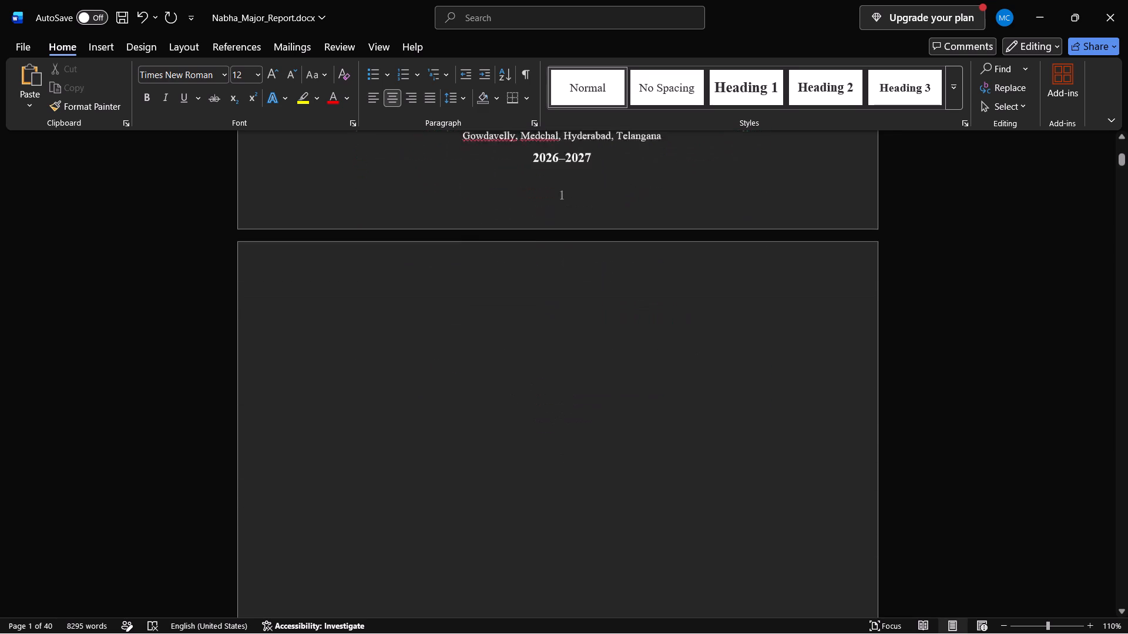
pyautogui.scroll(-6, 580, 224)
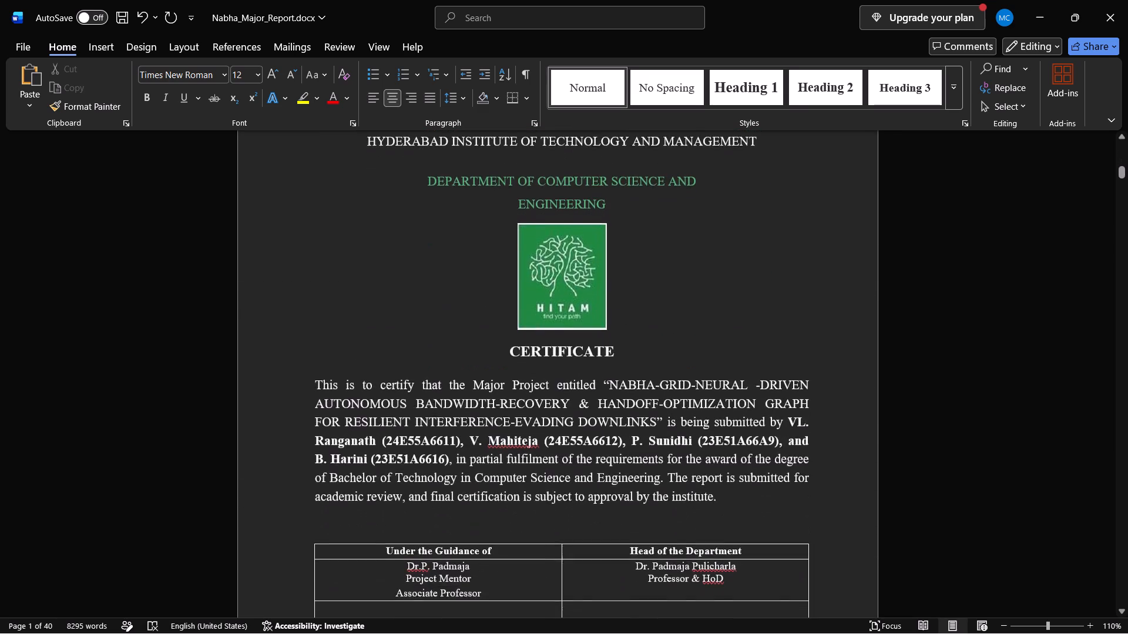
pyautogui.scroll(-4, 580, 224)
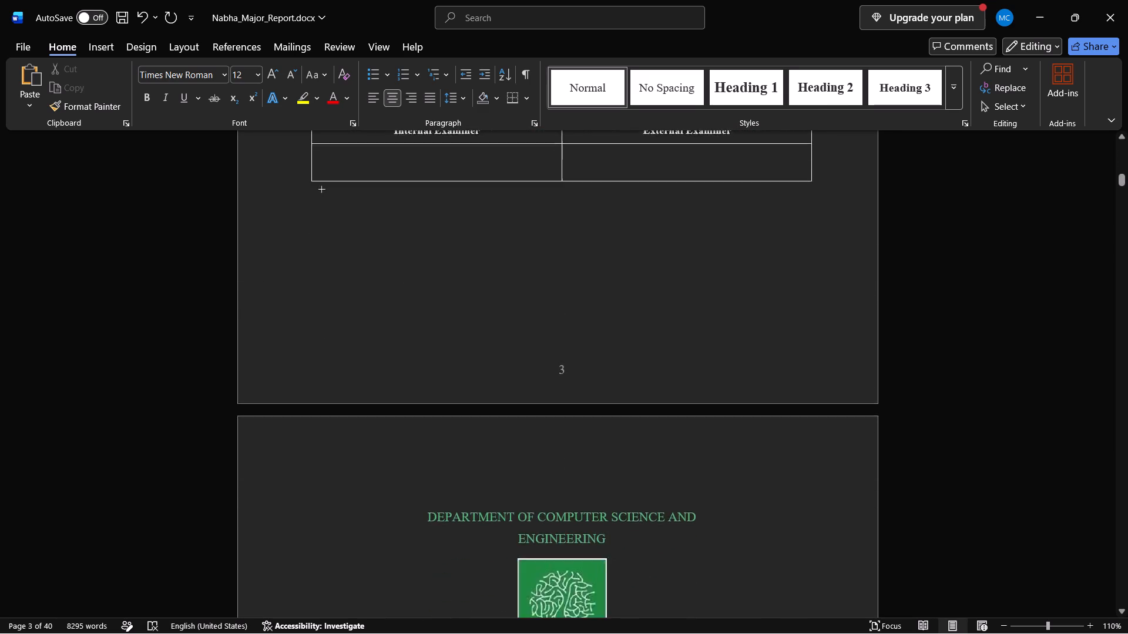
pyautogui.scroll(-3, 580, 224)
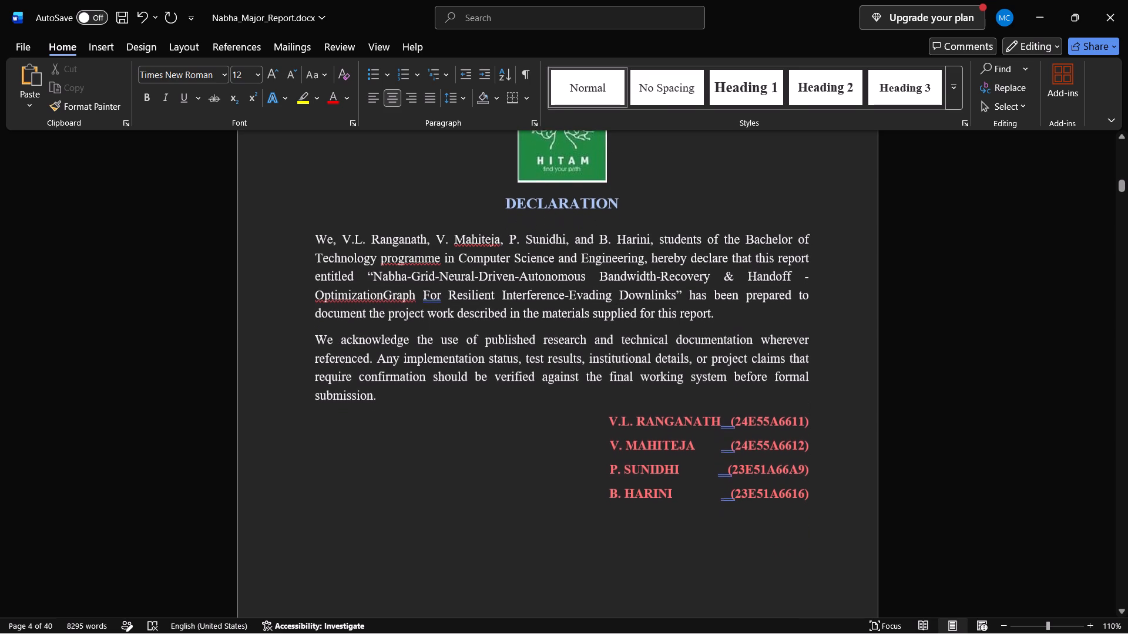
# Compare the Declaration page's header with those on the Certificate, cover and Acknowledgement pages.
pyautogui.scroll(1, 580, 224)
pyautogui.hscroll(1, 580, 224)
pyautogui.scroll(-1, 580, 224)
pyautogui.scroll(2, 580, 224)
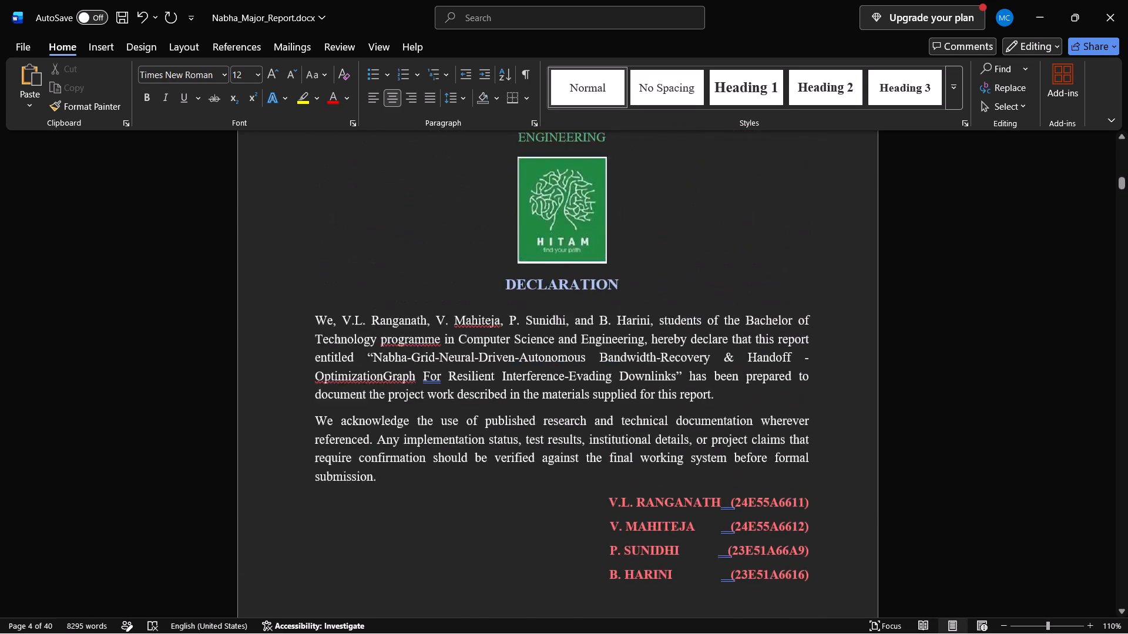
pyautogui.scroll(3, 580, 224)
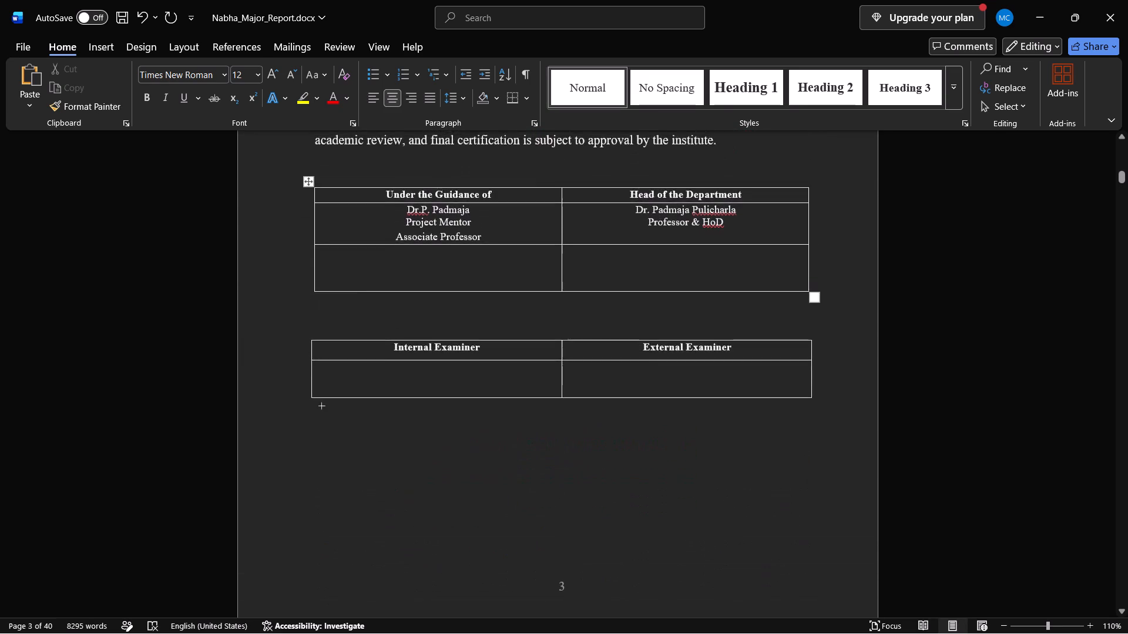
pyautogui.scroll(2, 580, 224)
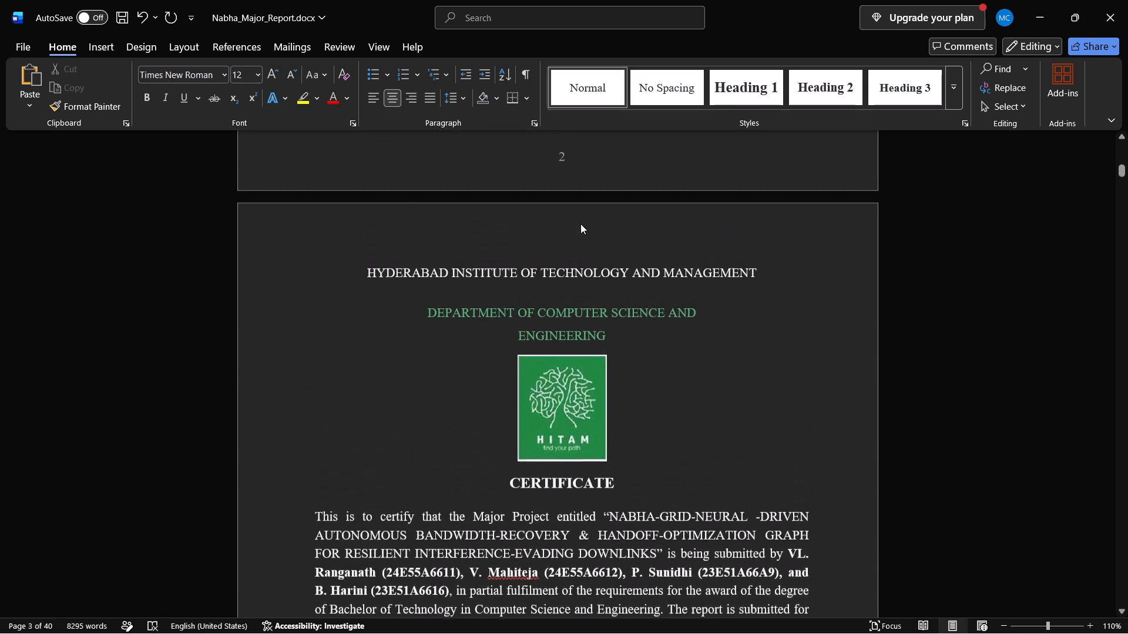
pyautogui.scroll(-1, 580, 224)
pyautogui.scroll(2, 580, 224)
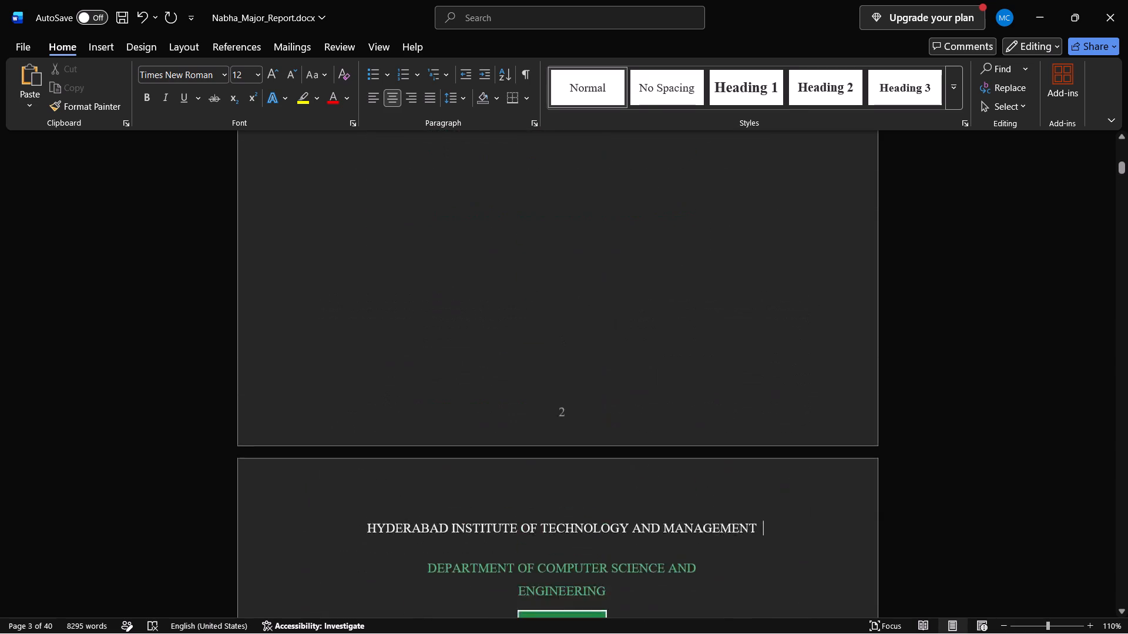
pyautogui.scroll(5, 580, 224)
pyautogui.scroll(-1, 580, 224)
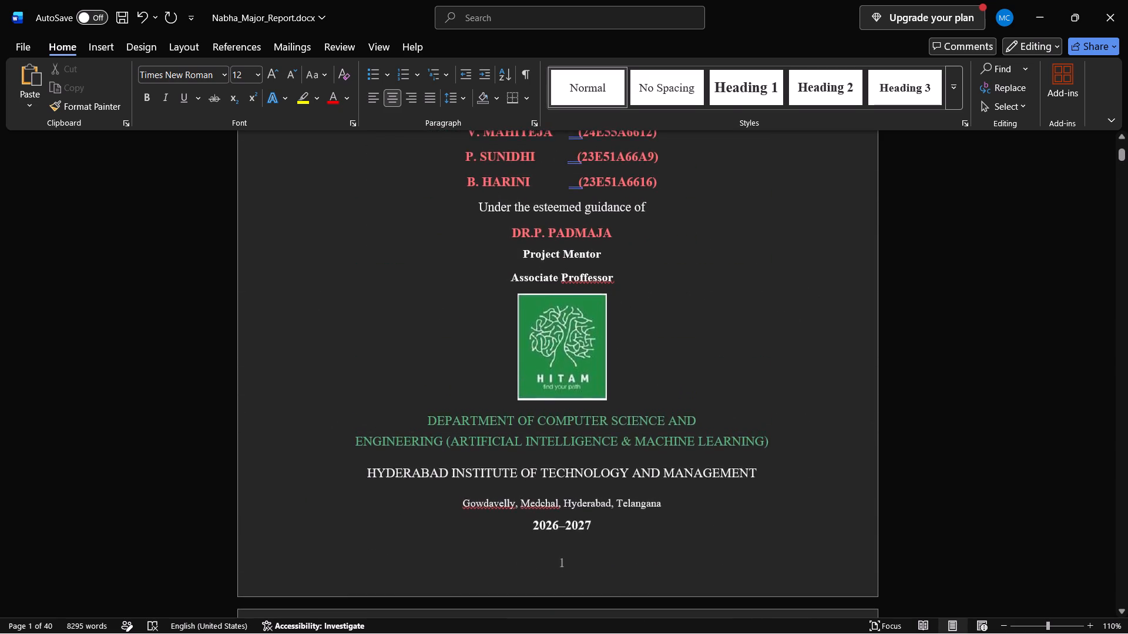
pyautogui.scroll(-6, 580, 224)
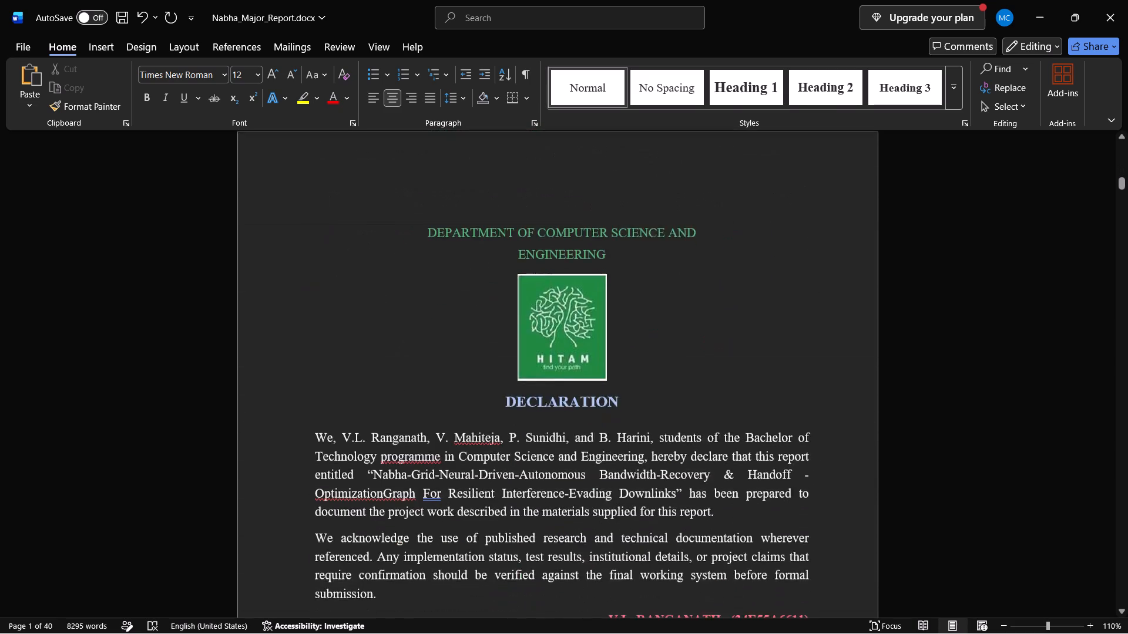
pyautogui.scroll(-4, 580, 224)
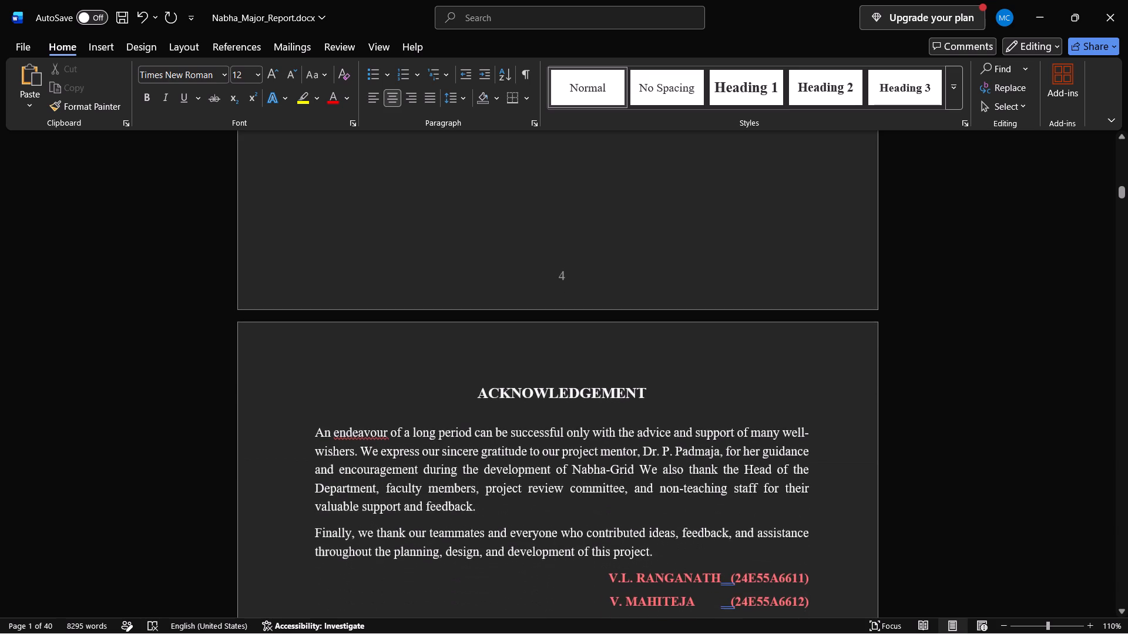
# Paste the line HYDERABAD INSTITUTE OF TECHNOLOGY AND MANAGEMENT above the Declaration page's department heading, leaving no empty line between them.
pyautogui.scroll(5, 533, 311)
pyautogui.scroll(-1, 533, 311)
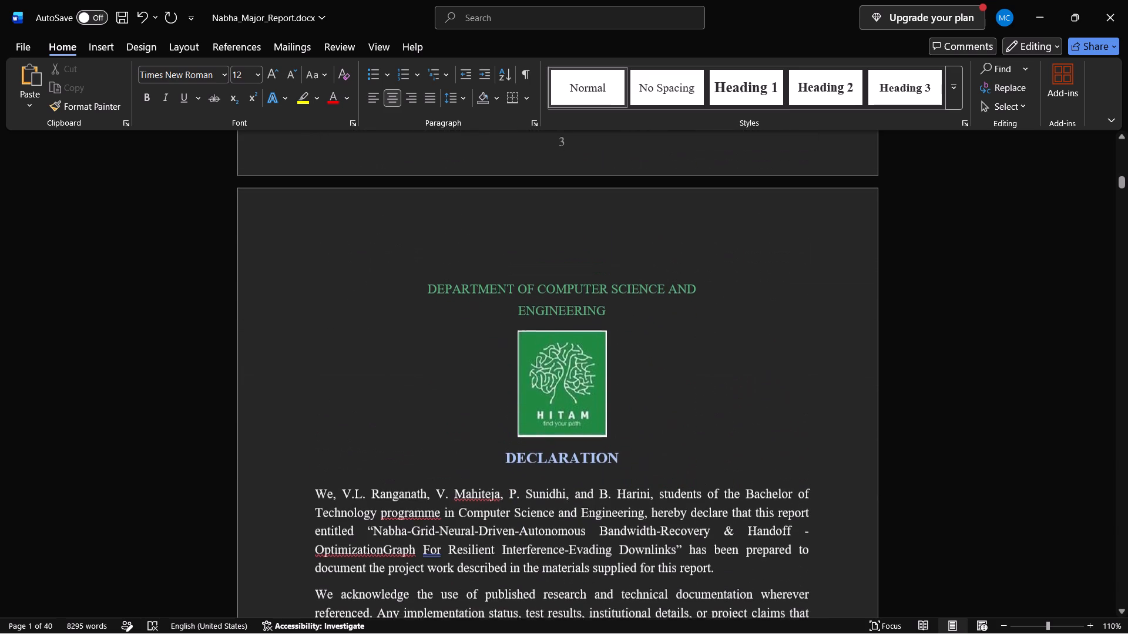
pyautogui.click(485, 259)
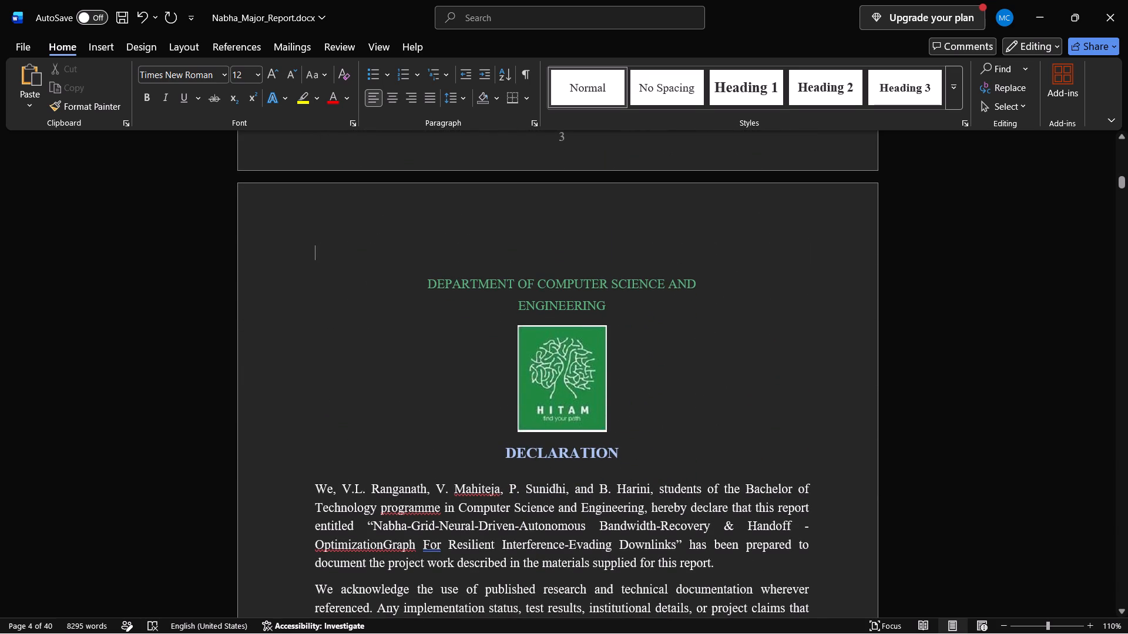
pyautogui.press('BackSpace')
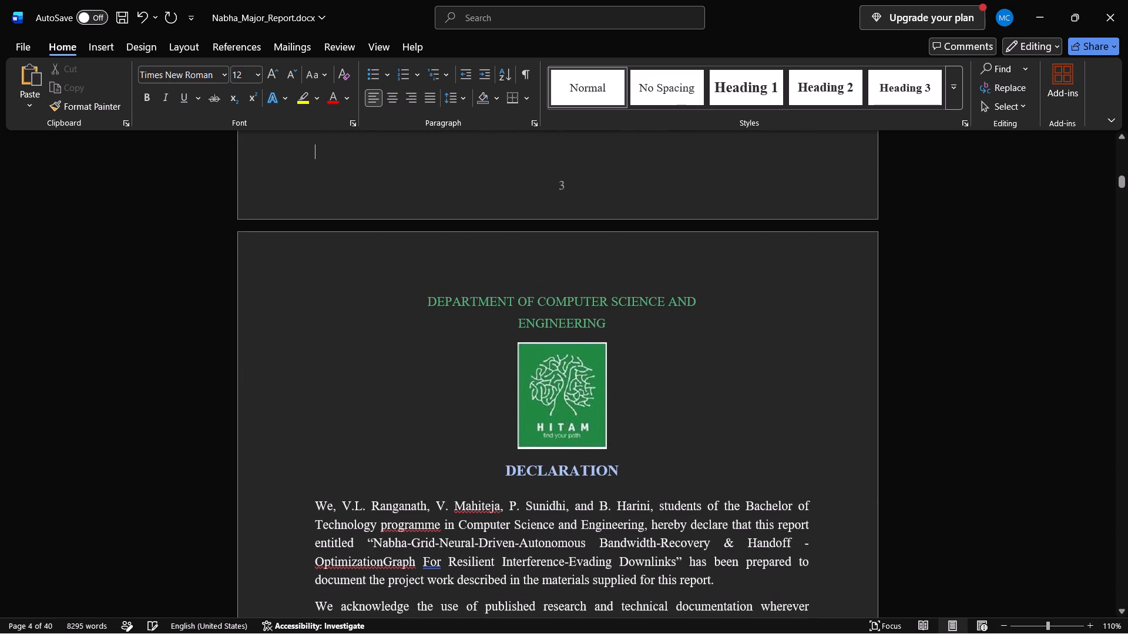
pyautogui.press('Return')
pyautogui.press('Return')
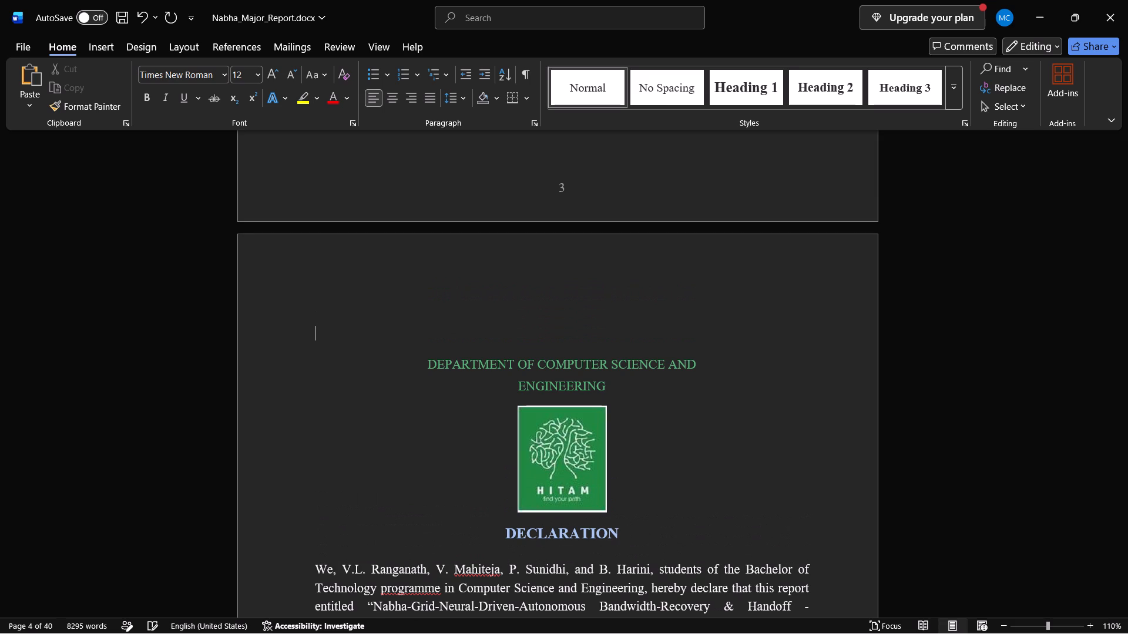
pyautogui.press('BackSpace')
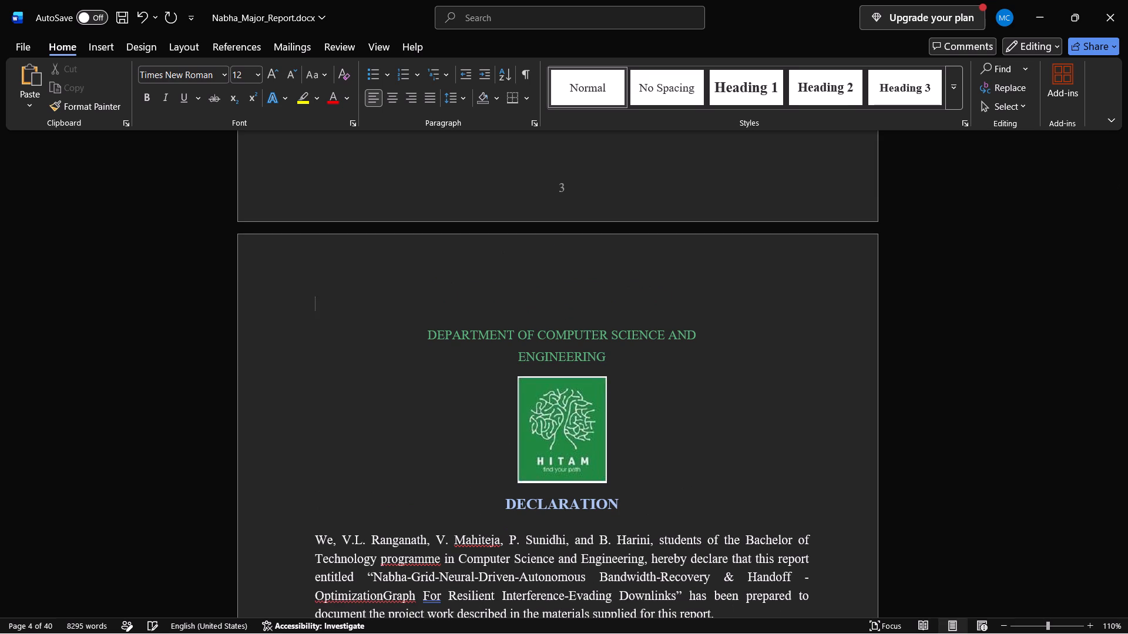
pyautogui.hotkey('ctrl', 'v')
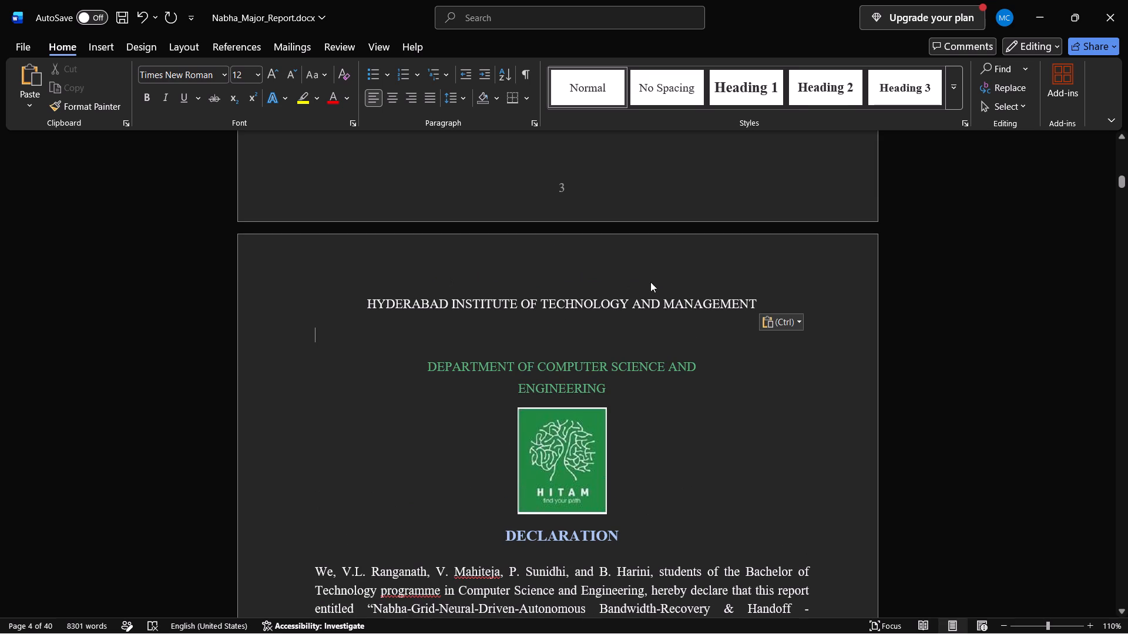
pyautogui.click(567, 342)
pyautogui.press('BackSpace')
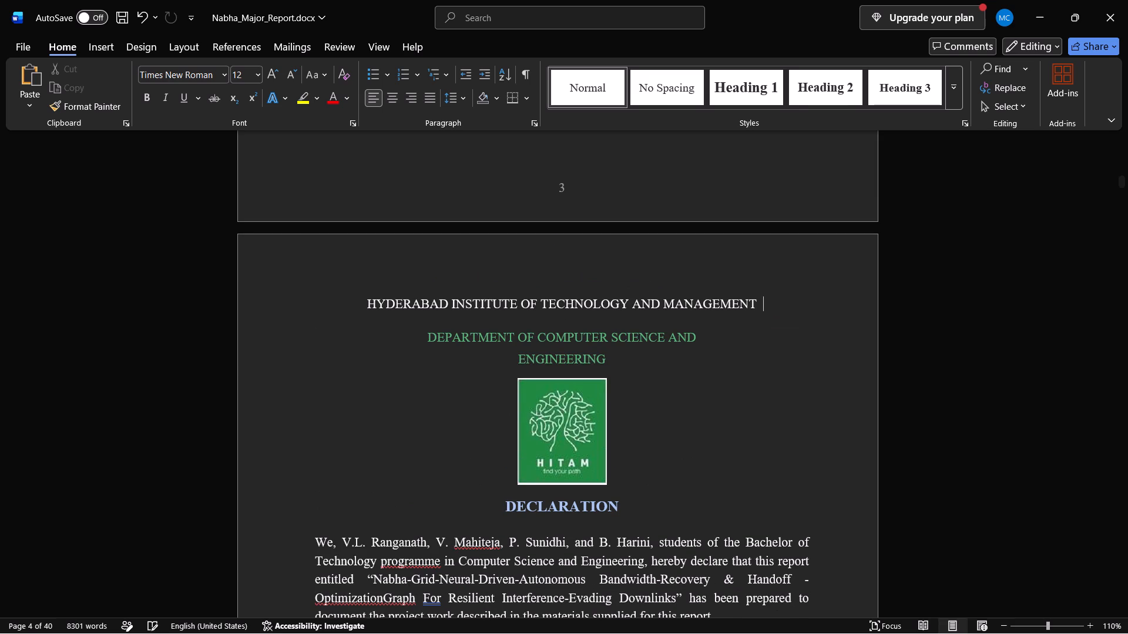
# Examine the Declaration page's header and student list, and the layout of the Acknowledgement page.
pyautogui.scroll(-2, 567, 342)
pyautogui.scroll(1, 567, 342)
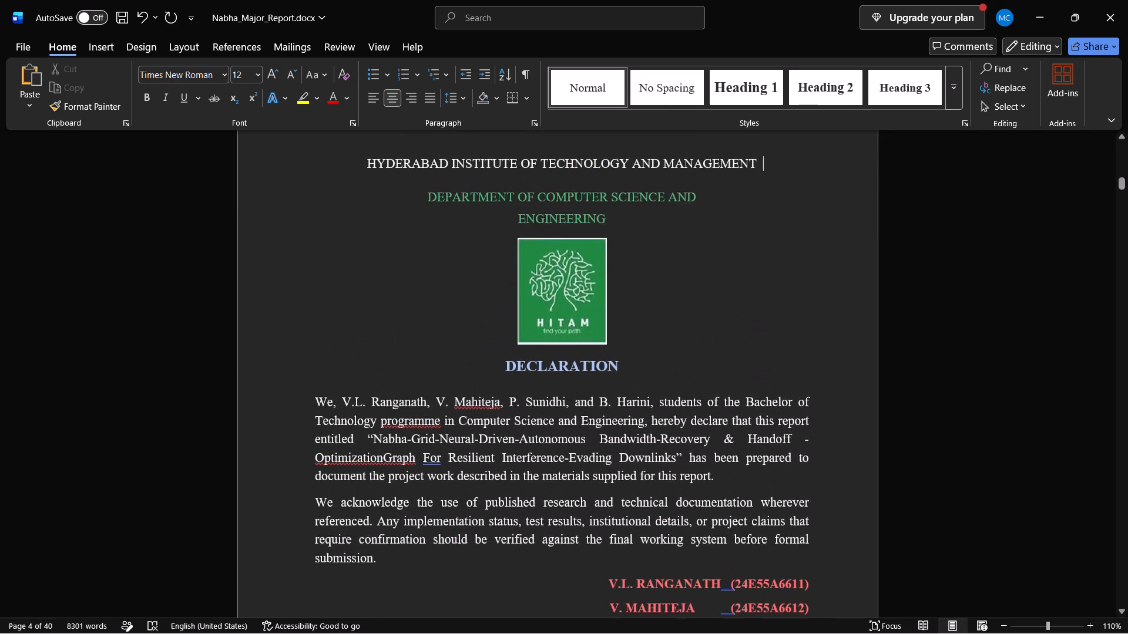
pyautogui.scroll(1, 567, 342)
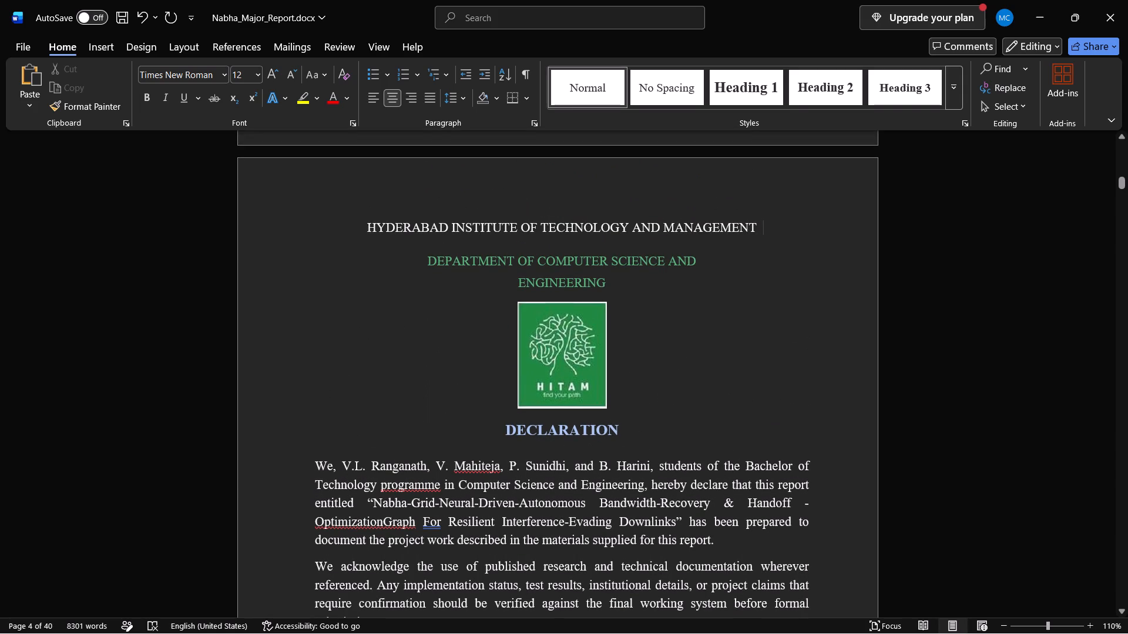
pyautogui.scroll(-1, 567, 342)
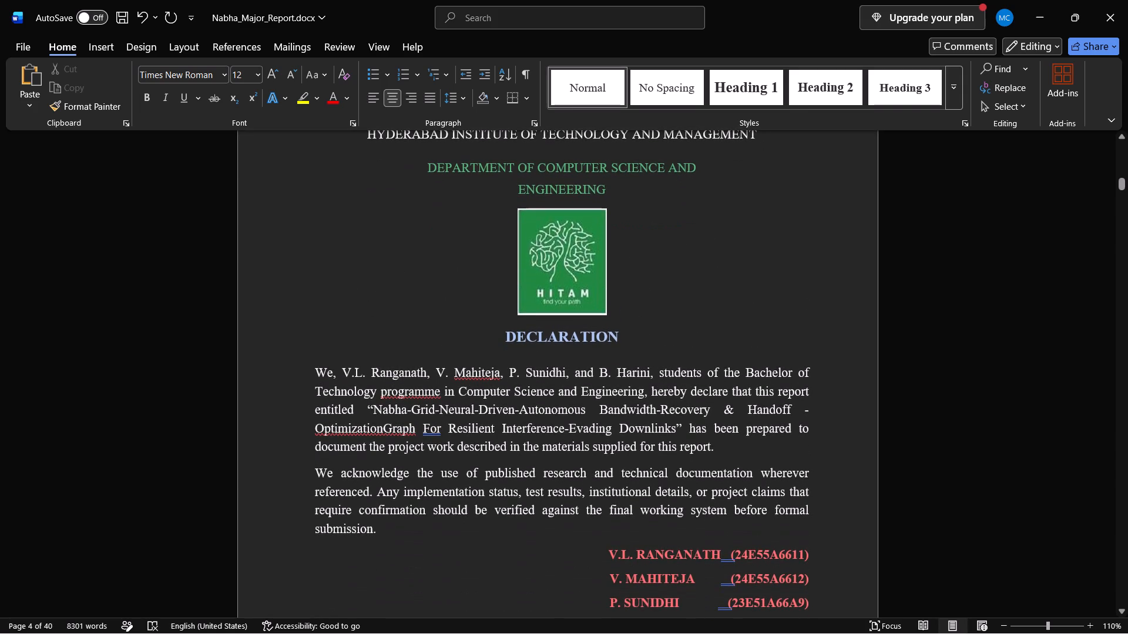
pyautogui.scroll(1, 567, 342)
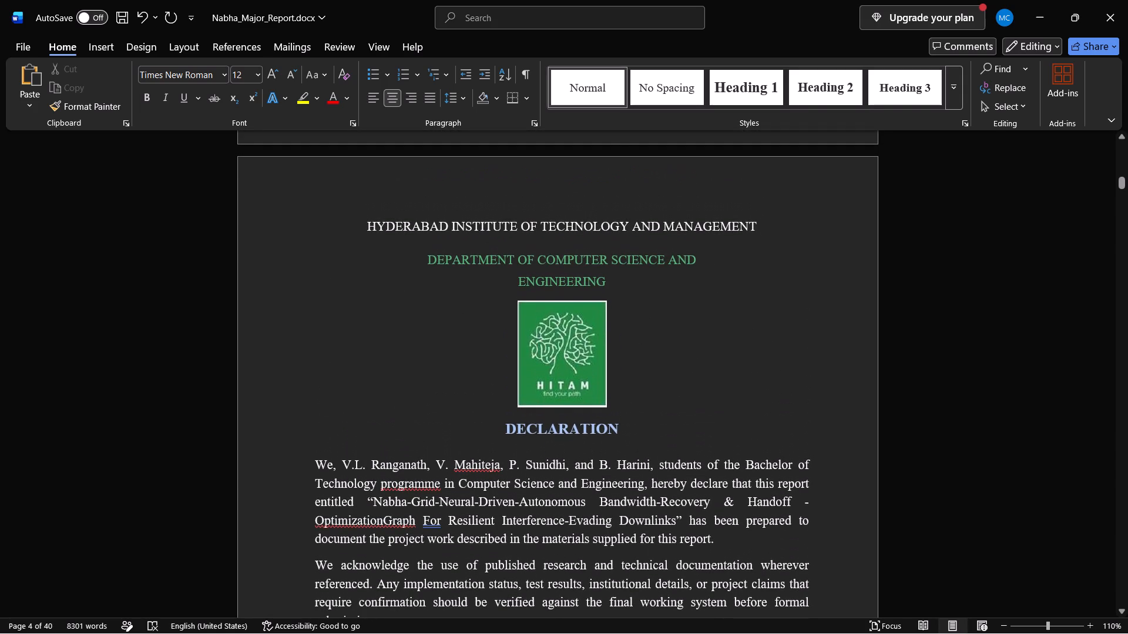
pyautogui.scroll(-2, 702, 345)
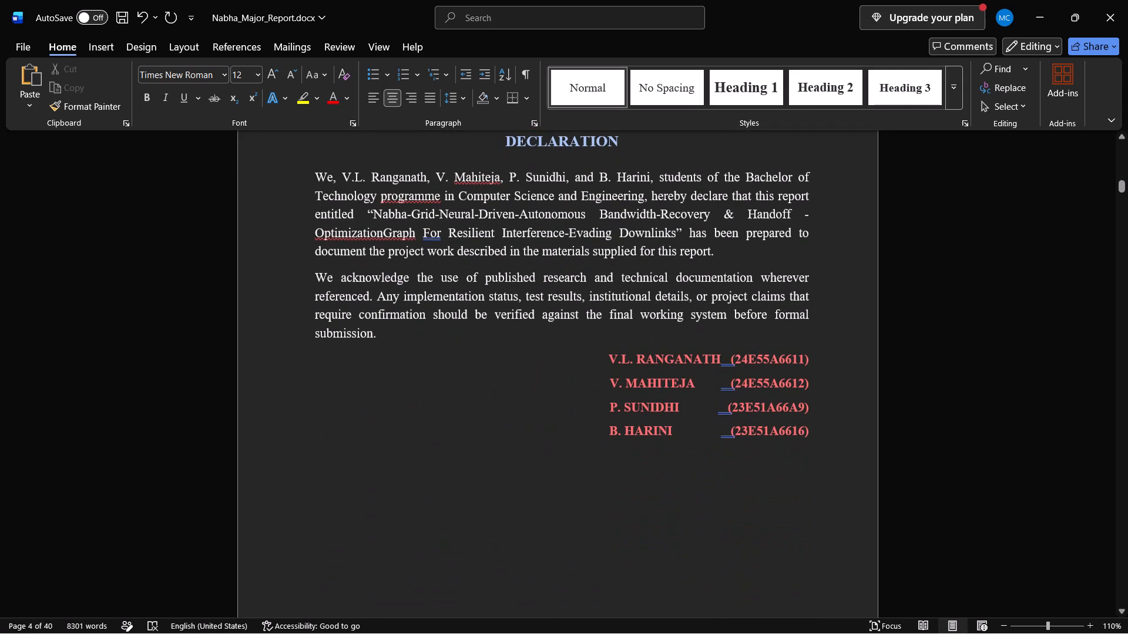
pyautogui.scroll(-1, 720, 463)
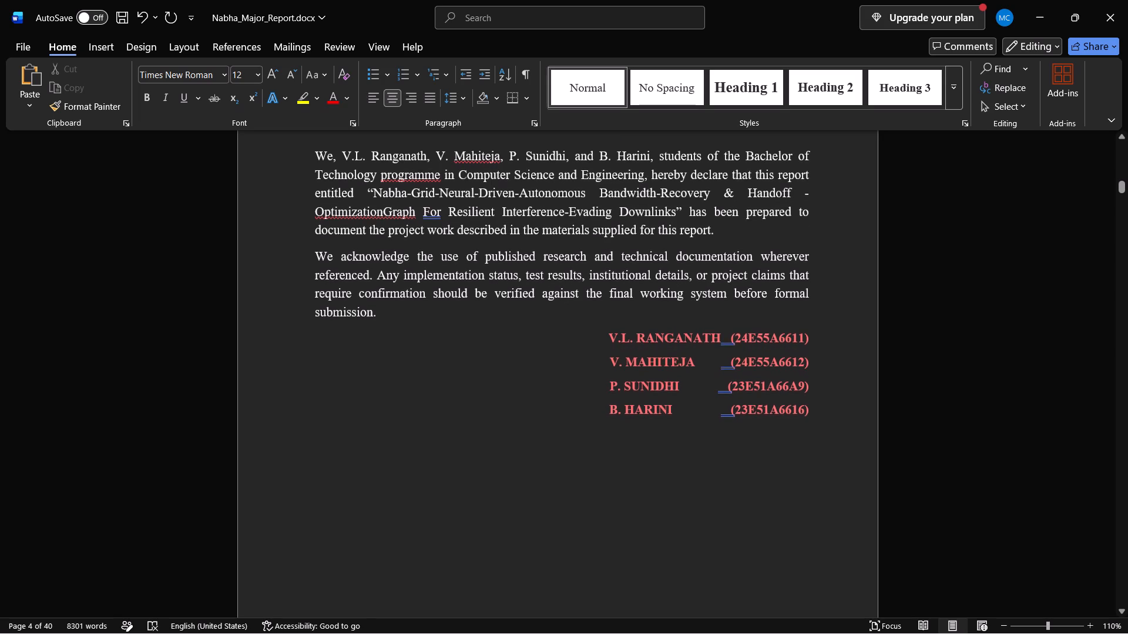
pyautogui.scroll(-3, 720, 463)
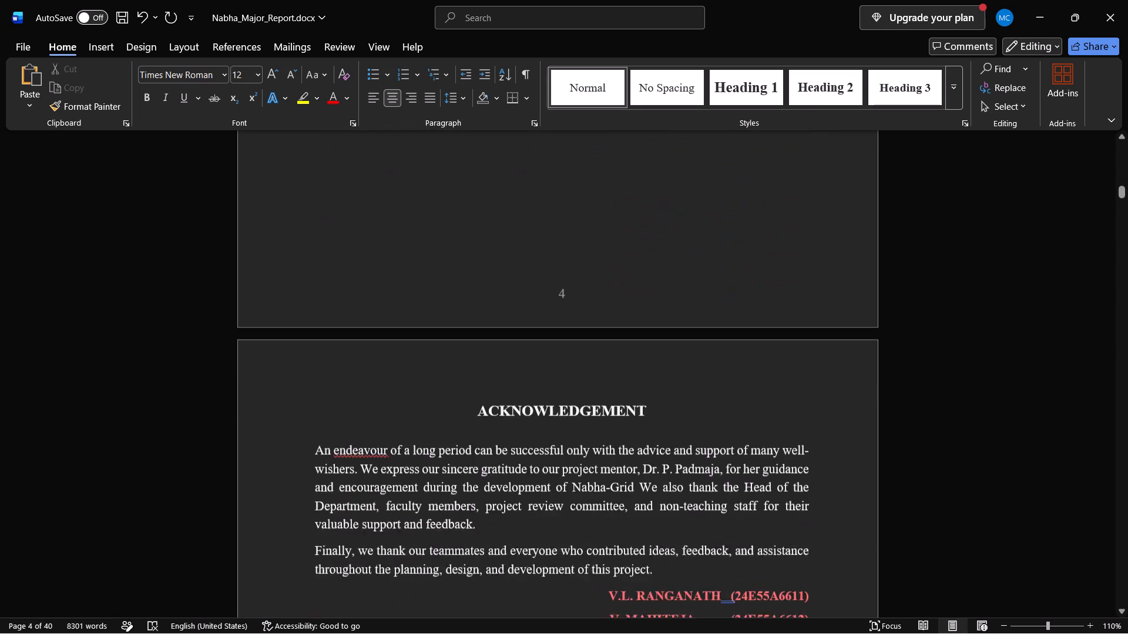
pyautogui.scroll(-2, 720, 463)
pyautogui.scroll(2, 720, 463)
pyautogui.scroll(-1, 720, 463)
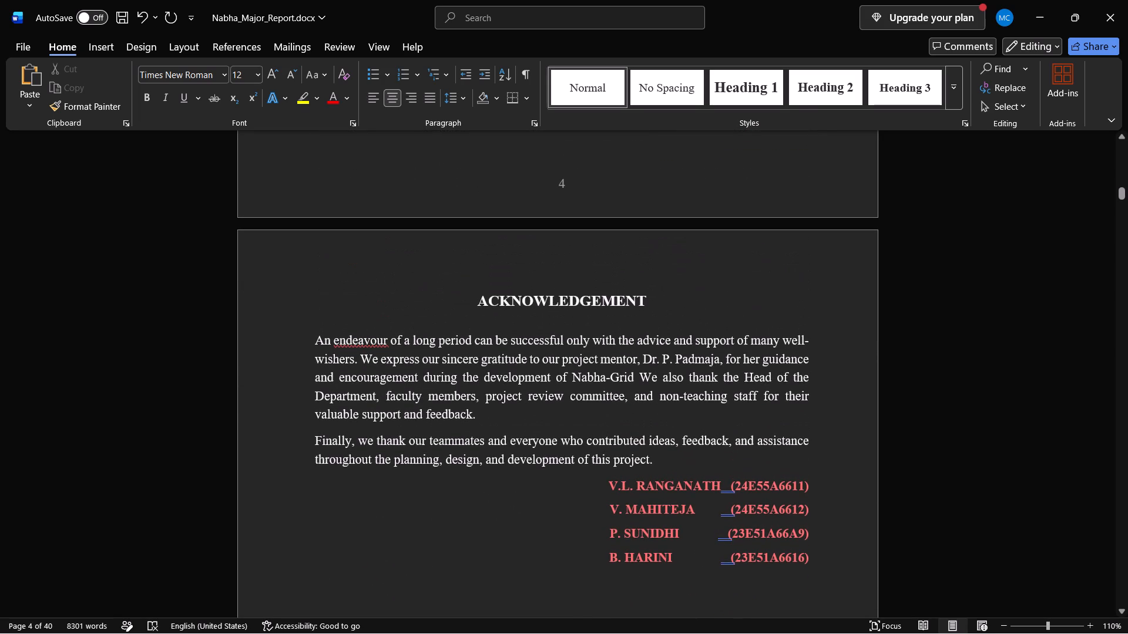
pyautogui.scroll(-1, 720, 463)
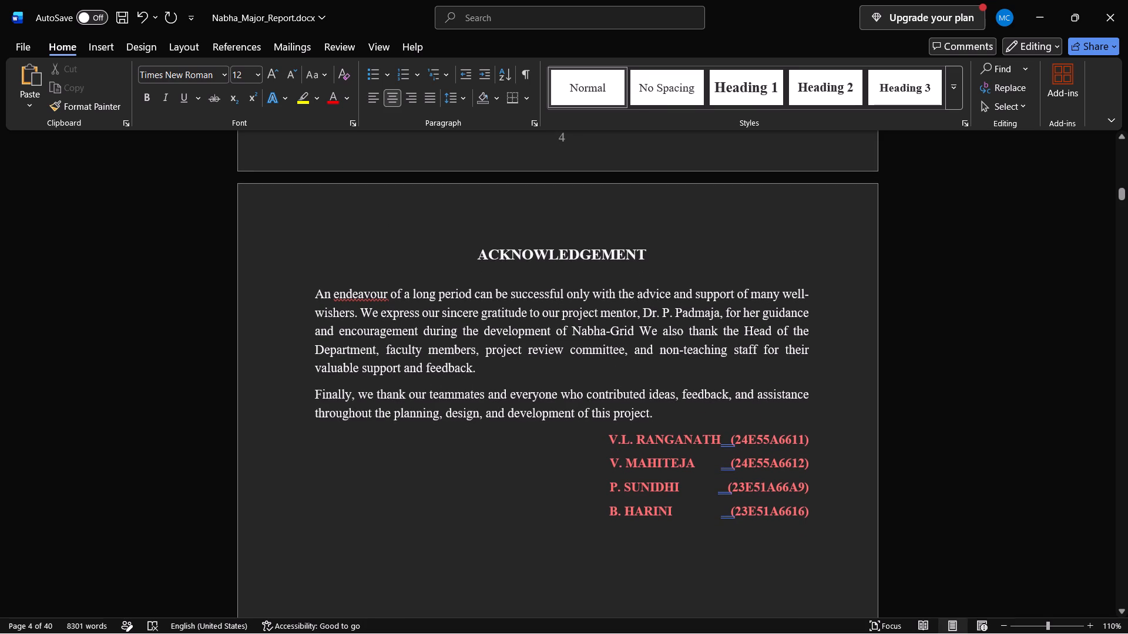
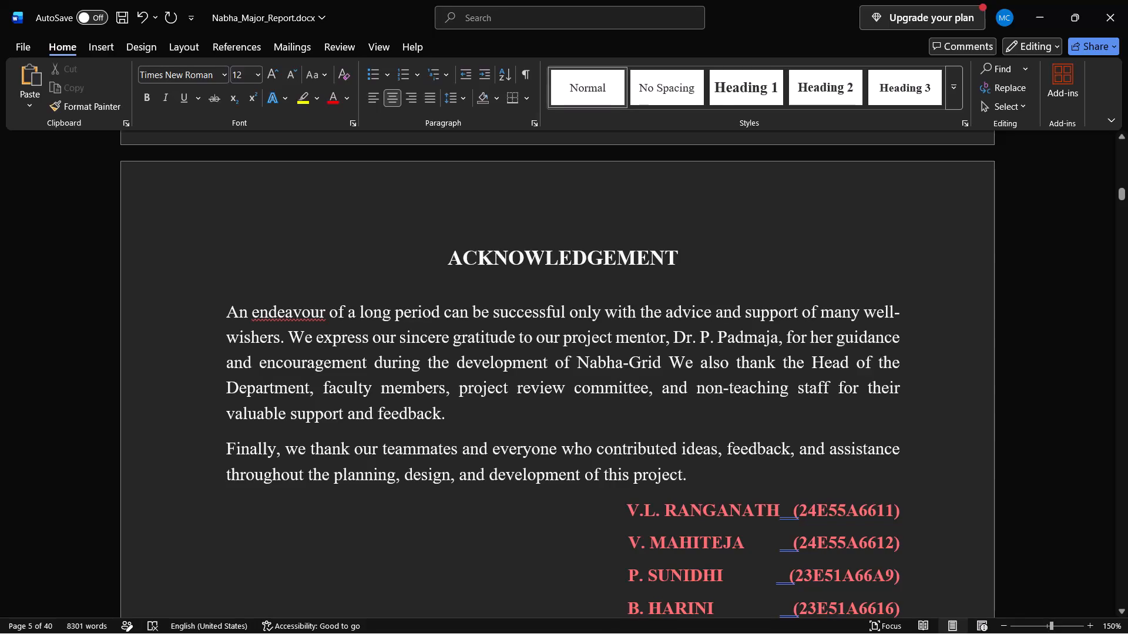
# Examine the Acknowledgement text and student list, and the layout of the Table of Contents and Abstract pages.
pyautogui.doubleClick(722, 340)
pyautogui.tripleClick(722, 340)
pyautogui.click(722, 340)
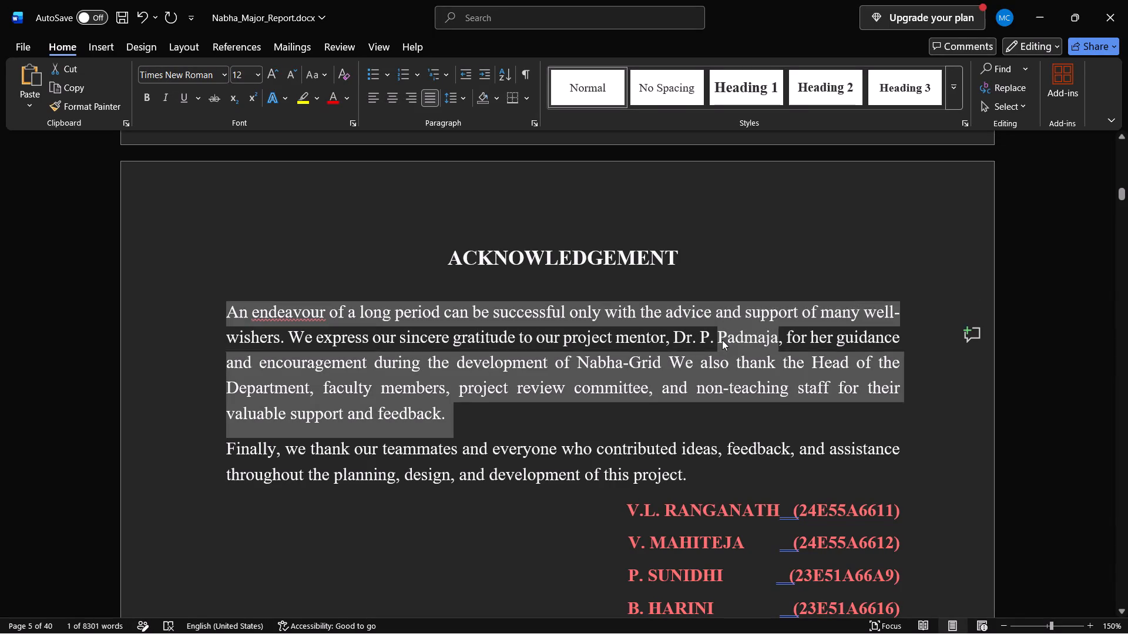
pyautogui.click(644, 475)
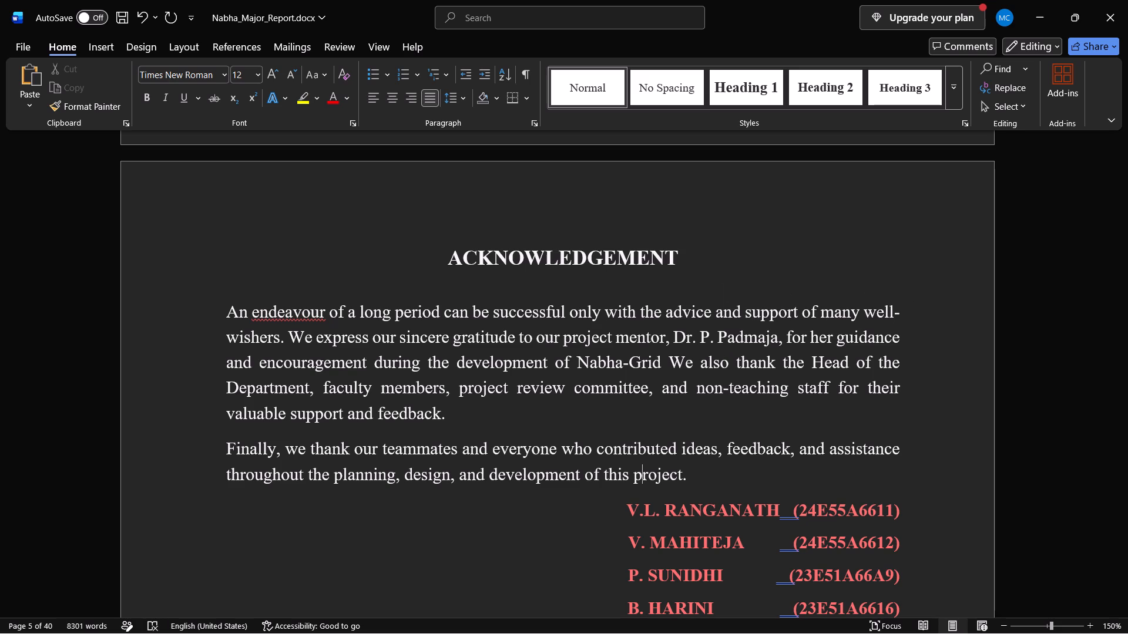
pyautogui.scroll(-2, 644, 475)
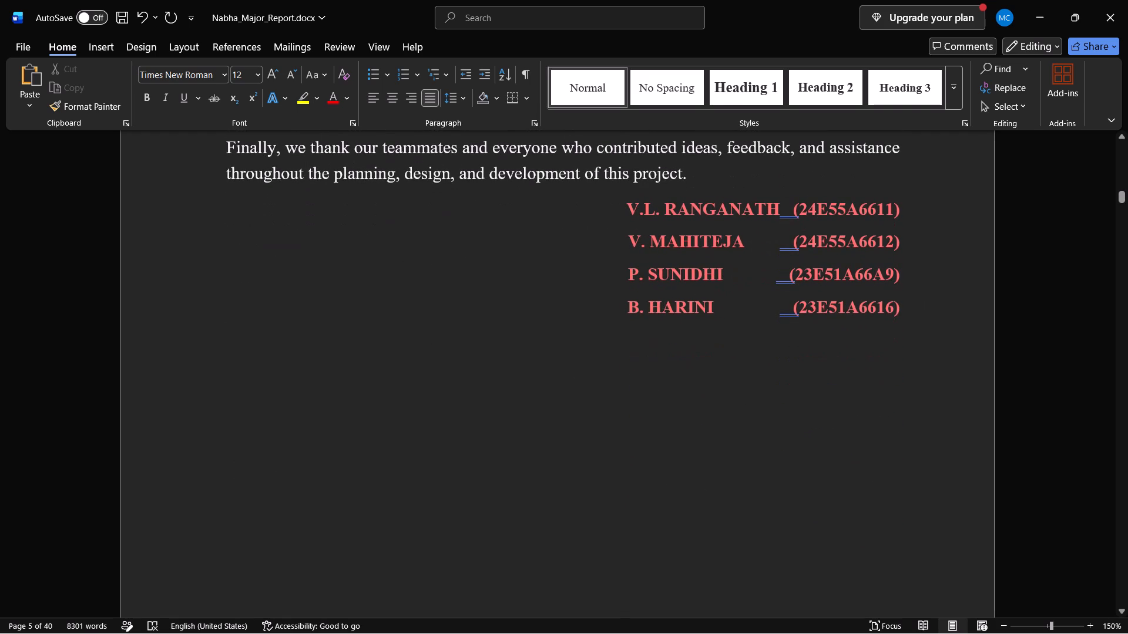
pyautogui.scroll(-1, 644, 475)
pyautogui.keyDown('ctrl'); pyautogui.scroll(-4, 644, 475); pyautogui.keyUp('ctrl')
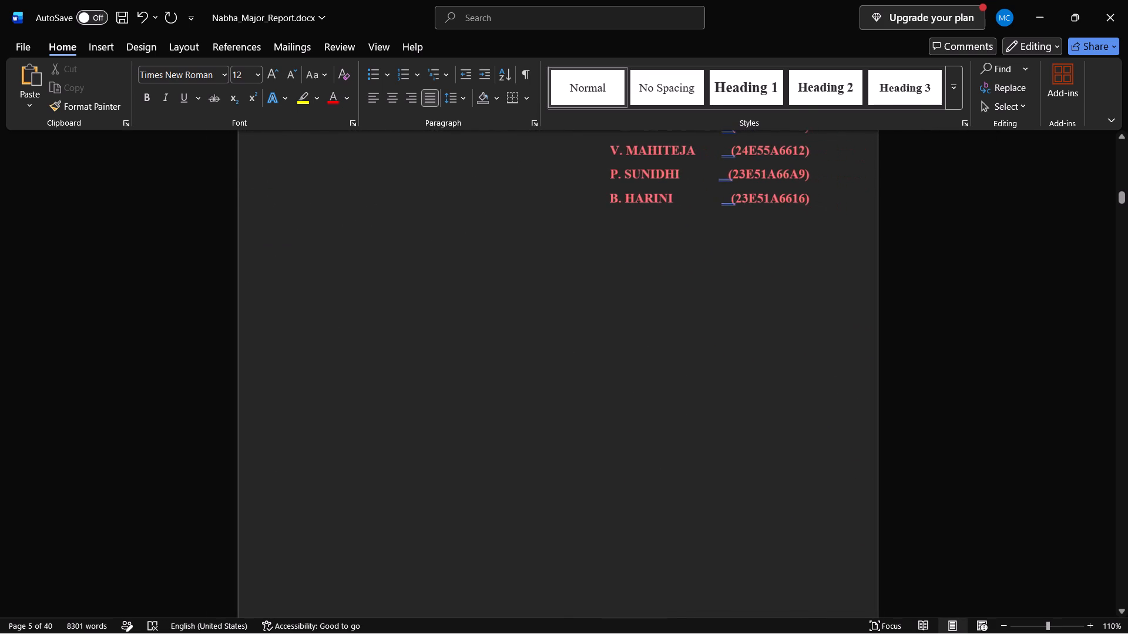
pyautogui.scroll(-7, 644, 475)
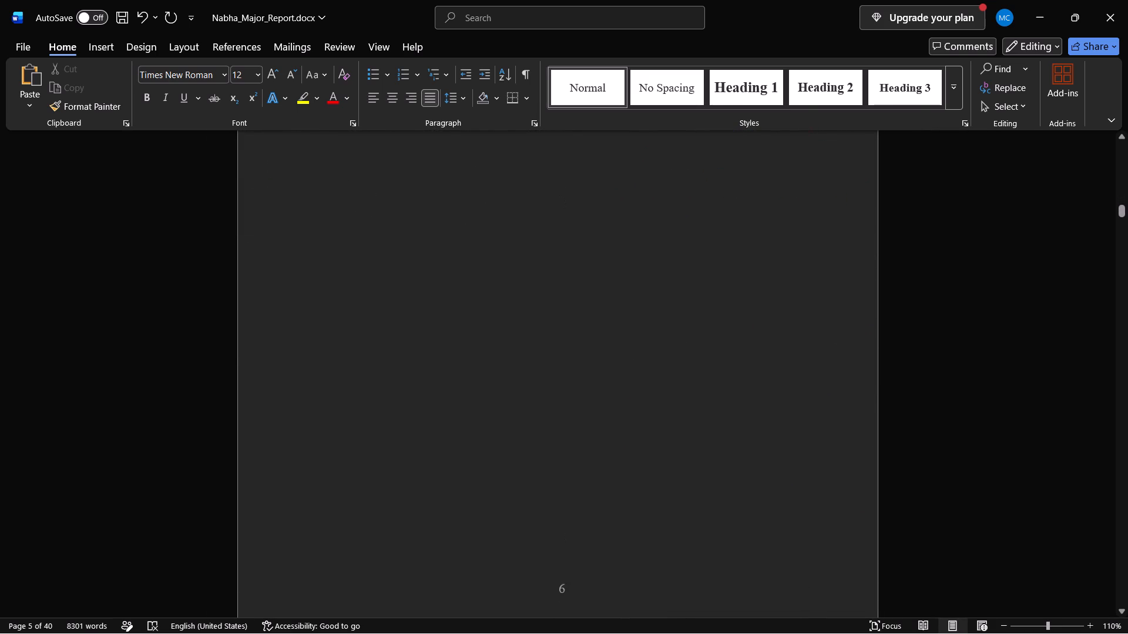
pyautogui.scroll(-4, 644, 475)
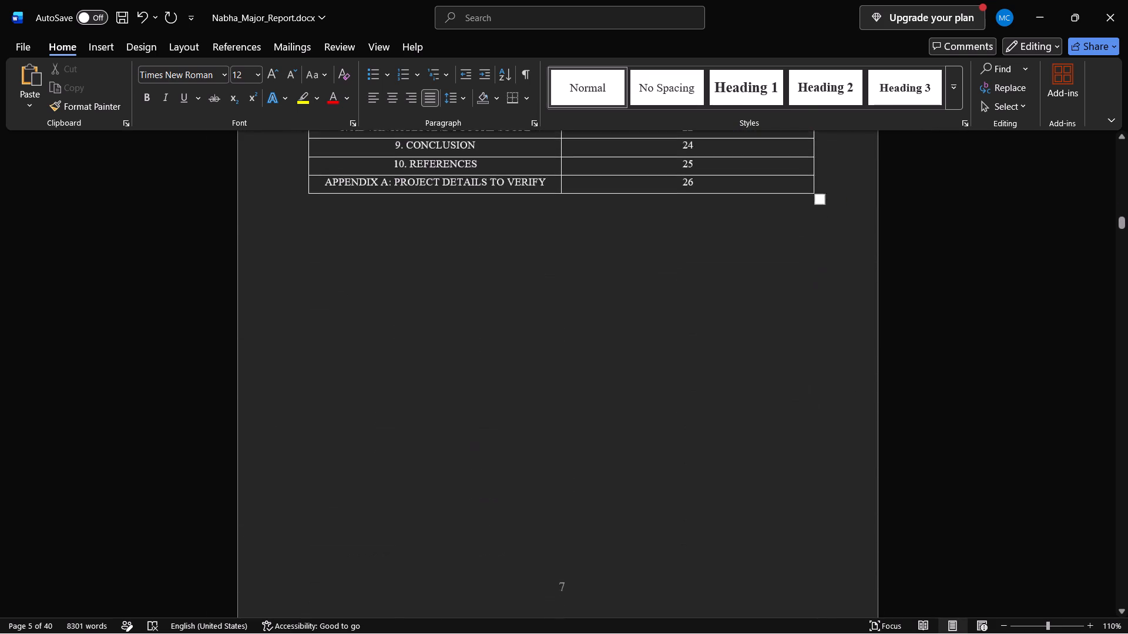
pyautogui.scroll(-2, 644, 475)
pyautogui.scroll(1, 644, 475)
pyautogui.scroll(-1, 644, 475)
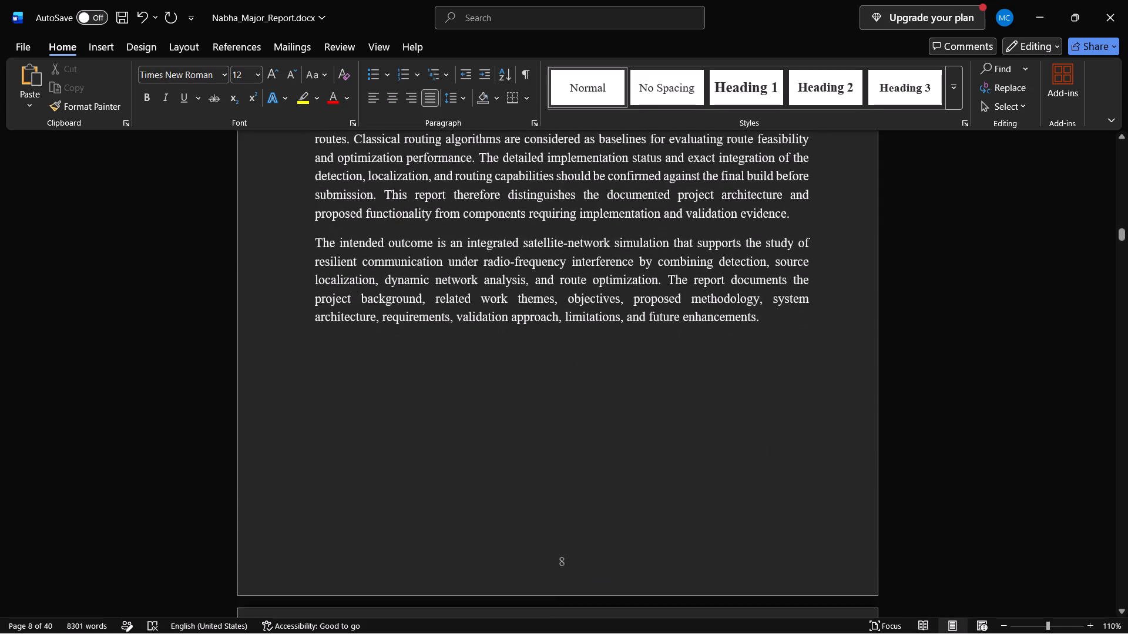
# Stretch the Table of Contents table downward to make its rows taller, keeping the table's width the same.
pyautogui.scroll(4, 644, 475)
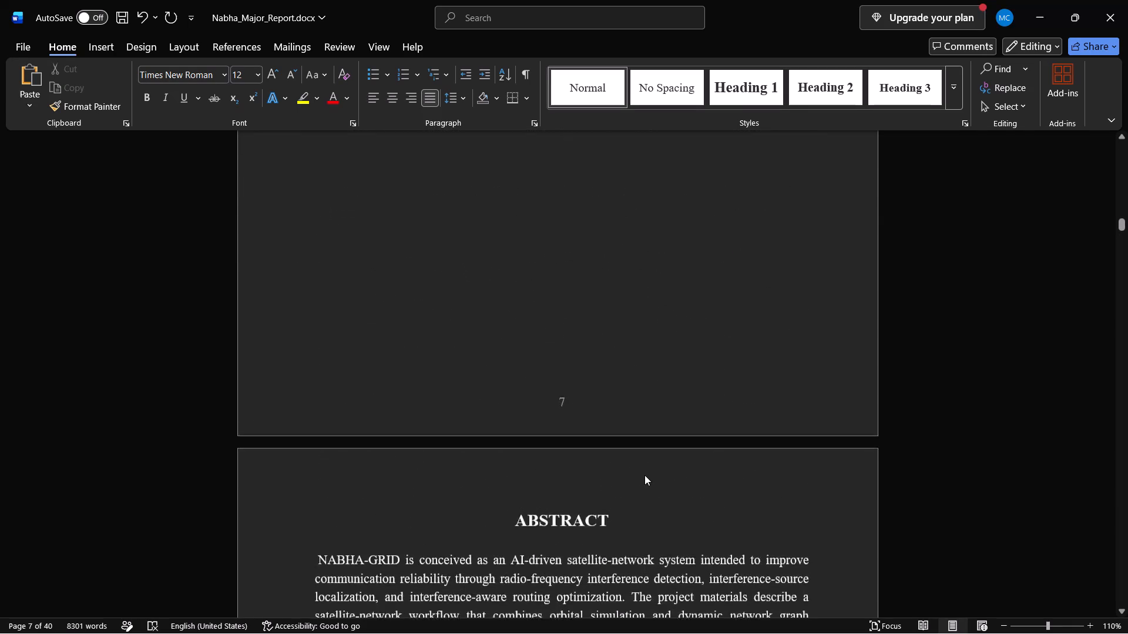
pyautogui.scroll(3, 644, 475)
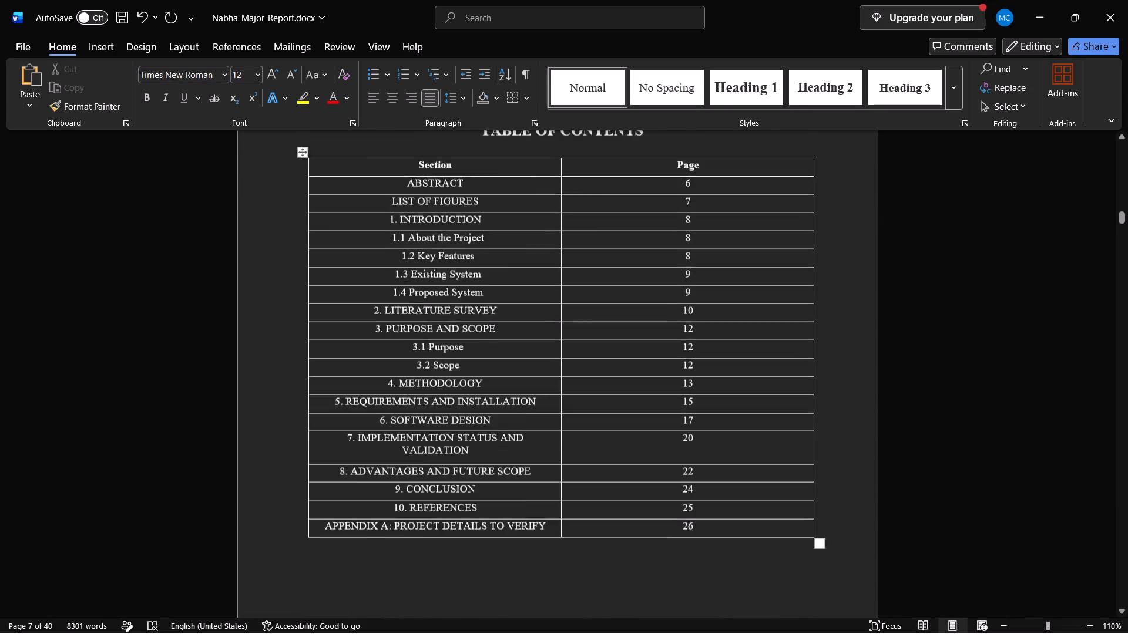
pyautogui.scroll(1, 644, 475)
pyautogui.scroll(-3, 644, 475)
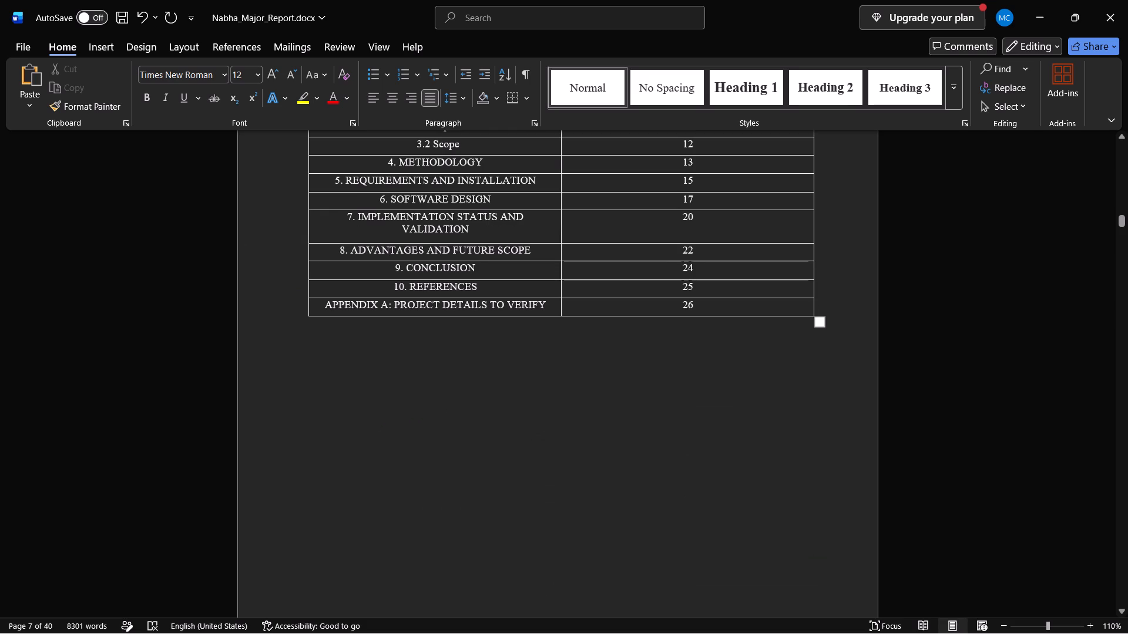
pyautogui.click(834, 314)
pyautogui.moveTo(819, 326); pyautogui.dragTo(819, 372)
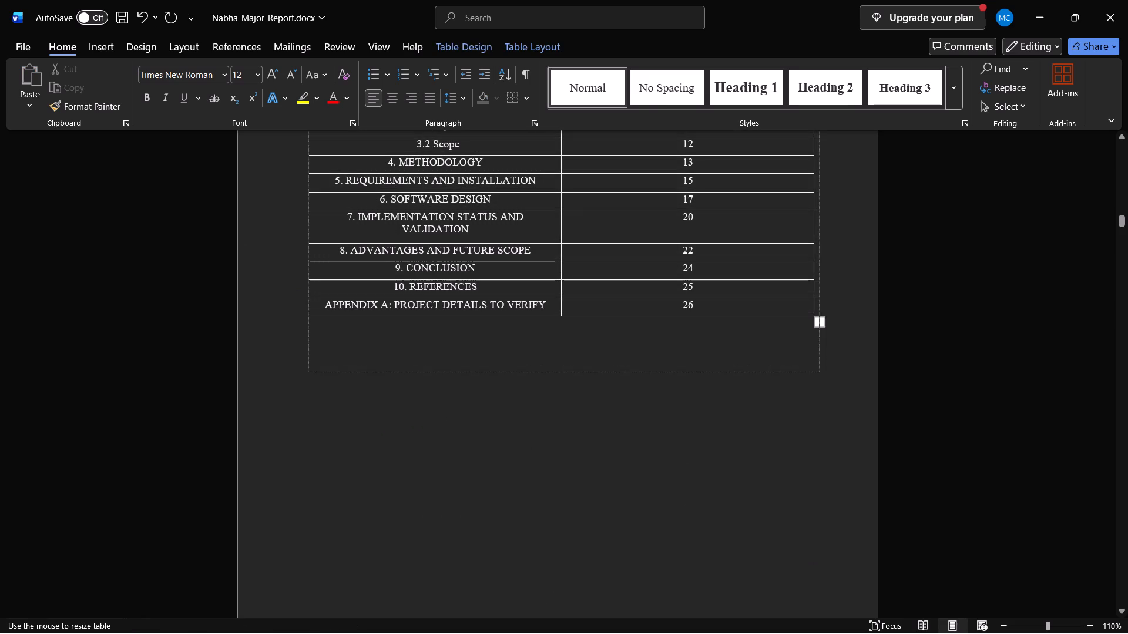
pyautogui.moveTo(819, 372); pyautogui.dragTo(808, 387)
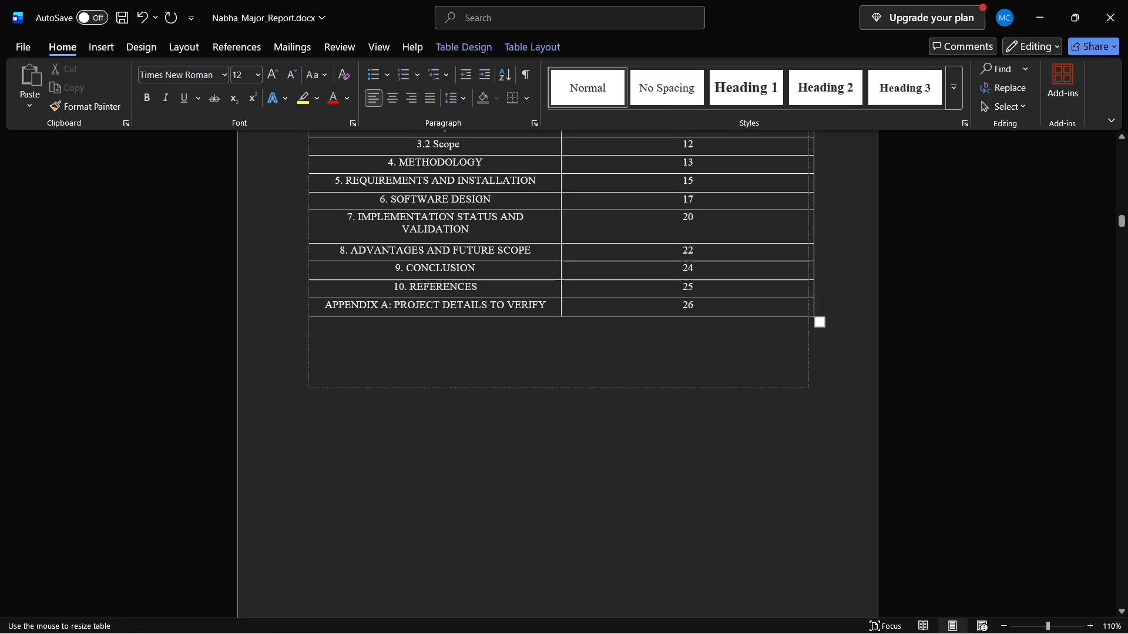
pyautogui.moveTo(808, 387); pyautogui.dragTo(814, 394)
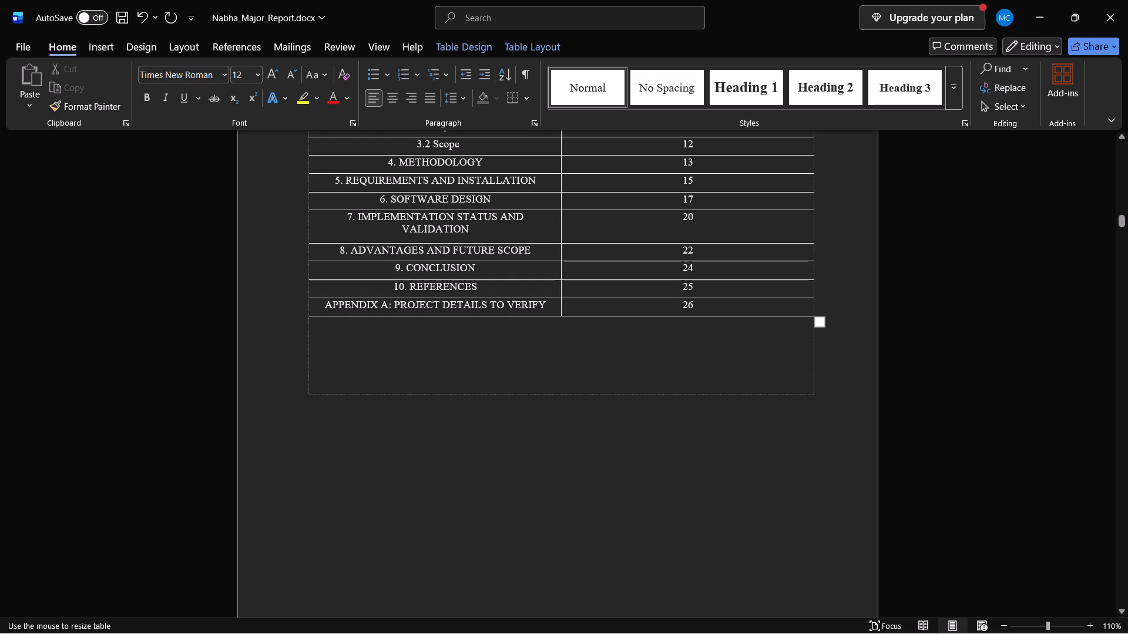
pyautogui.moveTo(814, 394); pyautogui.dragTo(814, 394)
pyautogui.click(865, 348)
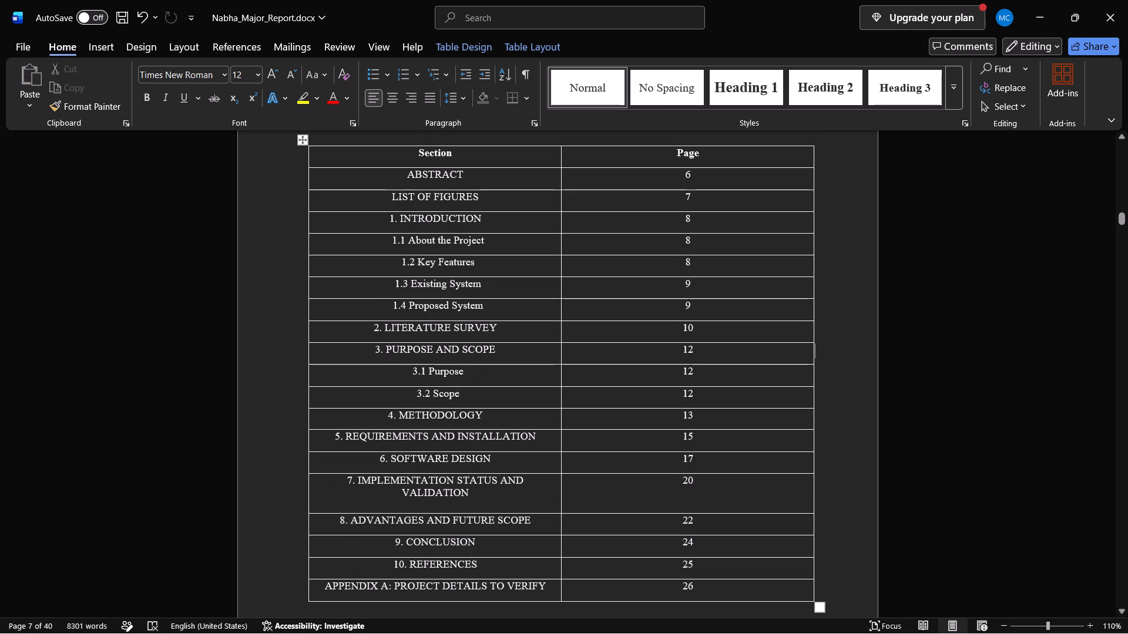
pyautogui.scroll(1, 865, 348)
pyautogui.scroll(-3, 865, 348)
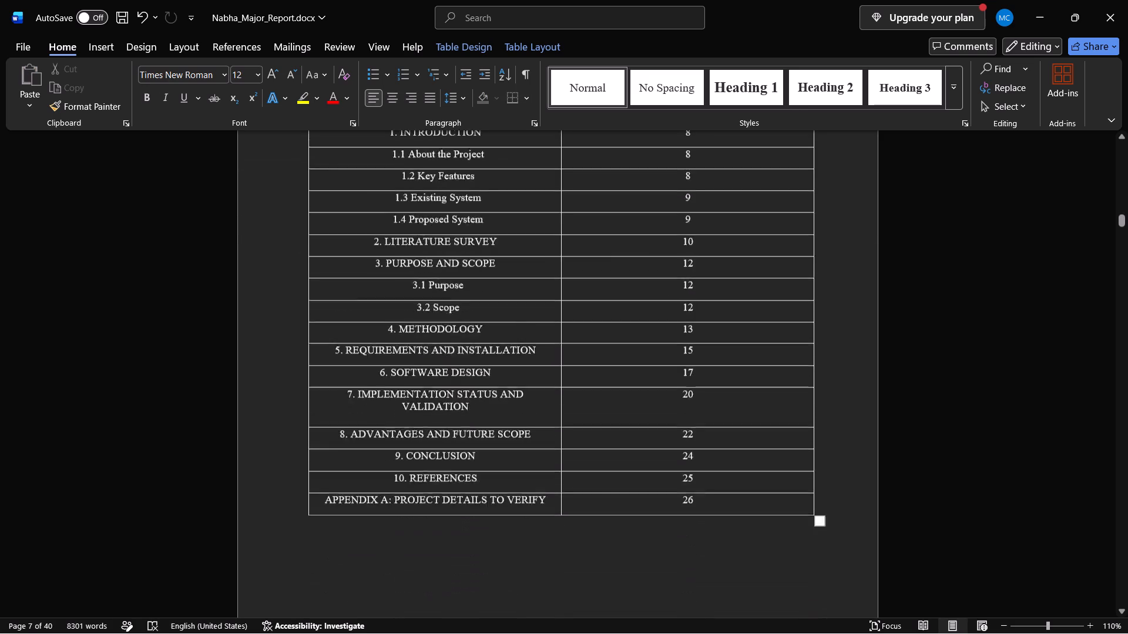
# Review the Abstract, List of Figures and chapter 1 Introduction pages, checking headings, table and paragraph layout.
pyautogui.scroll(-1, 865, 348)
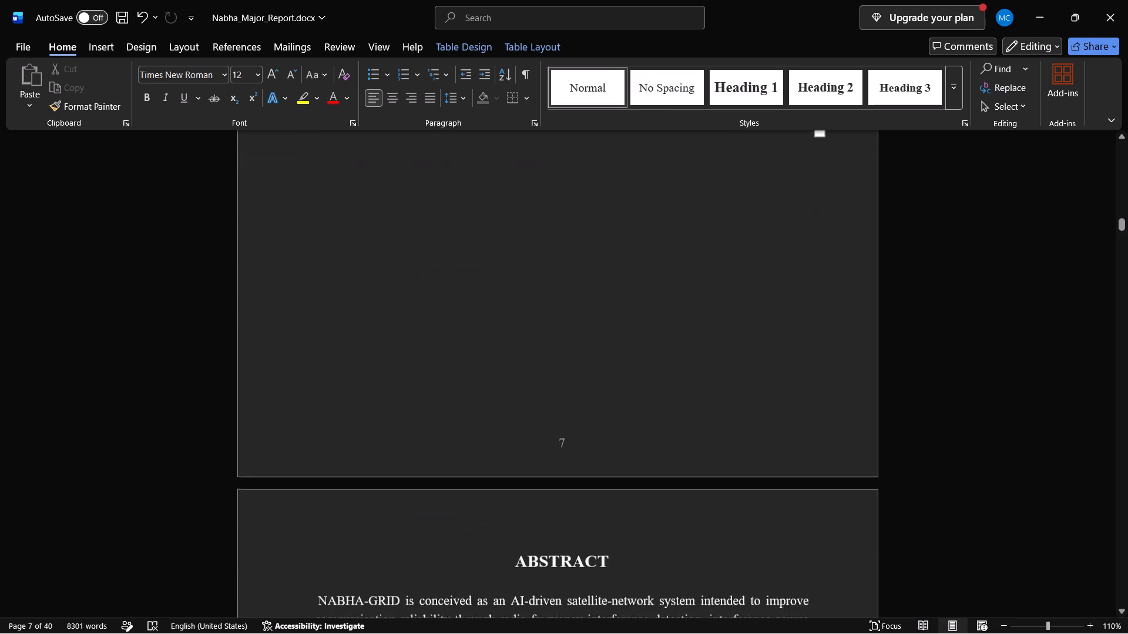
pyautogui.scroll(-3, 865, 348)
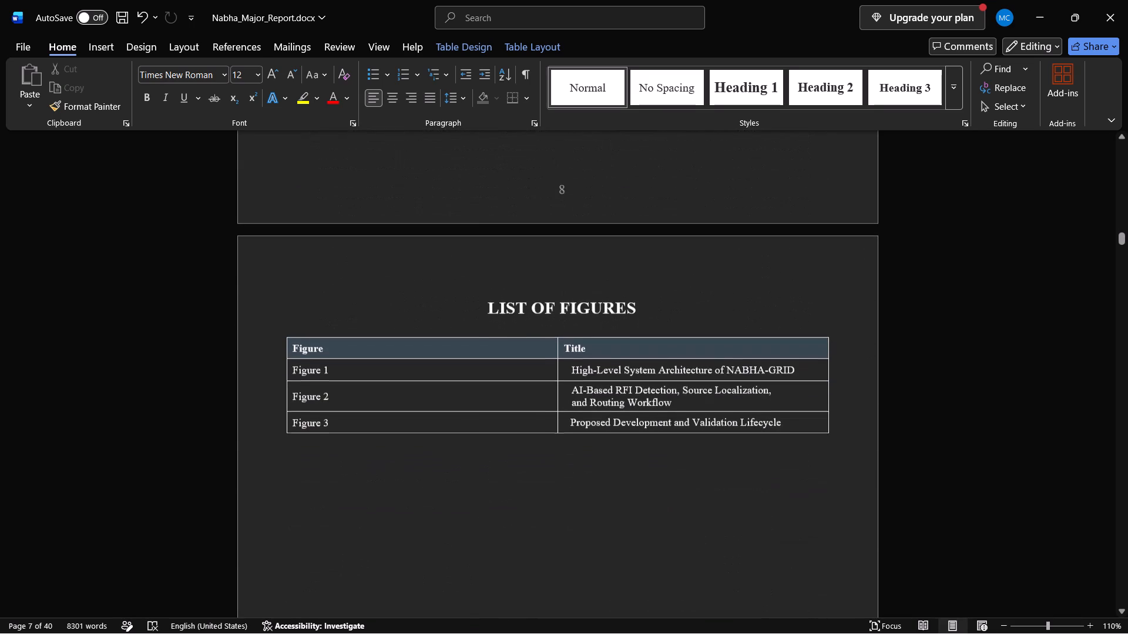
pyautogui.scroll(-3, 865, 348)
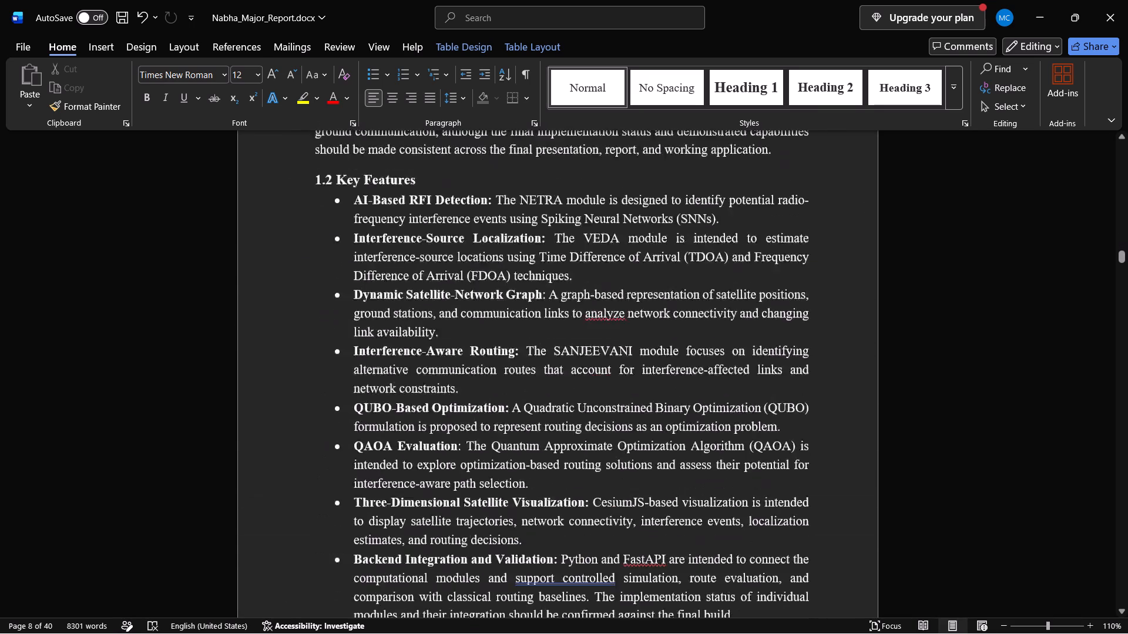
pyautogui.scroll(2, 865, 348)
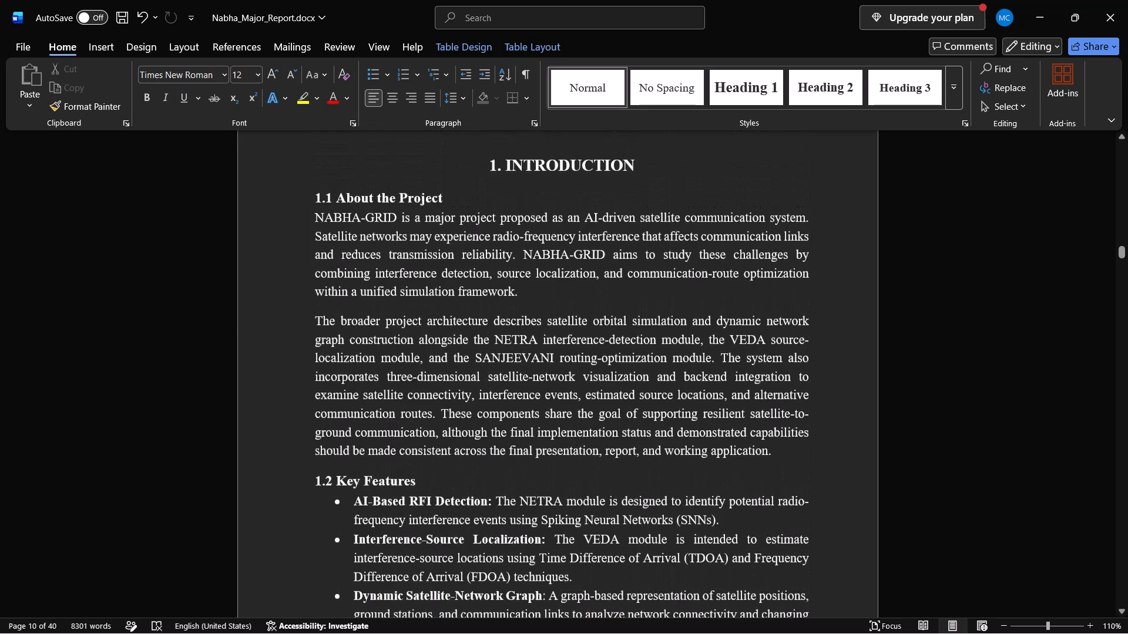
pyautogui.scroll(-1, 865, 348)
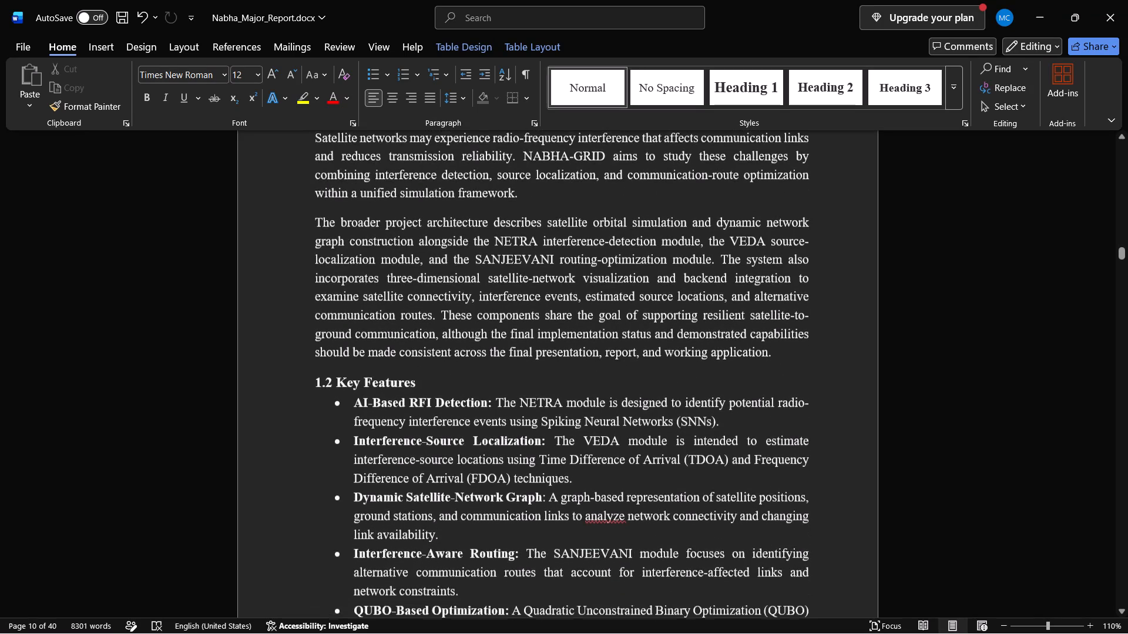
pyautogui.scroll(-4, 865, 348)
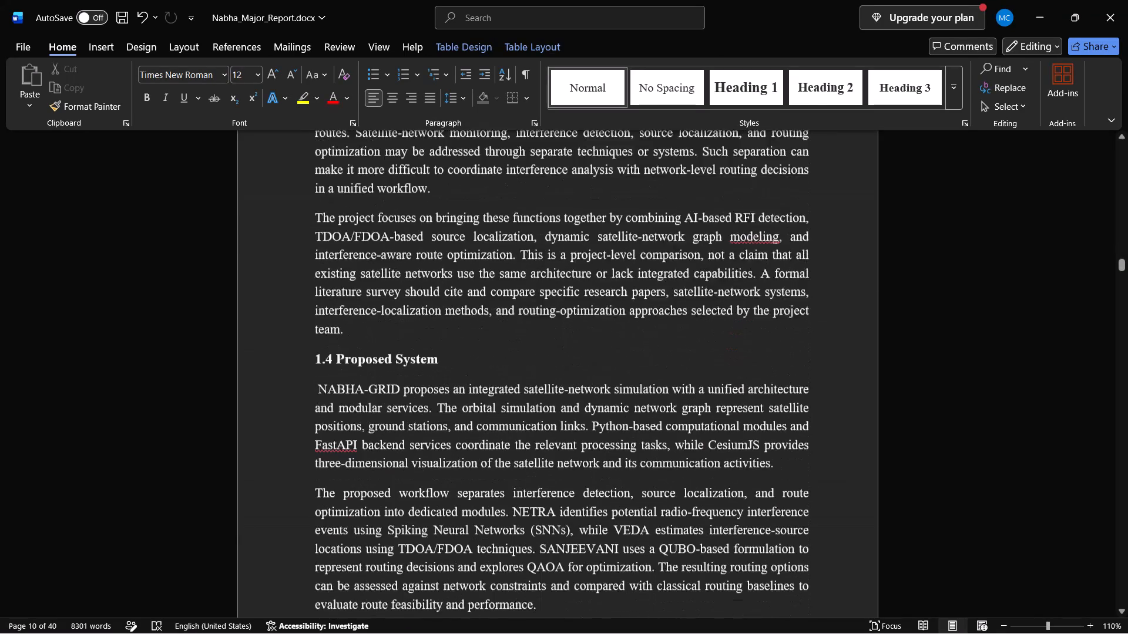
pyautogui.scroll(-3, 865, 348)
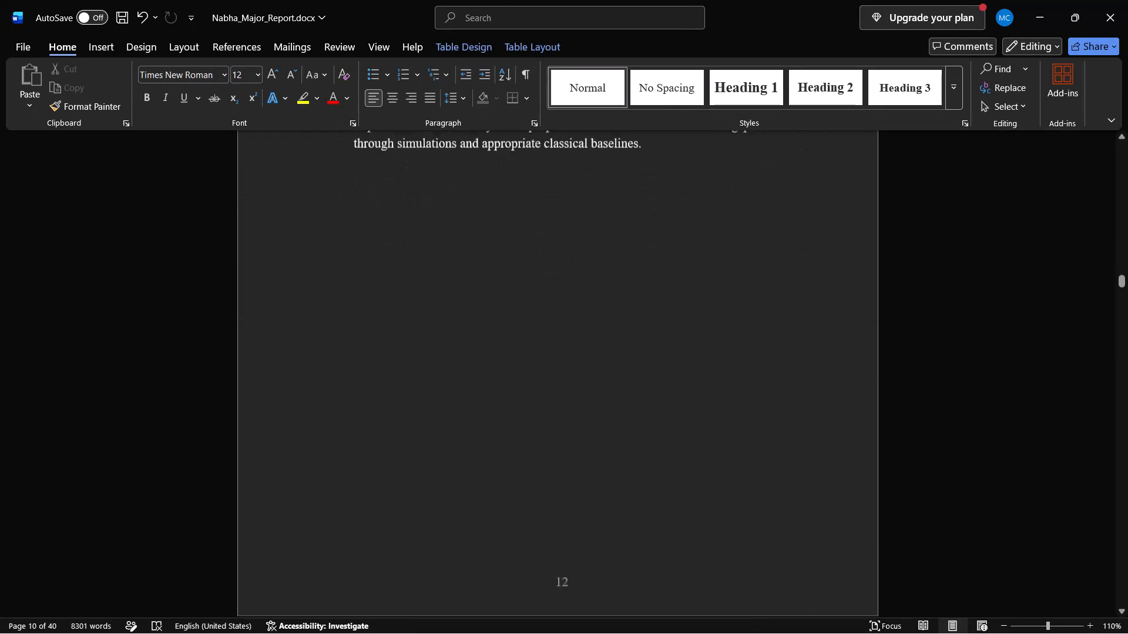
# Review the report body from chapter 2 Literature Survey through chapter 4 Methodology, checking headings and page layout.
pyautogui.scroll(-1, 865, 348)
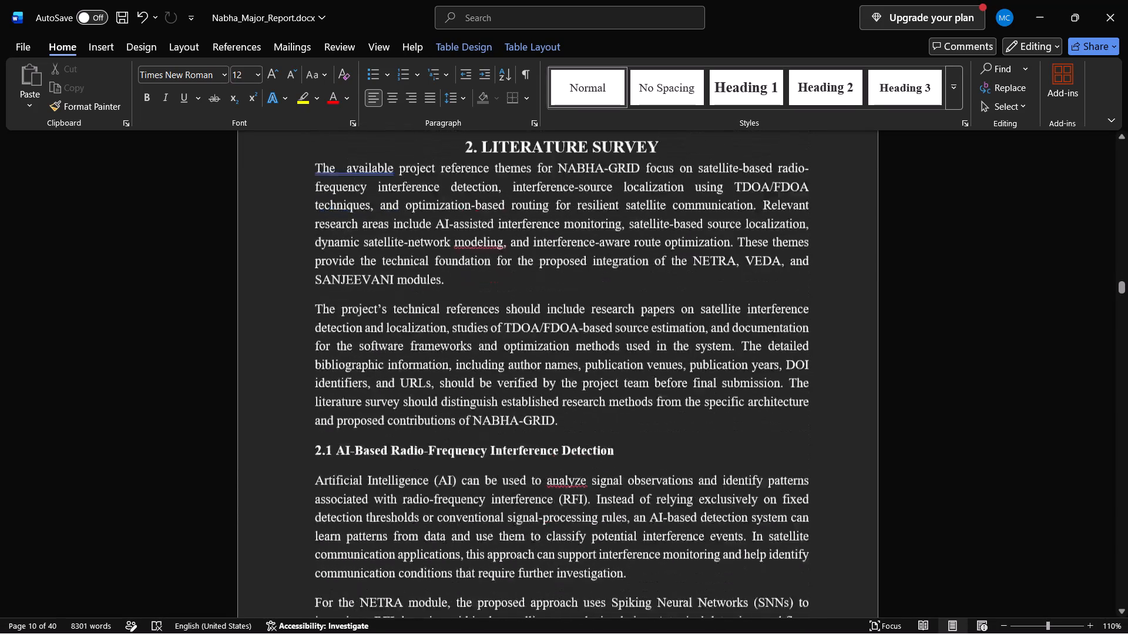
pyautogui.scroll(-8, 865, 348)
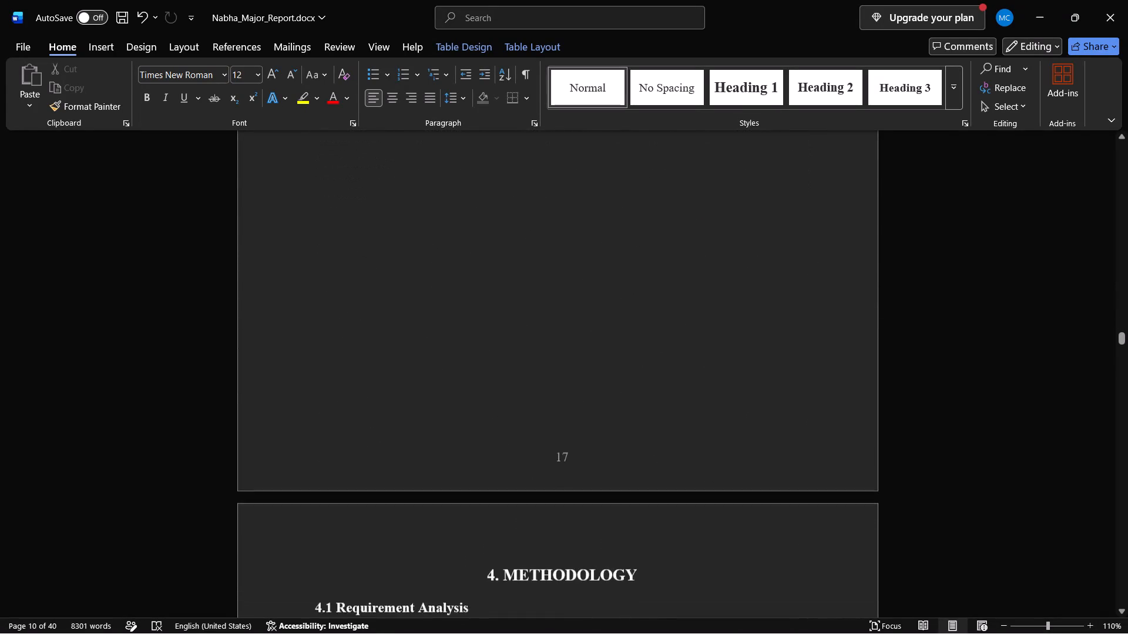
pyautogui.scroll(-4, 865, 348)
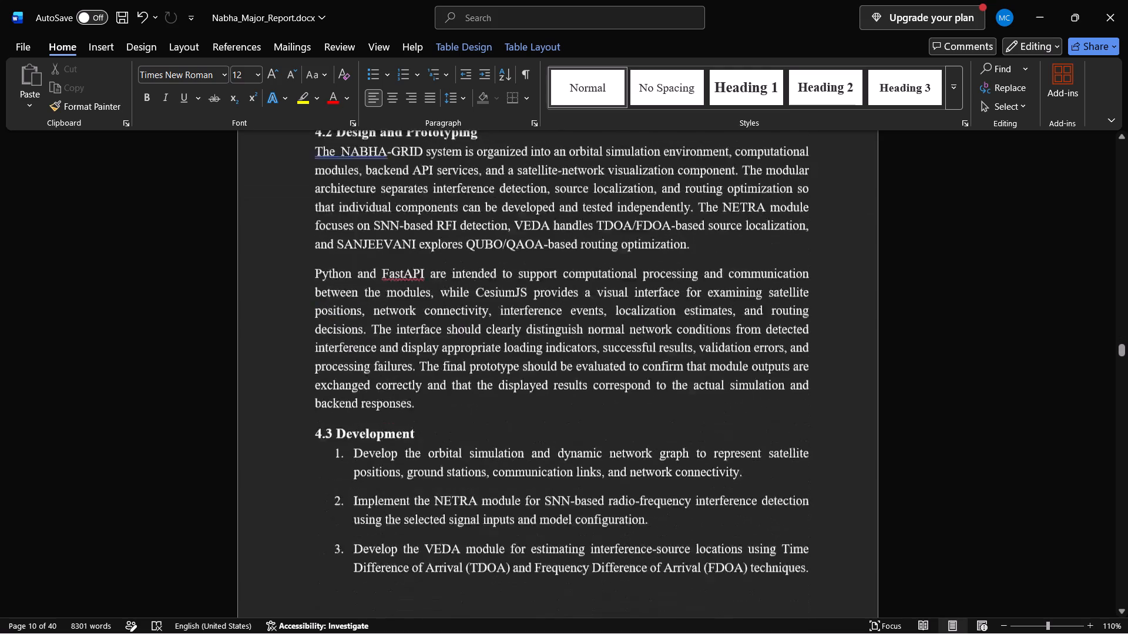
pyautogui.scroll(-4, 865, 348)
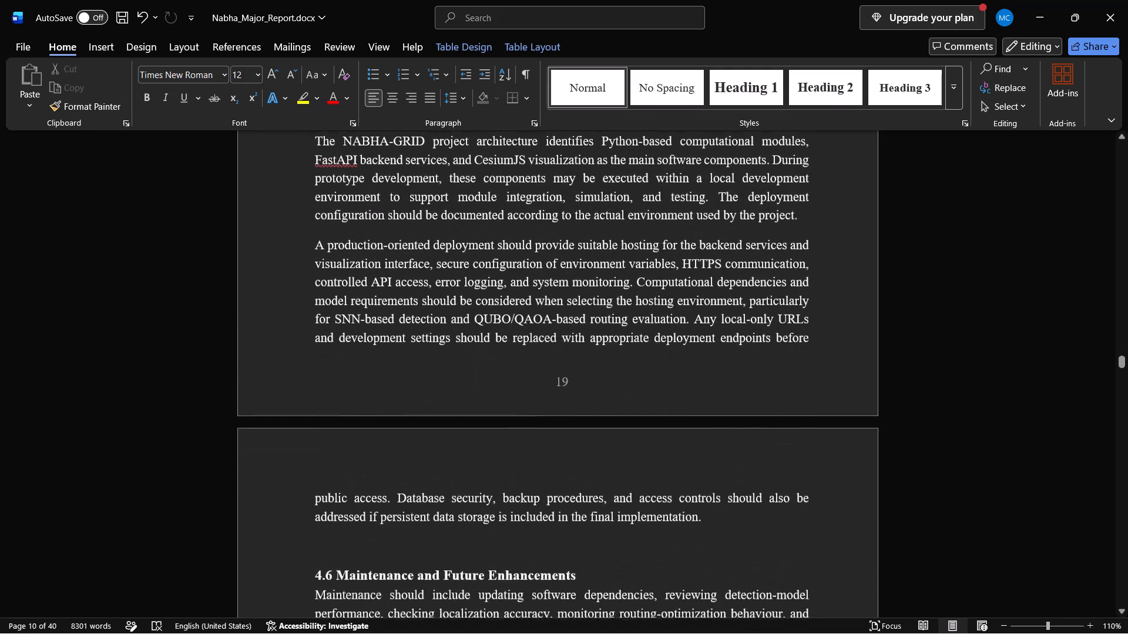
# Examine chapter 5 Requirements and Installation, including the system and software requirements tables.
pyautogui.scroll(-1, 865, 348)
pyautogui.scroll(1, 865, 348)
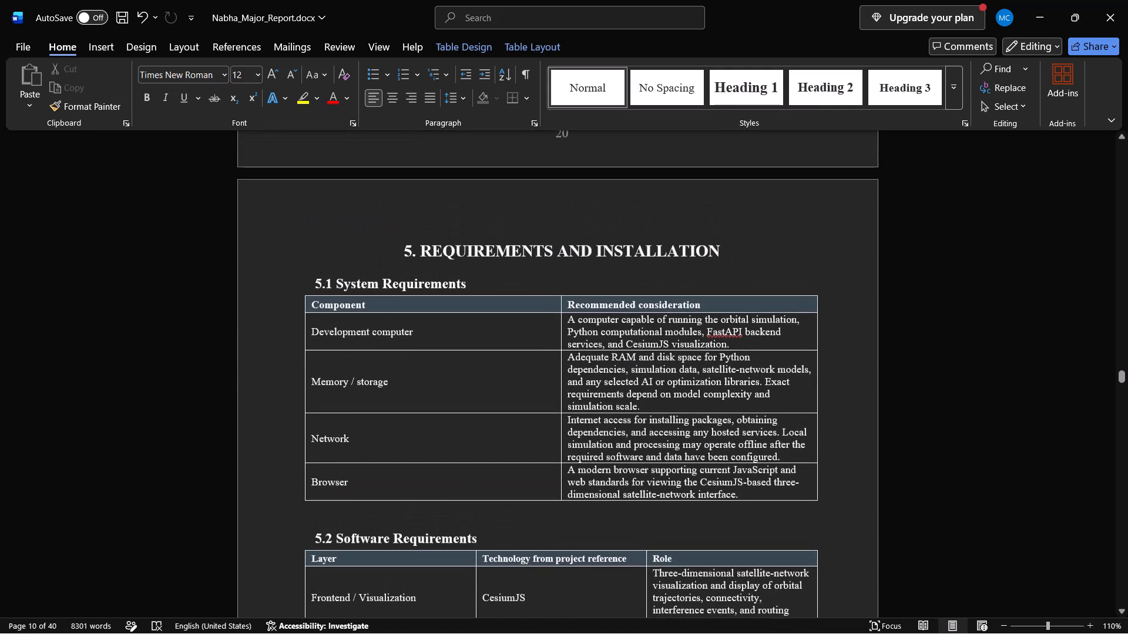
pyautogui.scroll(5, 865, 348)
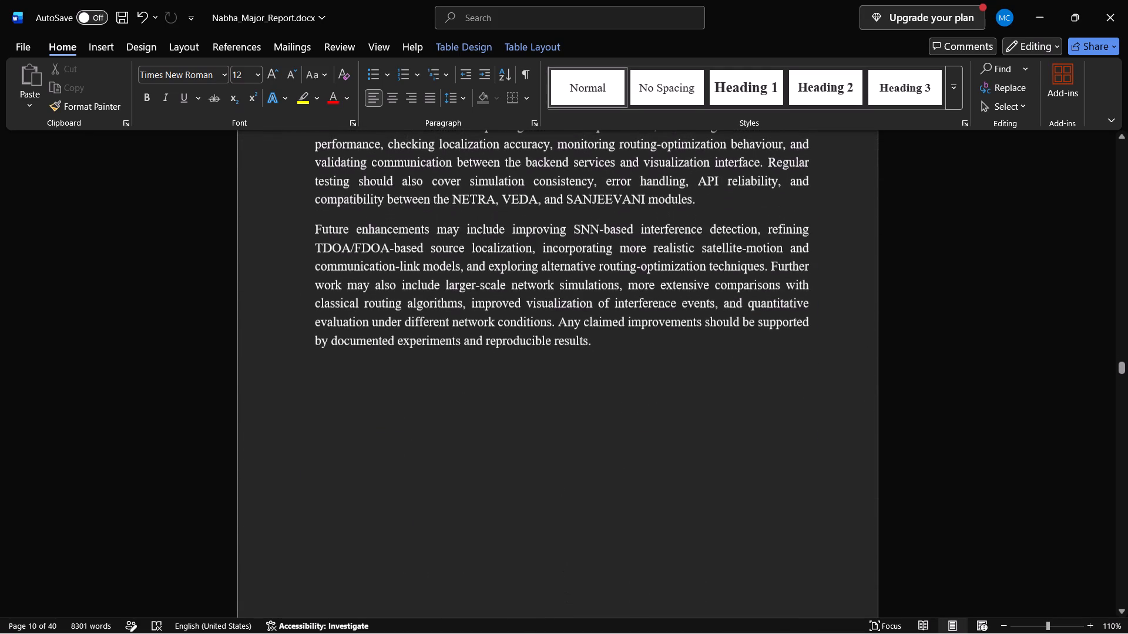
pyautogui.scroll(2, 865, 348)
pyautogui.scroll(-5, 865, 348)
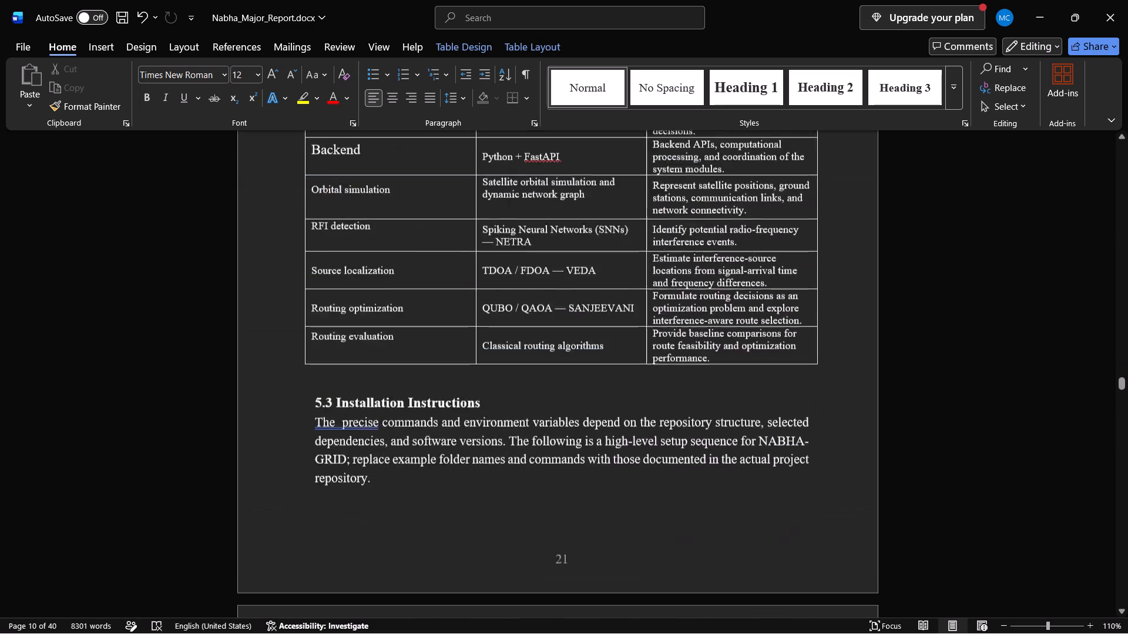
pyautogui.scroll(-3, 865, 348)
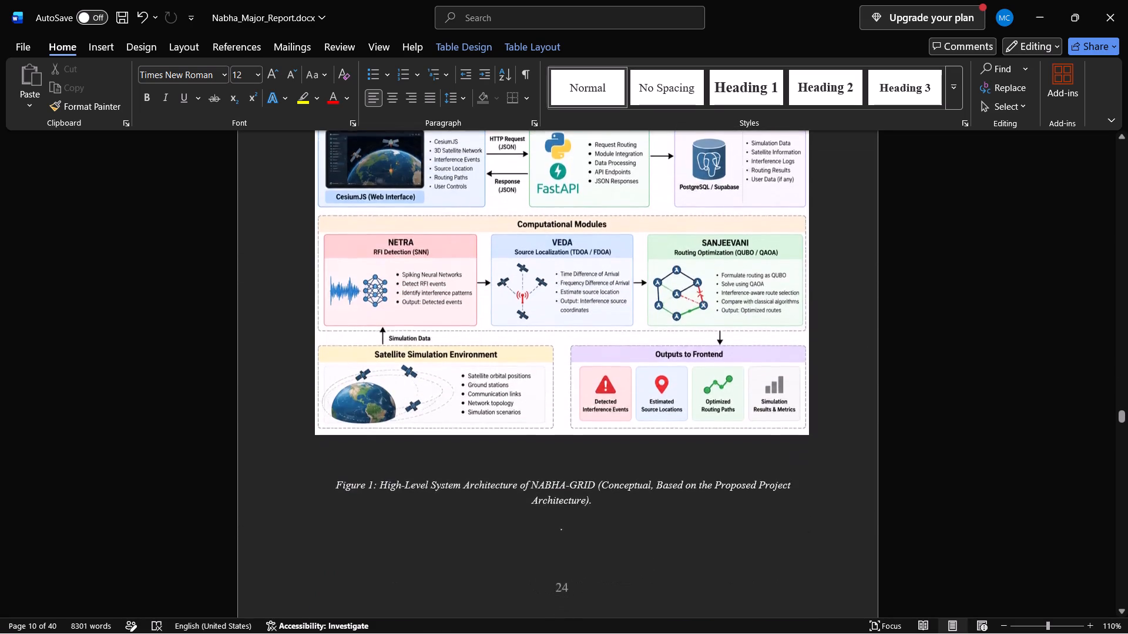
# Review chapter 6 Software Design from System Architecture through Data Flow, checking headings, paragraphs, both figures and their captions.
pyautogui.scroll(3, 865, 348)
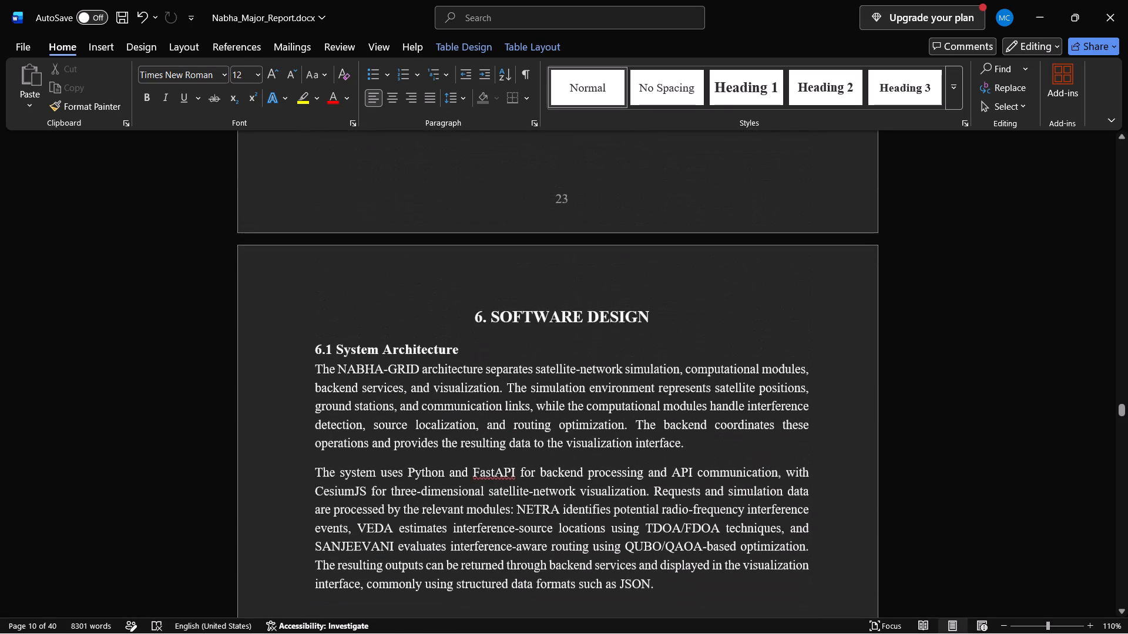
pyautogui.scroll(-3, 865, 348)
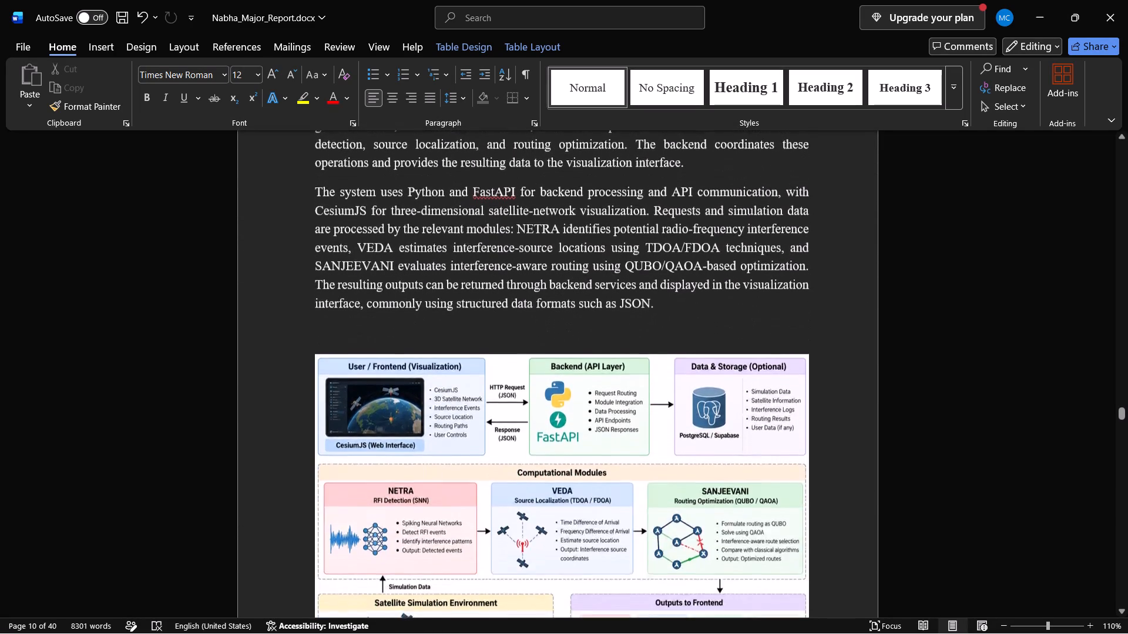
pyautogui.scroll(-3, 865, 348)
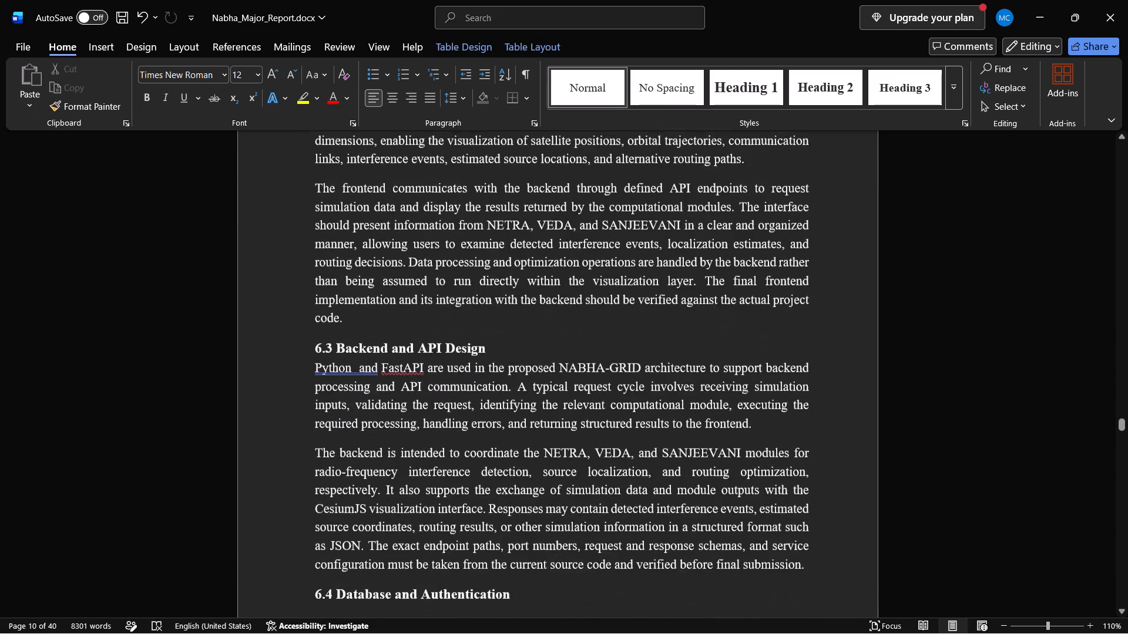
pyautogui.scroll(-2, 865, 348)
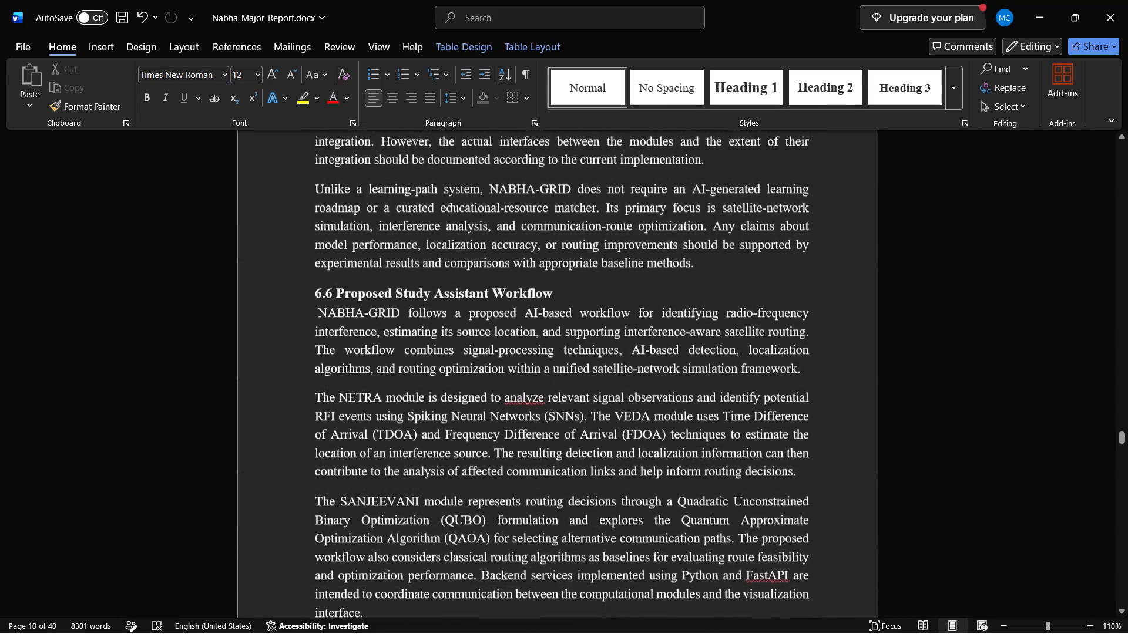
pyautogui.scroll(3, 865, 348)
pyautogui.scroll(-2, 865, 348)
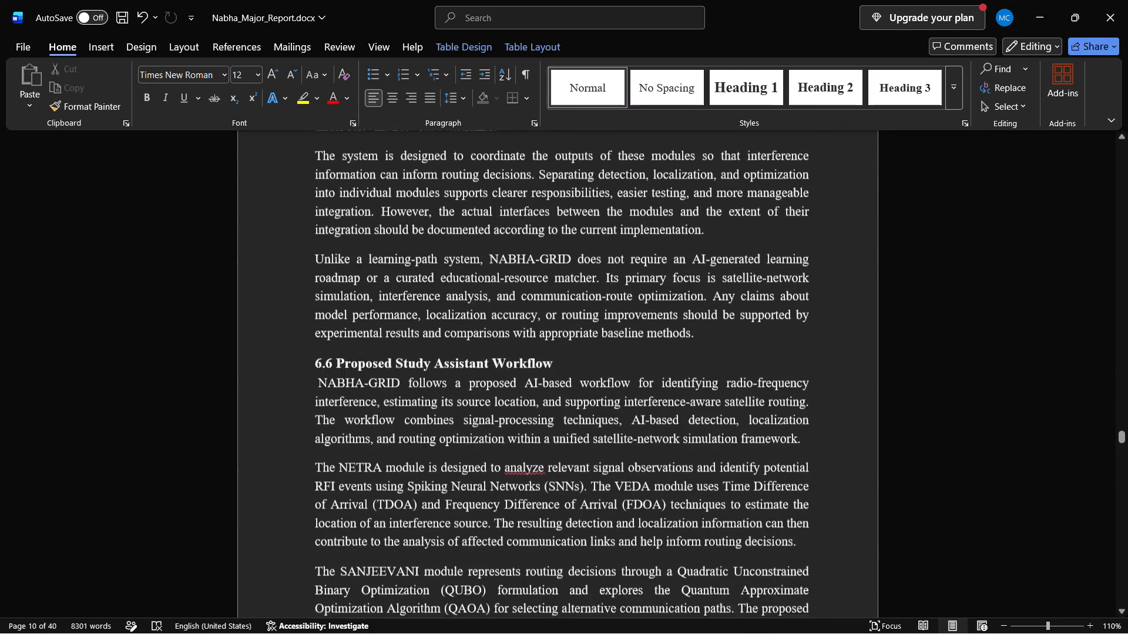
pyautogui.scroll(-3, 865, 348)
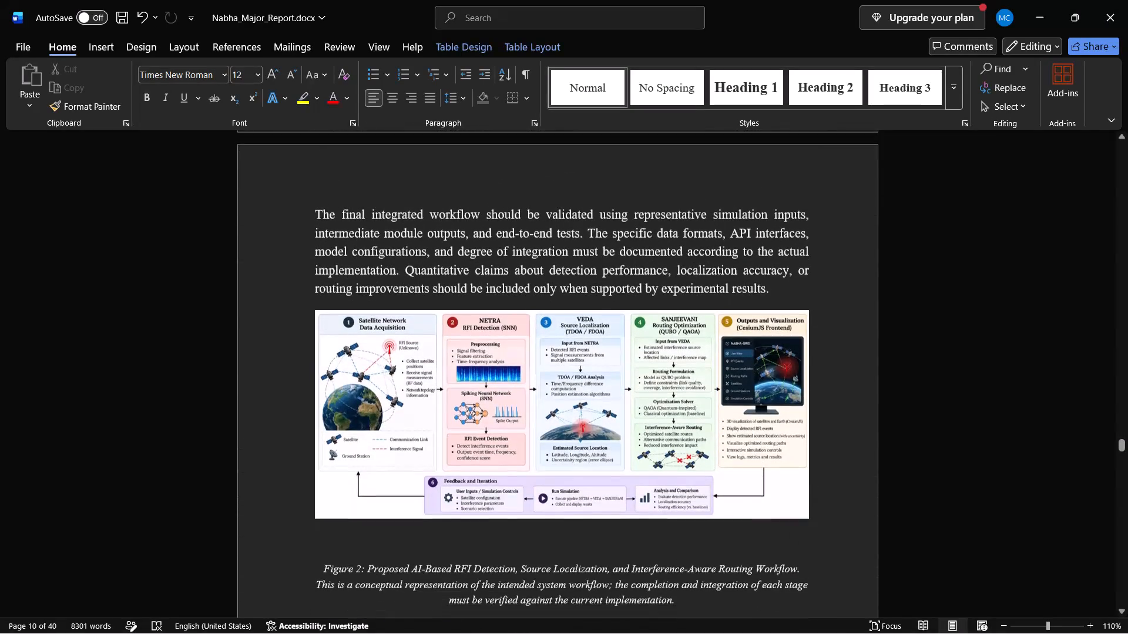
pyautogui.scroll(-2, 865, 348)
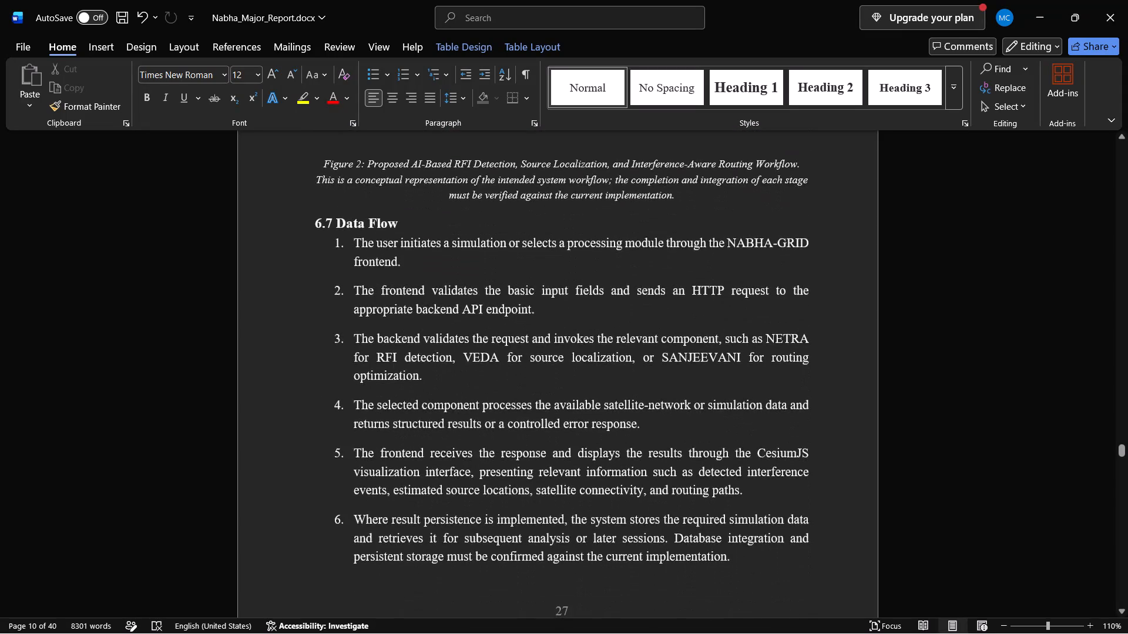
# Examine the module evidence and test-case tables and the page layout through the end of chapter 7.
pyautogui.scroll(-3, 865, 348)
pyautogui.scroll(6, 865, 348)
pyautogui.scroll(-3, 865, 348)
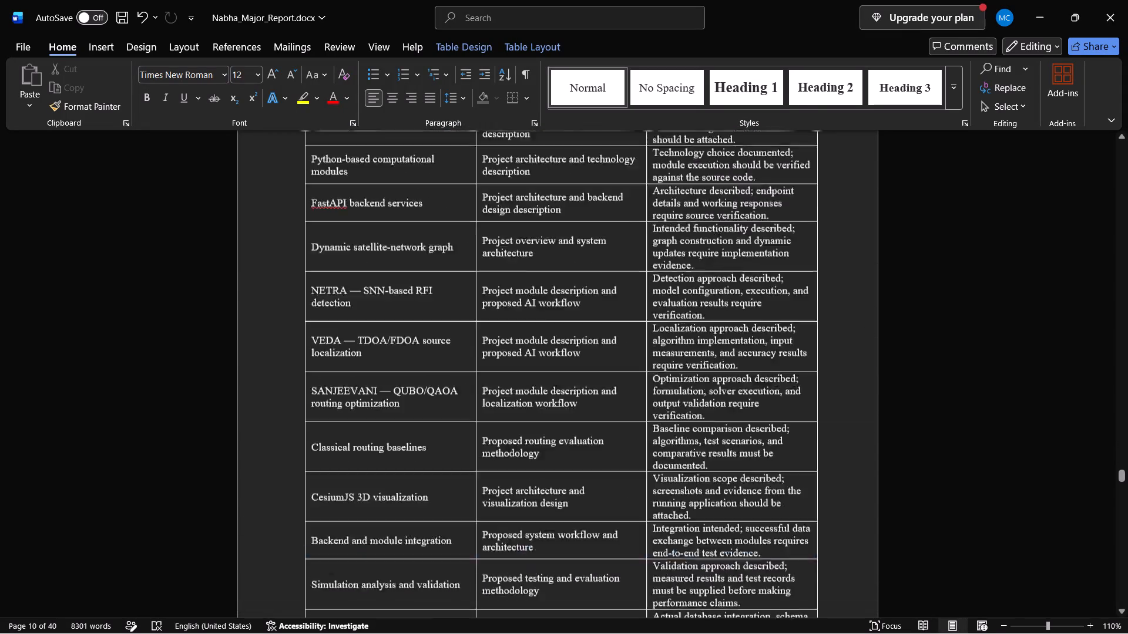
pyautogui.scroll(-3, 865, 348)
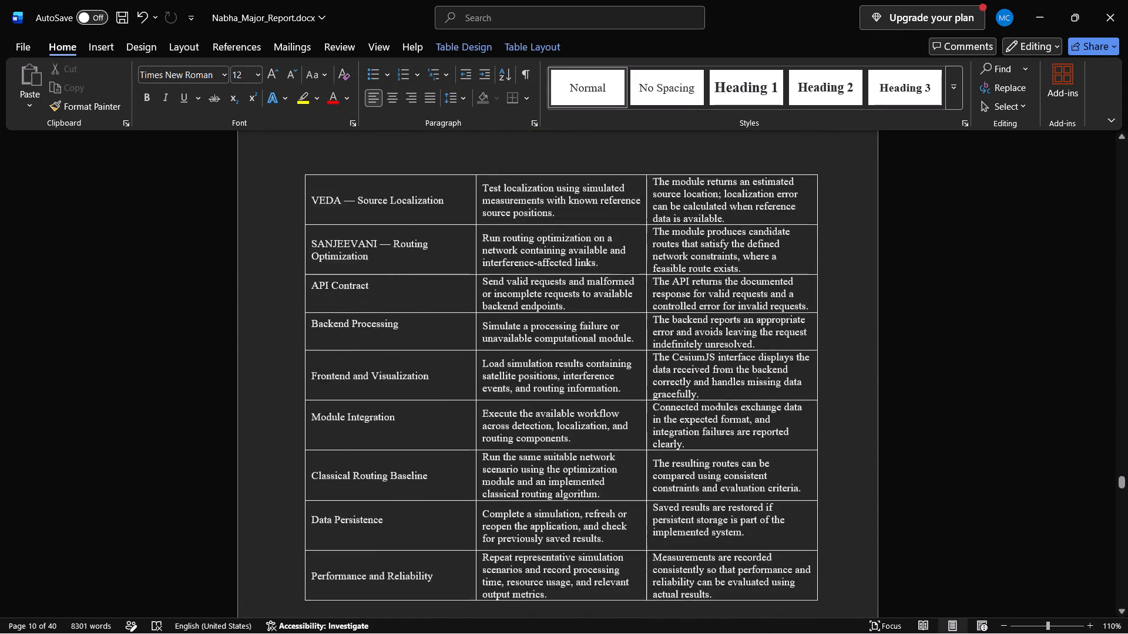
pyautogui.scroll(-4, 865, 348)
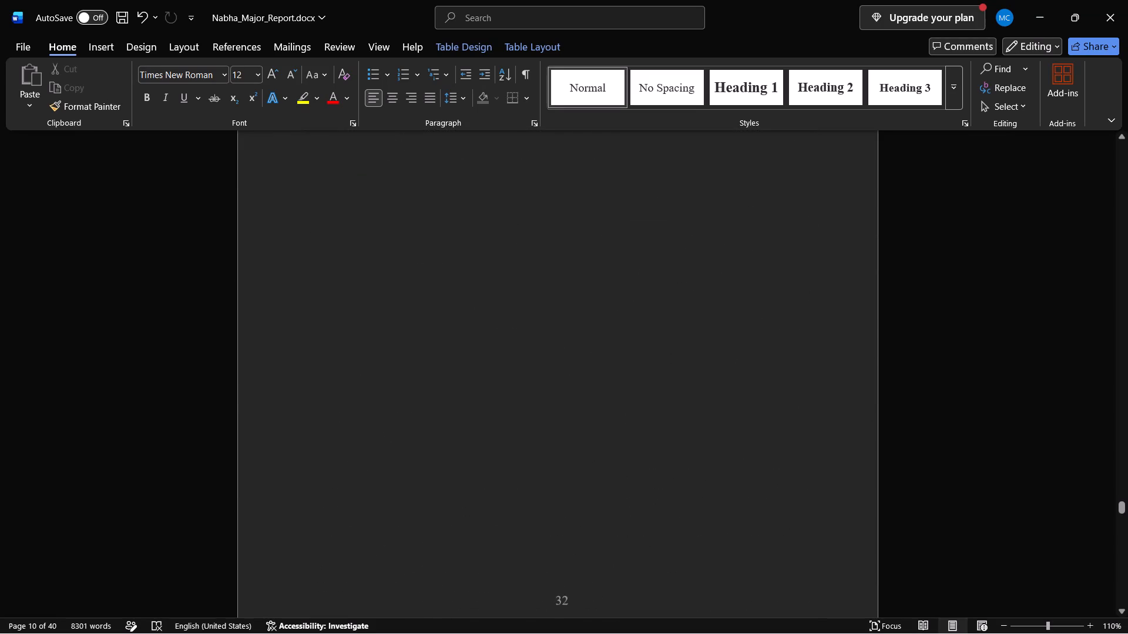
# Review the Future Scope section, the concluding paragraphs and the reference list, checking text alignment and page layout.
pyautogui.scroll(-7, 865, 348)
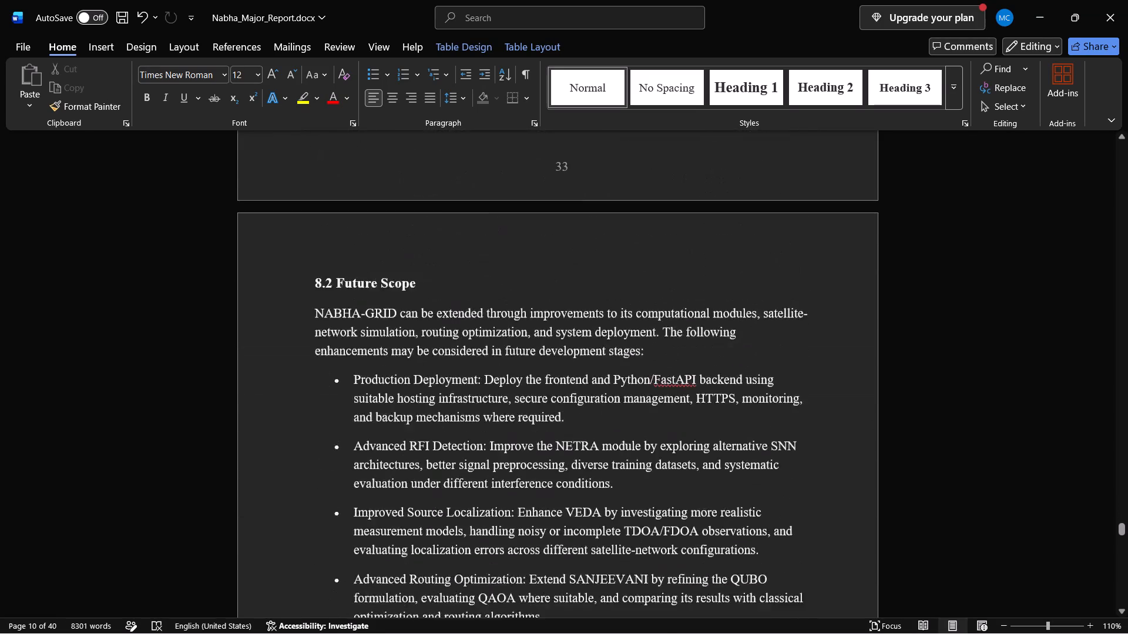
pyautogui.scroll(-3, 865, 348)
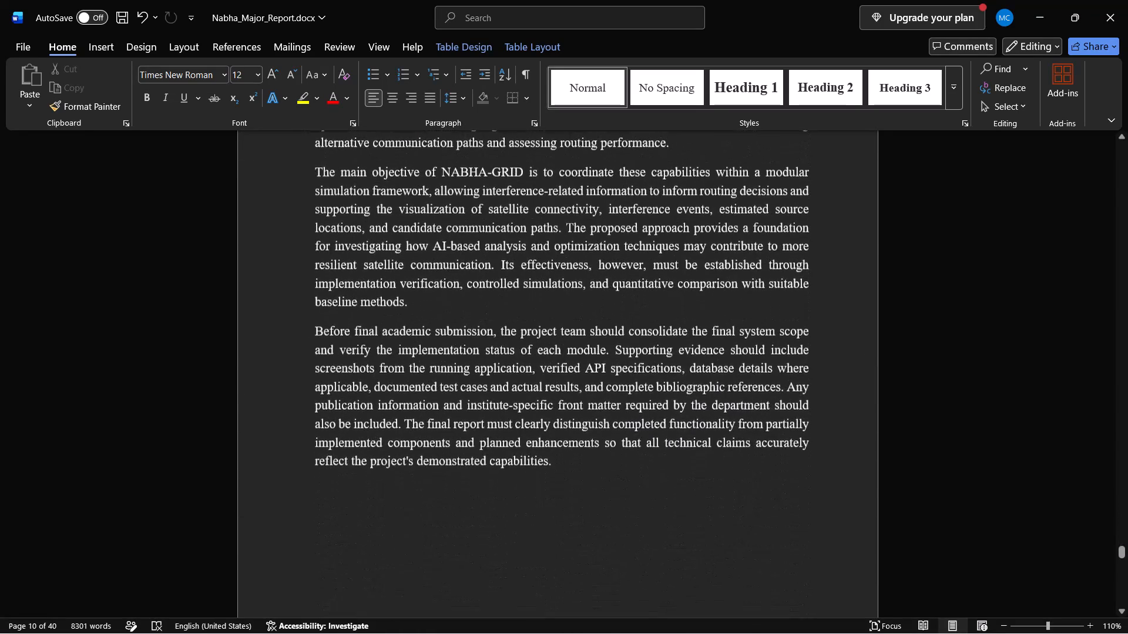
pyautogui.scroll(-3, 865, 348)
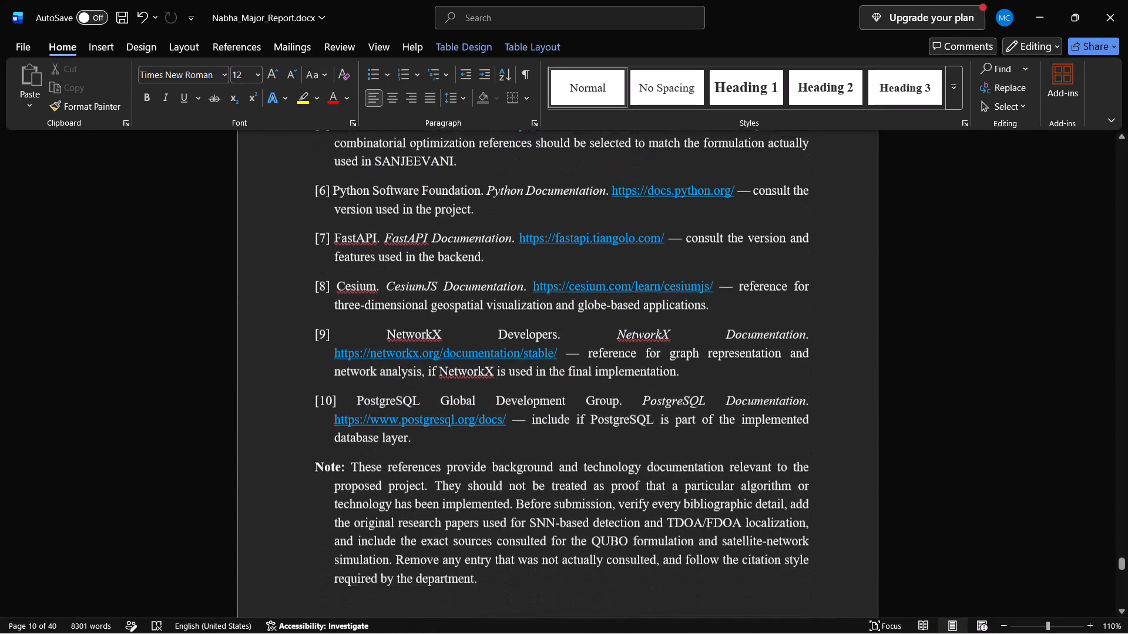
pyautogui.scroll(-3, 865, 348)
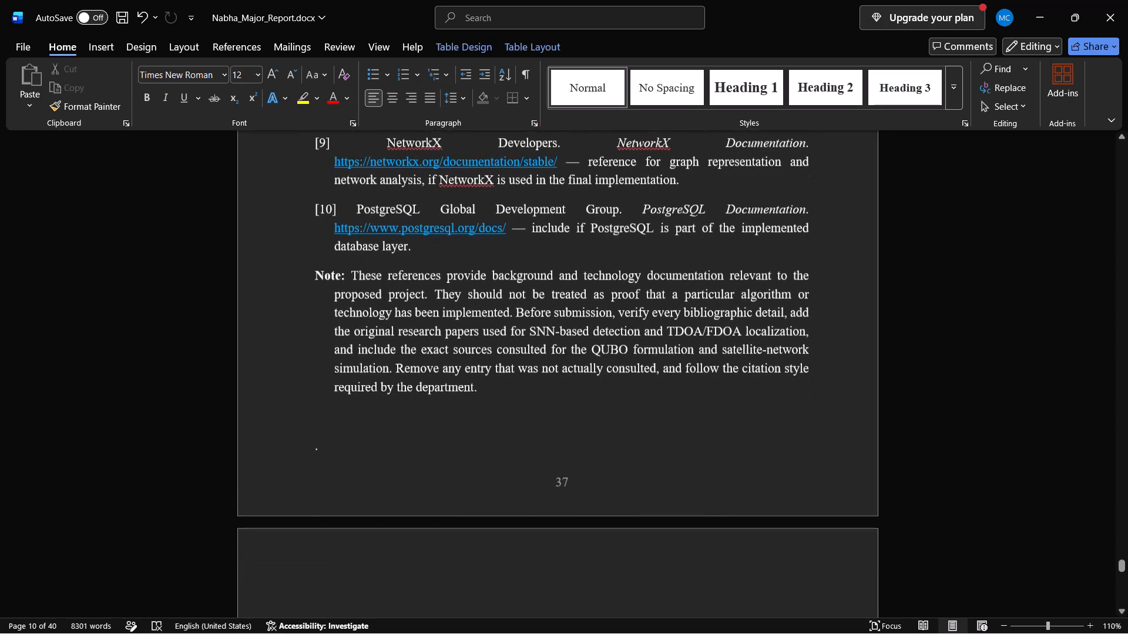
# Examine Appendix A: Project Details to Verify Before Submission, checking its heading and bulleted verification items.
pyautogui.scroll(-3, 865, 348)
pyautogui.scroll(1, 865, 348)
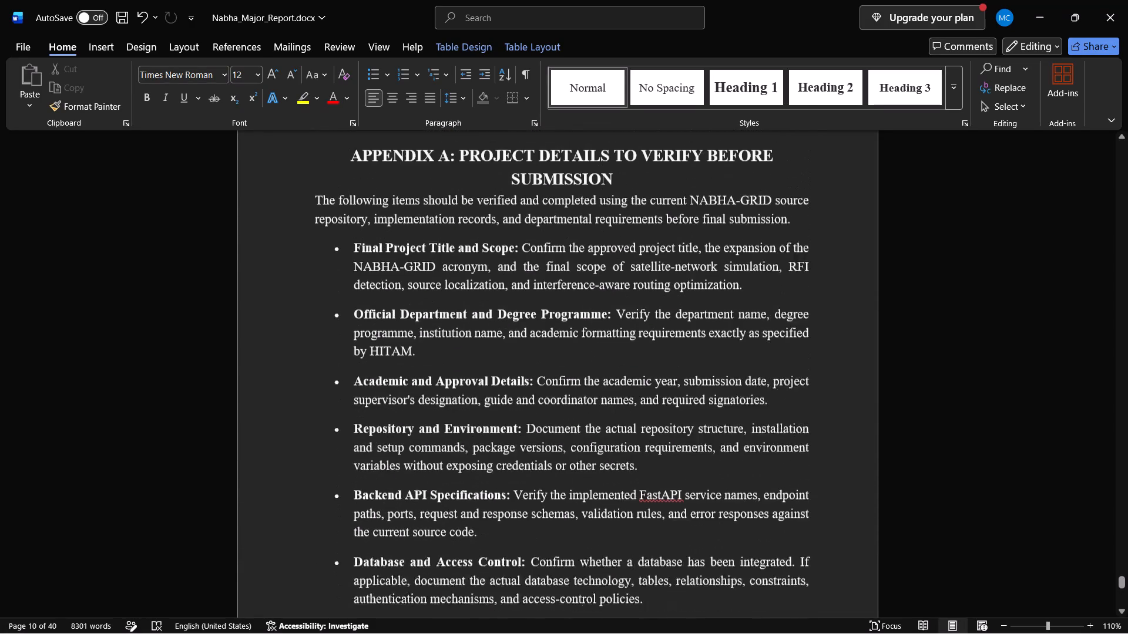
pyautogui.scroll(1, 865, 348)
pyautogui.scroll(-2, 865, 348)
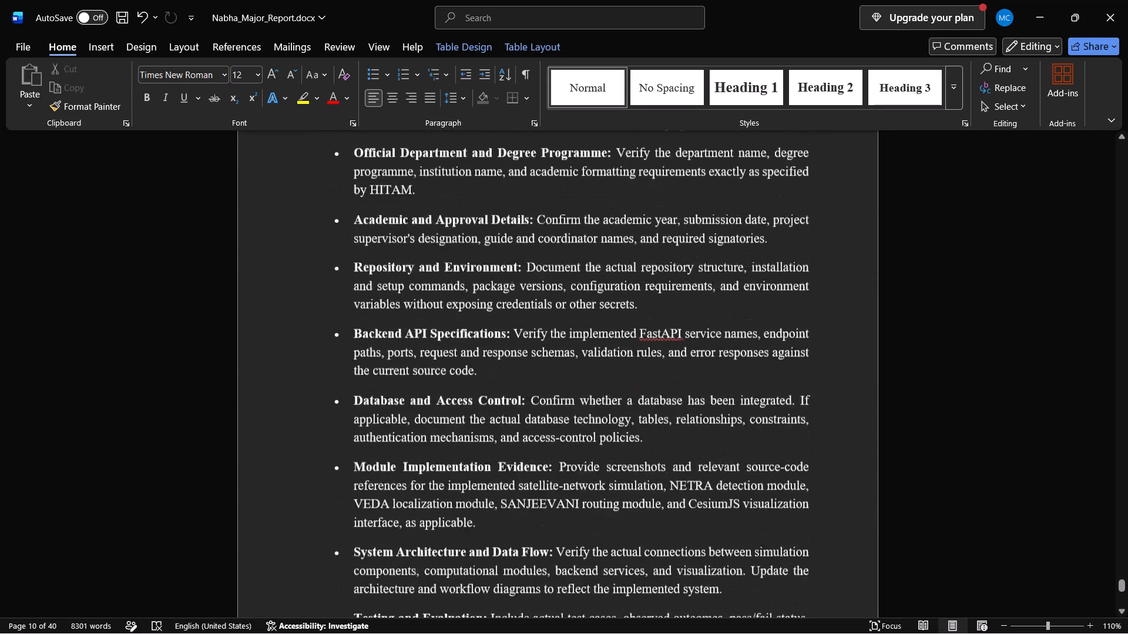
pyautogui.scroll(-2, 865, 348)
pyautogui.scroll(2, 865, 348)
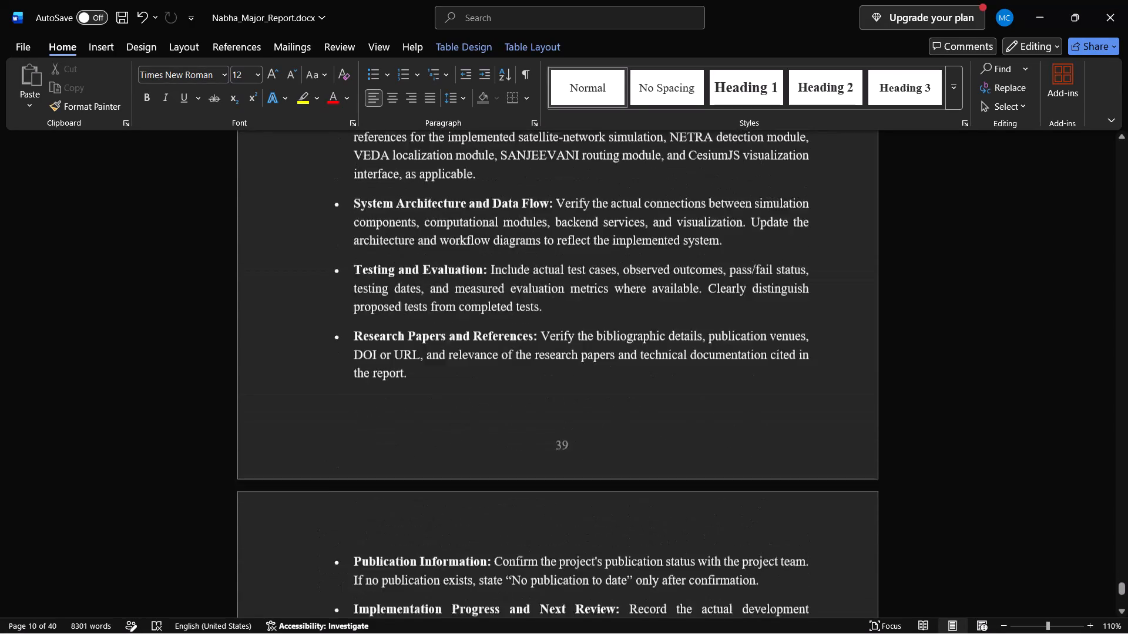
# Look back through the report from Appendix A to the title page, checking the page layout along the way.
pyautogui.scroll(7, 865, 348)
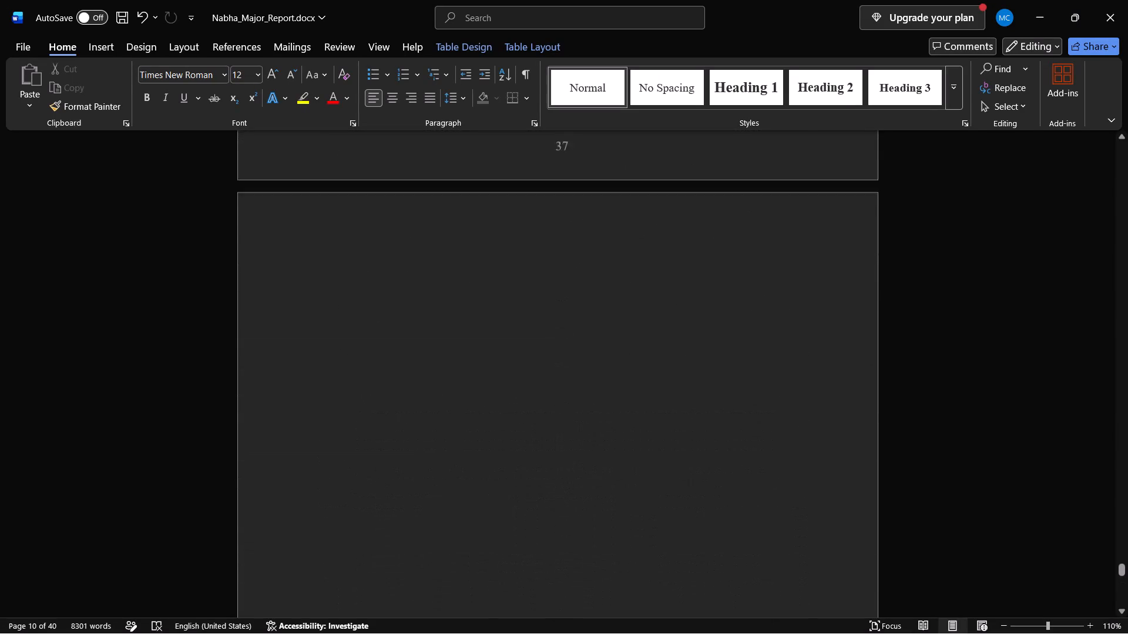
pyautogui.scroll(9, 865, 348)
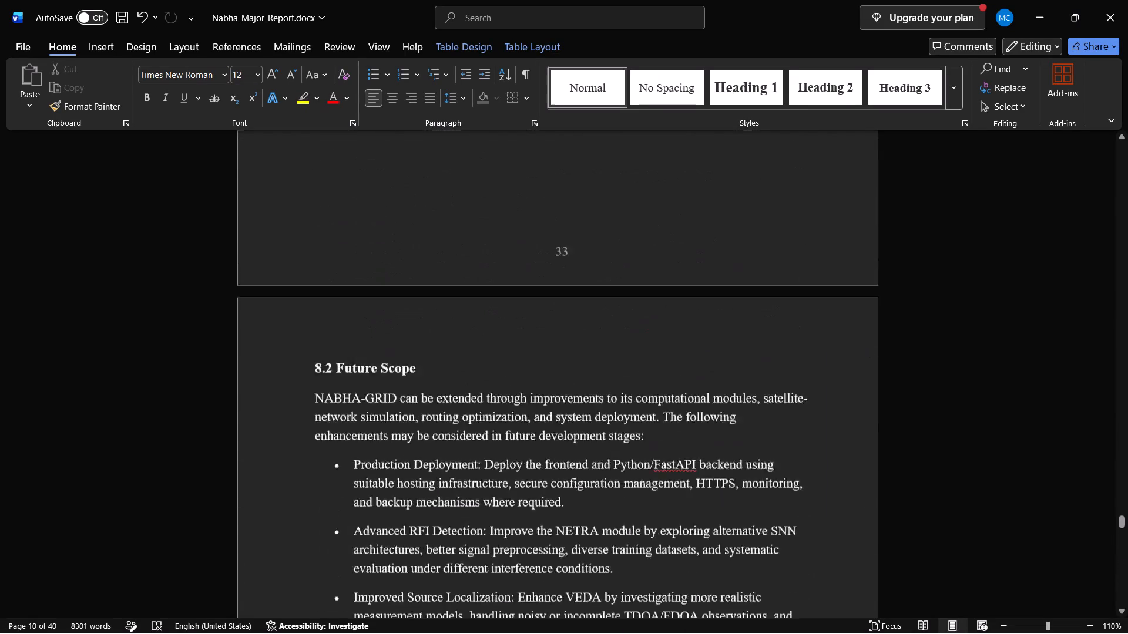
pyautogui.scroll(11, 865, 348)
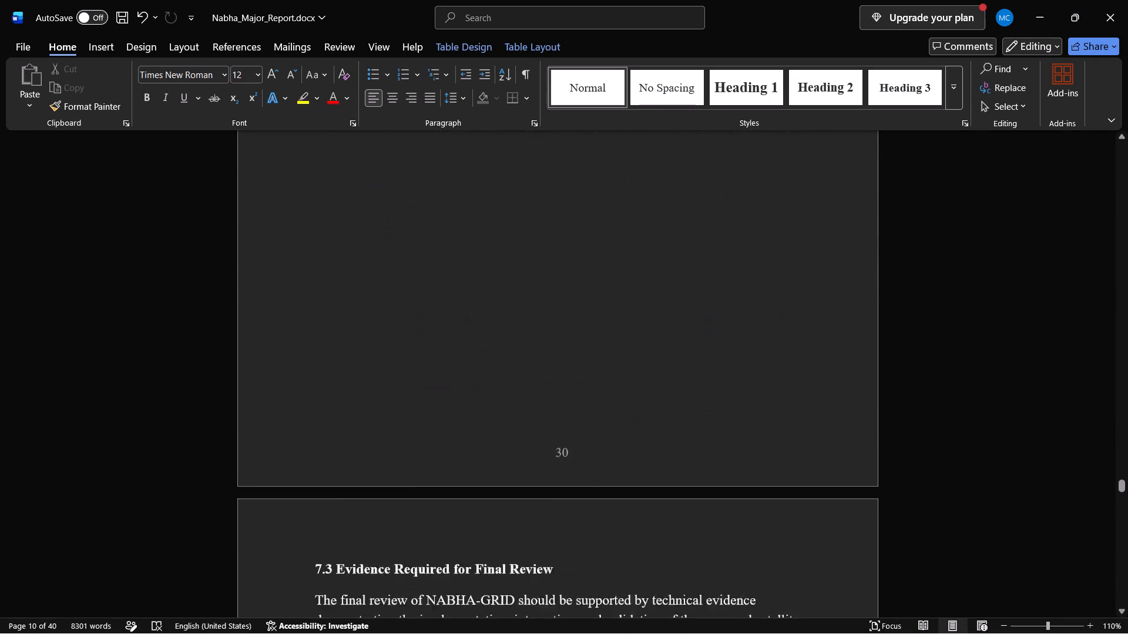
pyautogui.scroll(18, 865, 348)
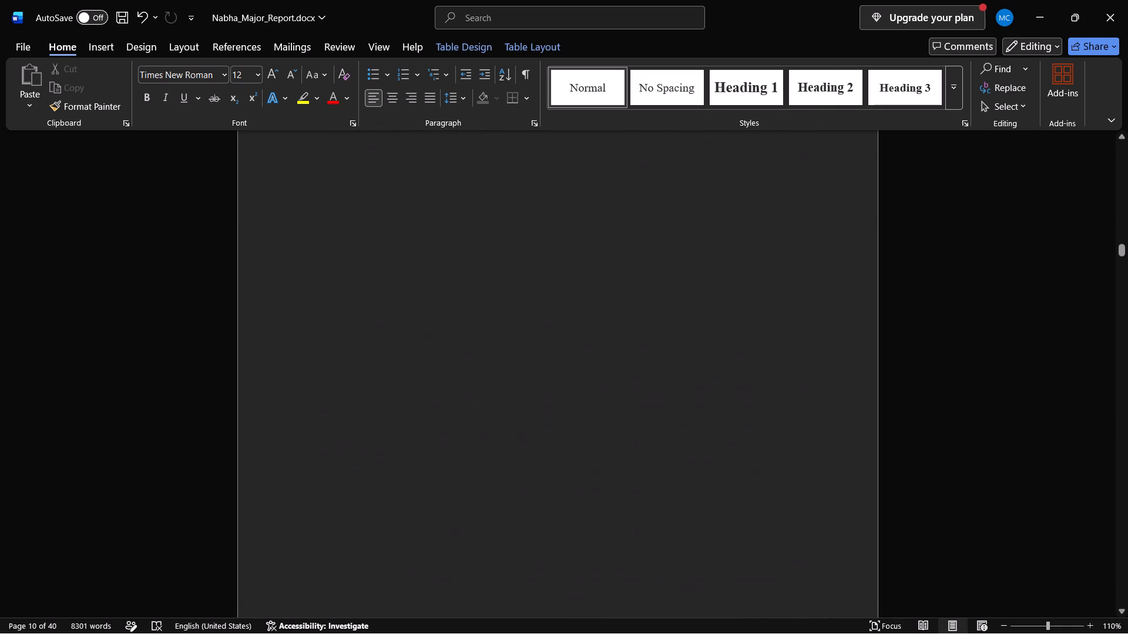
pyautogui.scroll(20, 865, 348)
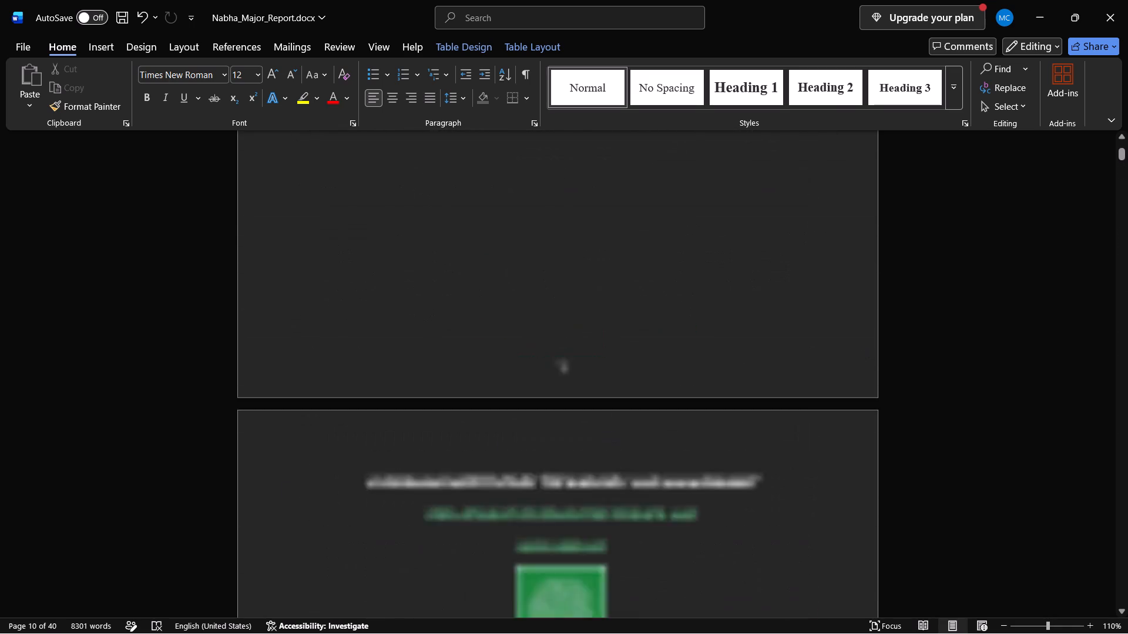
pyautogui.scroll(8, 865, 348)
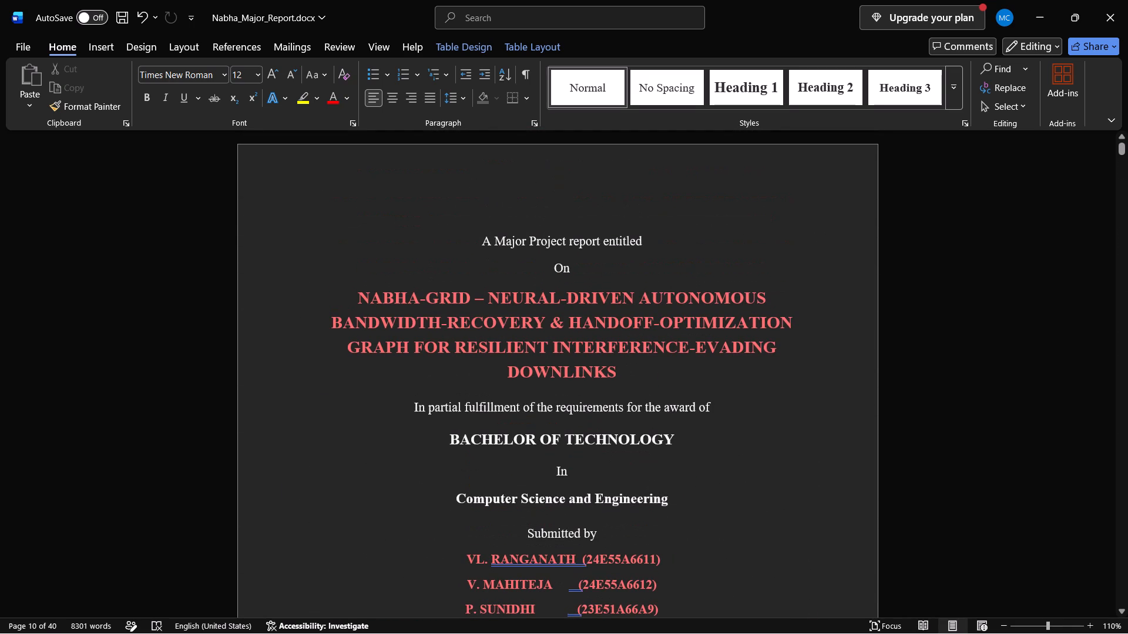
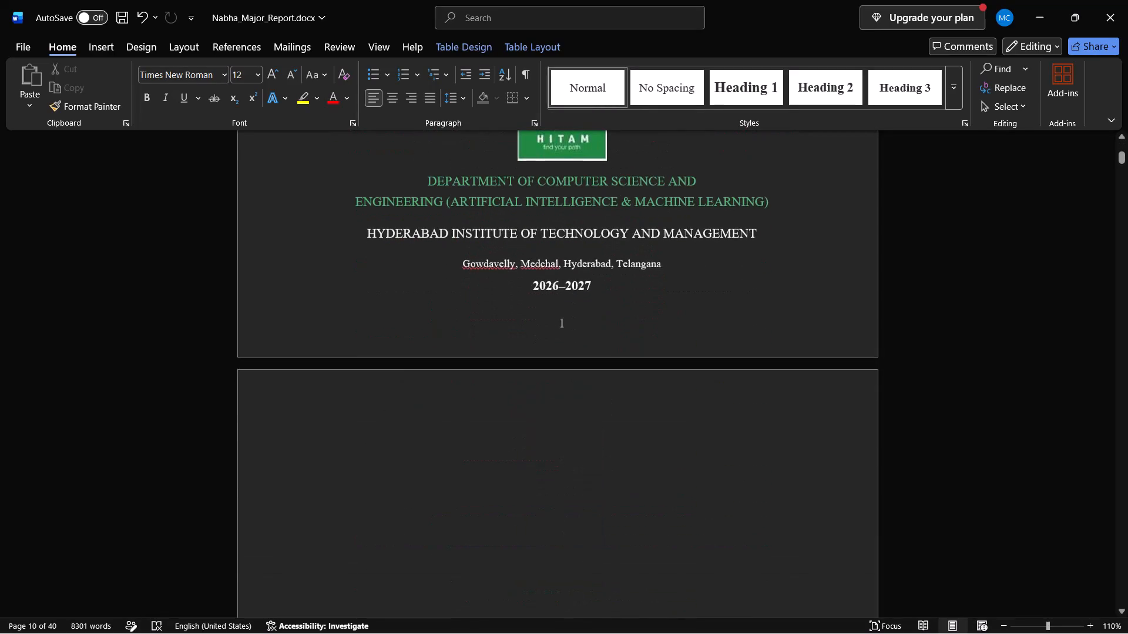
# Delete the table with the Under the Guidance of and Head of the Department columns from the certificate page.
pyautogui.scroll(-2, 680, 350)
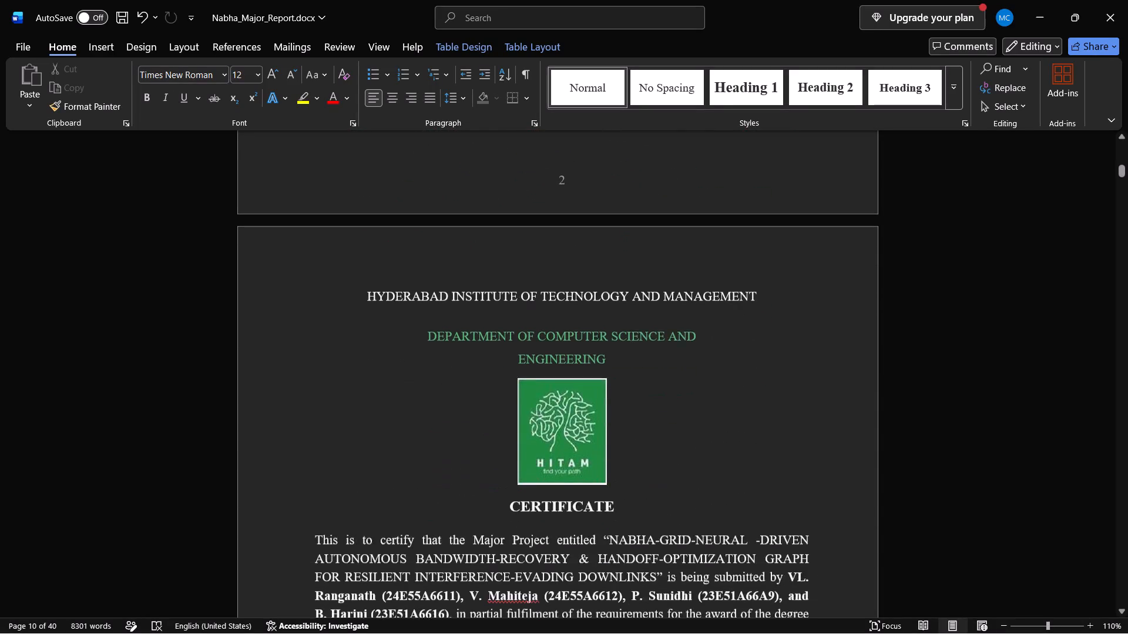
pyautogui.scroll(-2, 680, 350)
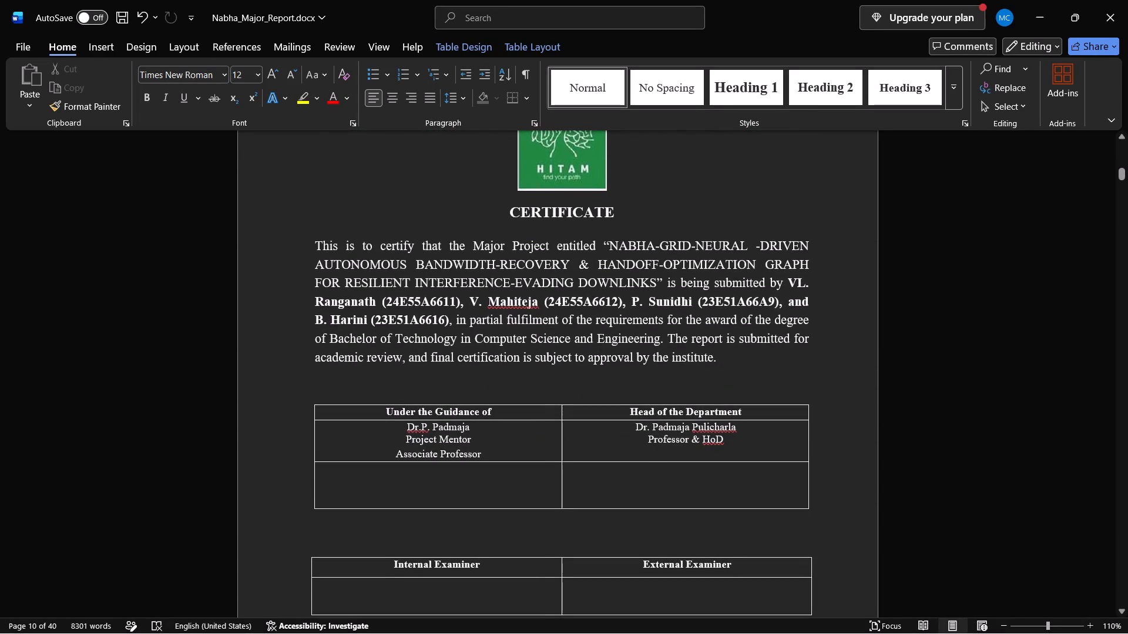
pyautogui.click(311, 406)
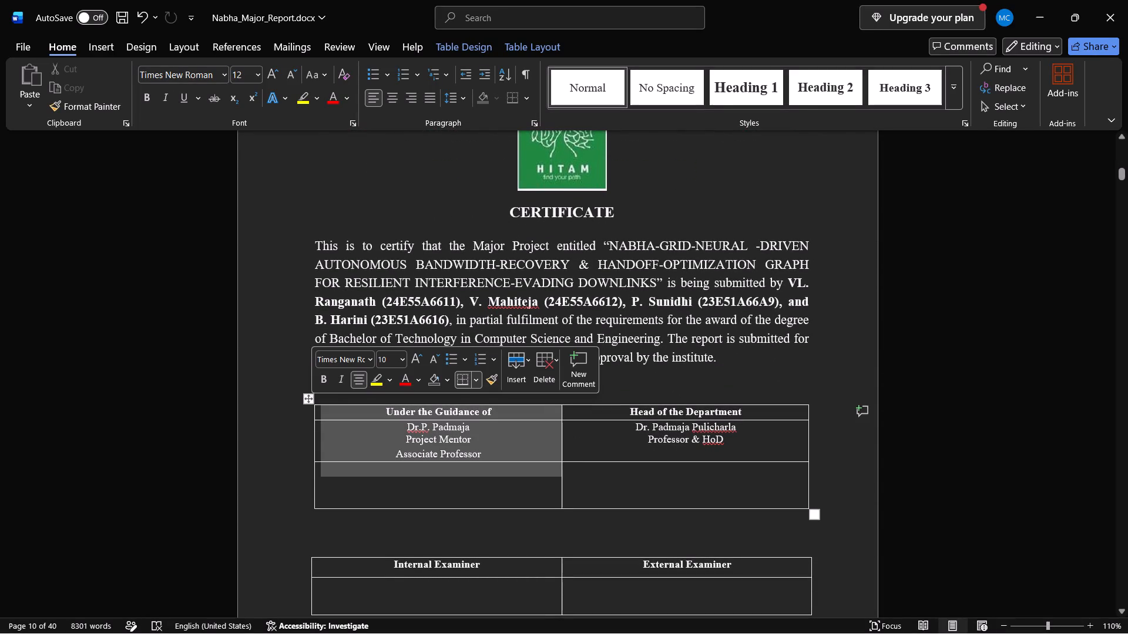
pyautogui.click(310, 403)
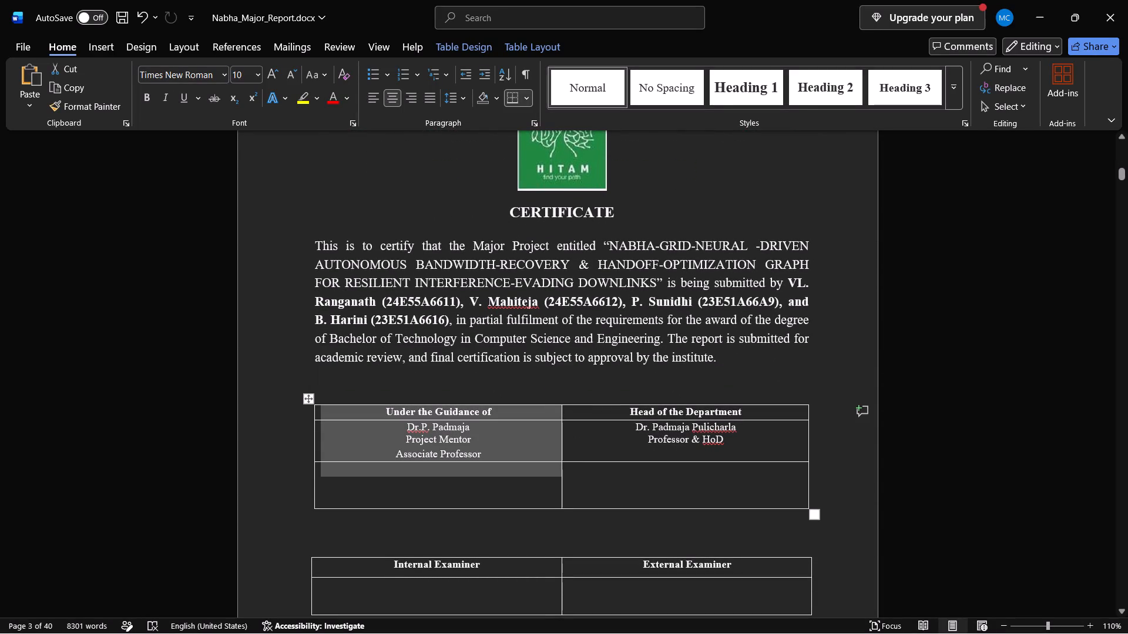
pyautogui.press('BackSpace')
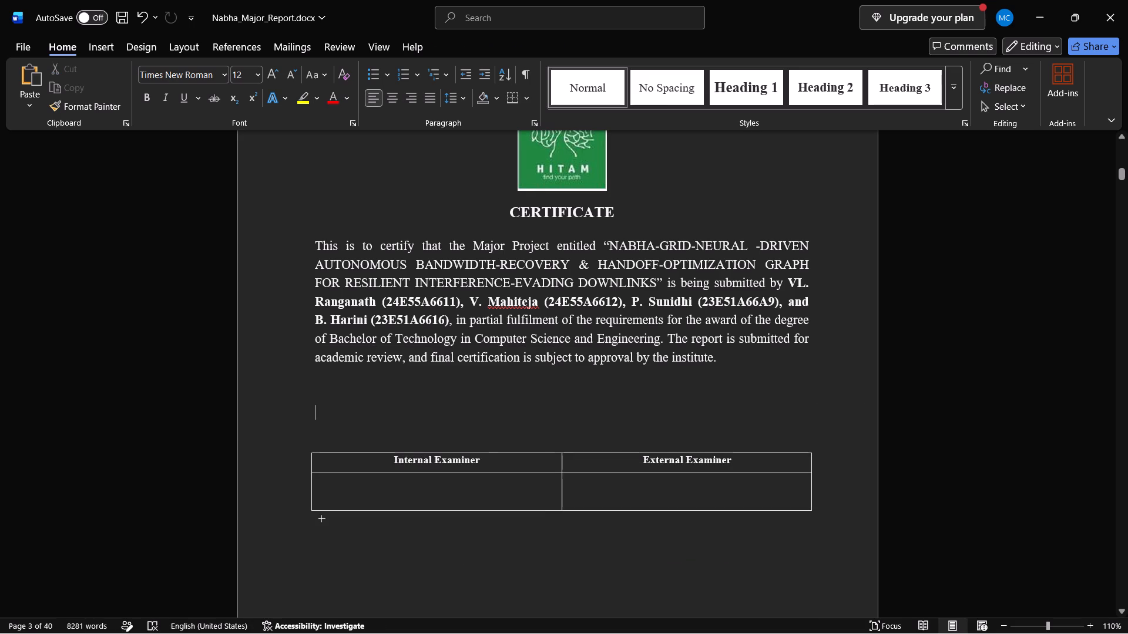
# Delete the Internal Examiner and External Examiner table from the certificate page.
pyautogui.click(317, 458)
pyautogui.click(311, 453)
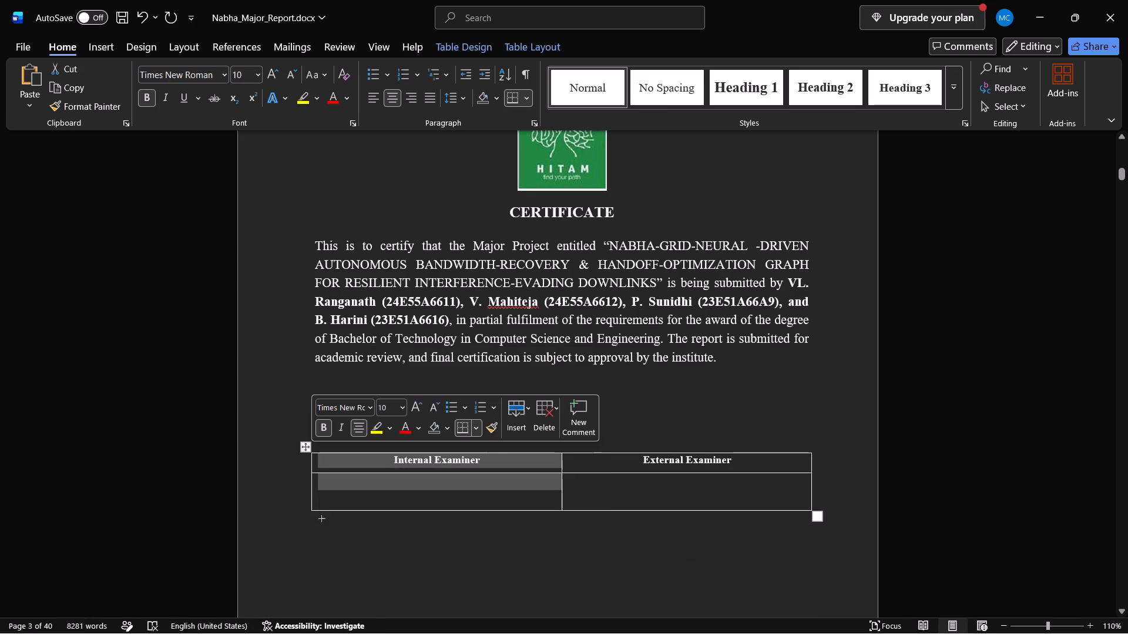
pyautogui.press('BackSpace')
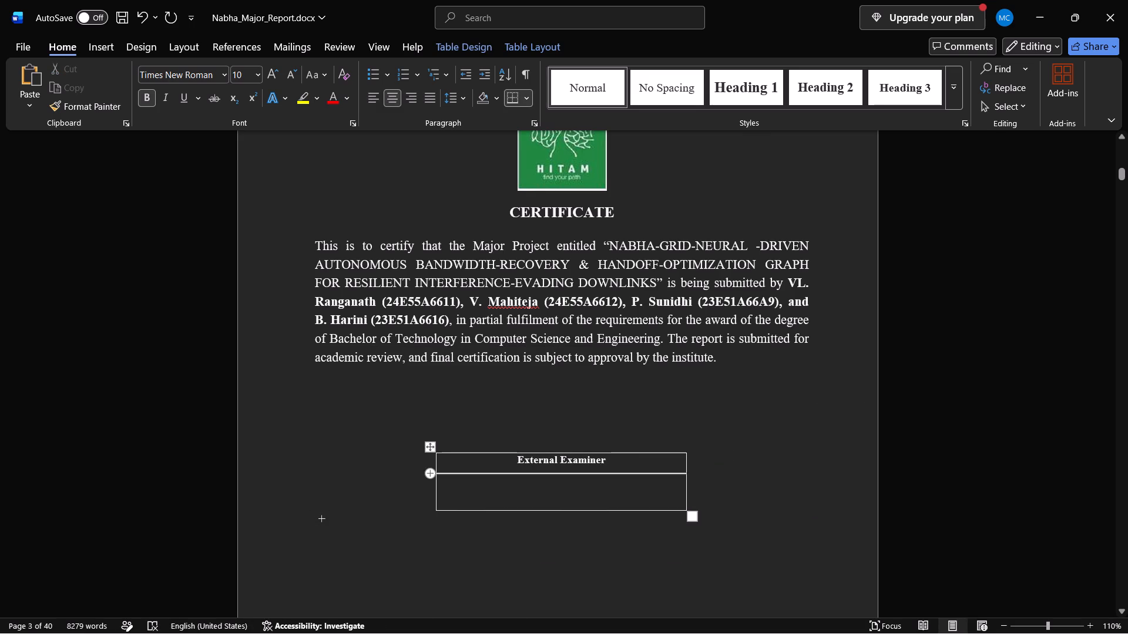
pyautogui.click(428, 450)
pyautogui.press('BackSpace')
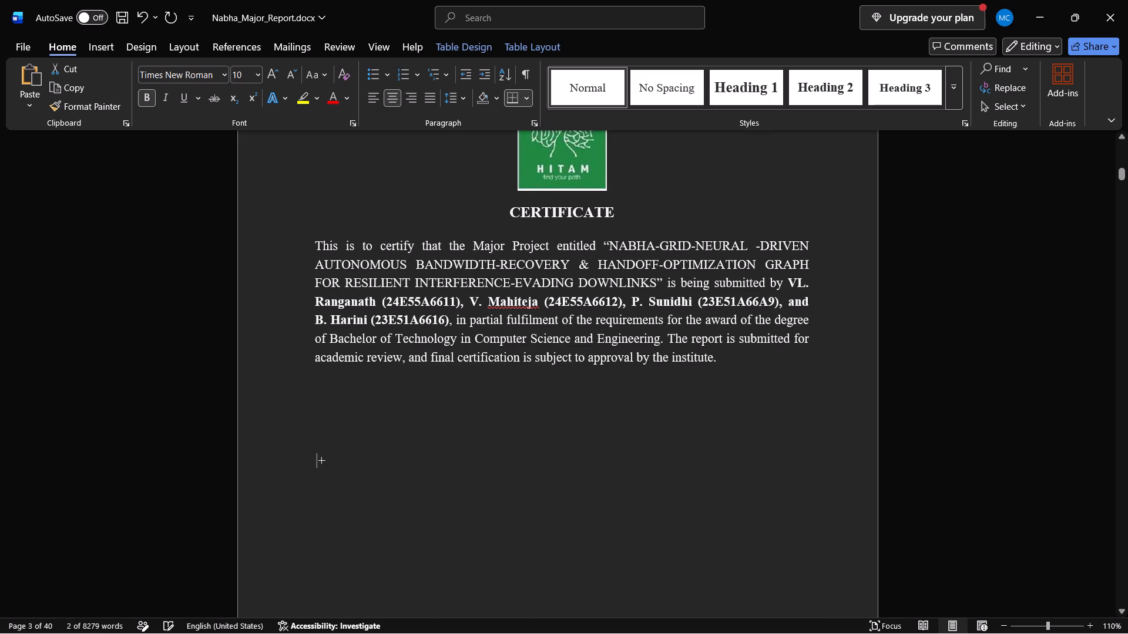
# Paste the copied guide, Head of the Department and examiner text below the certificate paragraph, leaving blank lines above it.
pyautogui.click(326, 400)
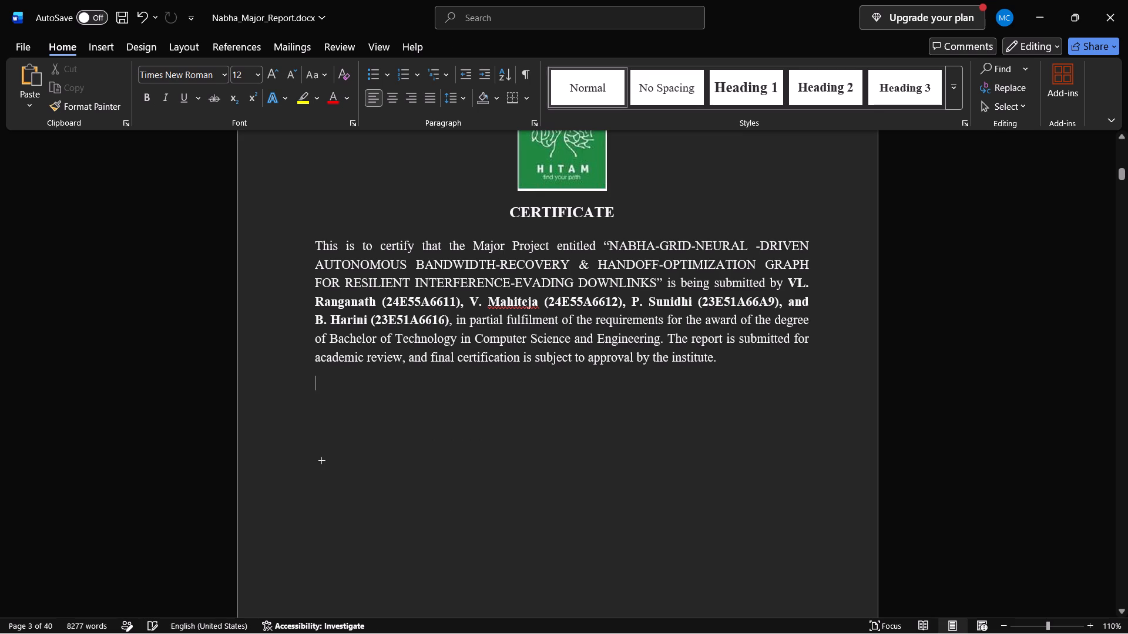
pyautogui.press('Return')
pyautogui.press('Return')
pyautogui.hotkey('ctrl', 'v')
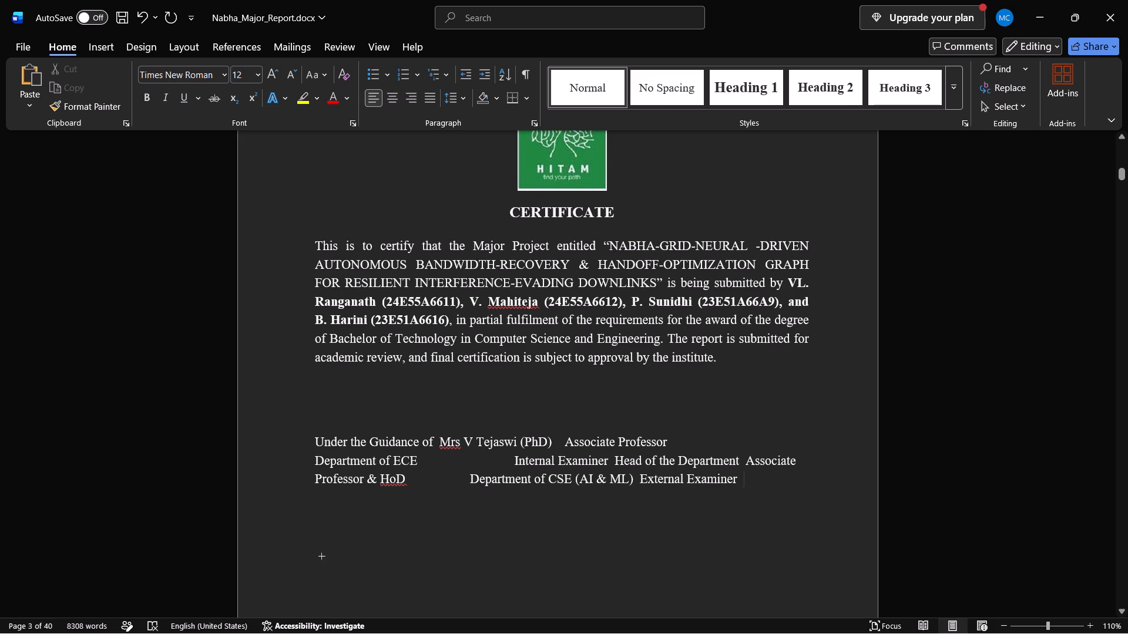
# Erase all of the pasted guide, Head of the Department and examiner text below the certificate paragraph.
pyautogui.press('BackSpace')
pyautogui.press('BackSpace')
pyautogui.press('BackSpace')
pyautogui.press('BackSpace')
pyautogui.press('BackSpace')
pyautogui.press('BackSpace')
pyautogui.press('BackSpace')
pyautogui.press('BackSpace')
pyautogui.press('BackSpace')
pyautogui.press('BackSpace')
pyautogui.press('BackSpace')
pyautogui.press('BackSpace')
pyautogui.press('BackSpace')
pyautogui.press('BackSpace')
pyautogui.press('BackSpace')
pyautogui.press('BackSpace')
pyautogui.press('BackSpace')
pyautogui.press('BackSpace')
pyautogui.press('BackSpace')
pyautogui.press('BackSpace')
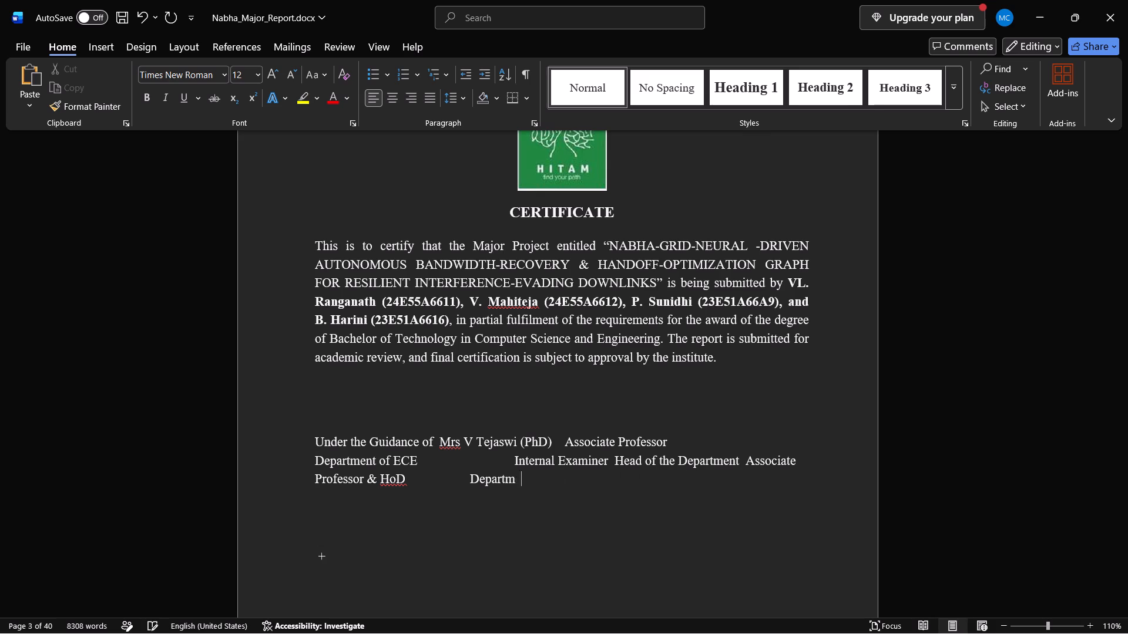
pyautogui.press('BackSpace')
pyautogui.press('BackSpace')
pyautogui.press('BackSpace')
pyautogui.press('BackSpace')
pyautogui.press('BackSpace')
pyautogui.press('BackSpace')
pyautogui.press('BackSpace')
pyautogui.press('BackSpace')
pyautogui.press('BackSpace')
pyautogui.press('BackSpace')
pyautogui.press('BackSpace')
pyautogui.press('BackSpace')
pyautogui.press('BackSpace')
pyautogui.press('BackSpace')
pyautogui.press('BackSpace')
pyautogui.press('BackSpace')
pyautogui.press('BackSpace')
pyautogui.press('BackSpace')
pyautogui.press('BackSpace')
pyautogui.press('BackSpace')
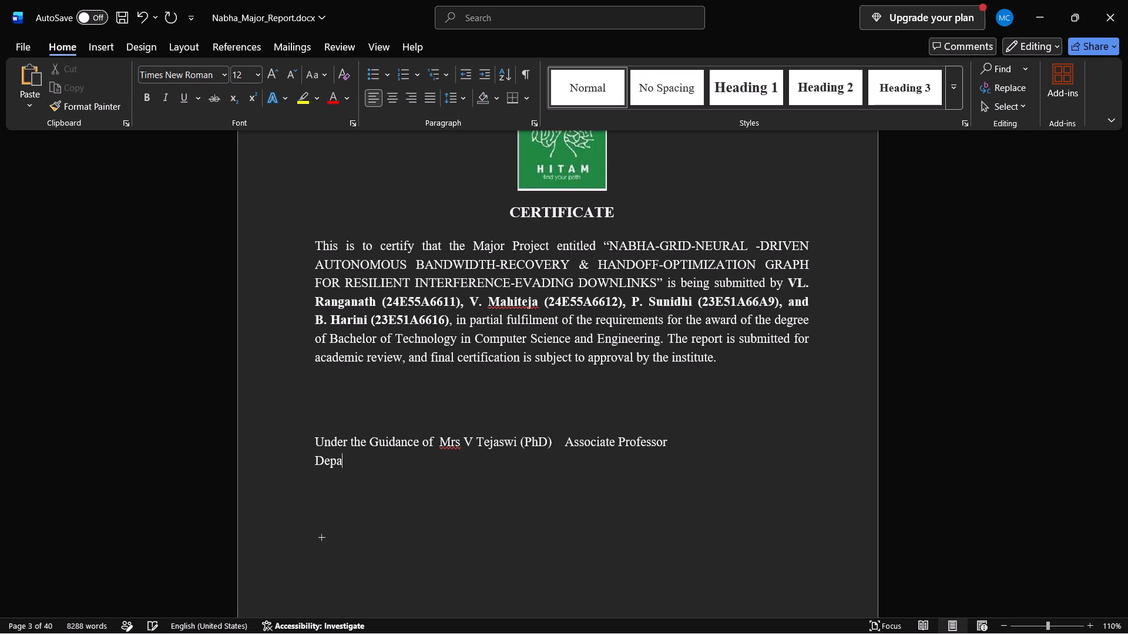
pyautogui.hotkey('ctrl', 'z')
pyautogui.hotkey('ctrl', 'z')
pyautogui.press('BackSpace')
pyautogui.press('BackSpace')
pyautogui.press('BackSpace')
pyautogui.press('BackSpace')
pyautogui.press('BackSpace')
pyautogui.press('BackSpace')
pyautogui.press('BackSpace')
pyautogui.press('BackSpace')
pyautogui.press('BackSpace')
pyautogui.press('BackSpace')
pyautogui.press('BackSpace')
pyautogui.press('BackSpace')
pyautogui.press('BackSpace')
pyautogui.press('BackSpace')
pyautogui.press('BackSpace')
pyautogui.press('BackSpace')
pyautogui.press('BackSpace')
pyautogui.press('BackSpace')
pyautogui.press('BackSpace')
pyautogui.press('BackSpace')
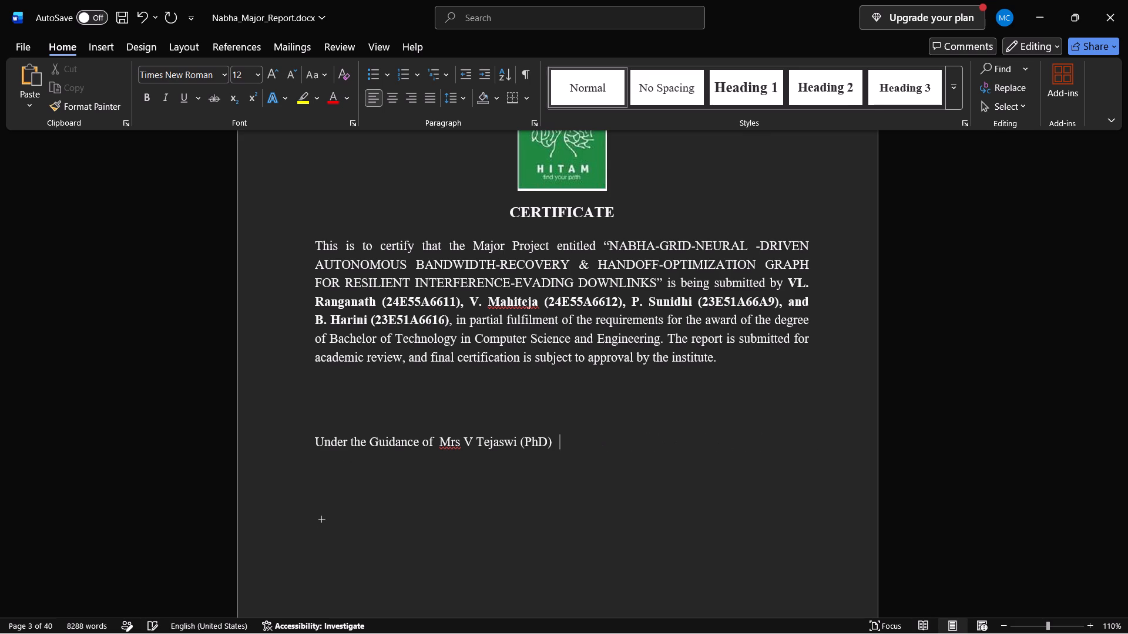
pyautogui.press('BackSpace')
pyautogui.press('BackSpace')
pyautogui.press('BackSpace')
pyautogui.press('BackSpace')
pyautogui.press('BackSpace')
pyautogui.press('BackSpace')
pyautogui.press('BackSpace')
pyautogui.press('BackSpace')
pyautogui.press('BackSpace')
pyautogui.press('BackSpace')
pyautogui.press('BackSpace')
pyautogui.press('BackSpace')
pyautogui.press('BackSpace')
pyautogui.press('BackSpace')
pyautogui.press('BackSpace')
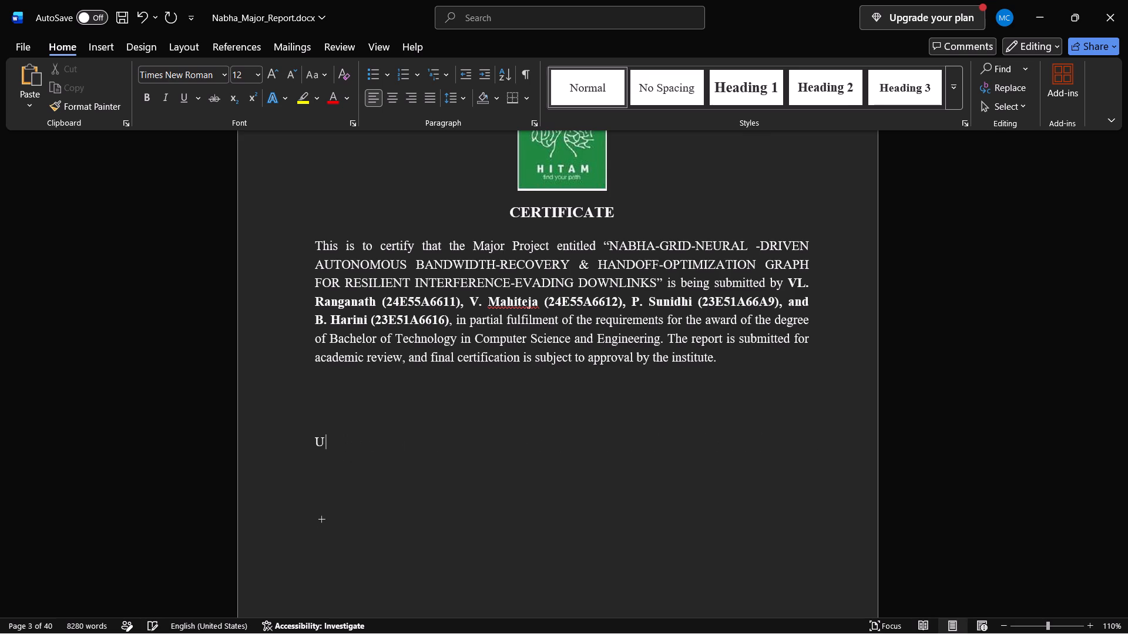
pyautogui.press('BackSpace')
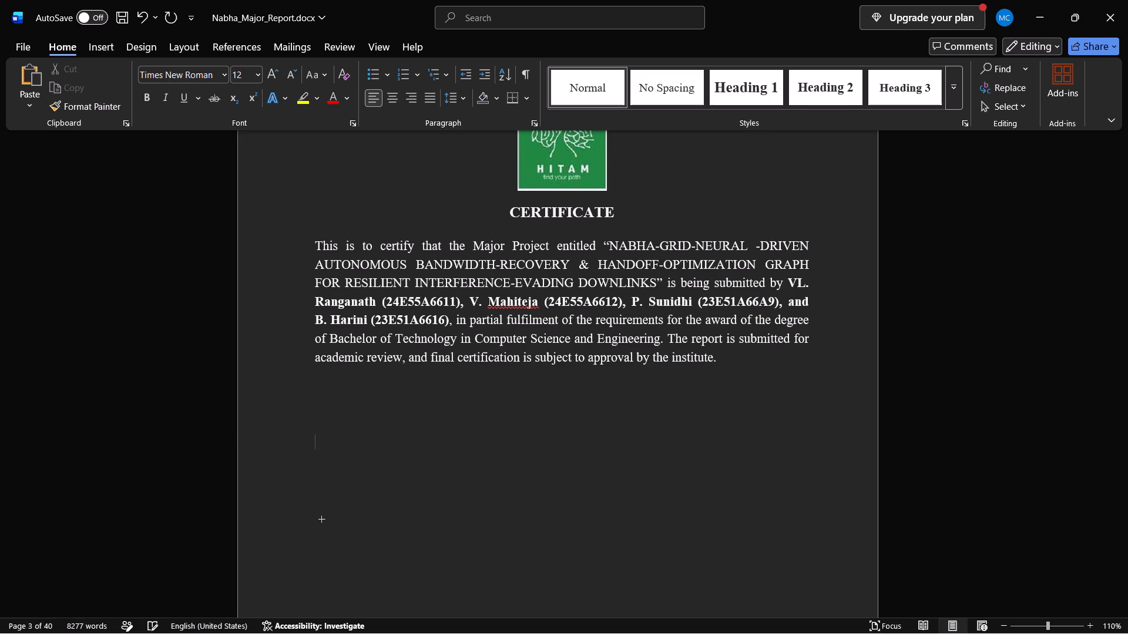
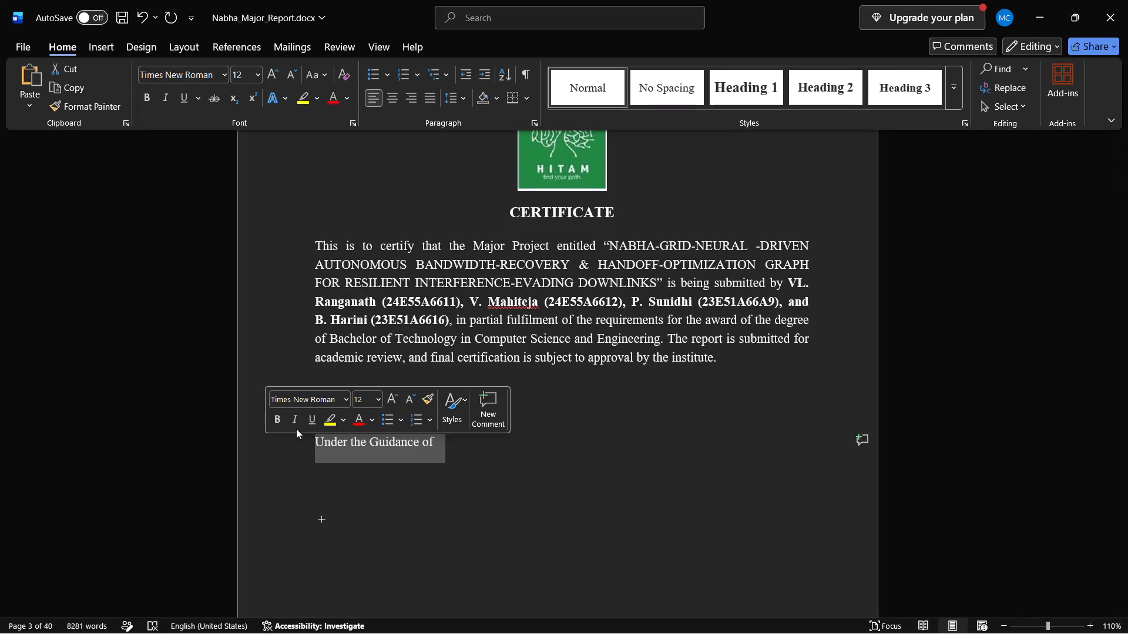
# Underline the Under the Guidance of line below the certificate paragraph, and place the cursor on the blank line beneath it.
pyautogui.click(308, 417)
pyautogui.click(345, 489)
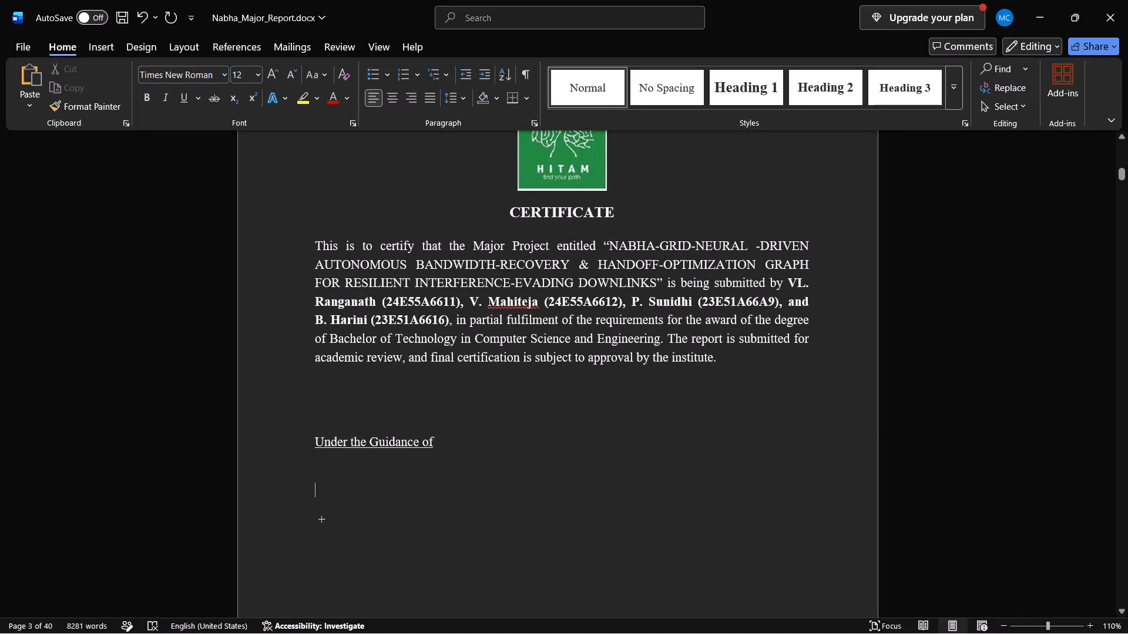
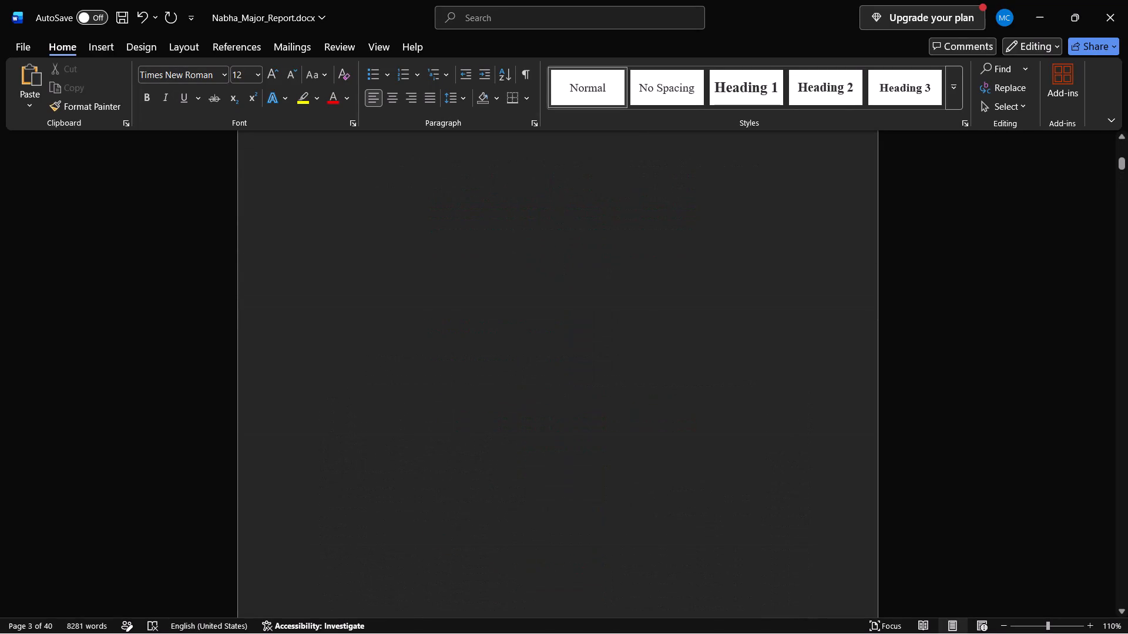
# Review the title page's guide name, designation and department lines as reference for the certificate page's Under the Guidance of section.
pyautogui.scroll(4, 522, 361)
pyautogui.scroll(-1, 522, 361)
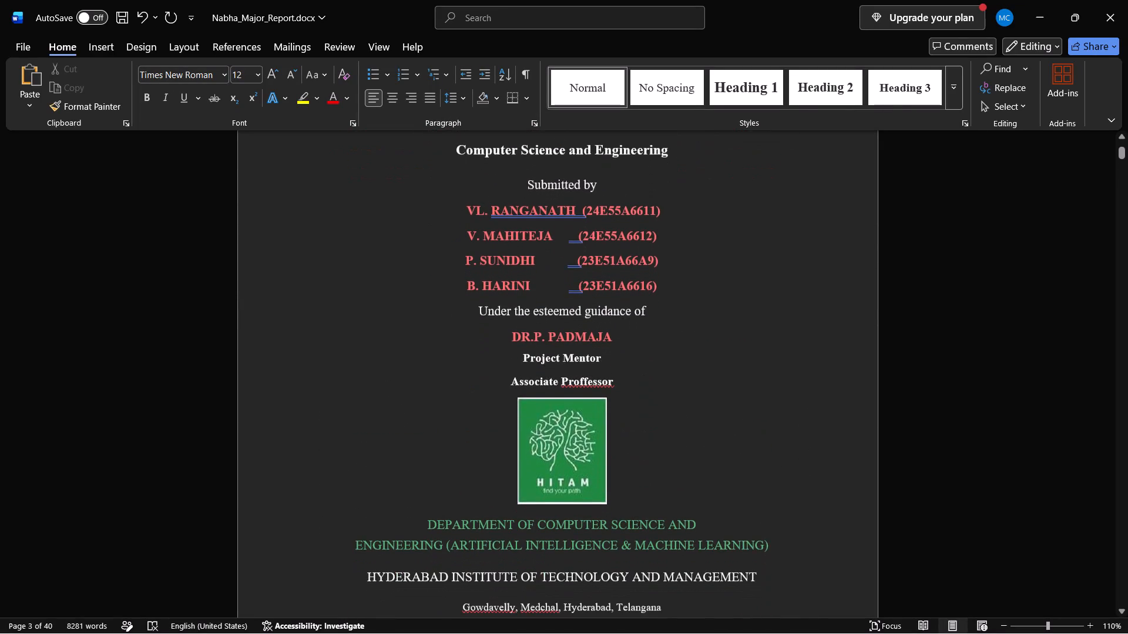
pyautogui.scroll(-4, 522, 361)
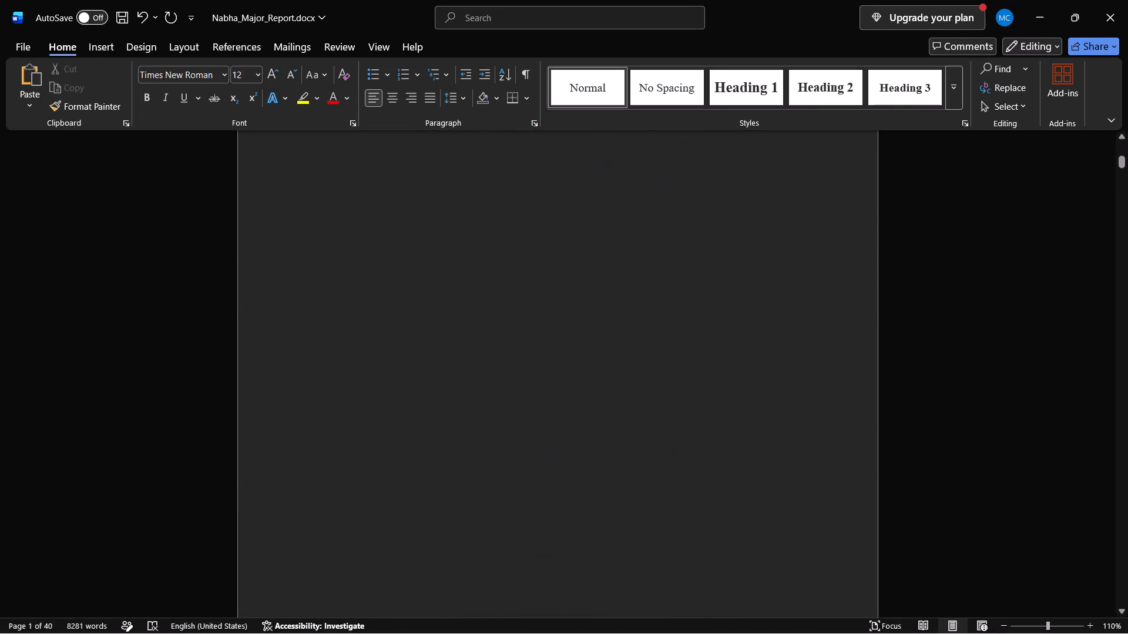
pyautogui.scroll(-2, 522, 361)
pyautogui.keyDown('ctrl'); pyautogui.scroll(-2, 522, 361); pyautogui.keyUp('ctrl')
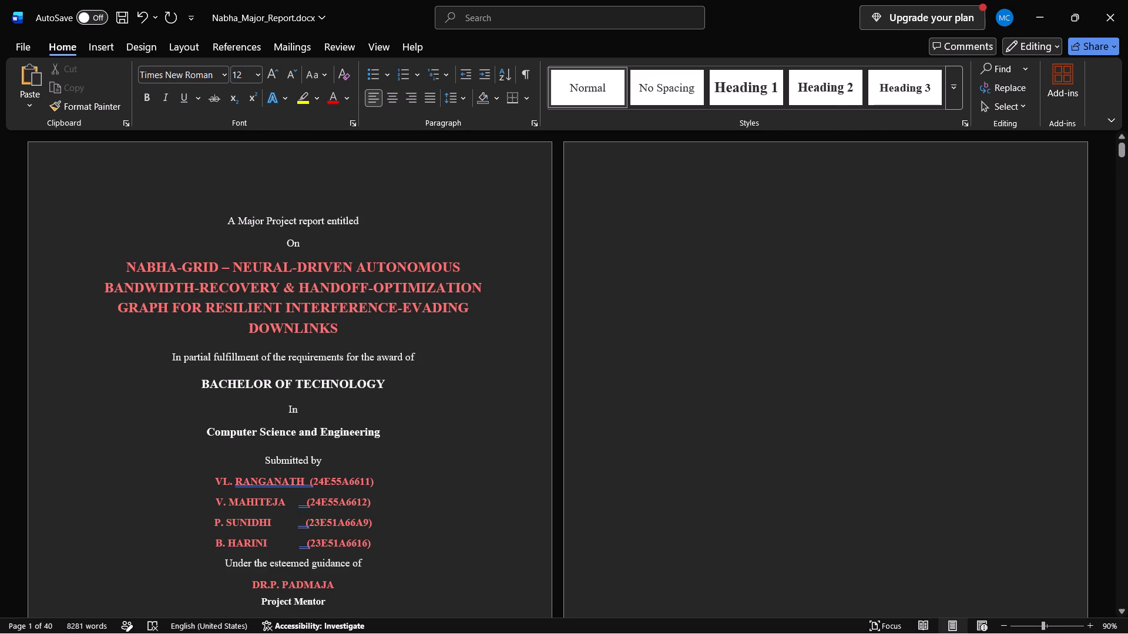
pyautogui.keyDown('ctrl'); pyautogui.scroll(2, 522, 361); pyautogui.keyUp('ctrl')
pyautogui.scroll(-2, 522, 361)
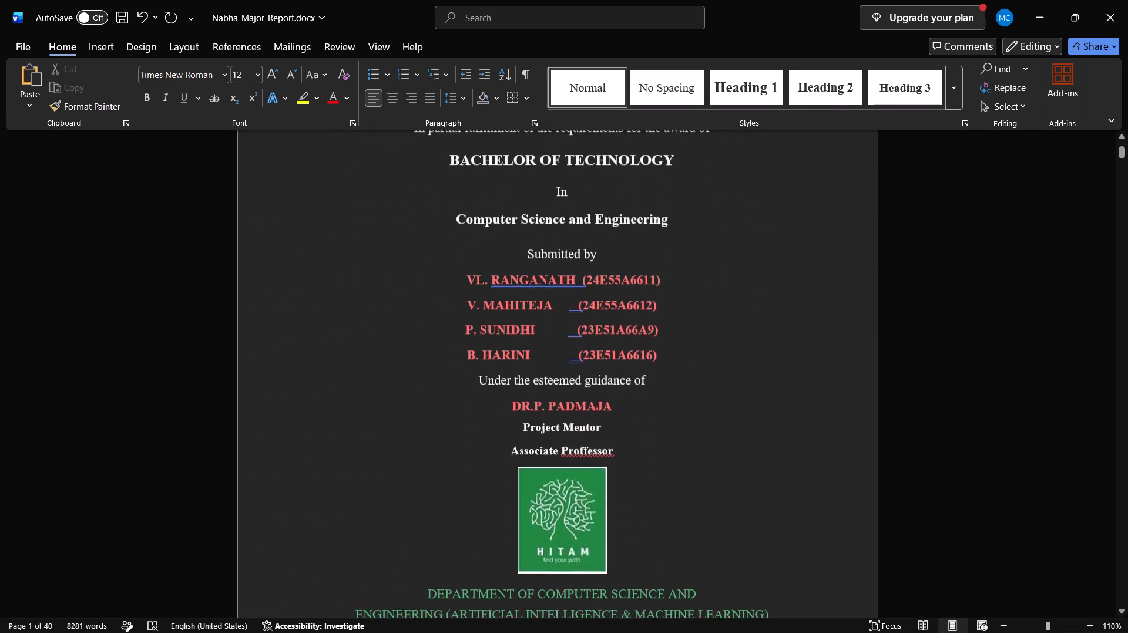
pyautogui.scroll(-2, 522, 361)
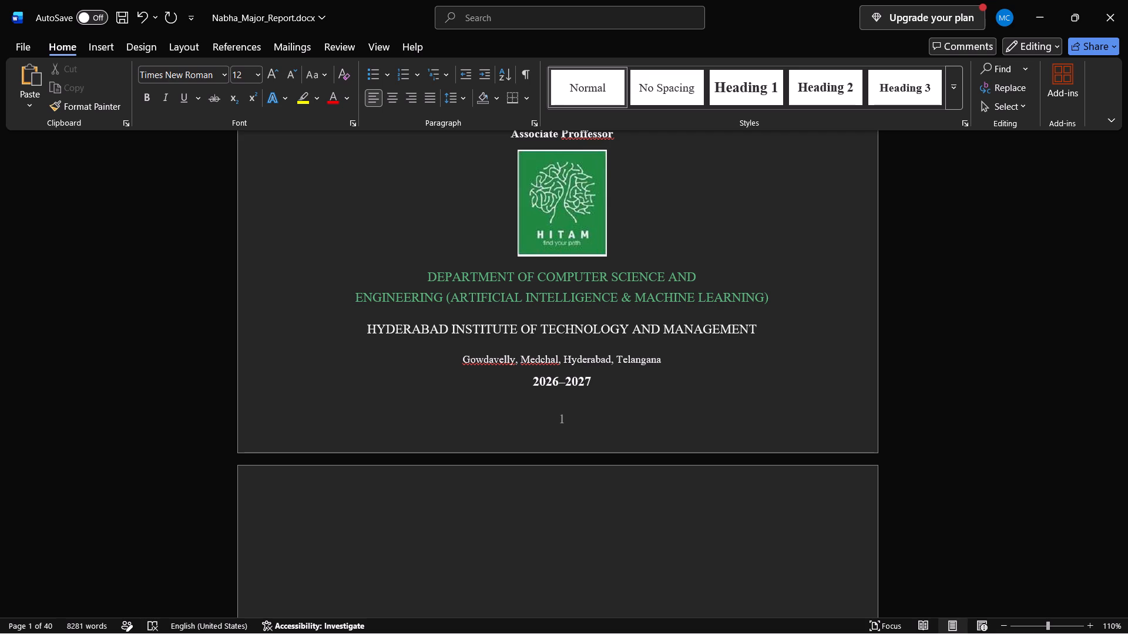
pyautogui.scroll(-2, 522, 361)
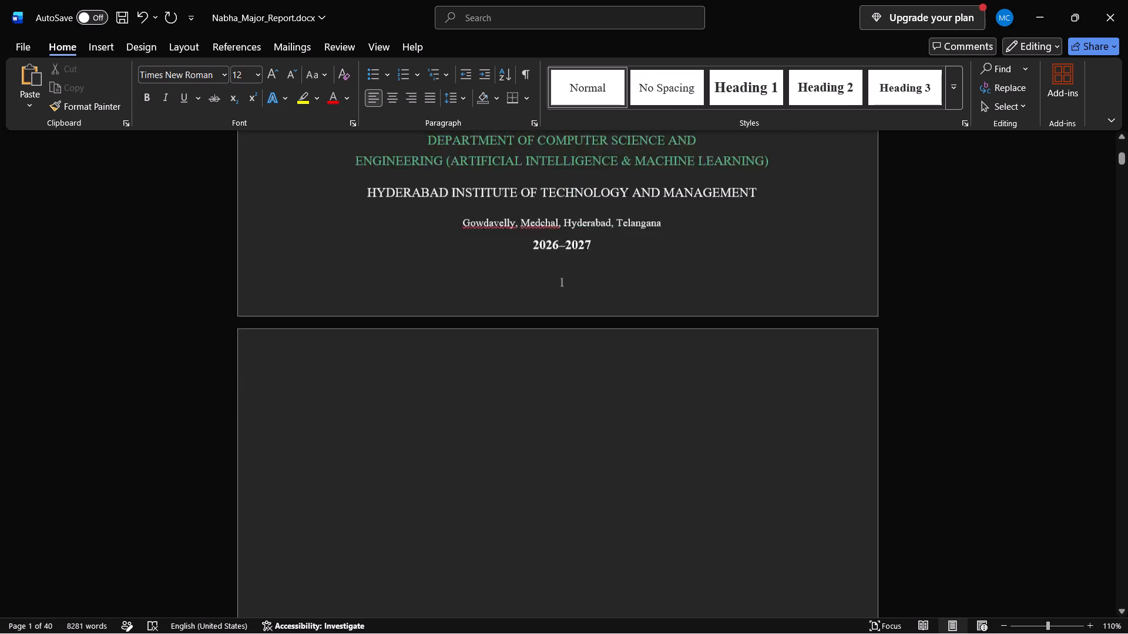
pyautogui.scroll(-6, 522, 361)
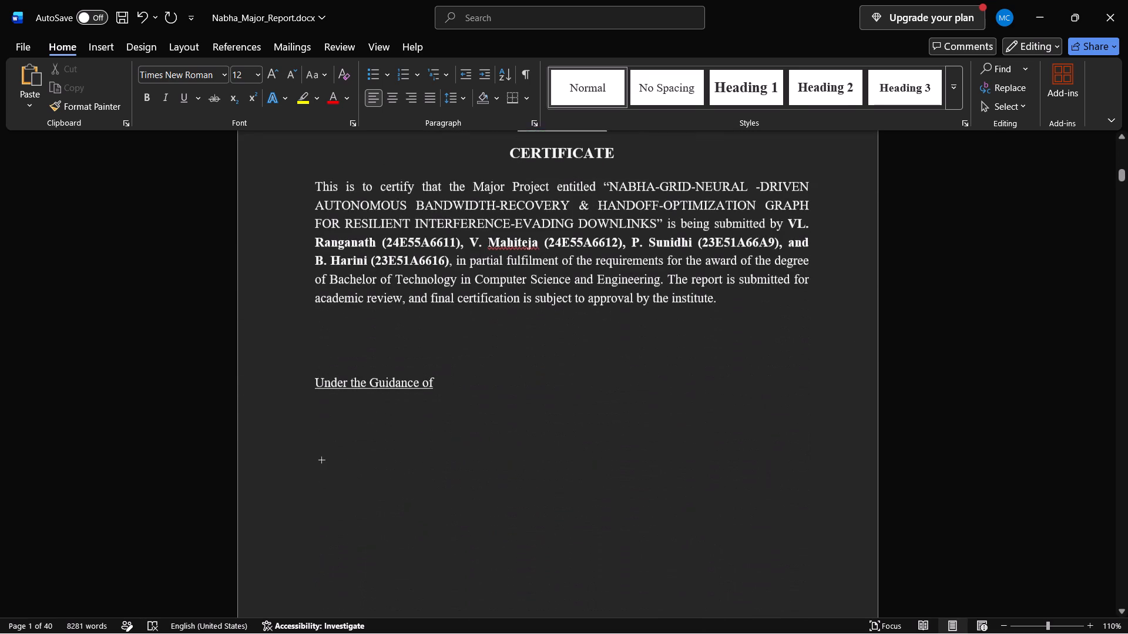
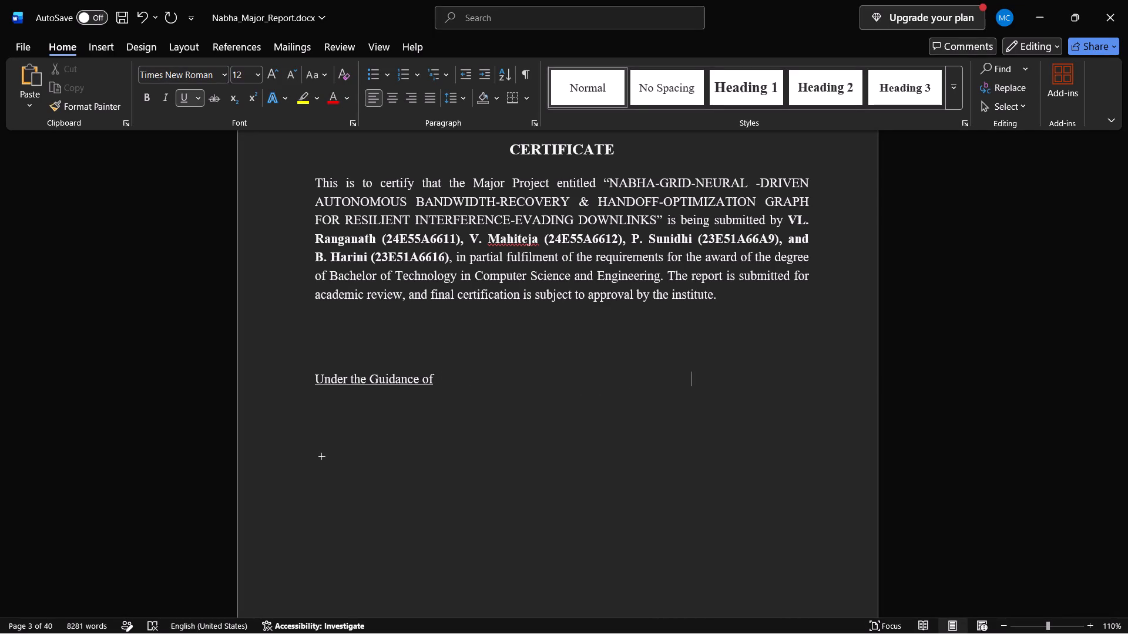
# Trim three spaces from the gap after "Under the Guidance of" and paste "Head of the Department" on the same line.
pyautogui.press('BackSpace')
pyautogui.press('BackSpace')
pyautogui.press('BackSpace')
pyautogui.hotkey('ctrl', 'v')
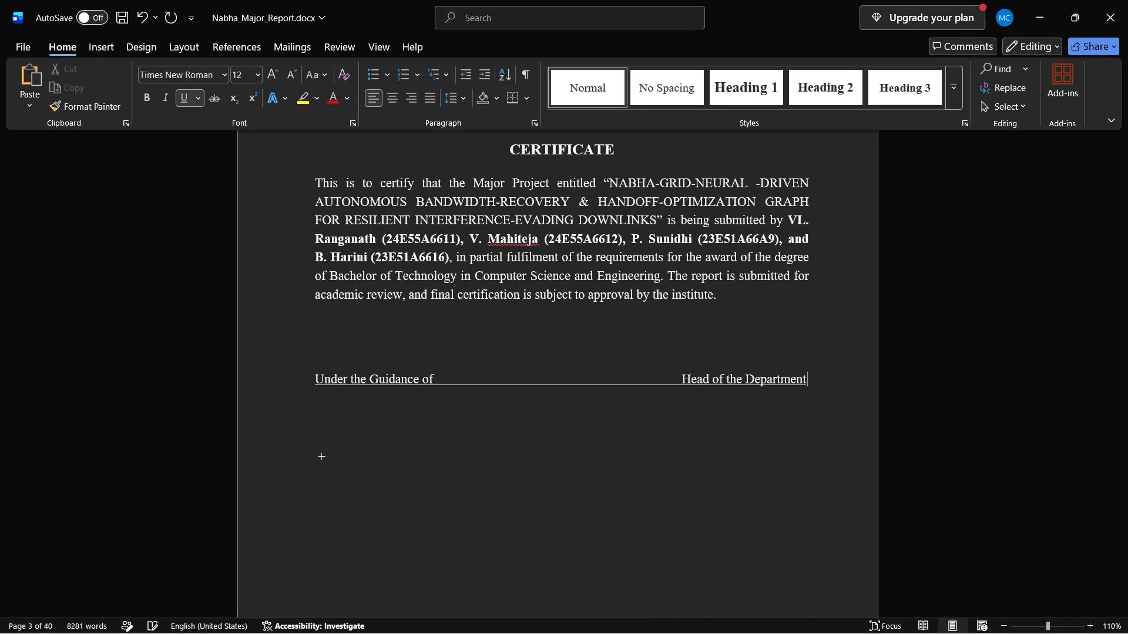
pyautogui.click(612, 484)
# Remove the underline from the entire "Under the Guidance of" and "Head of the Department" line.
pyautogui.click(560, 385)
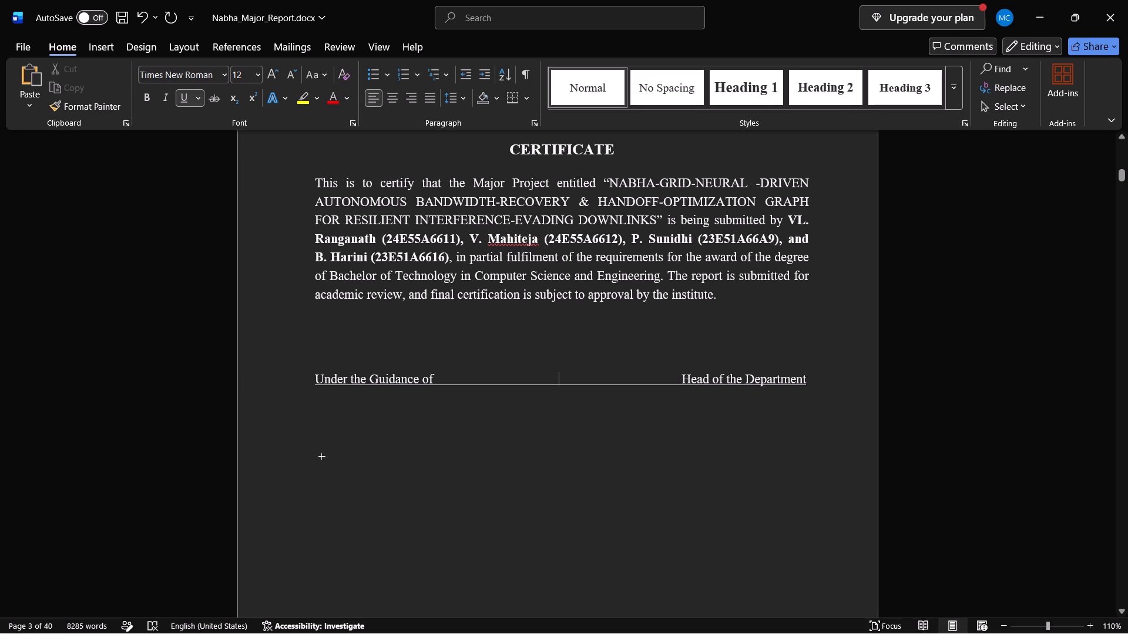
pyautogui.click(560, 385)
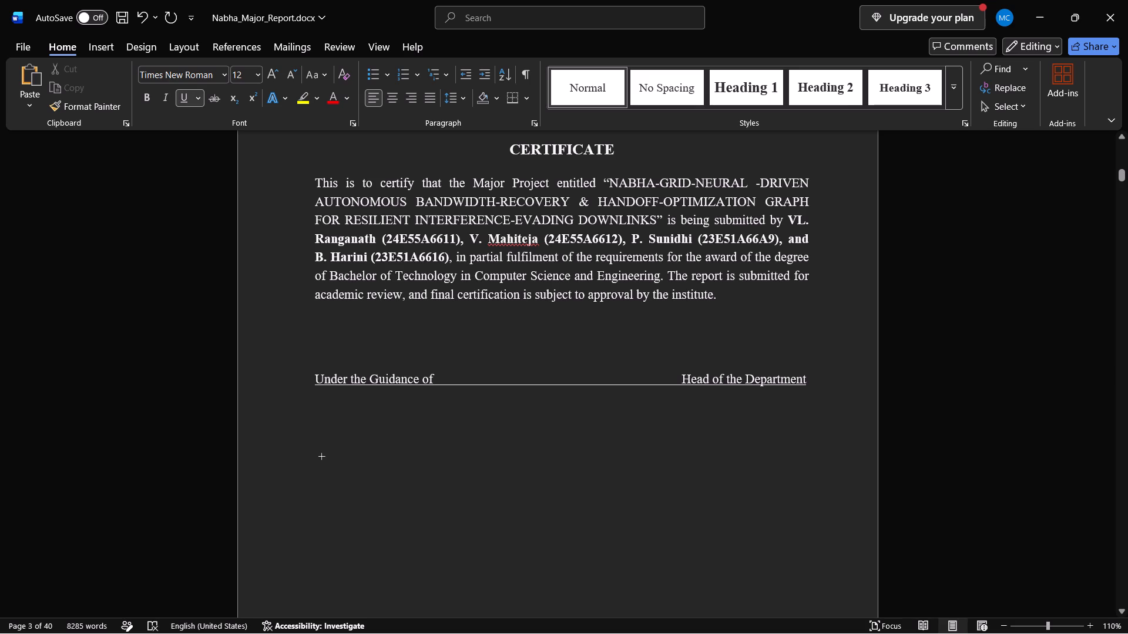
pyautogui.click(560, 385)
pyautogui.moveTo(826, 387); pyautogui.dragTo(406, 386)
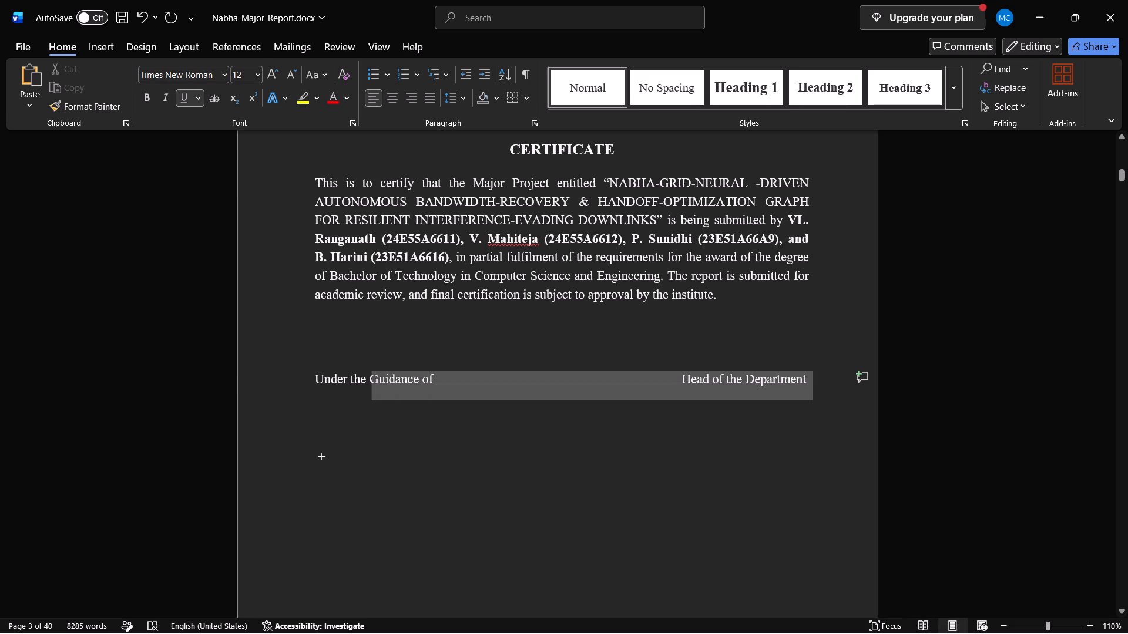
pyautogui.moveTo(406, 386); pyautogui.dragTo(297, 373)
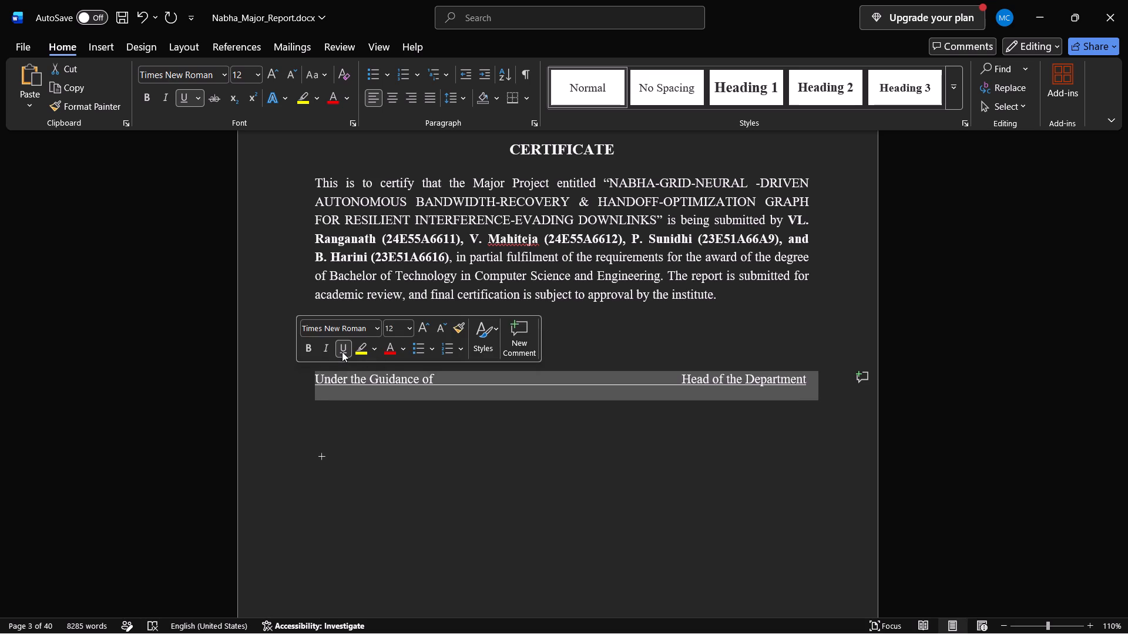
pyautogui.click(342, 352)
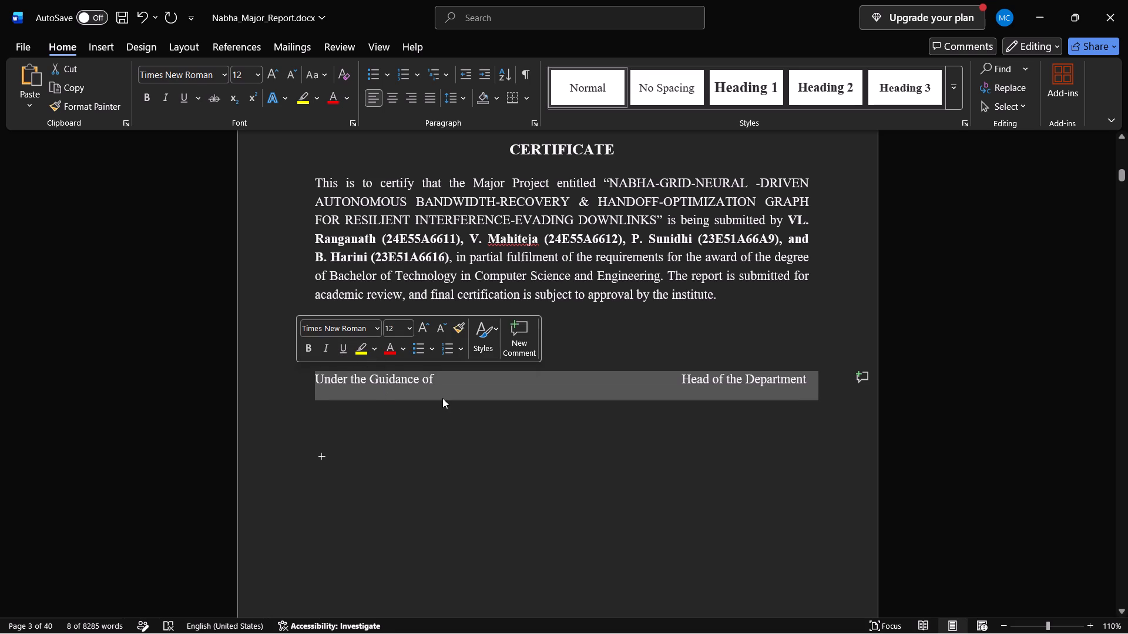
pyautogui.click(442, 398)
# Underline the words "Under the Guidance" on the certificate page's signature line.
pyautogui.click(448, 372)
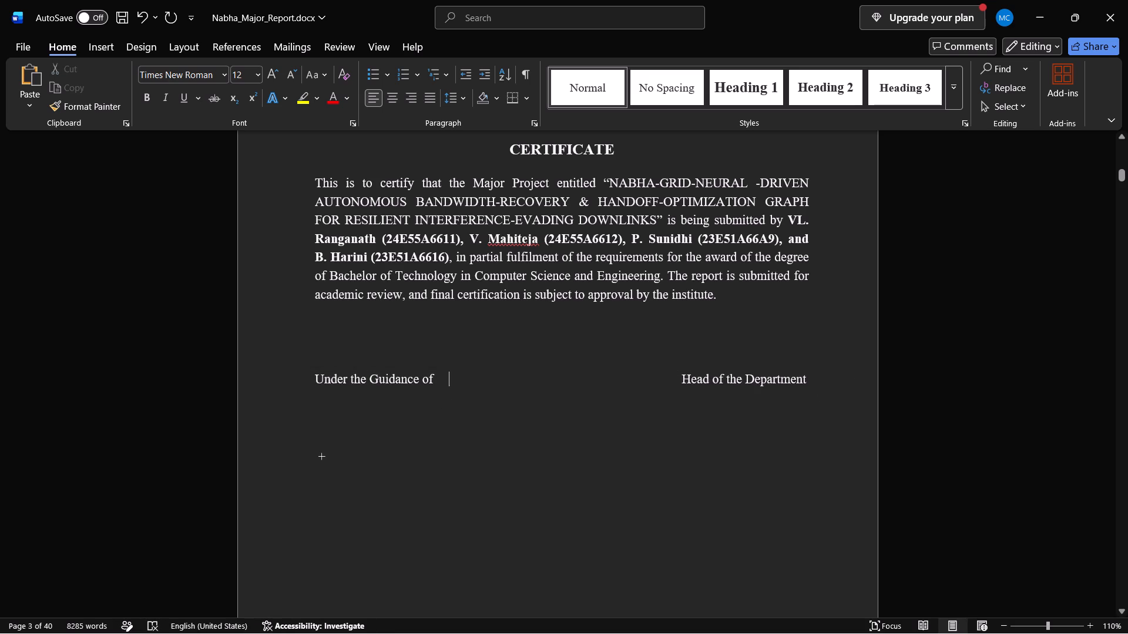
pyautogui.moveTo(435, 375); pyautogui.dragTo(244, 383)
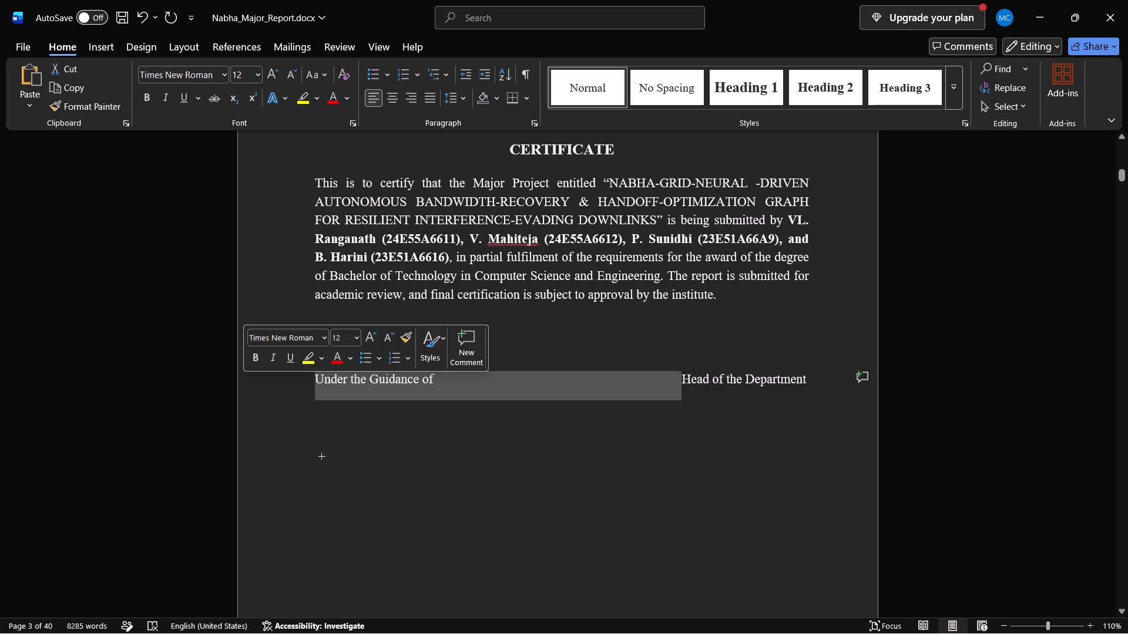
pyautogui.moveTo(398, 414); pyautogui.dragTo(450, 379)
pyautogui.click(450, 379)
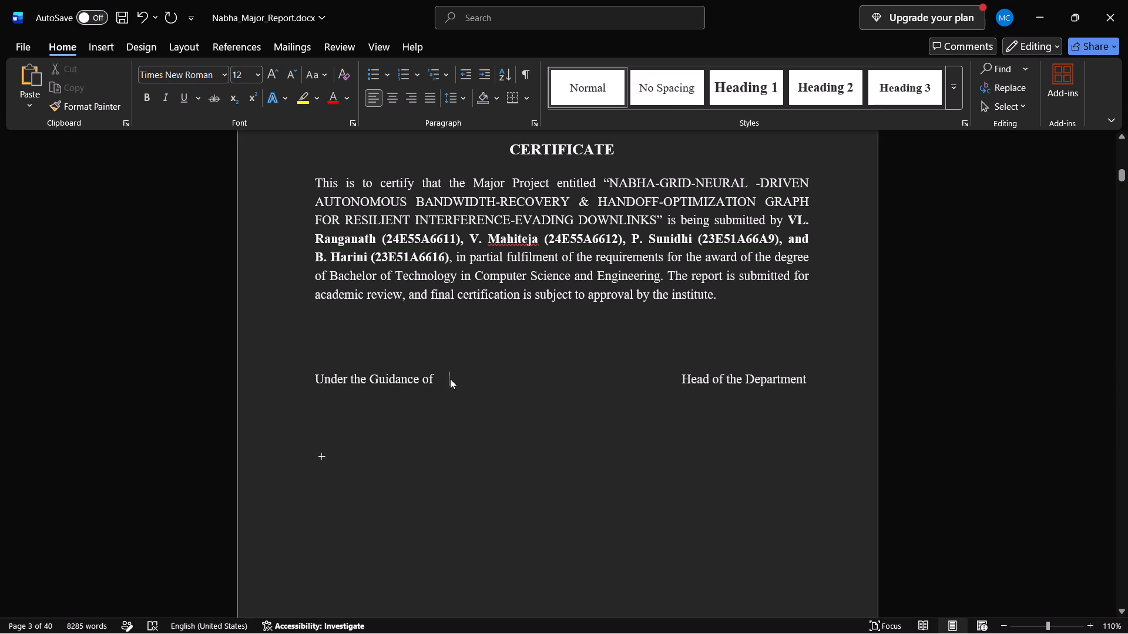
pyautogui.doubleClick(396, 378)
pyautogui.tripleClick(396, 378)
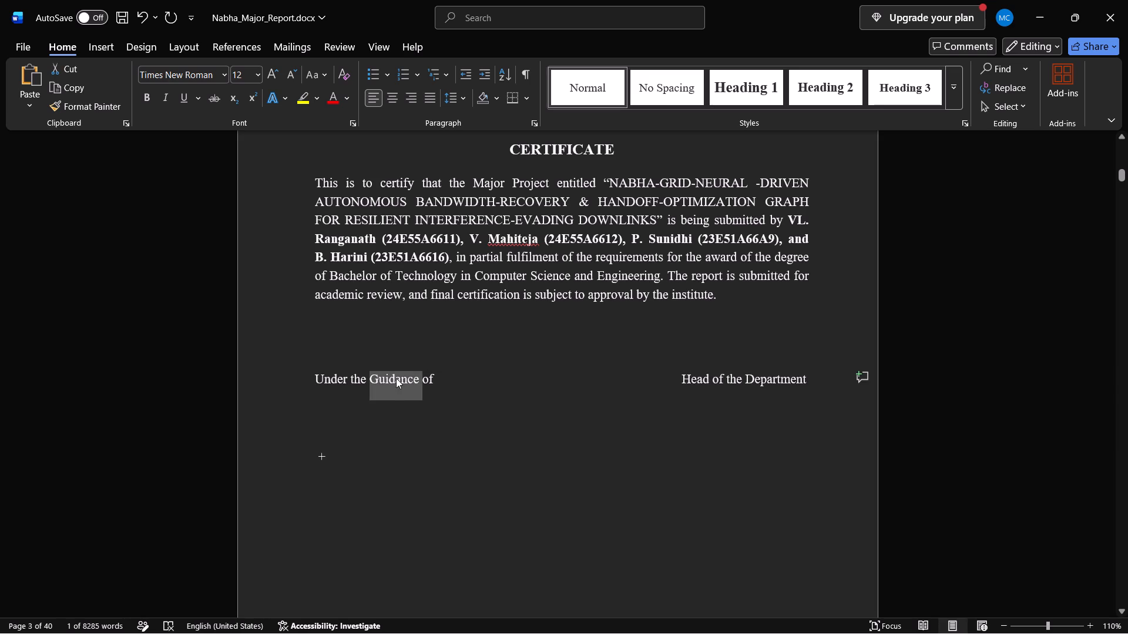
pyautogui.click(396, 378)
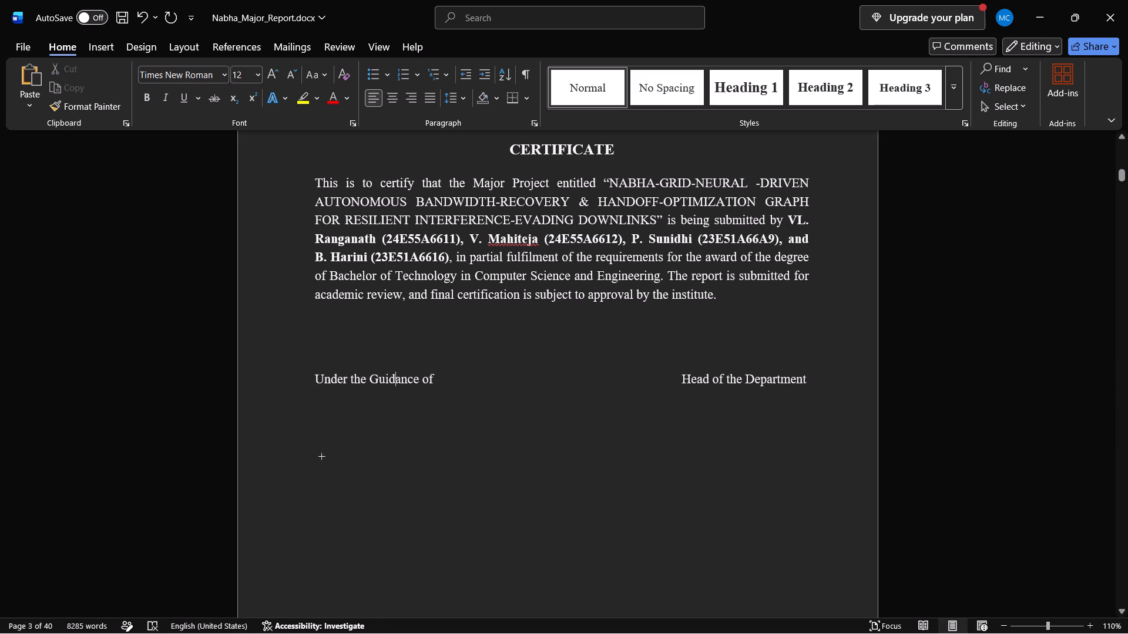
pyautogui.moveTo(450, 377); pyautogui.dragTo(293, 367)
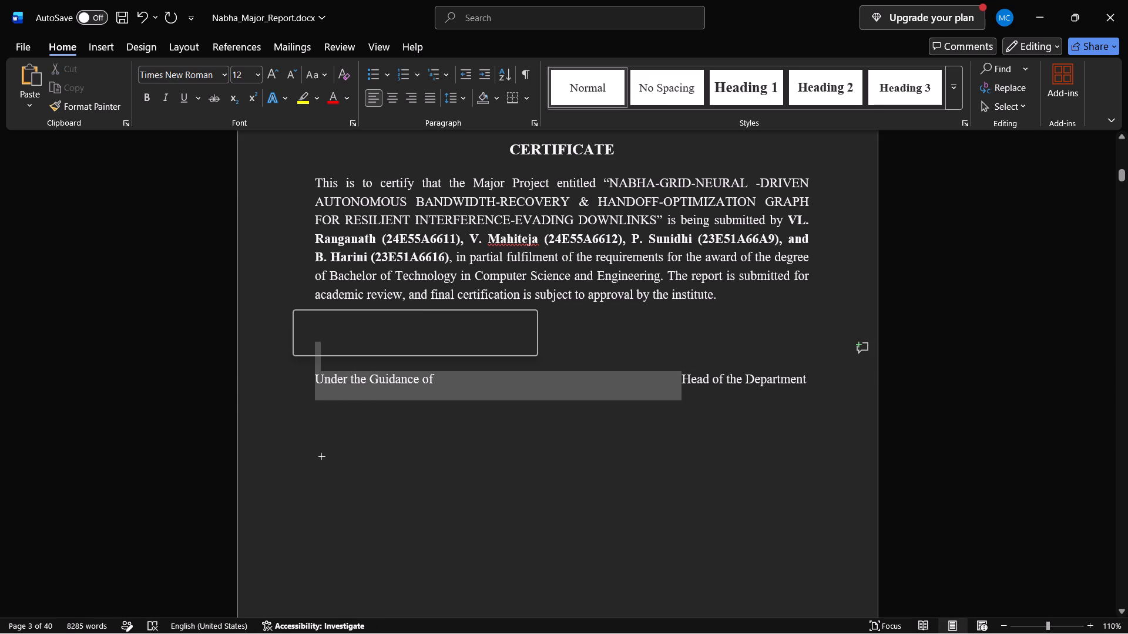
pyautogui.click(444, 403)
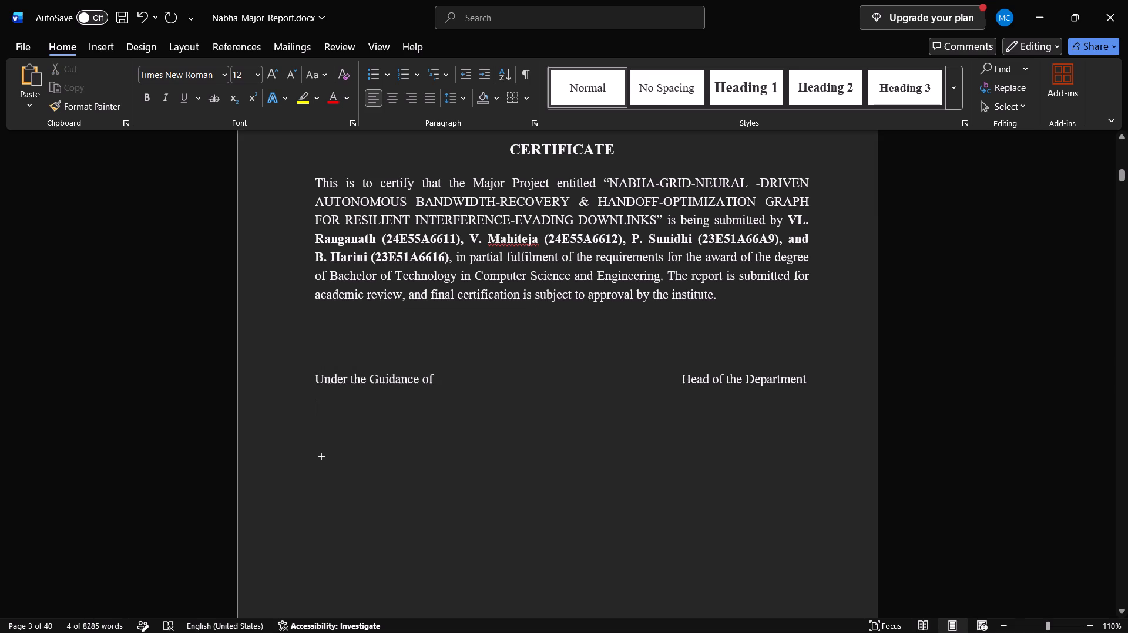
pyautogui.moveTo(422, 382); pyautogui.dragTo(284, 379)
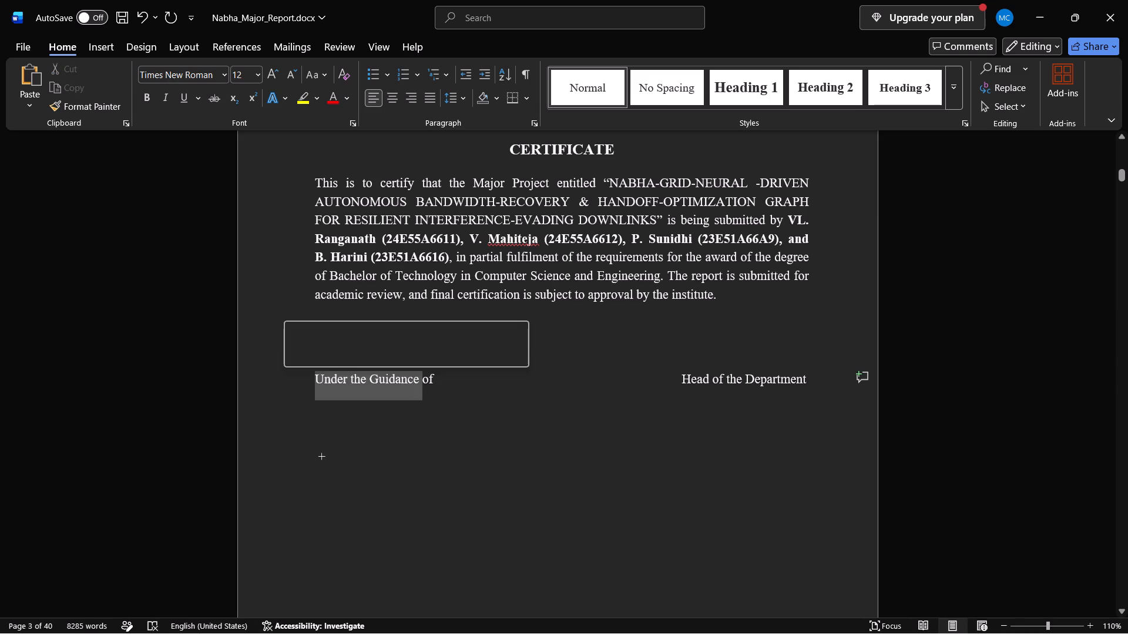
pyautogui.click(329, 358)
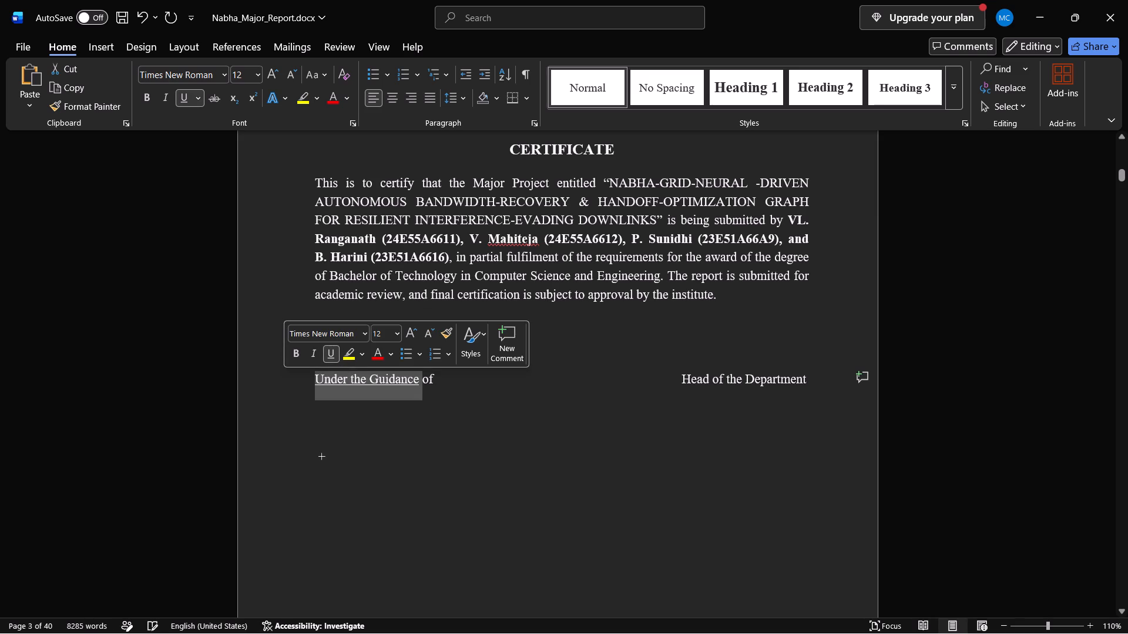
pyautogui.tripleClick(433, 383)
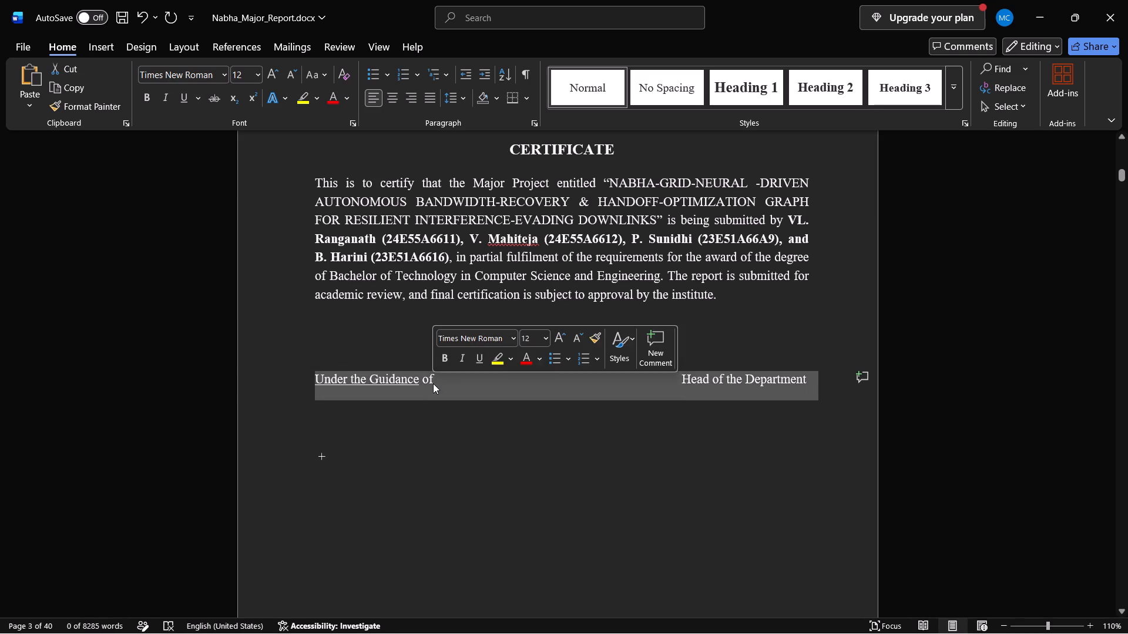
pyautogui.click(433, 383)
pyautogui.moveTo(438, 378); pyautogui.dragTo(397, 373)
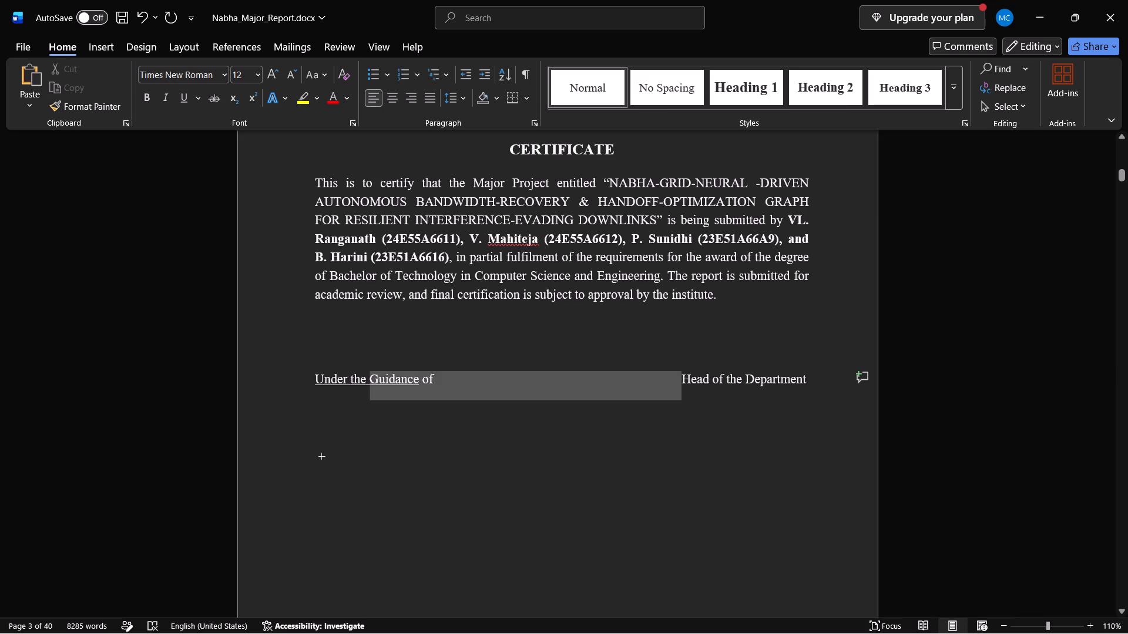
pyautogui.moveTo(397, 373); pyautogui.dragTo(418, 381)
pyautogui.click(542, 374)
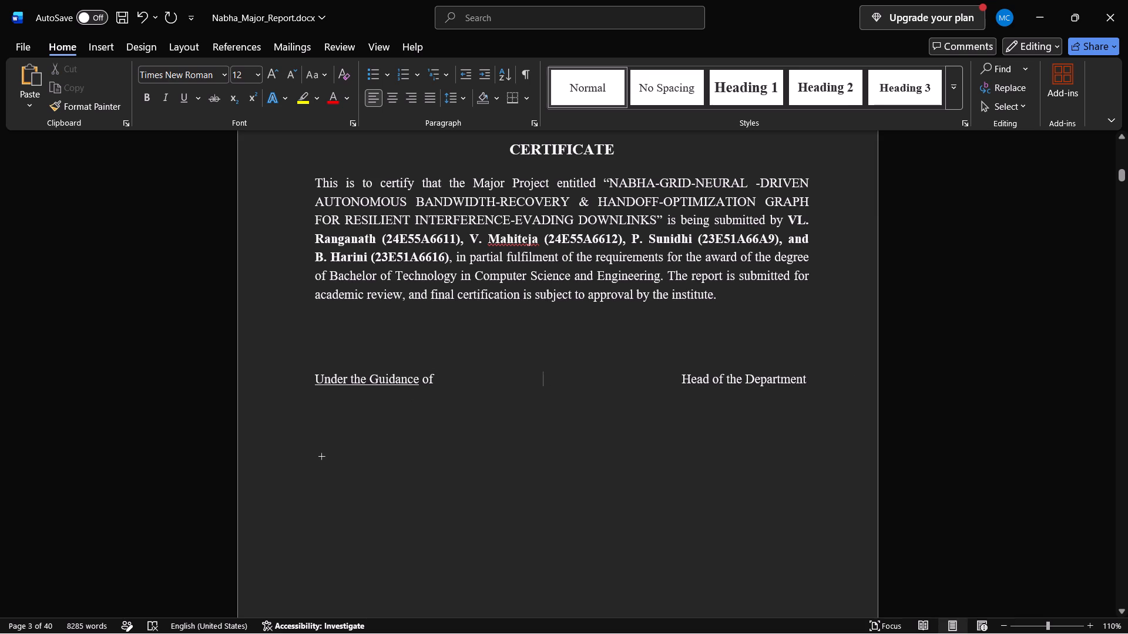
# Underline only the "Head of the Department" heading on the signature line.
pyautogui.moveTo(686, 376); pyautogui.dragTo(821, 389)
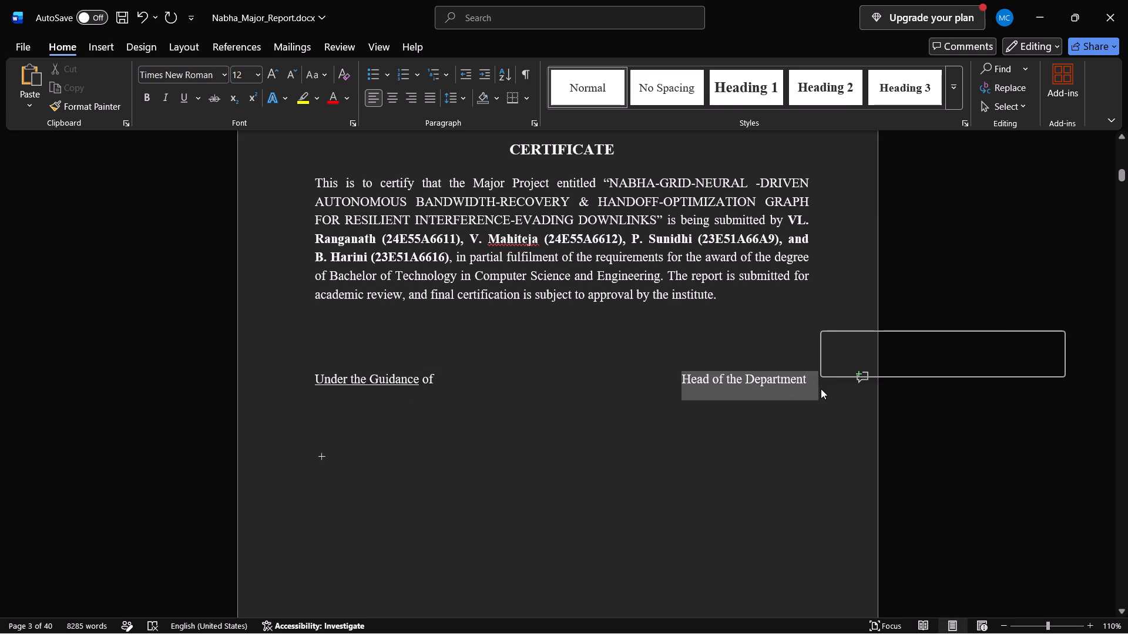
pyautogui.click(864, 363)
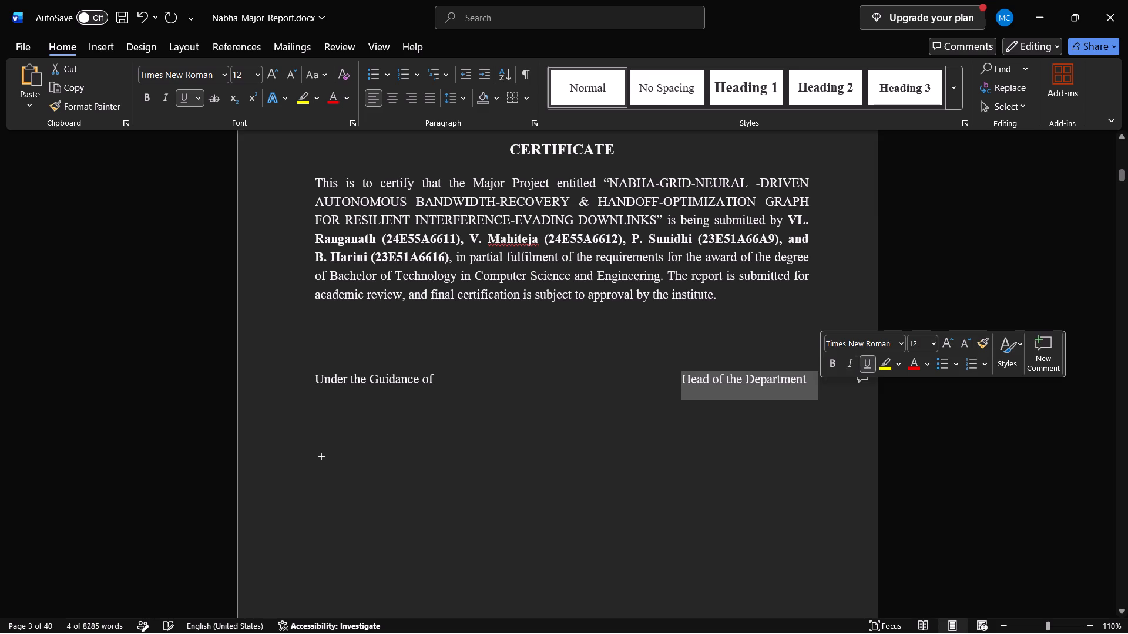
pyautogui.click(696, 432)
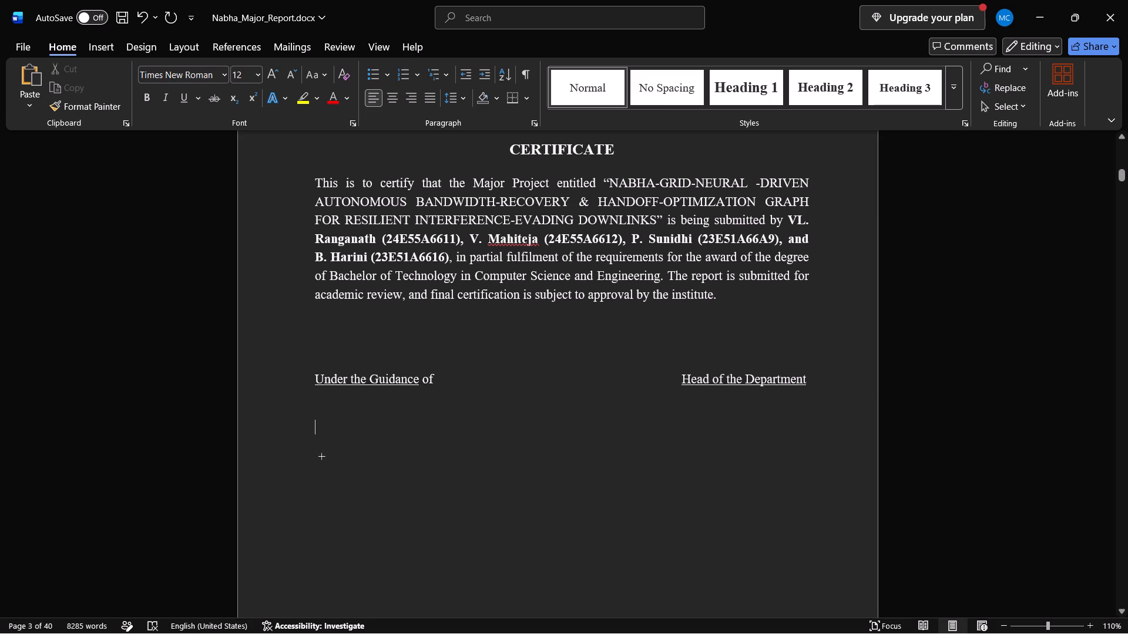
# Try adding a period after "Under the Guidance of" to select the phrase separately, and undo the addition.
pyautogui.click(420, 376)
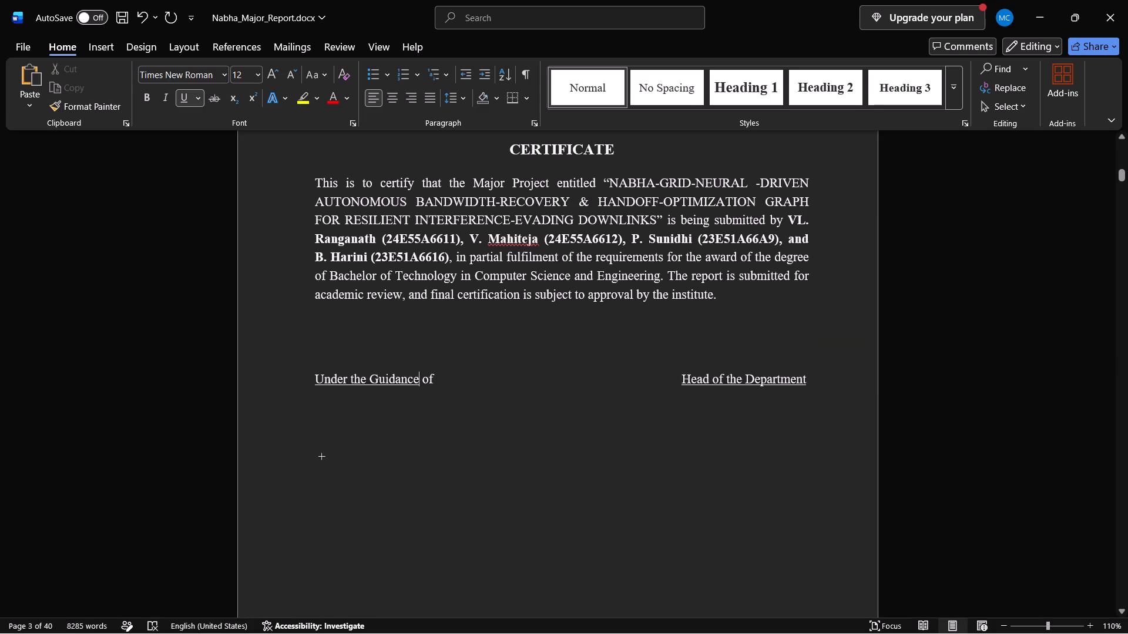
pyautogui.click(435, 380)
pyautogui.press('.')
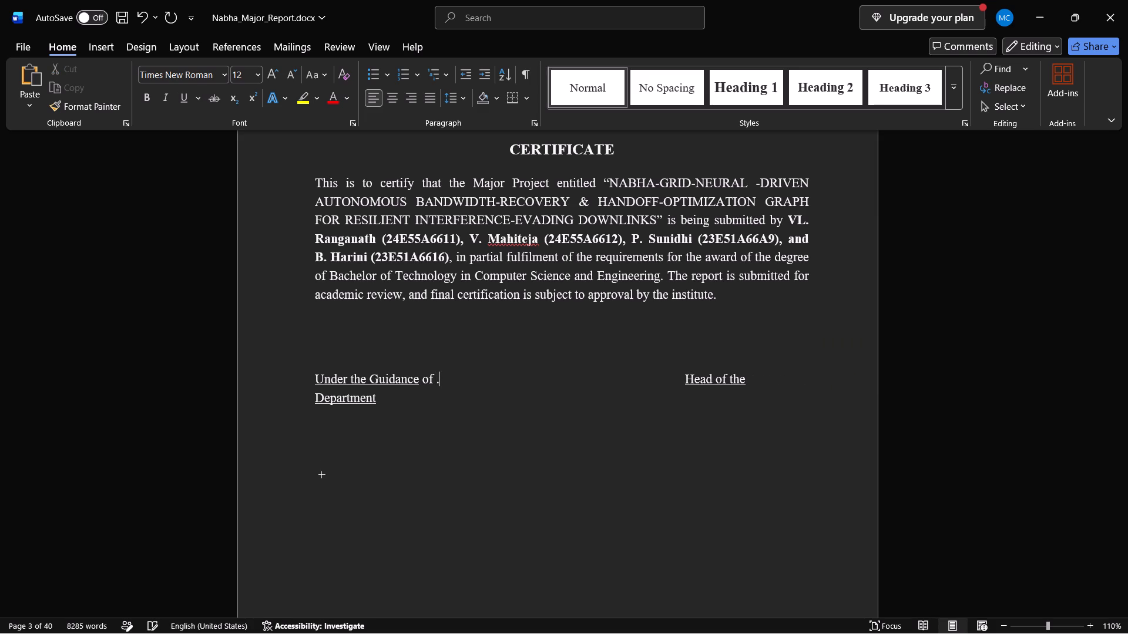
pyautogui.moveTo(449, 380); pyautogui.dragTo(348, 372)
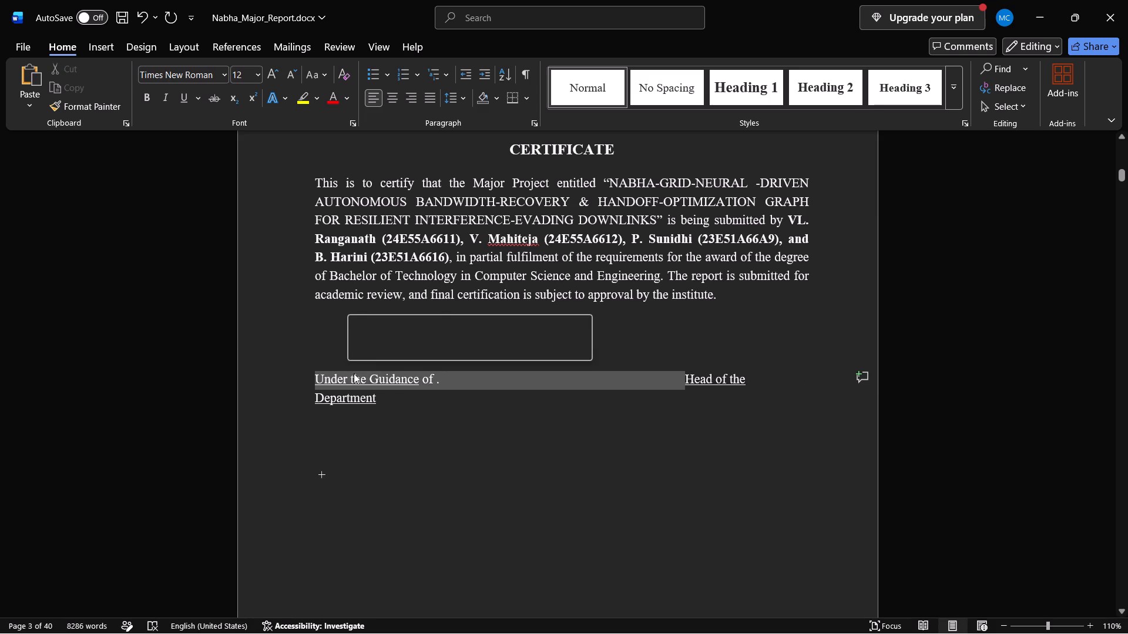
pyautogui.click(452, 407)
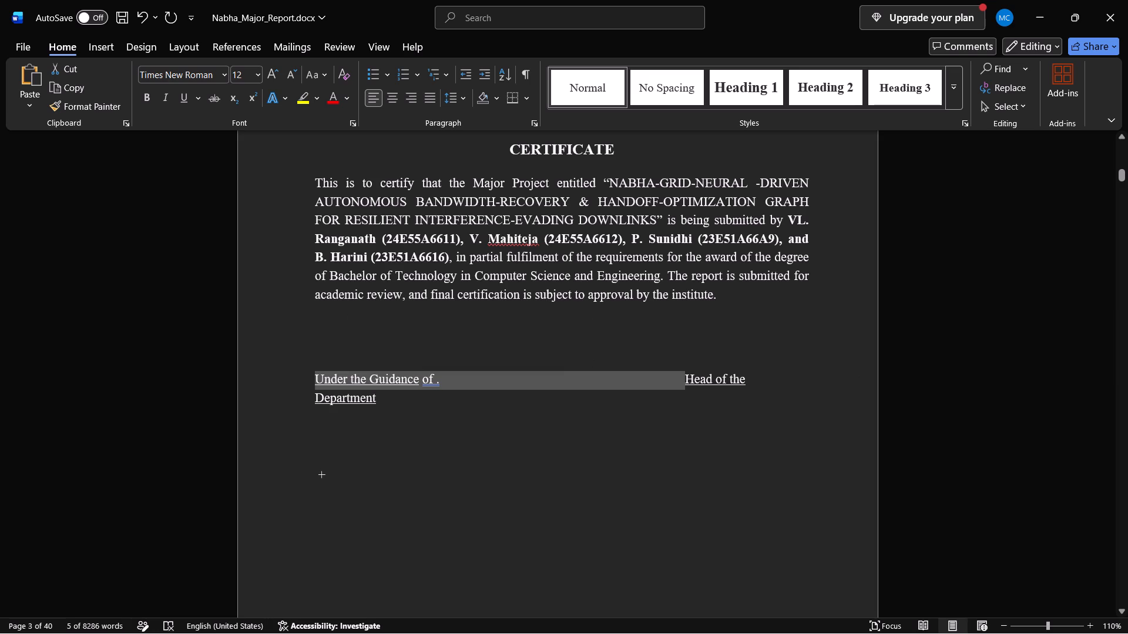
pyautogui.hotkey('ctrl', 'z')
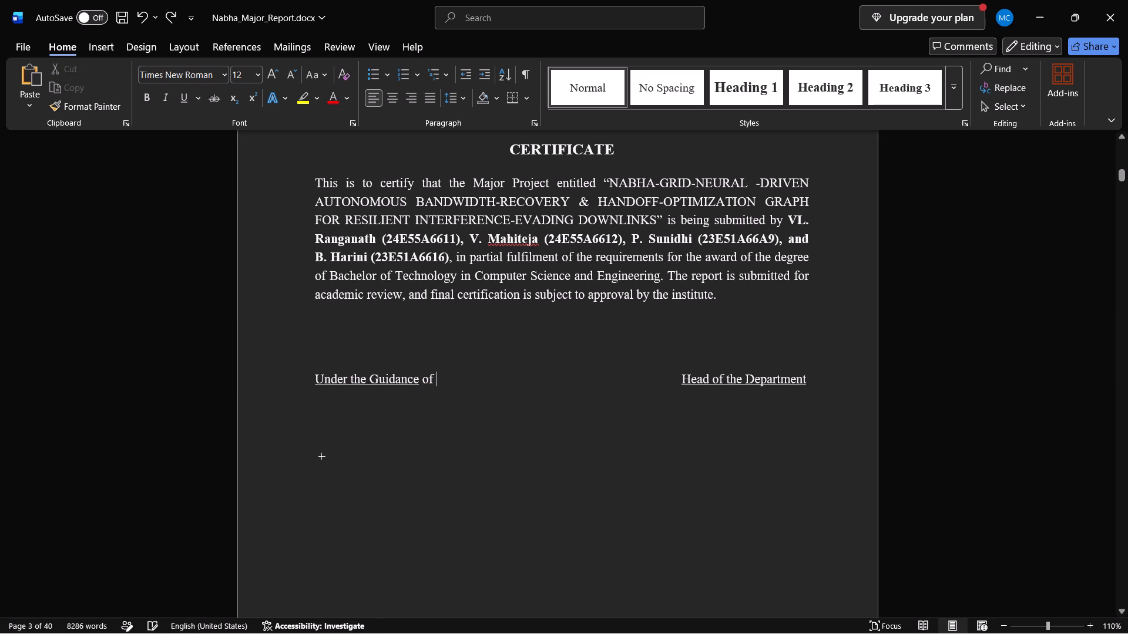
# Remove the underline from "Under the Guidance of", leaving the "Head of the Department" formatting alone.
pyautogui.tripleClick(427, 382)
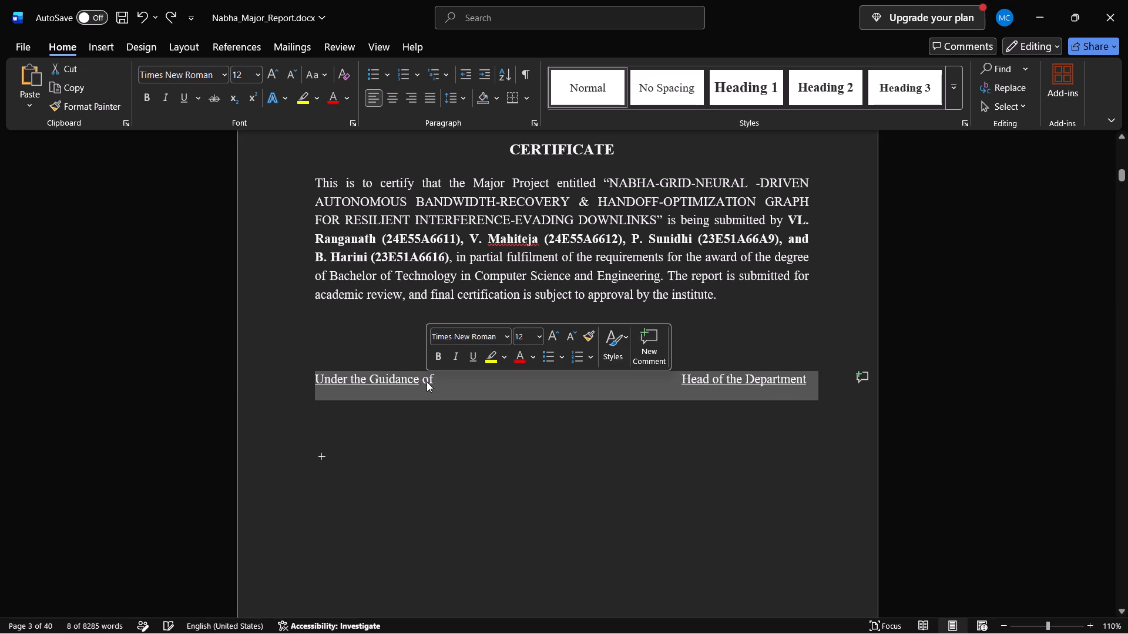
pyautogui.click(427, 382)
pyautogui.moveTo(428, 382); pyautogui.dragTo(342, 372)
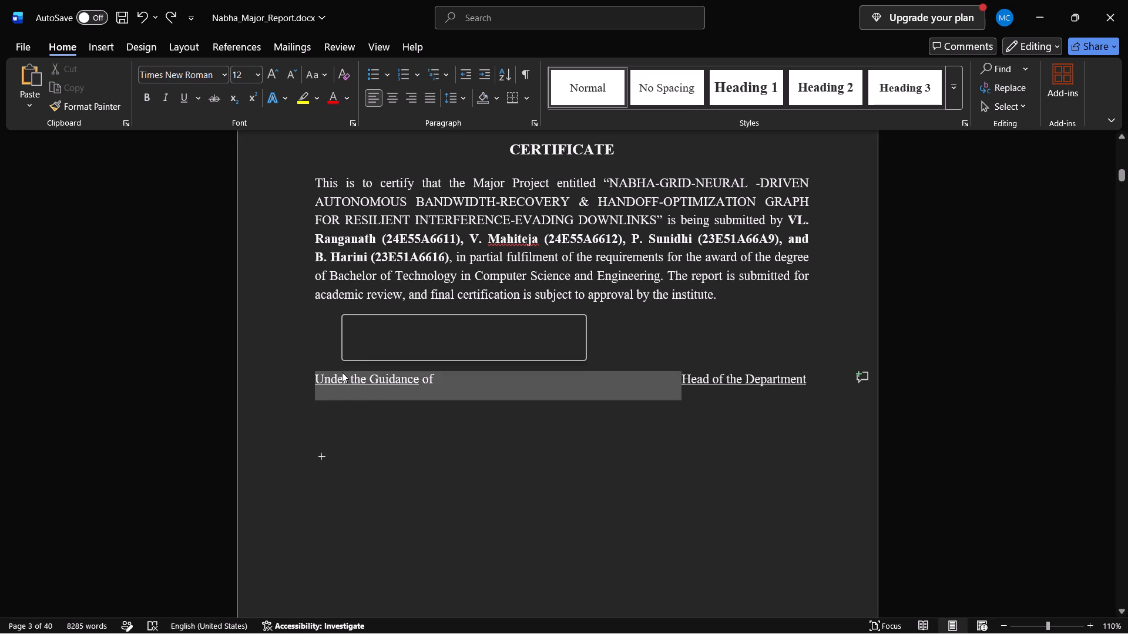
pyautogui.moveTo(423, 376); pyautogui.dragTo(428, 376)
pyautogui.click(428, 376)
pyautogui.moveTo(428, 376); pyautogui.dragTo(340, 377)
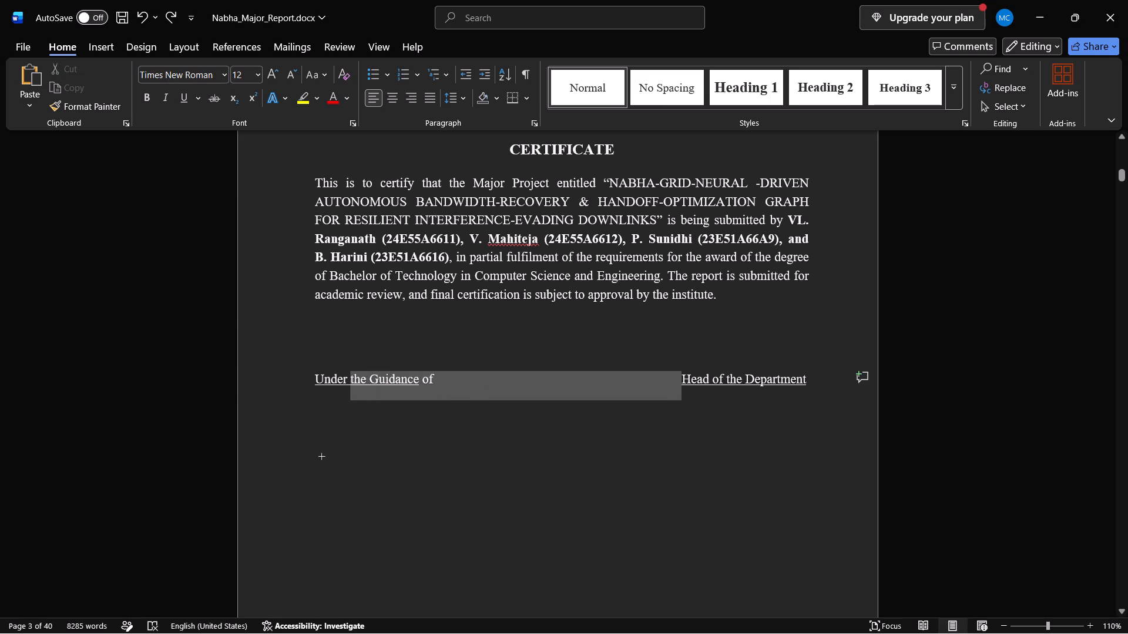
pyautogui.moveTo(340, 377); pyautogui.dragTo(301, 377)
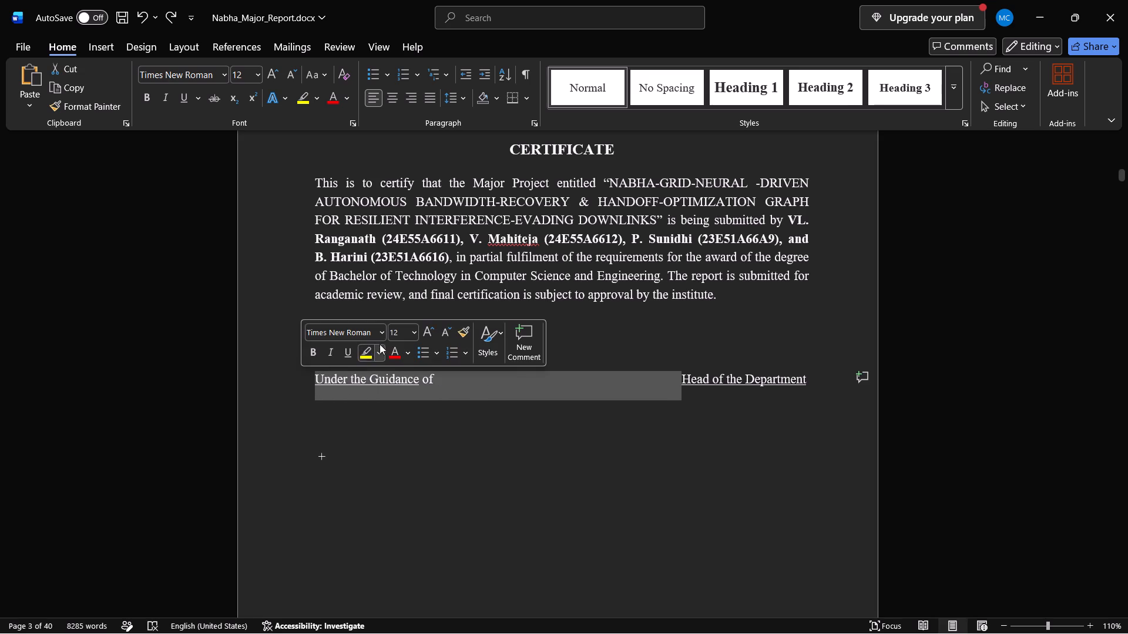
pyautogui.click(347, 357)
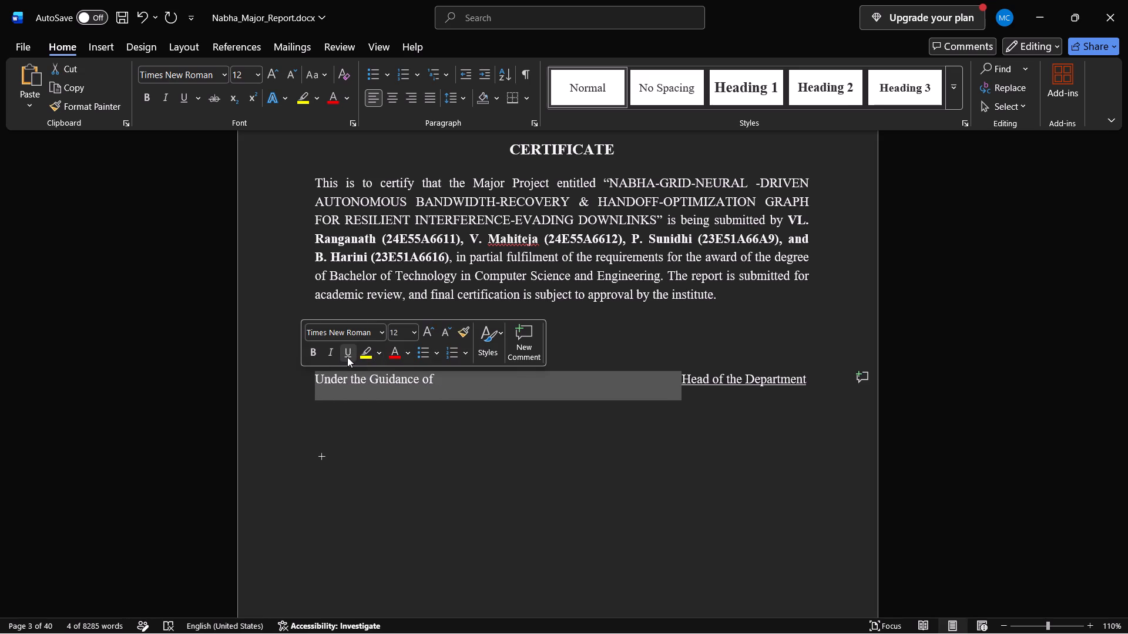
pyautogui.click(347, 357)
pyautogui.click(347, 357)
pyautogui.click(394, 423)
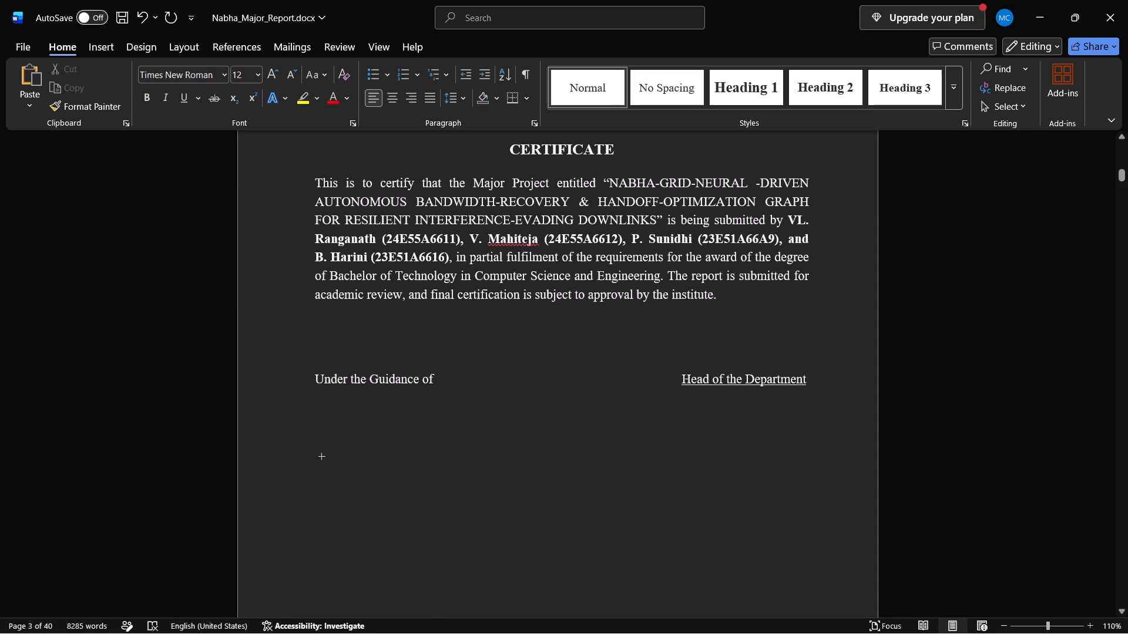
# Underline "Under the Guidance" on the signature line and place the cursor just after "of".
pyautogui.click(314, 384)
pyautogui.moveTo(410, 383); pyautogui.dragTo(304, 386)
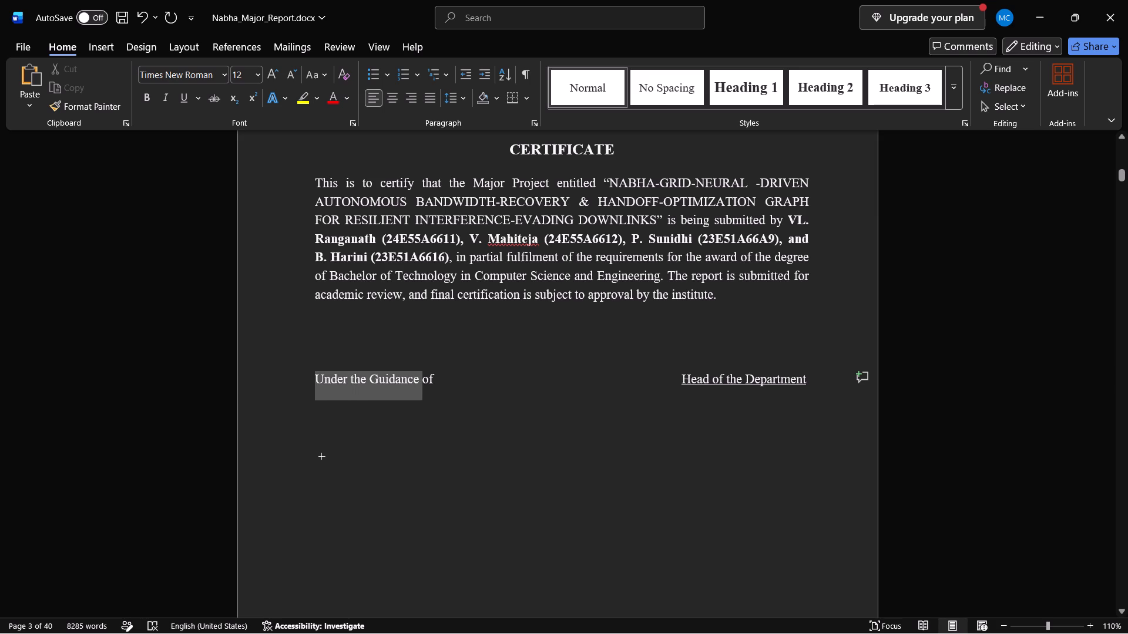
pyautogui.moveTo(304, 386); pyautogui.dragTo(301, 386)
pyautogui.click(345, 365)
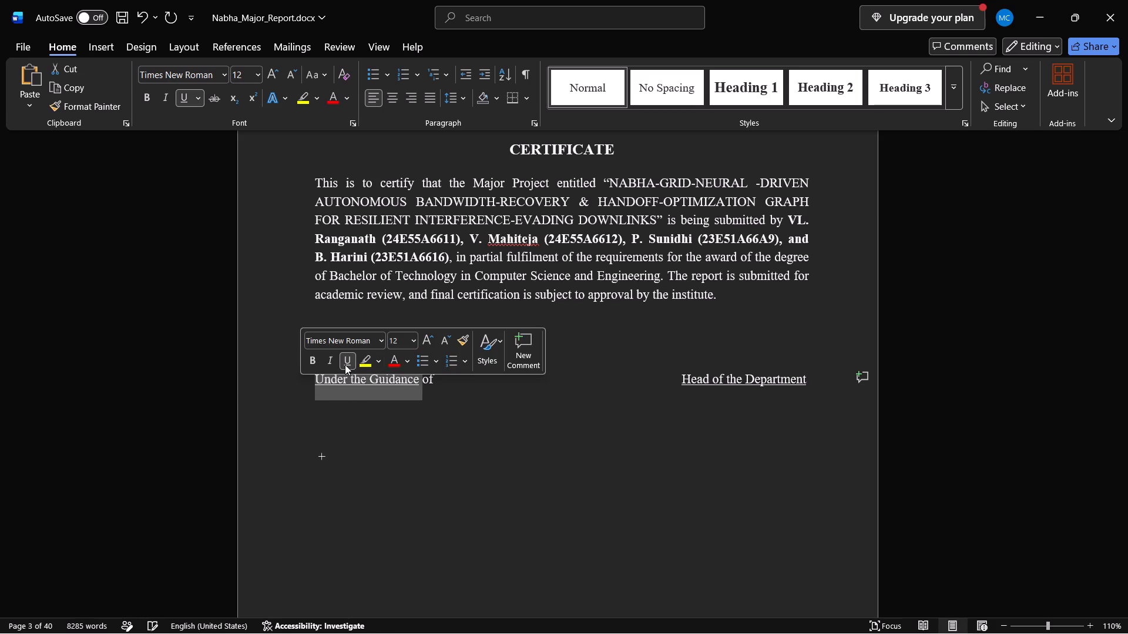
pyautogui.click(415, 400)
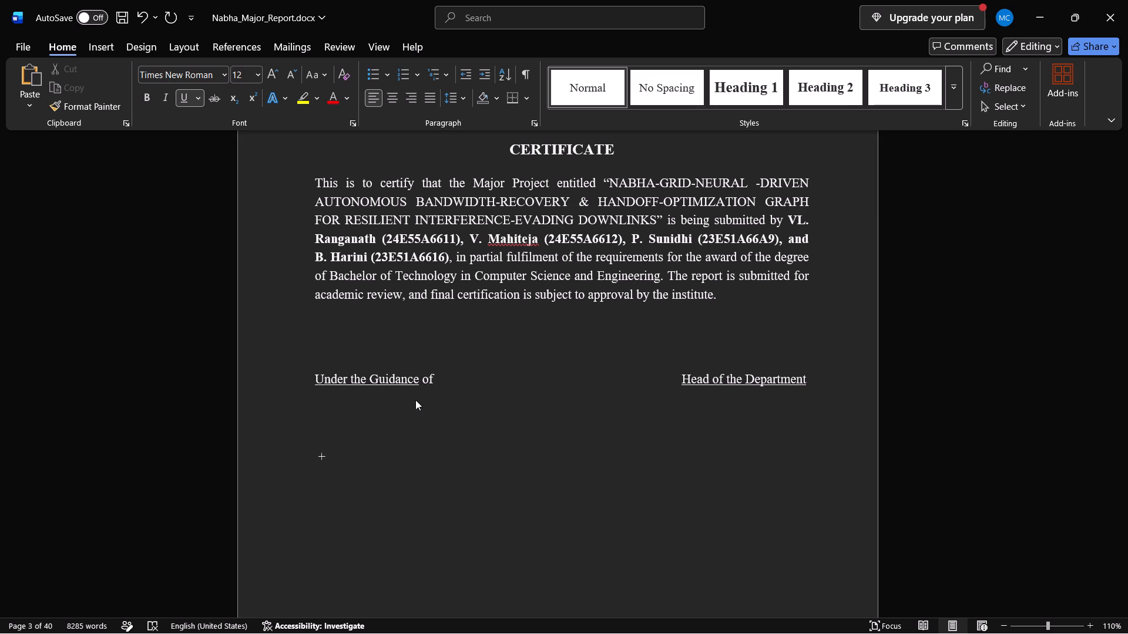
pyautogui.click(438, 380)
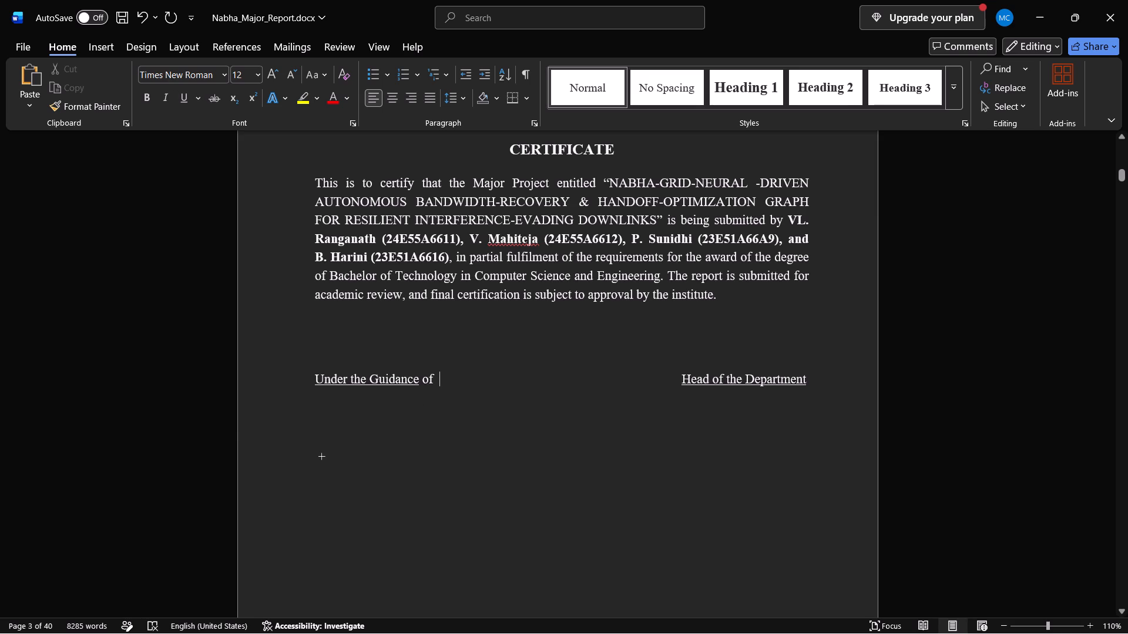
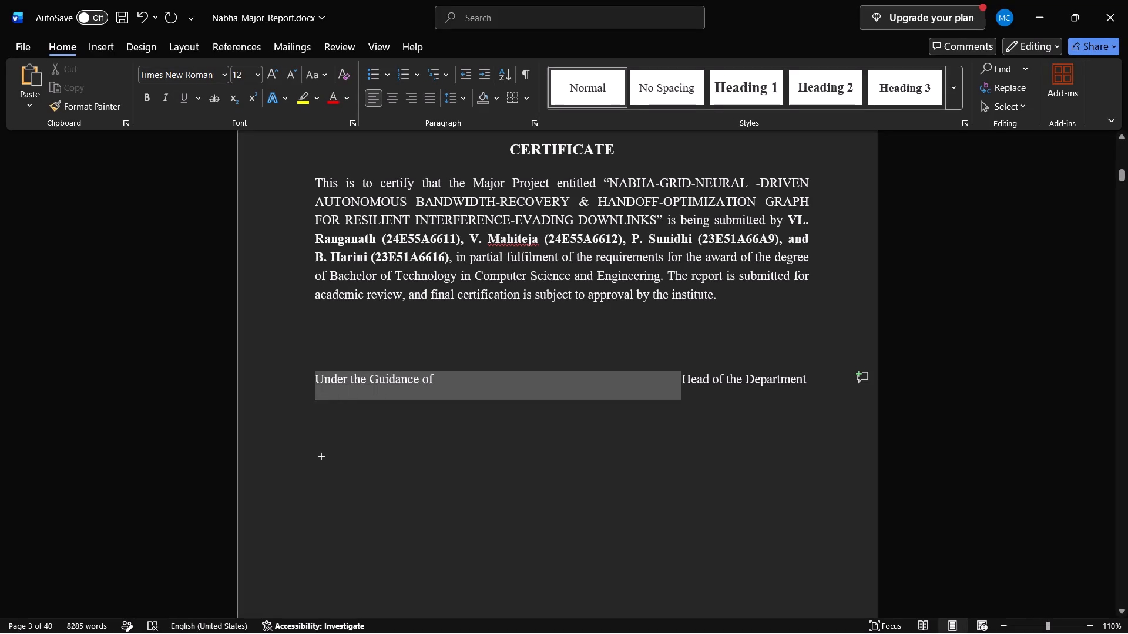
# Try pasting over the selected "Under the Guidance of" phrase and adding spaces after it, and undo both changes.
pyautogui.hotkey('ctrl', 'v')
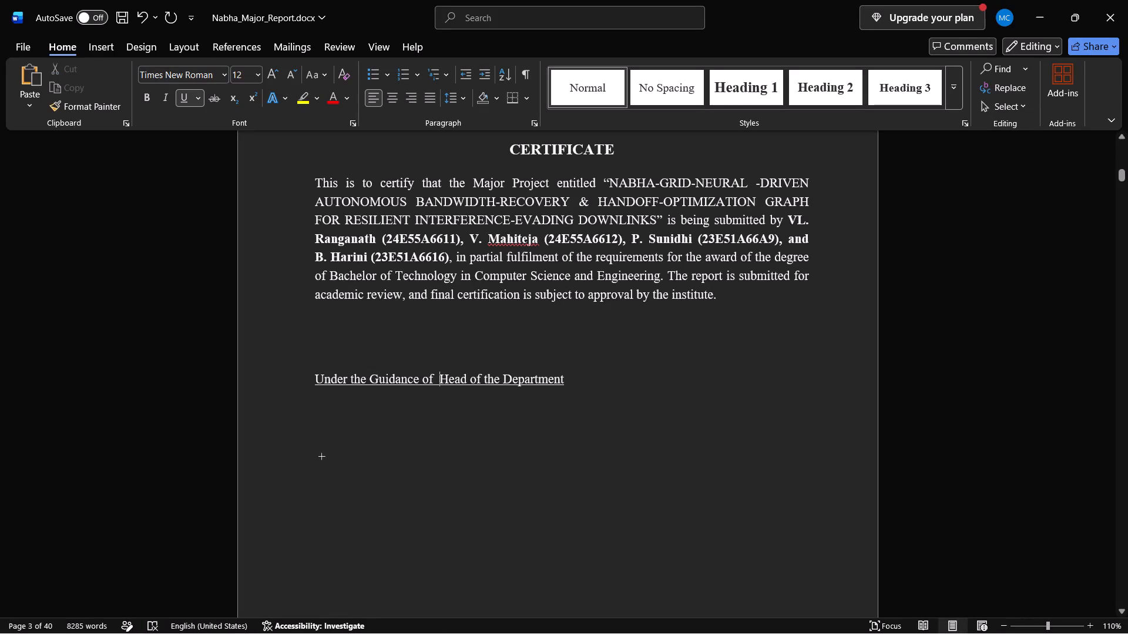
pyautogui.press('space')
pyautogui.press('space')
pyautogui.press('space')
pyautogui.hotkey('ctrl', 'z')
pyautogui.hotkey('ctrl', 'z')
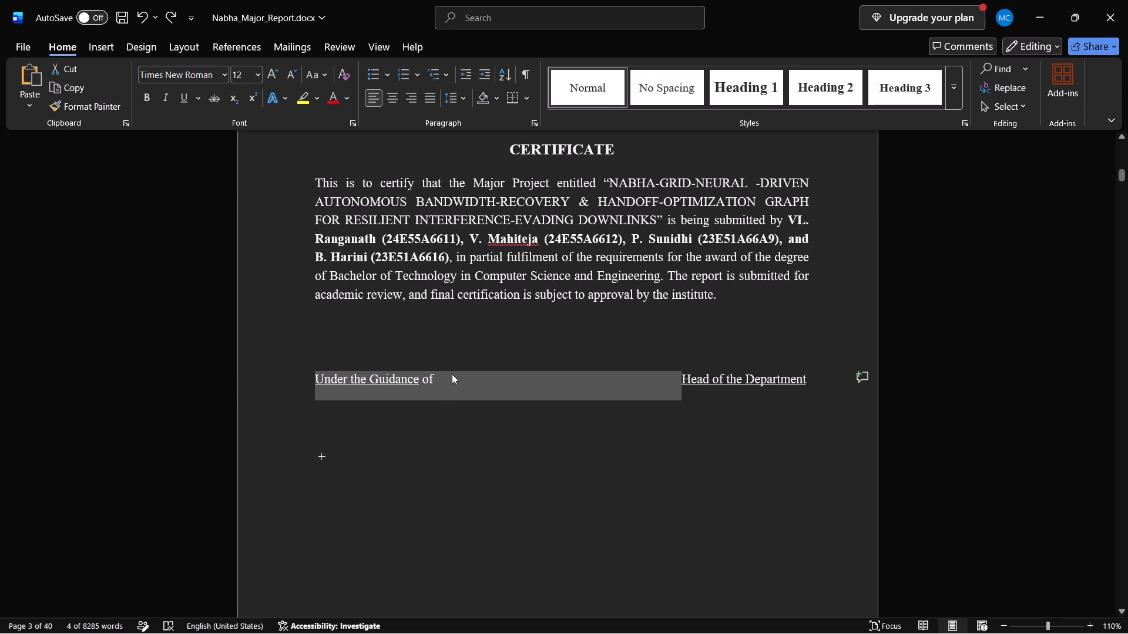
# Replace the partly underlined "Under the Guidance of" with the copied non-underlined version, keeping "Head of the Department" on the same line.
pyautogui.click(437, 385)
pyautogui.press('BackSpace')
pyautogui.press('BackSpace')
pyautogui.press('BackSpace')
pyautogui.press('BackSpace')
pyautogui.press('BackSpace')
pyautogui.press('BackSpace')
pyautogui.press('BackSpace')
pyautogui.press('BackSpace')
pyautogui.press('BackSpace')
pyautogui.press('BackSpace')
pyautogui.press('BackSpace')
pyautogui.press('BackSpace')
pyautogui.press('BackSpace')
pyautogui.press('BackSpace')
pyautogui.press('BackSpace')
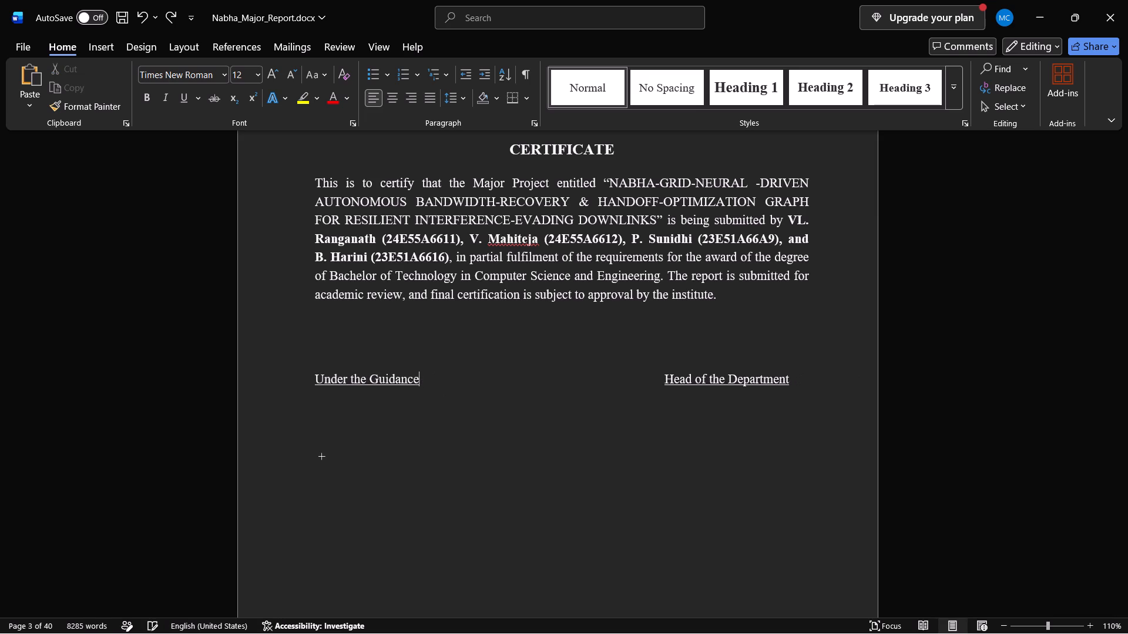
pyautogui.press('BackSpace')
pyautogui.press('BackSpace')
pyautogui.press('BackSpace')
pyautogui.press('BackSpace')
pyautogui.press('BackSpace')
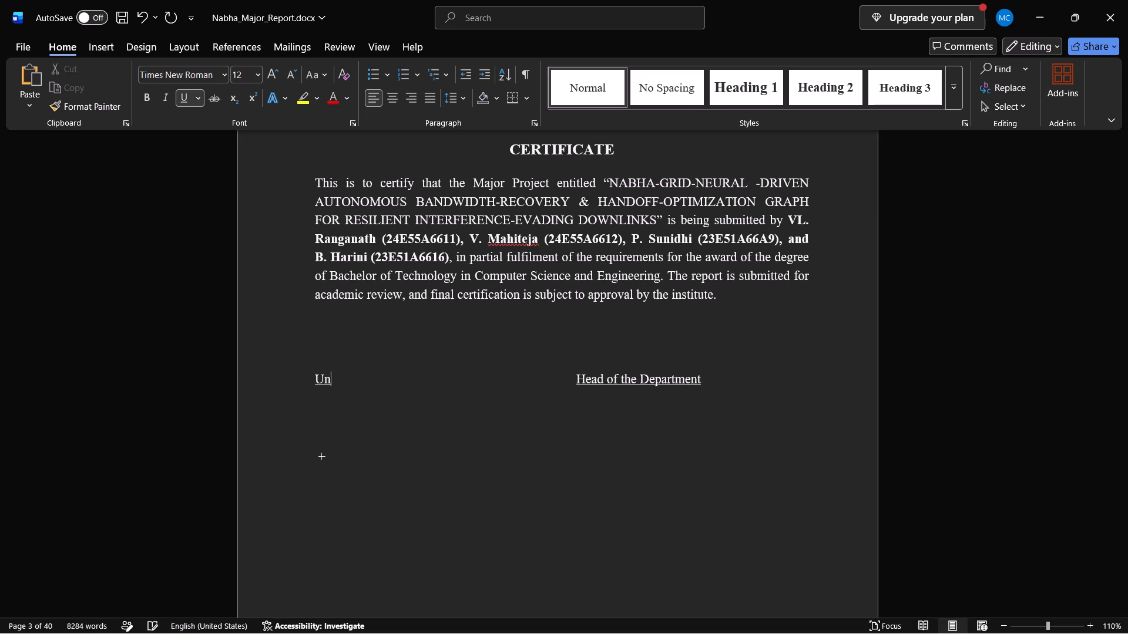
pyautogui.press('BackSpace')
pyautogui.press('BackSpace')
pyautogui.hotkey('ctrl', 'v')
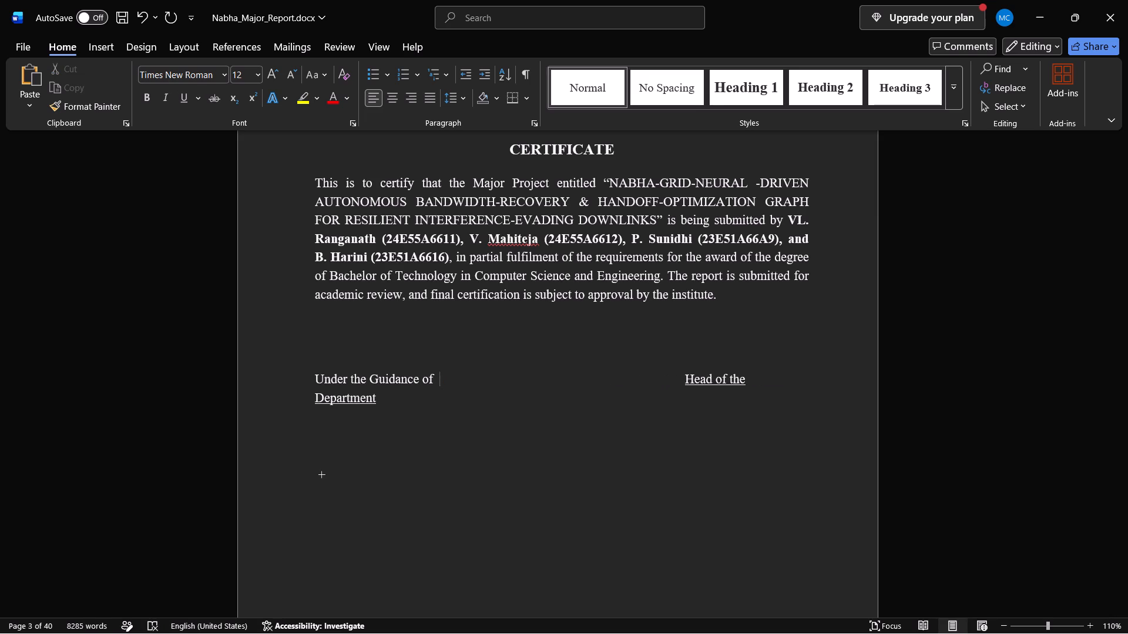
pyautogui.press('BackSpace')
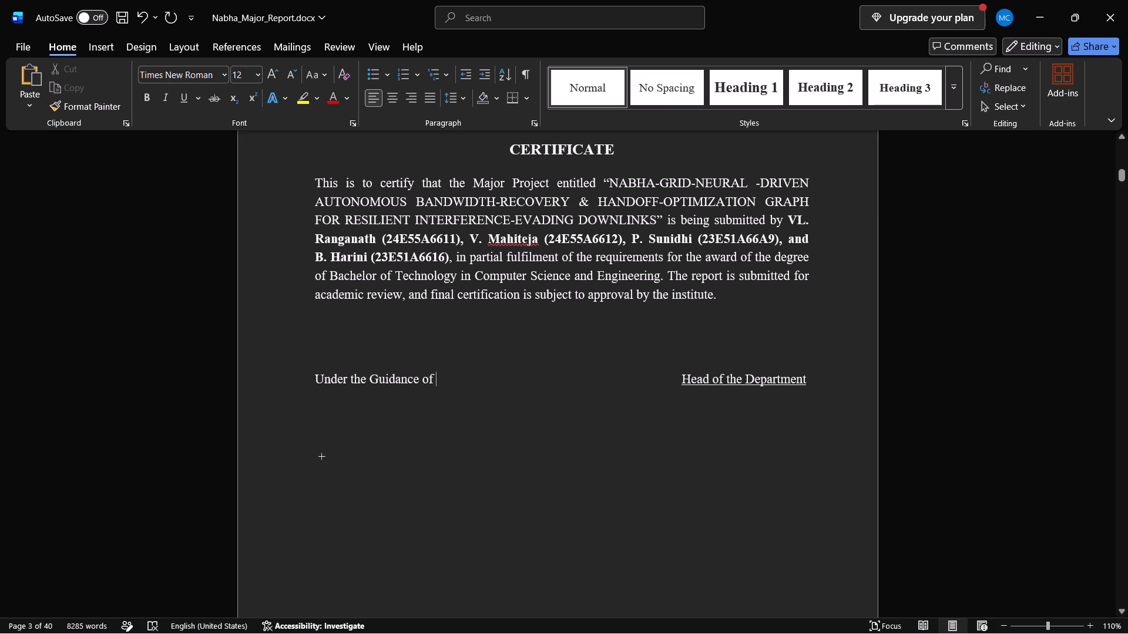
# Delete the stray plus sign below the signature line.
pyautogui.moveTo(430, 383); pyautogui.dragTo(312, 379)
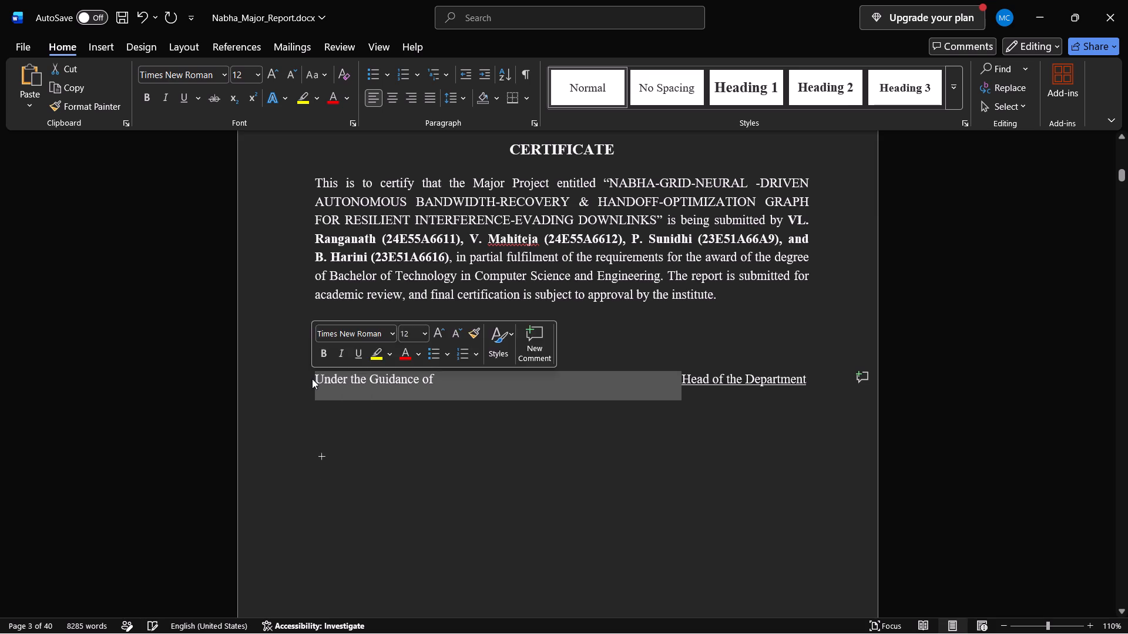
pyautogui.click(419, 424)
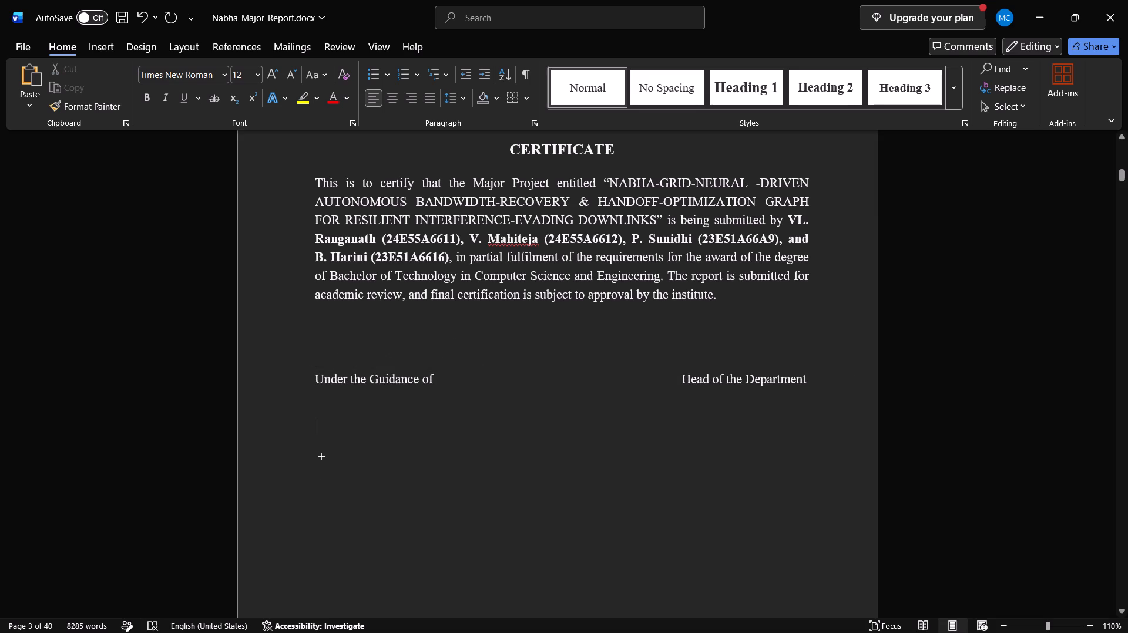
pyautogui.click(321, 461)
pyautogui.click(324, 461)
pyautogui.press('BackSpace')
# Move "Head of the Department" onto its own line, leaving one blank line below "Under the Guidance of".
pyautogui.tripleClick(409, 383)
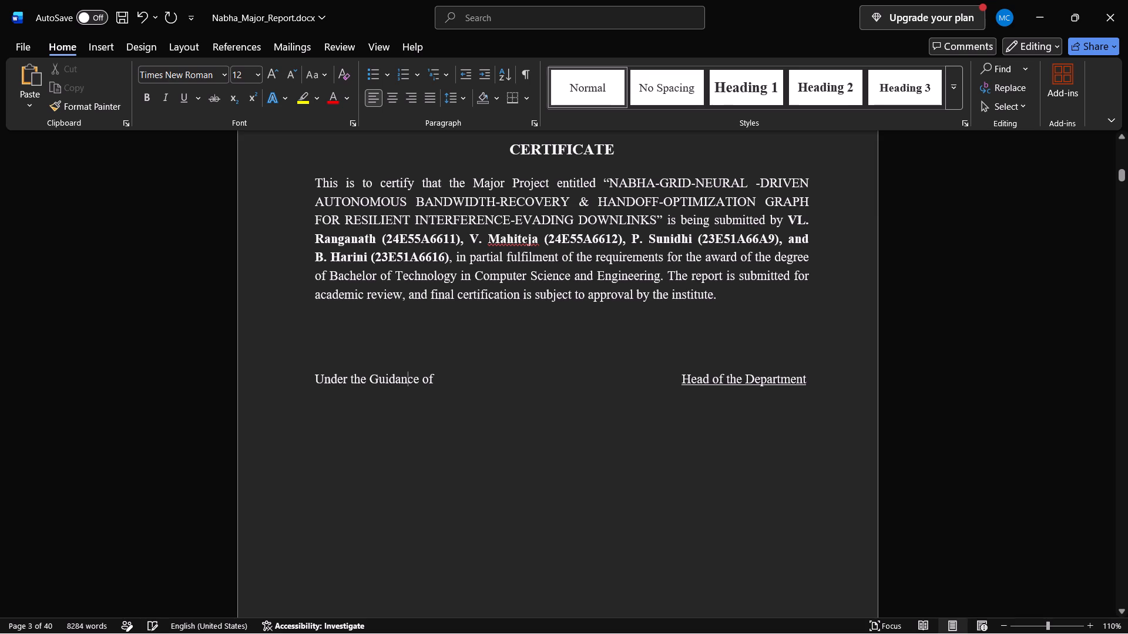
pyautogui.click(409, 383)
pyautogui.click(409, 383)
pyautogui.click(682, 374)
pyautogui.press('Return')
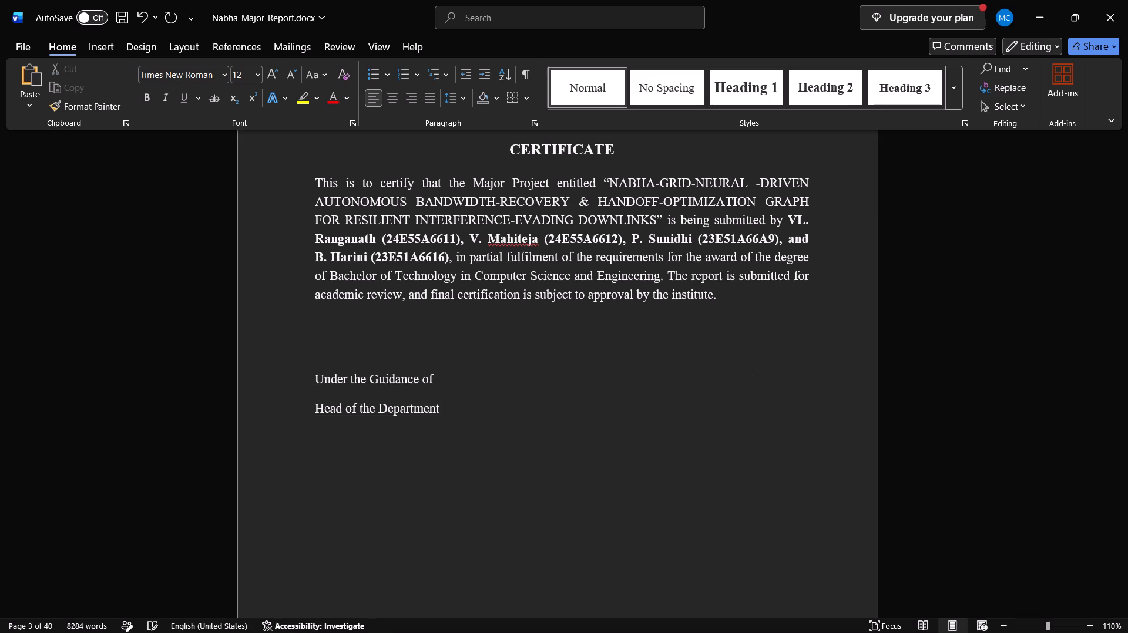
pyautogui.press('Return')
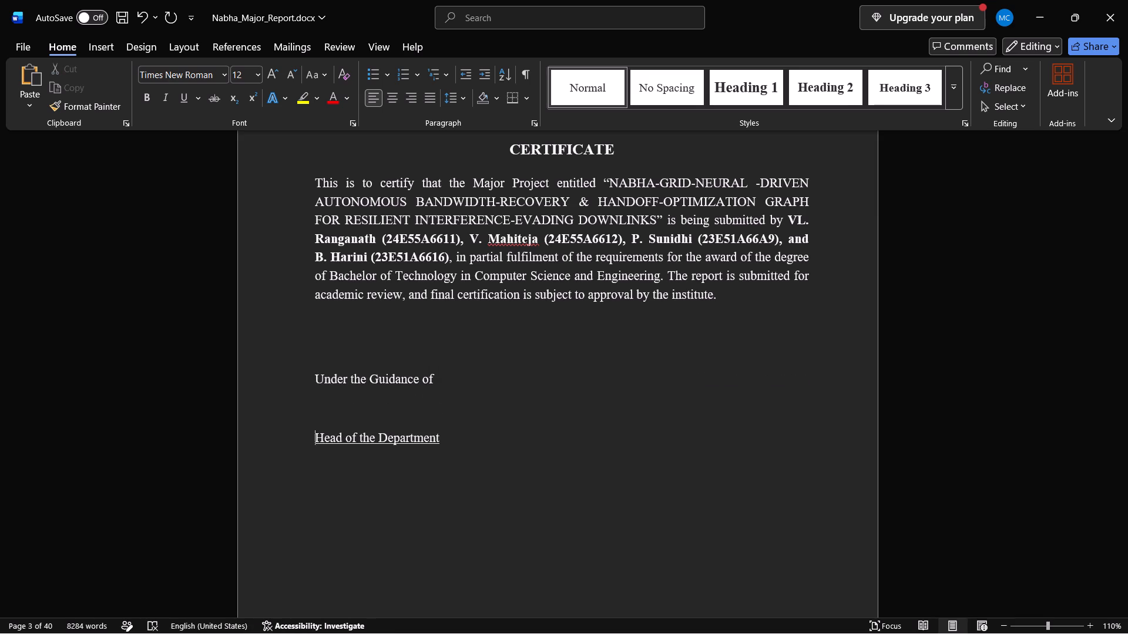
# Delete most of the trailing spaces after "Under the Guidance of".
pyautogui.moveTo(441, 379); pyautogui.dragTo(340, 372)
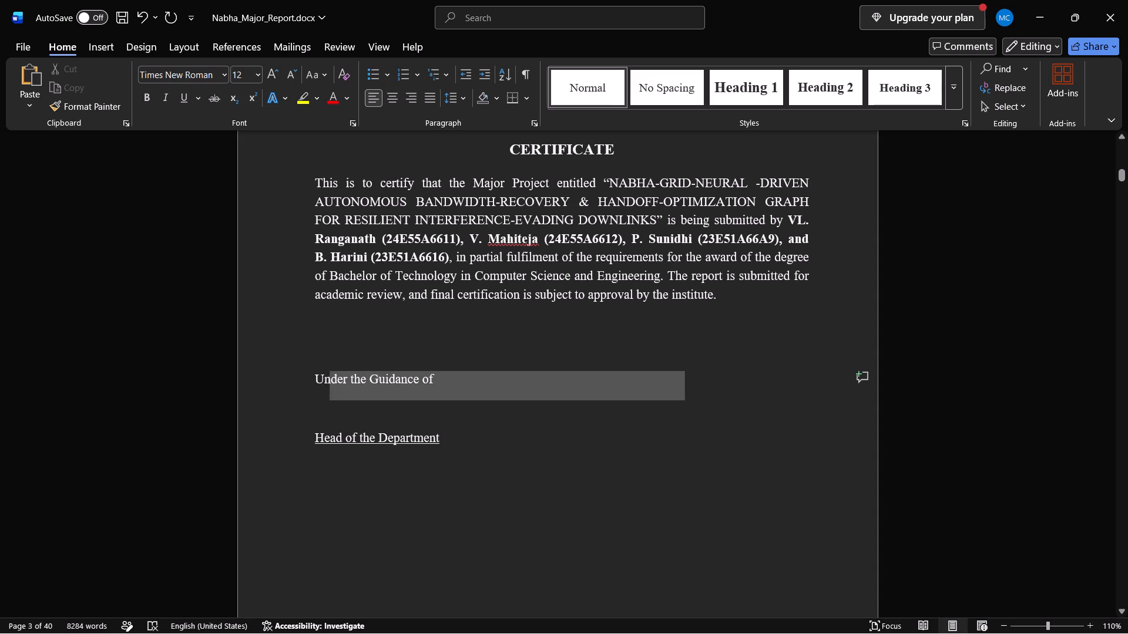
pyautogui.moveTo(340, 372); pyautogui.dragTo(305, 373)
pyautogui.click(661, 382)
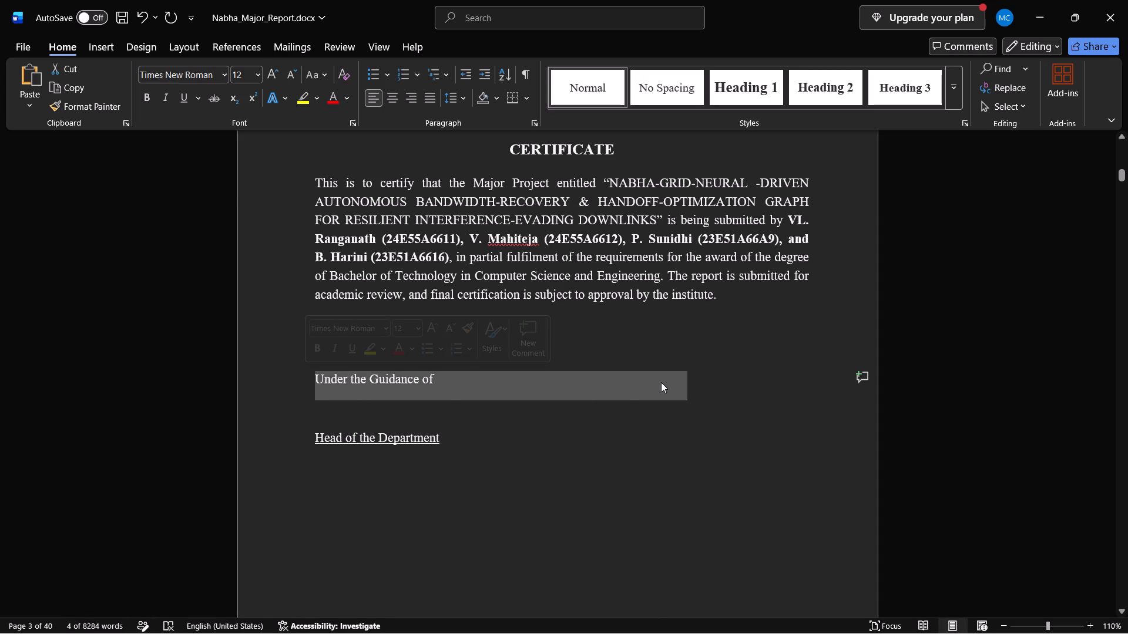
pyautogui.press('BackSpace')
pyautogui.press('BackSpace')
pyautogui.press('BackSpace')
pyautogui.press('BackSpace')
pyautogui.press('BackSpace')
pyautogui.press('BackSpace')
pyautogui.press('BackSpace')
pyautogui.press('BackSpace')
pyautogui.press('BackSpace')
pyautogui.press('BackSpace')
pyautogui.press('BackSpace')
pyautogui.press('BackSpace')
pyautogui.press('BackSpace')
pyautogui.press('BackSpace')
pyautogui.press('BackSpace')
pyautogui.press('BackSpace')
pyautogui.press('BackSpace')
pyautogui.press('BackSpace')
pyautogui.press('BackSpace')
pyautogui.press('BackSpace')
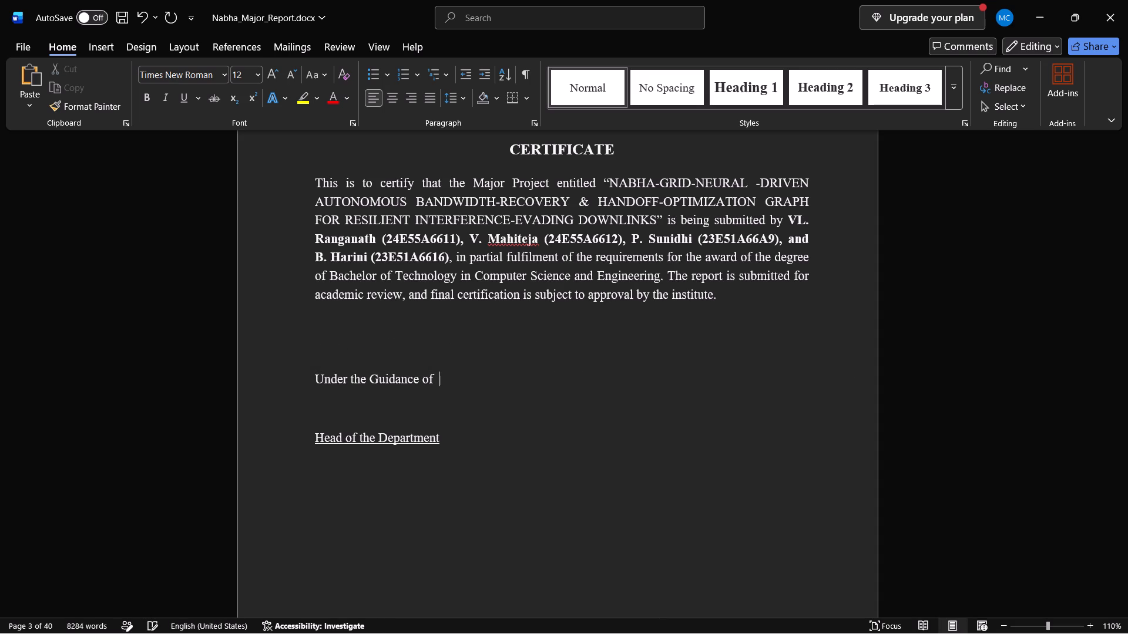
pyautogui.press('BackSpace')
# Underline "Under the Guidance of".
pyautogui.moveTo(431, 382); pyautogui.dragTo(260, 383)
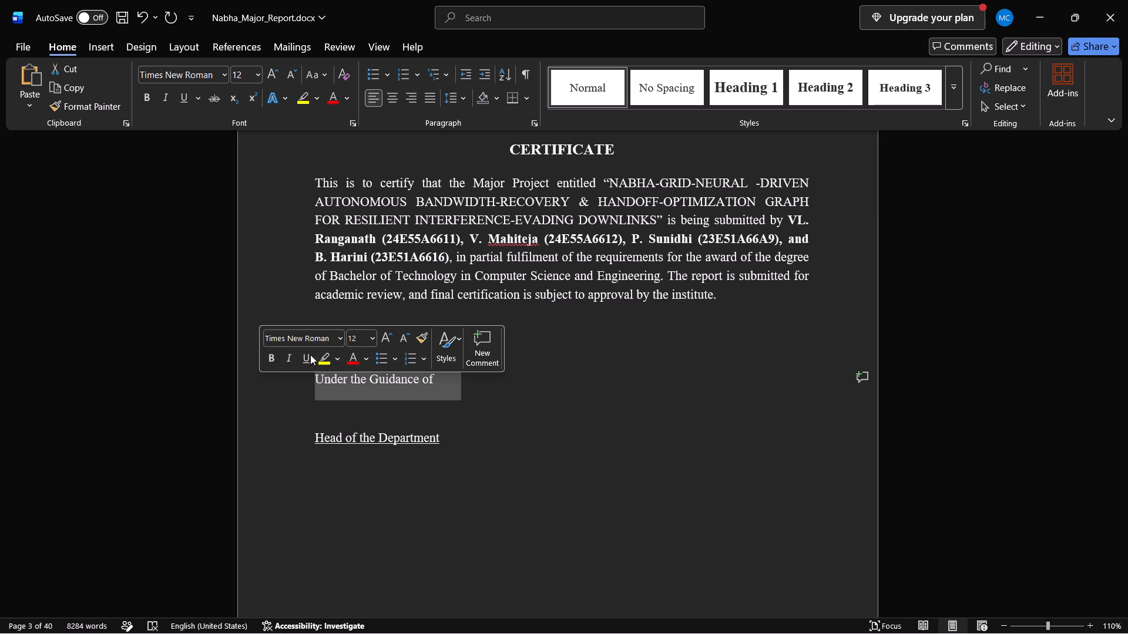
pyautogui.click(301, 355)
# Copy the "Head of the Department" heading with the blank line above it, leaving the original in place.
pyautogui.click(453, 437)
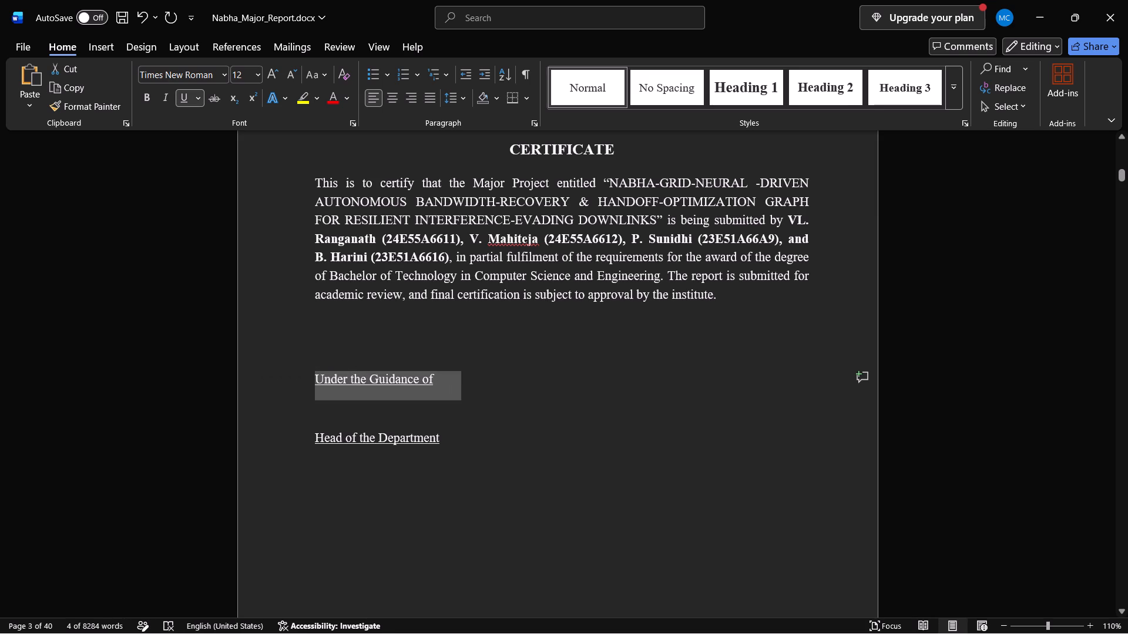
pyautogui.moveTo(453, 437); pyautogui.dragTo(315, 424)
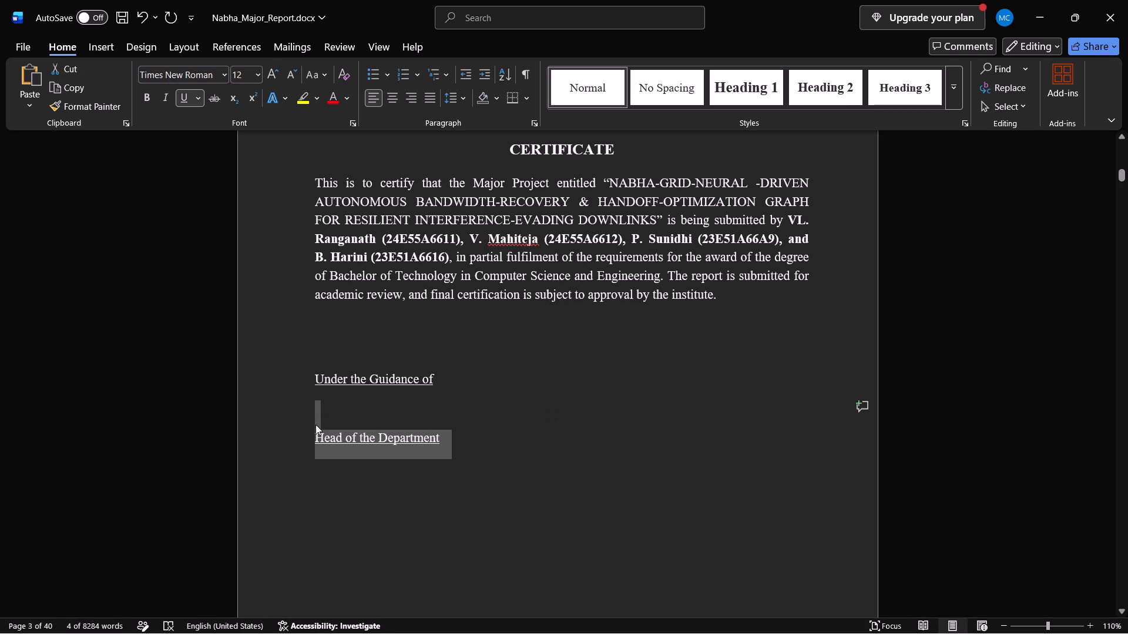
pyautogui.hotkey('ctrl', 'x')
pyautogui.hotkey('ctrl', 'z')
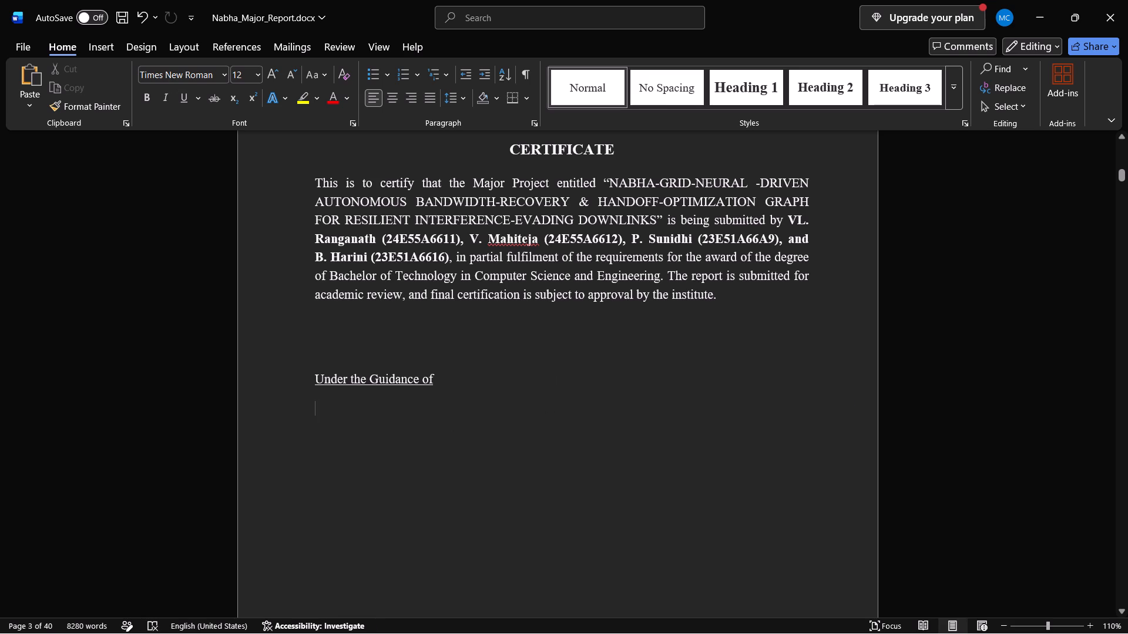
pyautogui.hotkey('ctrl', 'c')
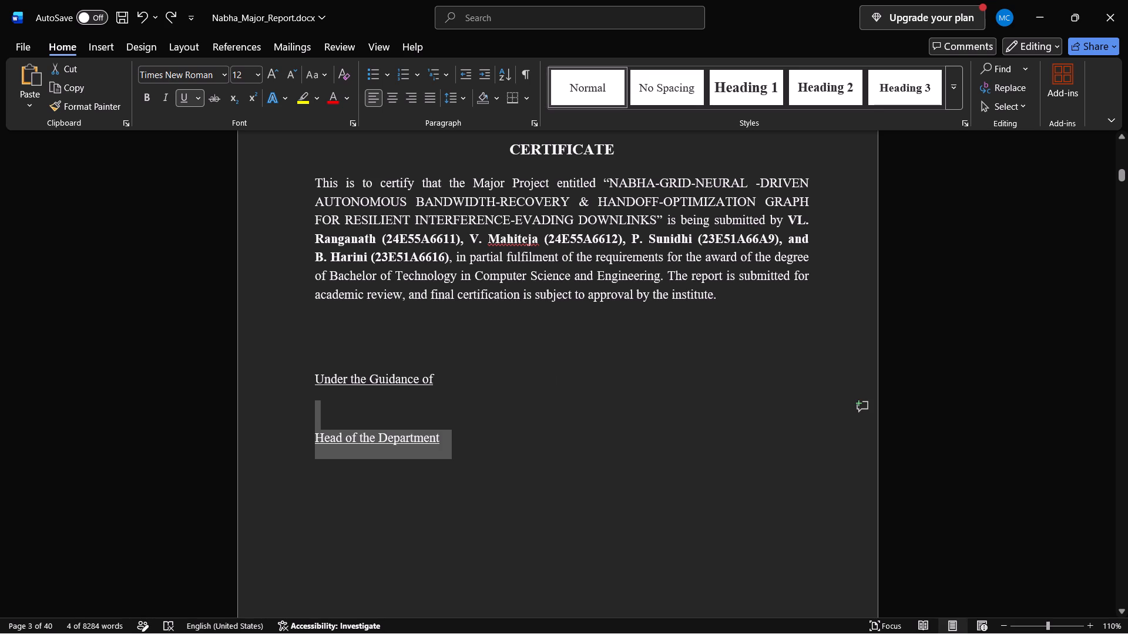
# Add a wide gap of spaces after "Under the Guidance of" on the same line, ending near the far side of the page.
pyautogui.click(693, 359)
pyautogui.click(693, 373)
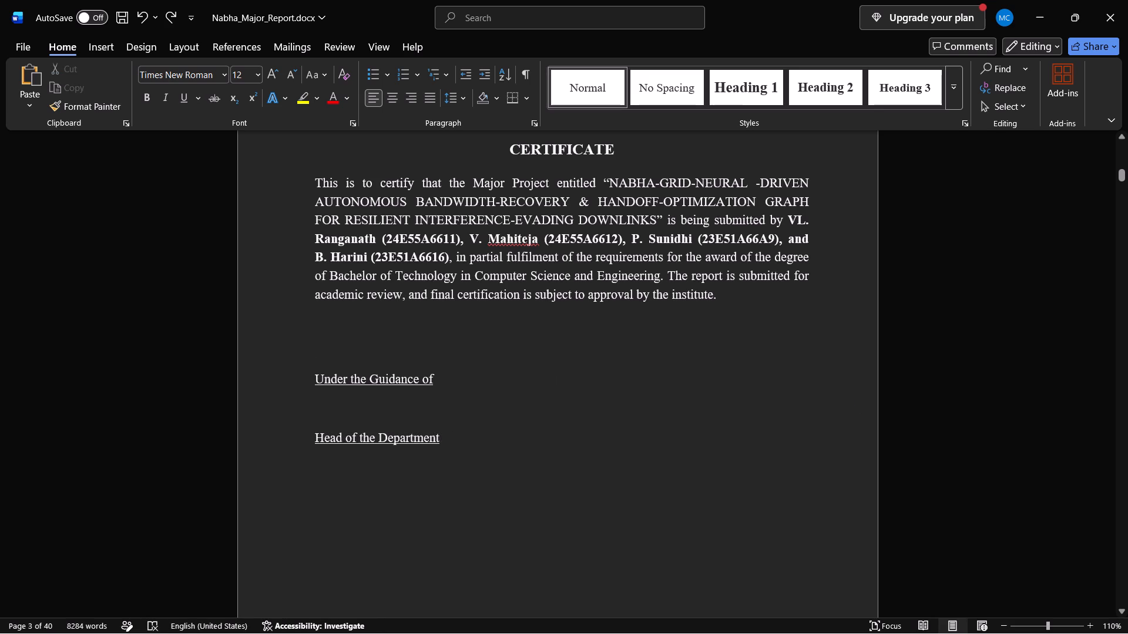
pyautogui.tripleClick(693, 373)
pyautogui.click(693, 373)
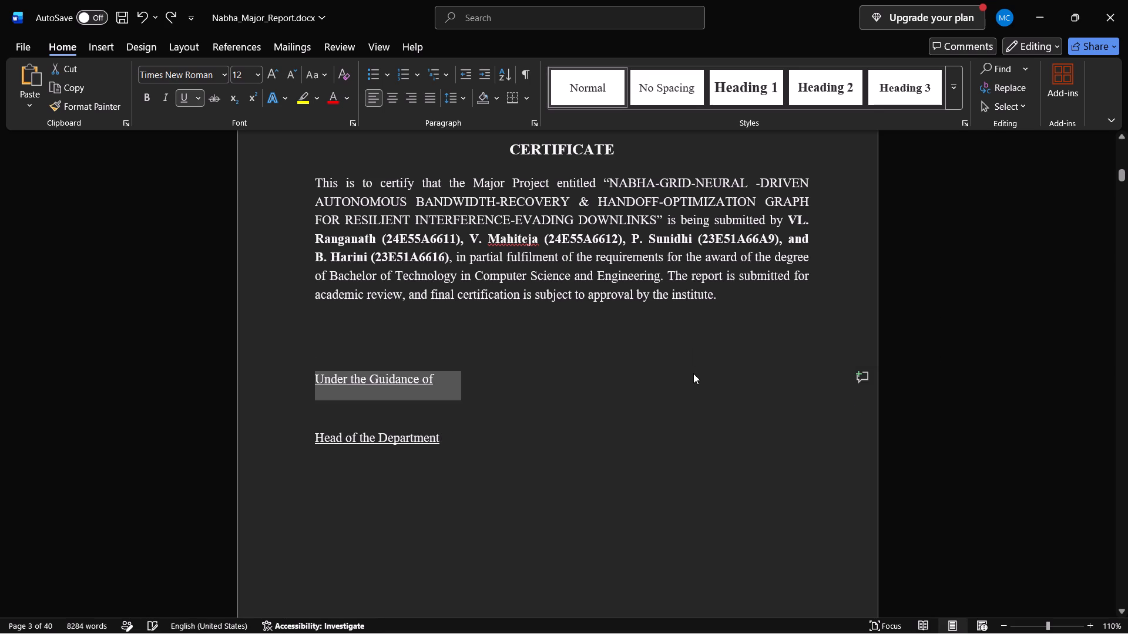
pyautogui.click(693, 373)
pyautogui.press('space')
pyautogui.press('space')
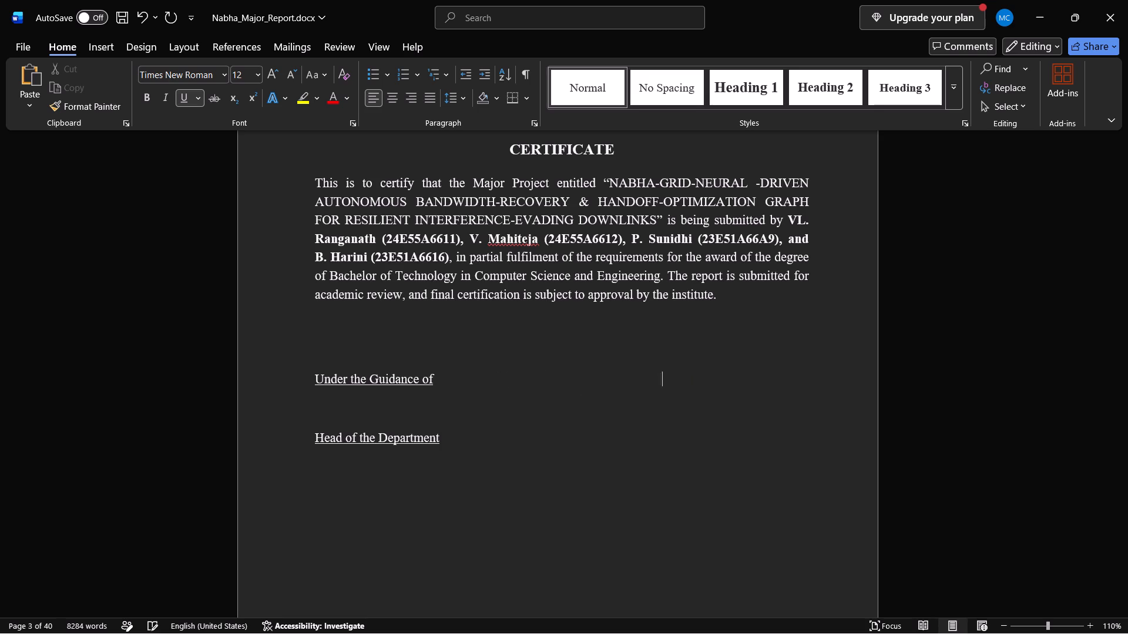
pyautogui.press('BackSpace')
pyautogui.press('BackSpace')
pyautogui.press('BackSpace')
pyautogui.press('BackSpace')
pyautogui.press('BackSpace')
pyautogui.press('BackSpace')
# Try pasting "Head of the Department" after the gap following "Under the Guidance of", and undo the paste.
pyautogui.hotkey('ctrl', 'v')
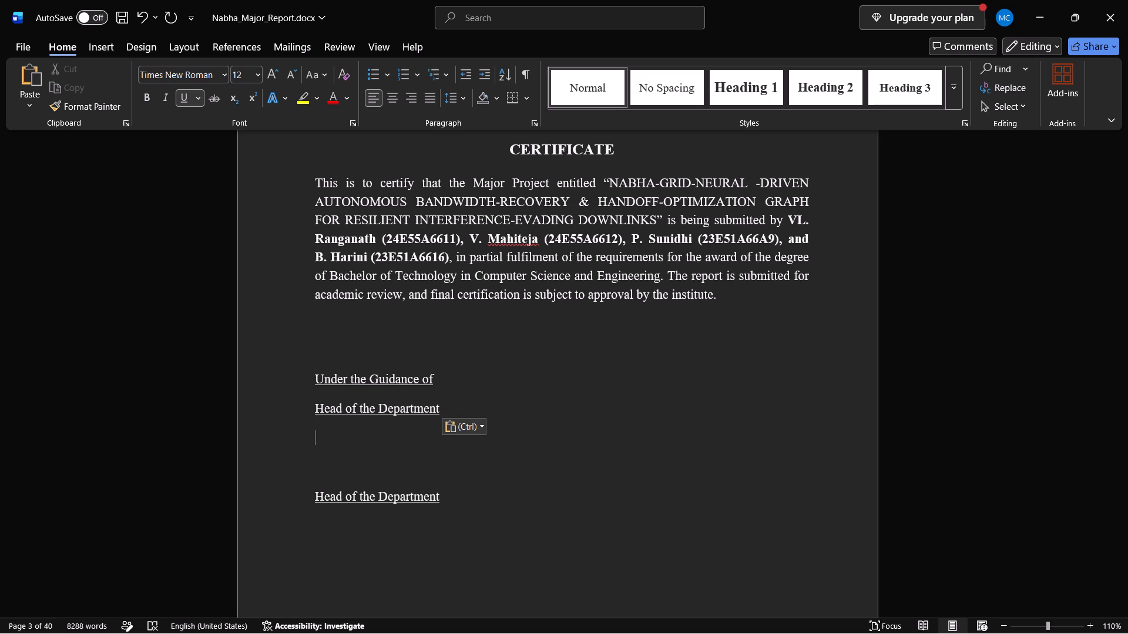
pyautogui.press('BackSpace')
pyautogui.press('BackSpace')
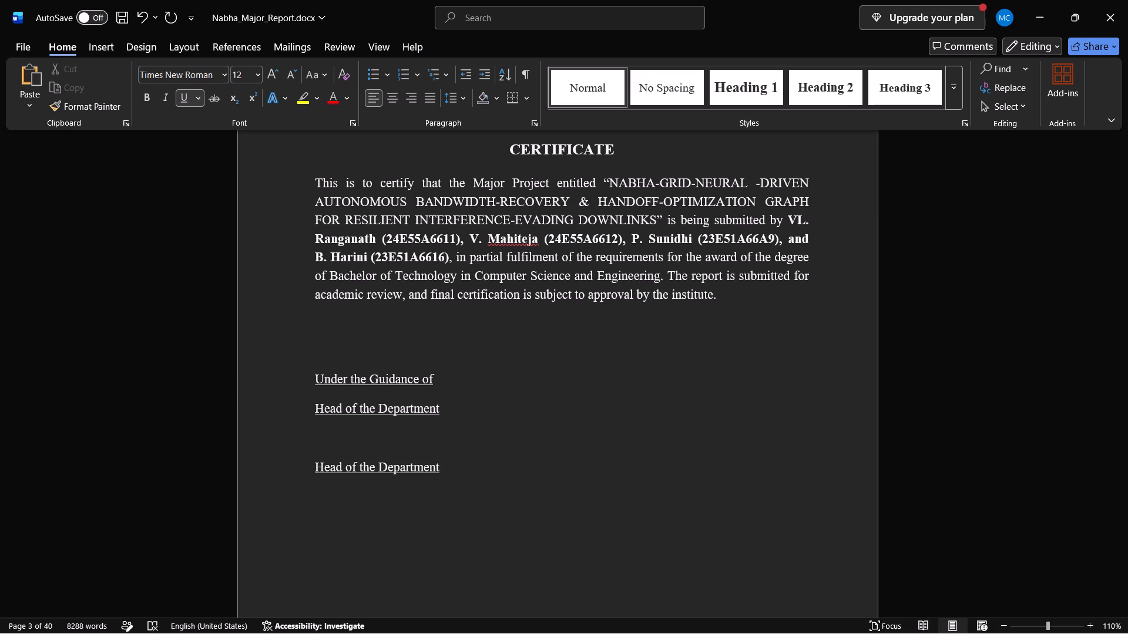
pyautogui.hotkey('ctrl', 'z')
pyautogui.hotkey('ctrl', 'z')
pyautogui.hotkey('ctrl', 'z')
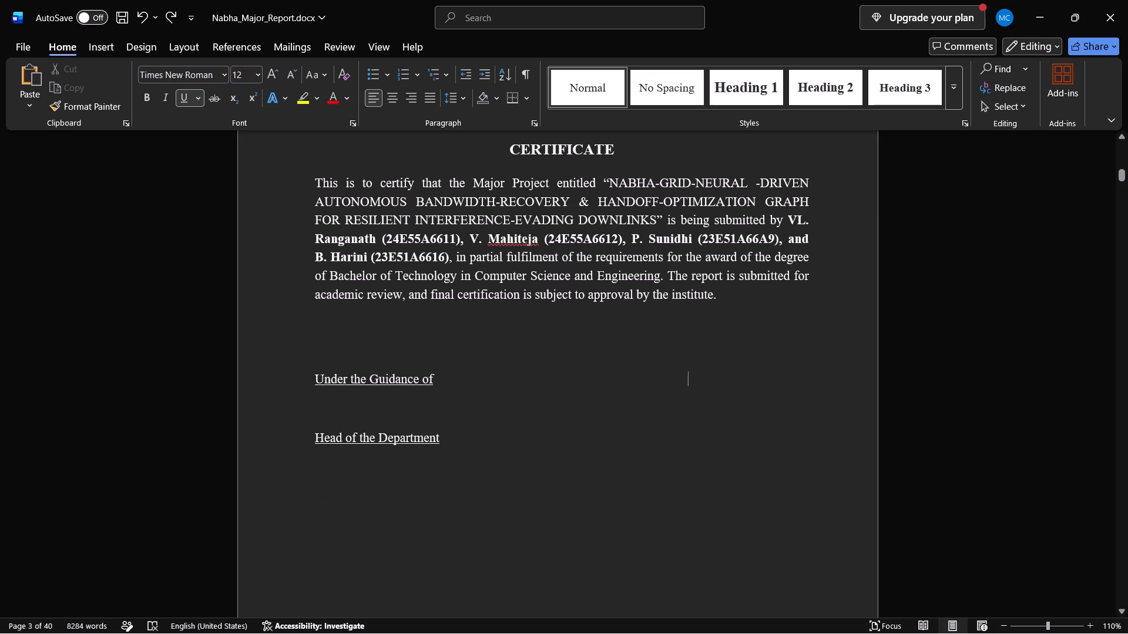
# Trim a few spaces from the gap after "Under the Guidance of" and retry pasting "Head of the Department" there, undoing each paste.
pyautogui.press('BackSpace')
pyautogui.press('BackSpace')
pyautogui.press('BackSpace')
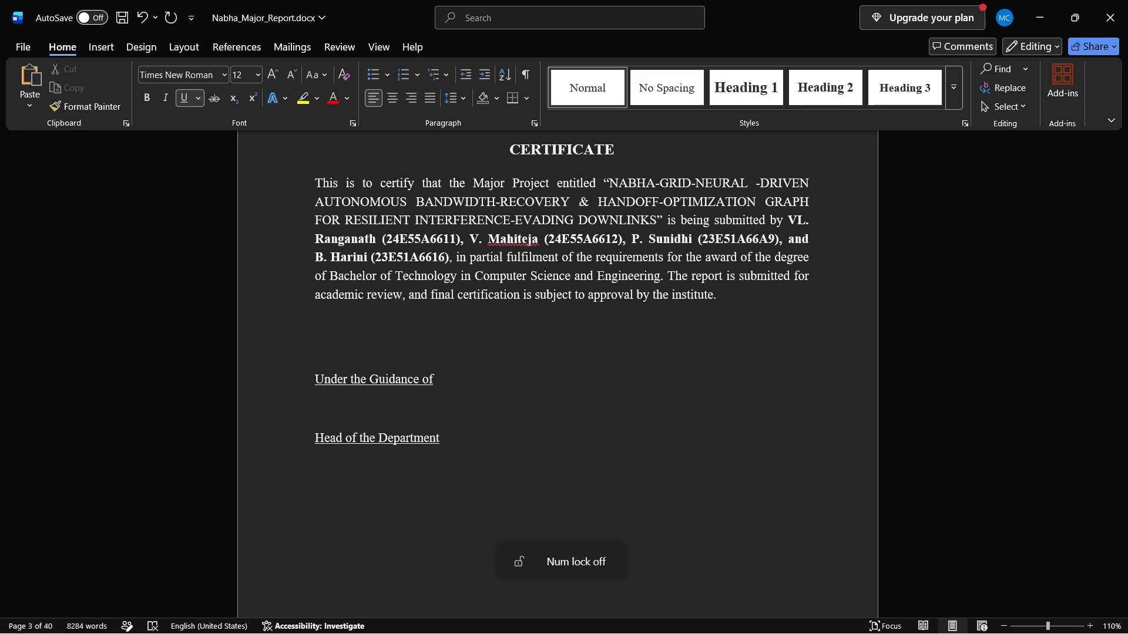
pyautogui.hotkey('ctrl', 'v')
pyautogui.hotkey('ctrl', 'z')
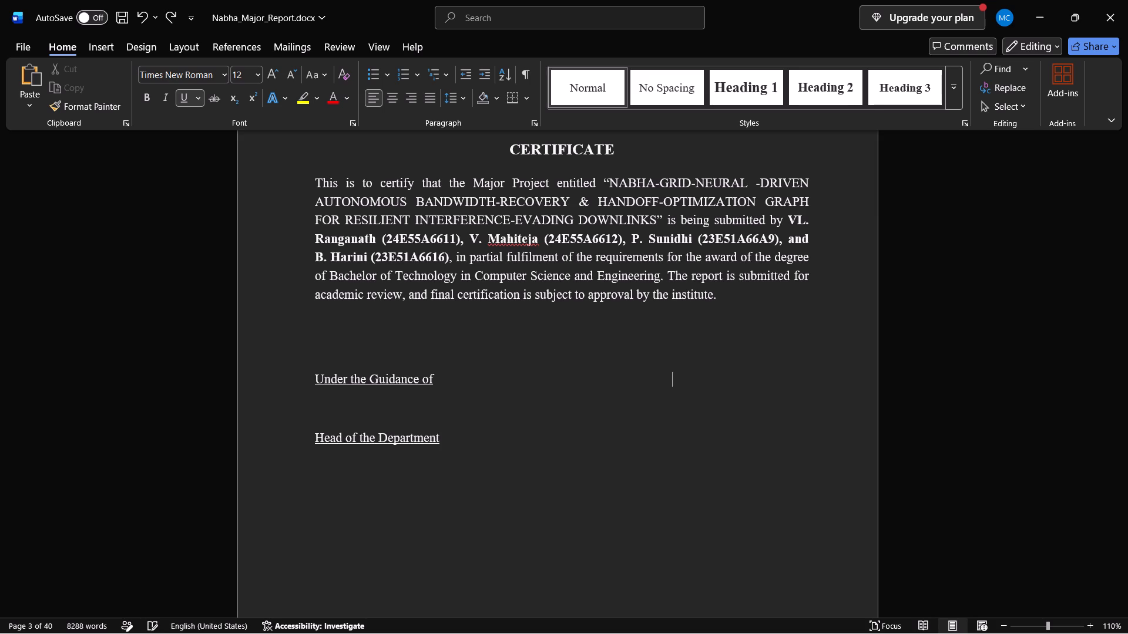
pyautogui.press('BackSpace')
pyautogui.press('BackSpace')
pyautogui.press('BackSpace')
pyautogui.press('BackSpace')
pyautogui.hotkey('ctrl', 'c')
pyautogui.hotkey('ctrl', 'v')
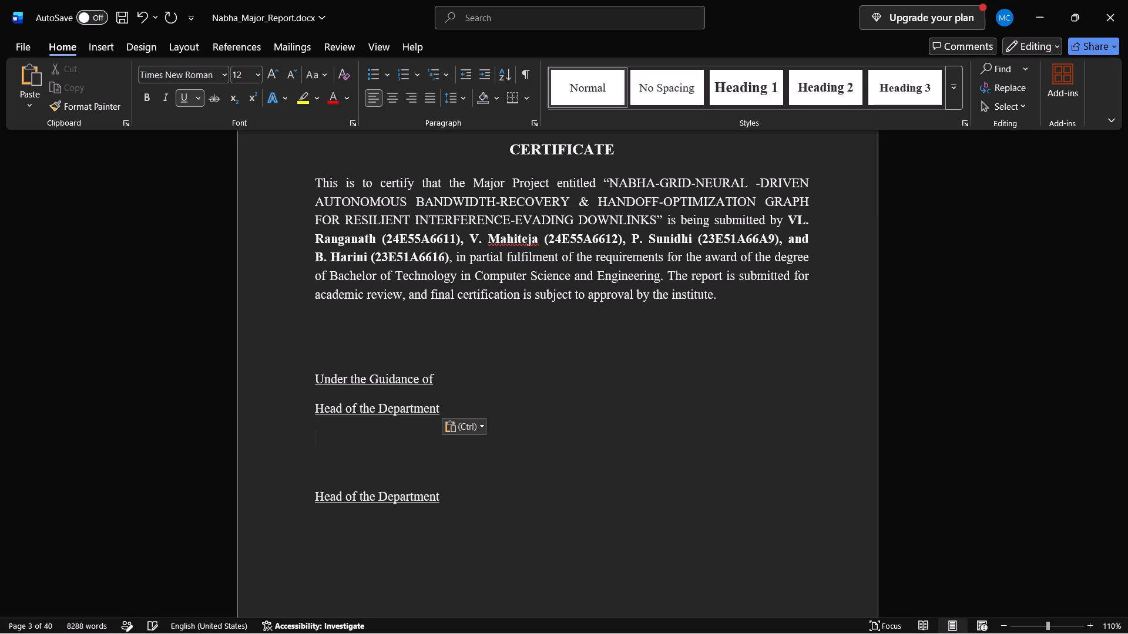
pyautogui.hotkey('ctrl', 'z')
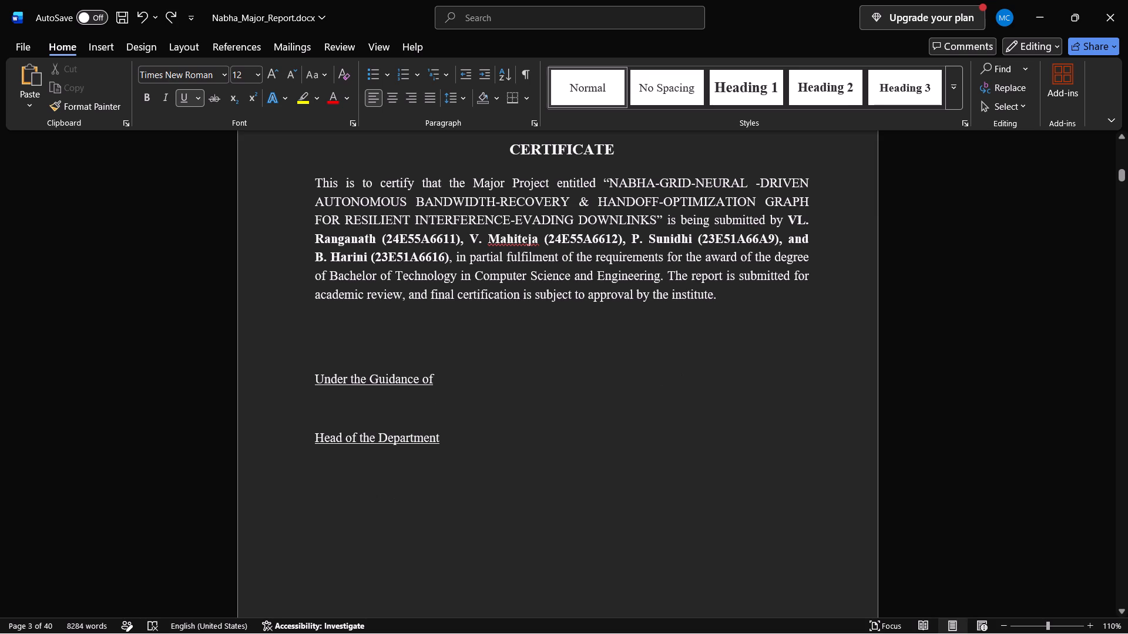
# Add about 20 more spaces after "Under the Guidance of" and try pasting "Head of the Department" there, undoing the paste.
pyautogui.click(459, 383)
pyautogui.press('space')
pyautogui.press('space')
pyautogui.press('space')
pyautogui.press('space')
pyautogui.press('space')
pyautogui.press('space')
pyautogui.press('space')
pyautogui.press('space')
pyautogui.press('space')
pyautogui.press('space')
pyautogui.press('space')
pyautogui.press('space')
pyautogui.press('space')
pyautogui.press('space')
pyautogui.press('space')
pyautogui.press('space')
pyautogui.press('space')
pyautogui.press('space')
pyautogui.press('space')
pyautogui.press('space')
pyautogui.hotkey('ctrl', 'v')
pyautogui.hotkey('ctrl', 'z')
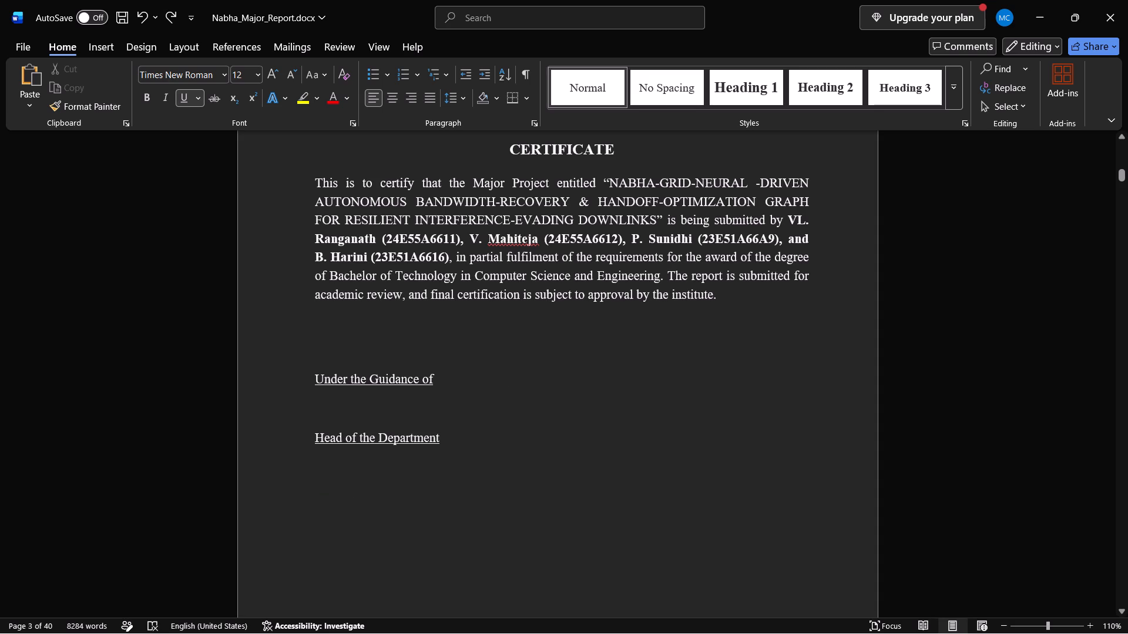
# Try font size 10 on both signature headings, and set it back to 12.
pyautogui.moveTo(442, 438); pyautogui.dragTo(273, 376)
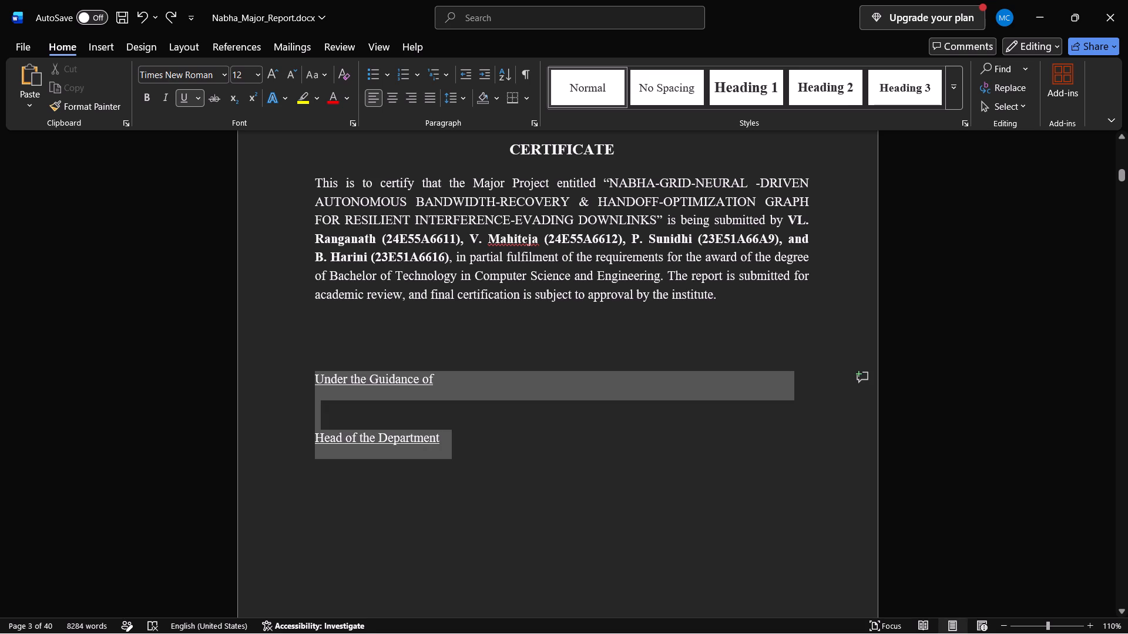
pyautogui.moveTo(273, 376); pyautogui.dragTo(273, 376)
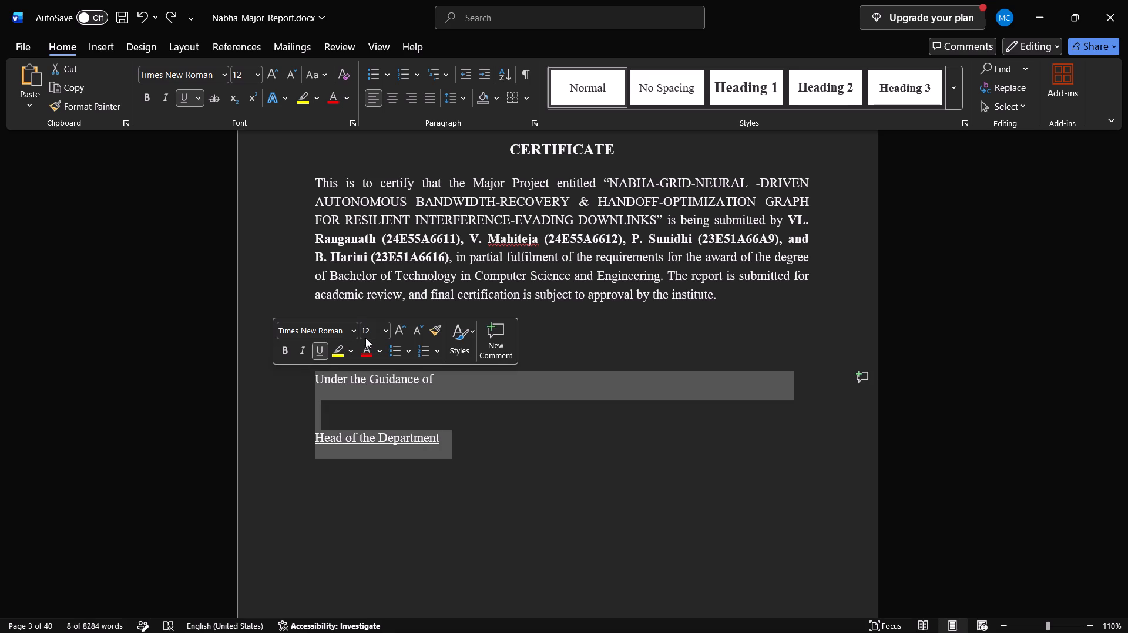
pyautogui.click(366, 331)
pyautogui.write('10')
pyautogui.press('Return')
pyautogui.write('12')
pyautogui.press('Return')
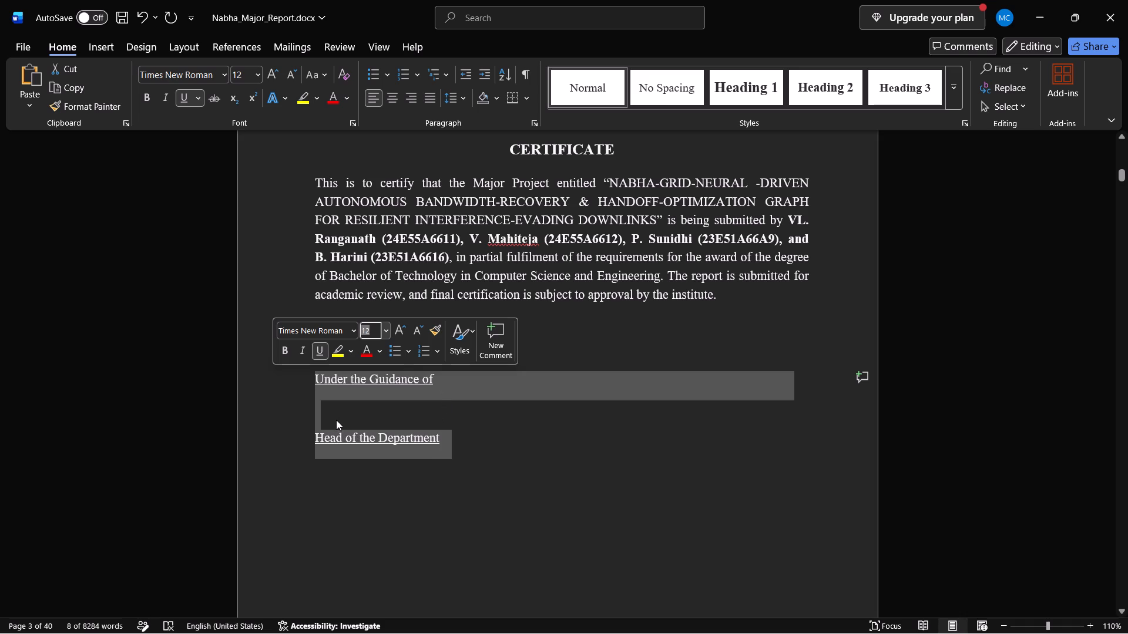
# Remove the blank line between the two signature headings and join "Head of the Department" onto the "Under the Guidance of" line.
pyautogui.click(333, 417)
pyautogui.press('BackSpace')
pyautogui.press('BackSpace')
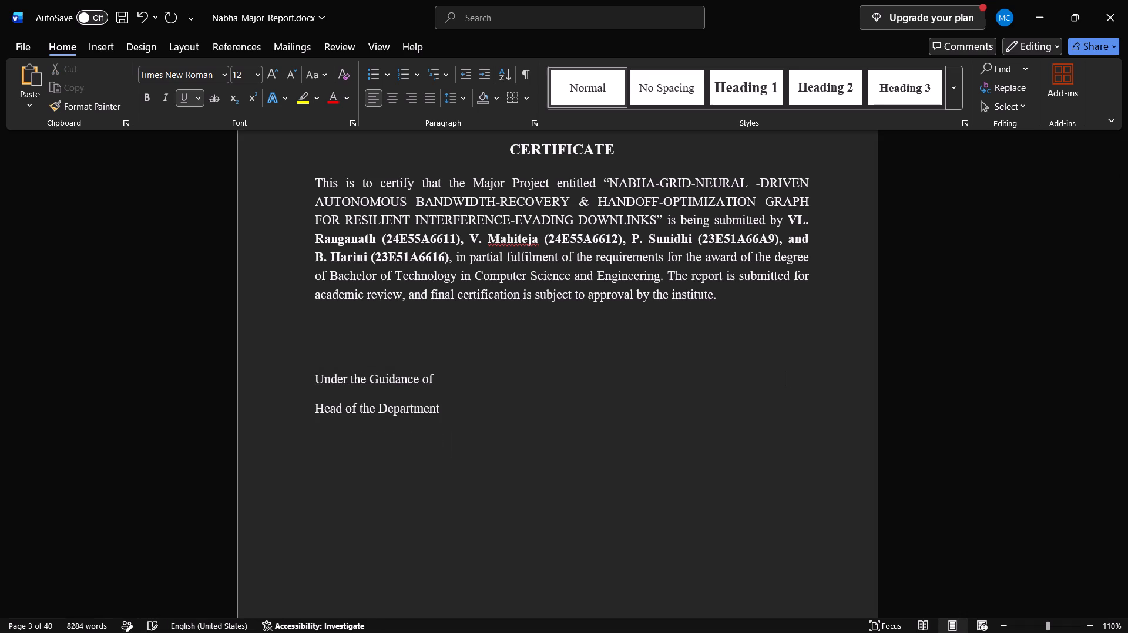
pyautogui.press('BackSpace')
pyautogui.press('BackSpace')
pyautogui.press('BackSpace')
pyautogui.press('BackSpace')
pyautogui.press('BackSpace')
pyautogui.click(314, 407)
pyautogui.press('BackSpace')
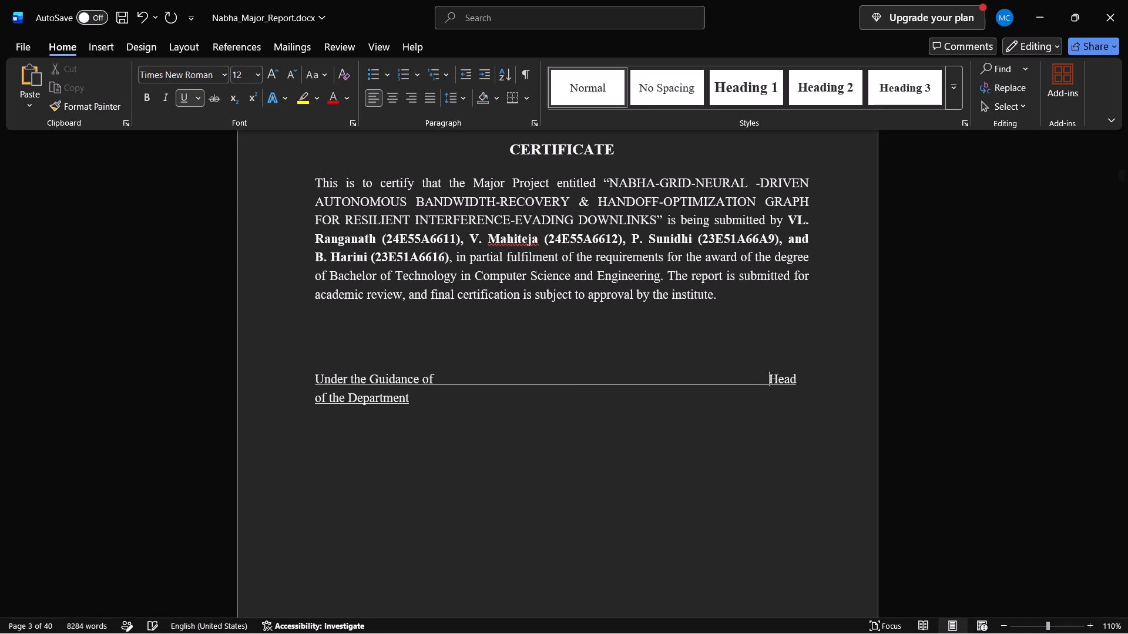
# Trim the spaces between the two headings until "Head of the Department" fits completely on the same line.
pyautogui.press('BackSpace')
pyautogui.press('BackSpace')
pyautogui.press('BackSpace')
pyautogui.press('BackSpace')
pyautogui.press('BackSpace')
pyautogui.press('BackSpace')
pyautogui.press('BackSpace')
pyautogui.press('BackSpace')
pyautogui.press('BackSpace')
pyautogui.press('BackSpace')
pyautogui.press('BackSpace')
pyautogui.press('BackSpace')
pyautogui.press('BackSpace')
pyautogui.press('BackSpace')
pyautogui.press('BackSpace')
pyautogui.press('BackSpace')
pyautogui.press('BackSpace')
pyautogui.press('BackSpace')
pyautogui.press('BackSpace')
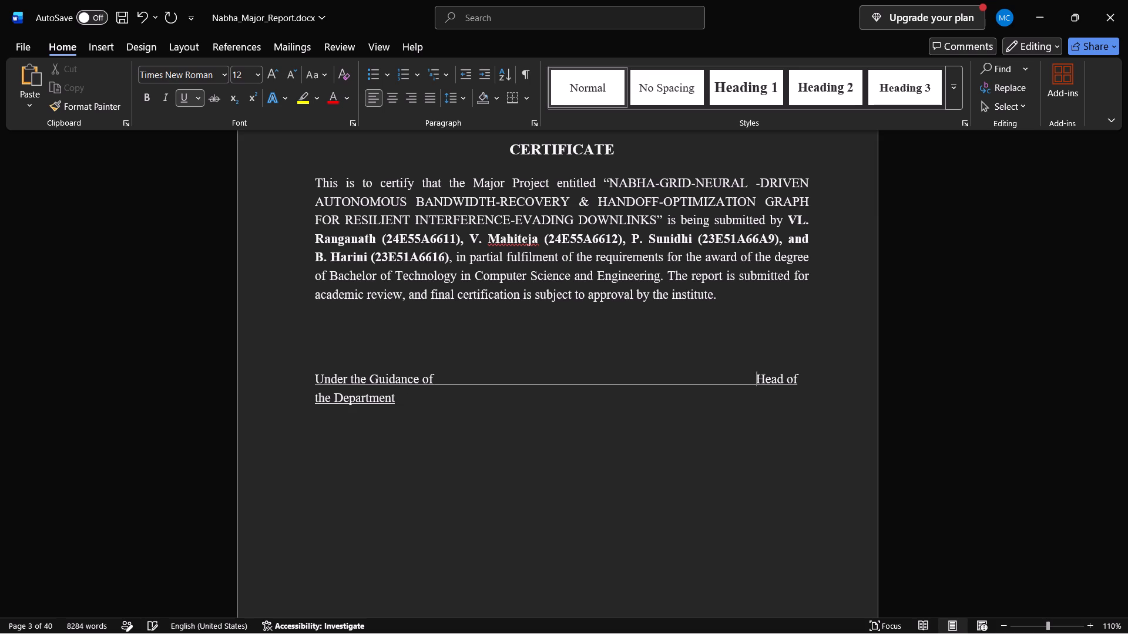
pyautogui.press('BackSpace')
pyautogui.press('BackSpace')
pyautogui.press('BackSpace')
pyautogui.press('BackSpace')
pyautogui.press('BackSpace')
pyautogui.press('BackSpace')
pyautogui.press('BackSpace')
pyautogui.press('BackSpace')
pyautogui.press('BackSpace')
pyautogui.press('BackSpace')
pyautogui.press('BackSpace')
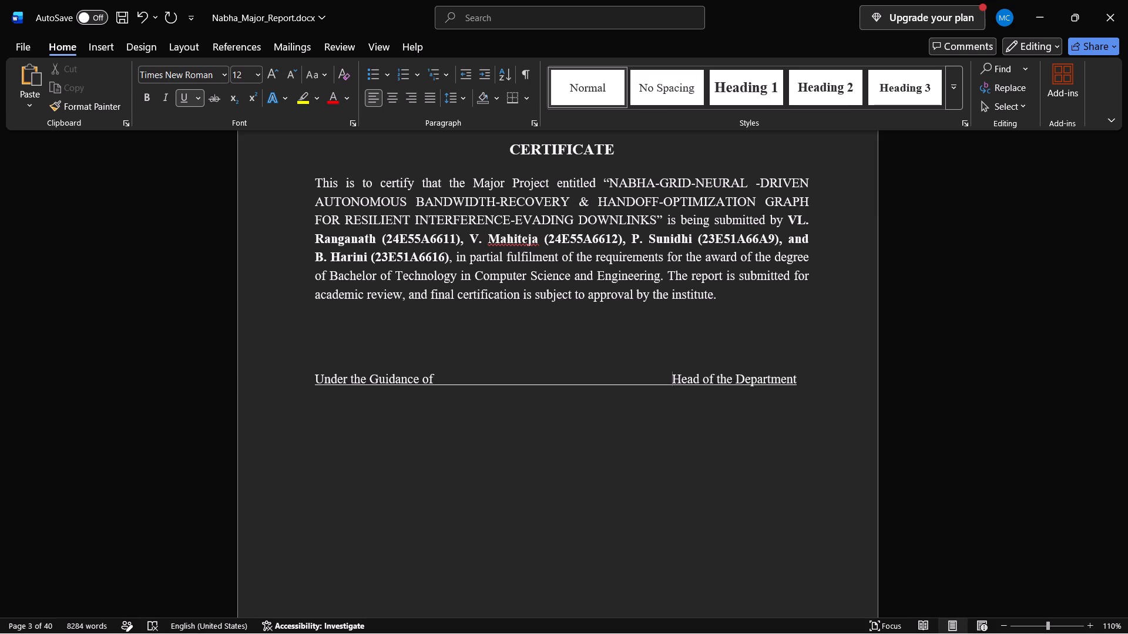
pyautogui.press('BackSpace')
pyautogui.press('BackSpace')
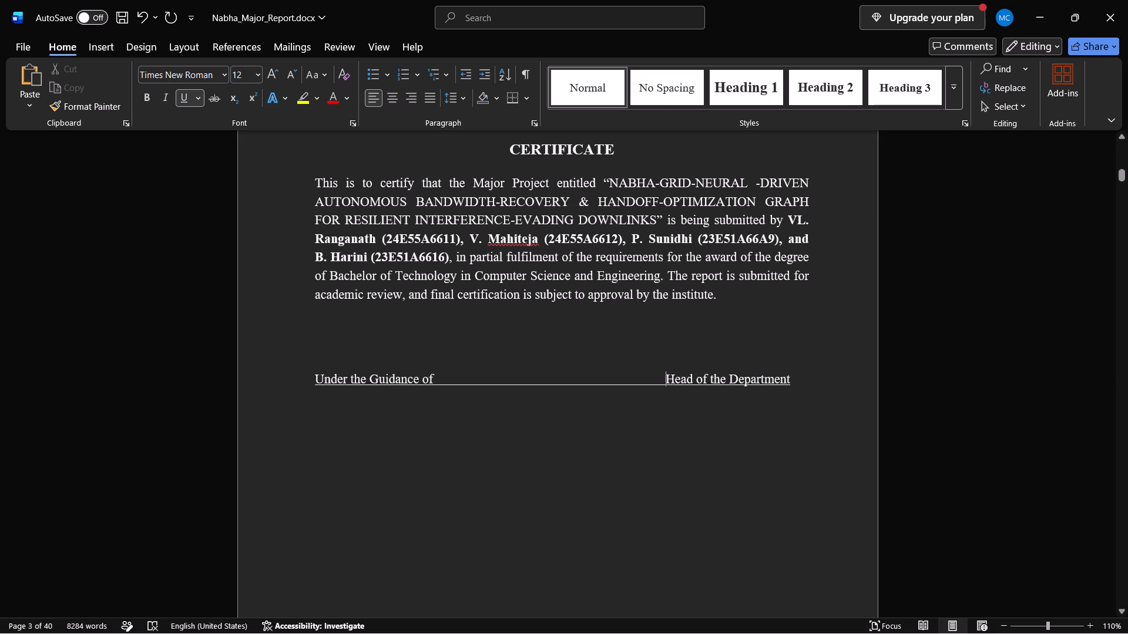
# Delete the wide underlined gap between "Under the Guidance of" and "Head of the Department".
pyautogui.click(545, 390)
pyautogui.moveTo(659, 385); pyautogui.dragTo(463, 380)
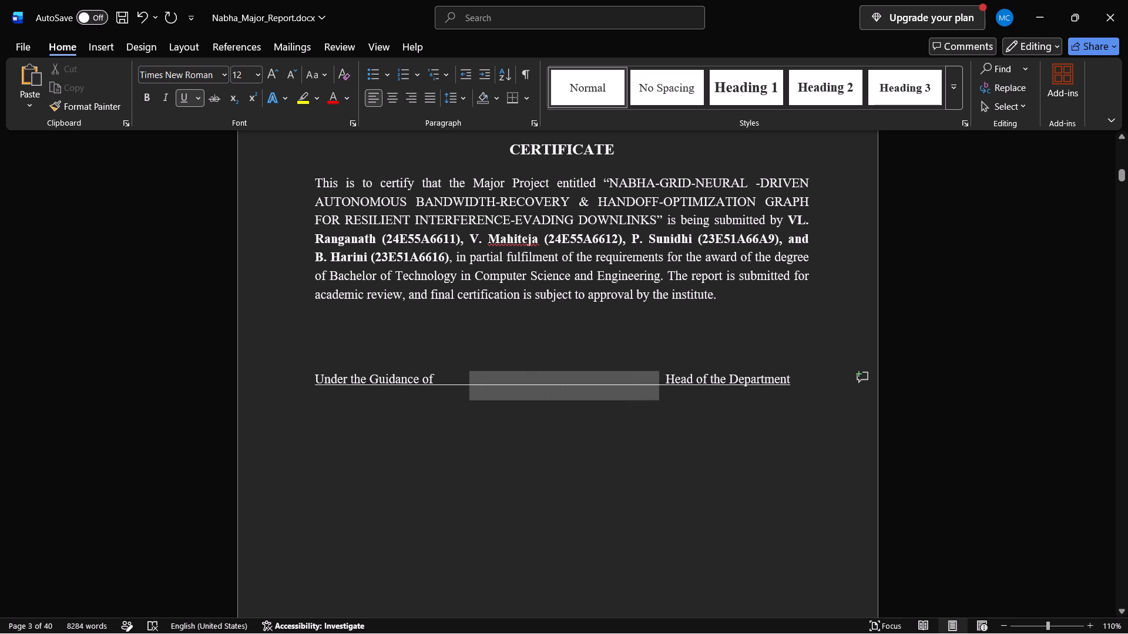
pyautogui.moveTo(463, 380); pyautogui.dragTo(435, 380)
pyautogui.press('BackSpace')
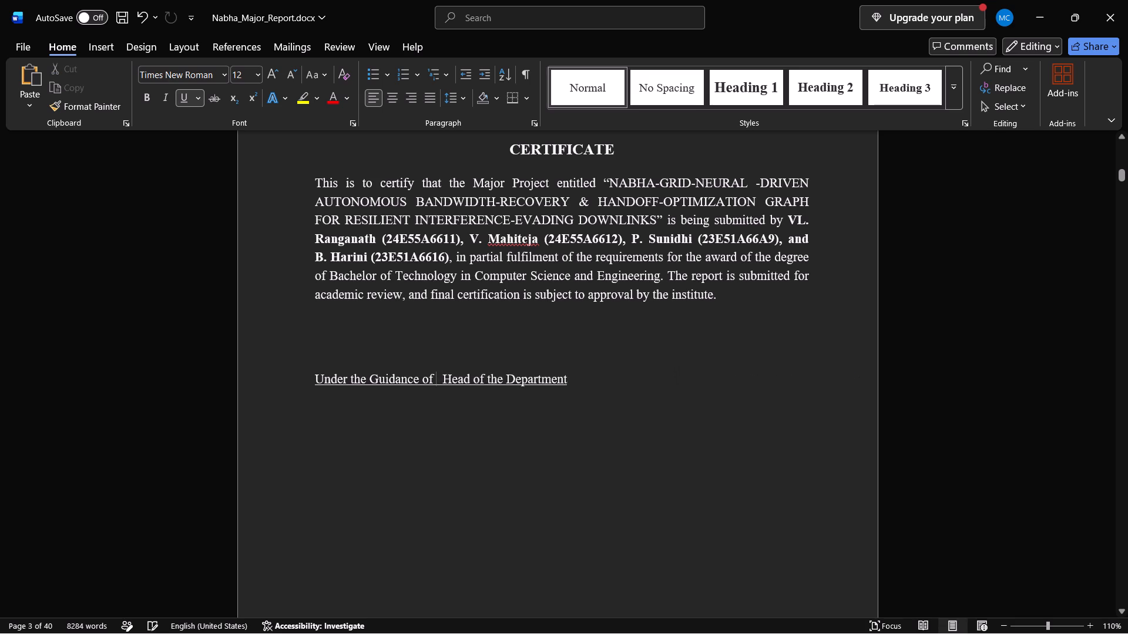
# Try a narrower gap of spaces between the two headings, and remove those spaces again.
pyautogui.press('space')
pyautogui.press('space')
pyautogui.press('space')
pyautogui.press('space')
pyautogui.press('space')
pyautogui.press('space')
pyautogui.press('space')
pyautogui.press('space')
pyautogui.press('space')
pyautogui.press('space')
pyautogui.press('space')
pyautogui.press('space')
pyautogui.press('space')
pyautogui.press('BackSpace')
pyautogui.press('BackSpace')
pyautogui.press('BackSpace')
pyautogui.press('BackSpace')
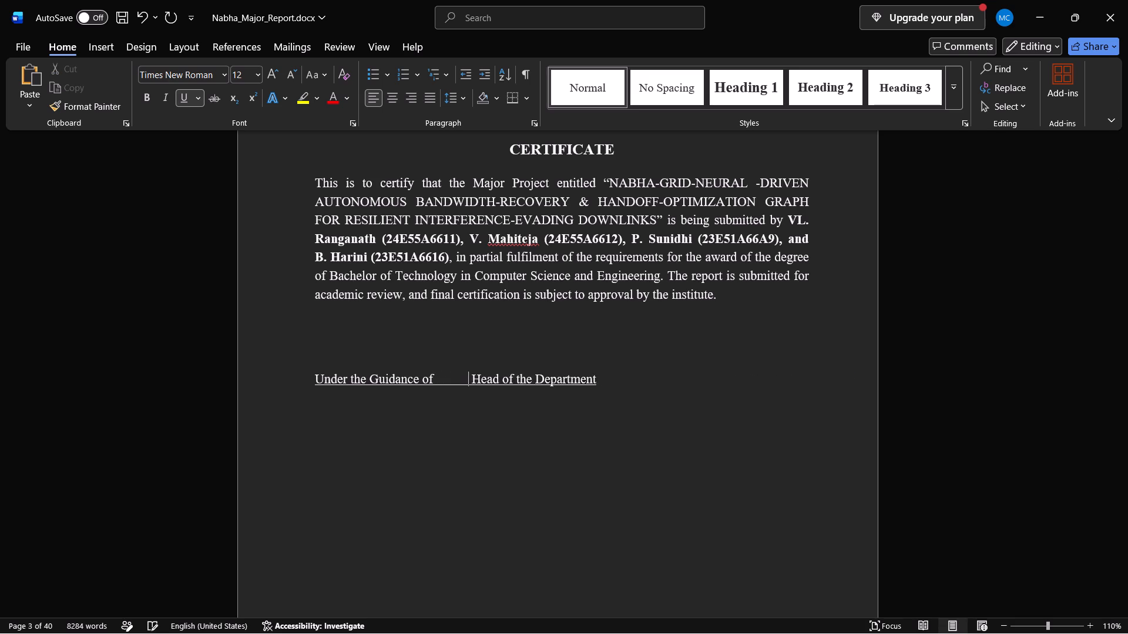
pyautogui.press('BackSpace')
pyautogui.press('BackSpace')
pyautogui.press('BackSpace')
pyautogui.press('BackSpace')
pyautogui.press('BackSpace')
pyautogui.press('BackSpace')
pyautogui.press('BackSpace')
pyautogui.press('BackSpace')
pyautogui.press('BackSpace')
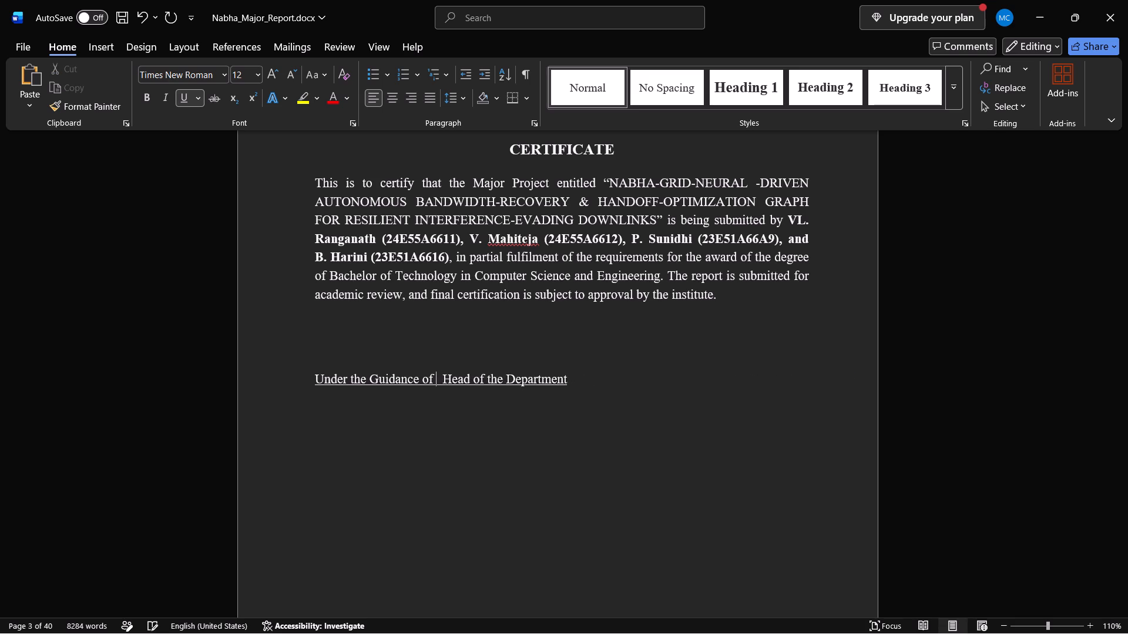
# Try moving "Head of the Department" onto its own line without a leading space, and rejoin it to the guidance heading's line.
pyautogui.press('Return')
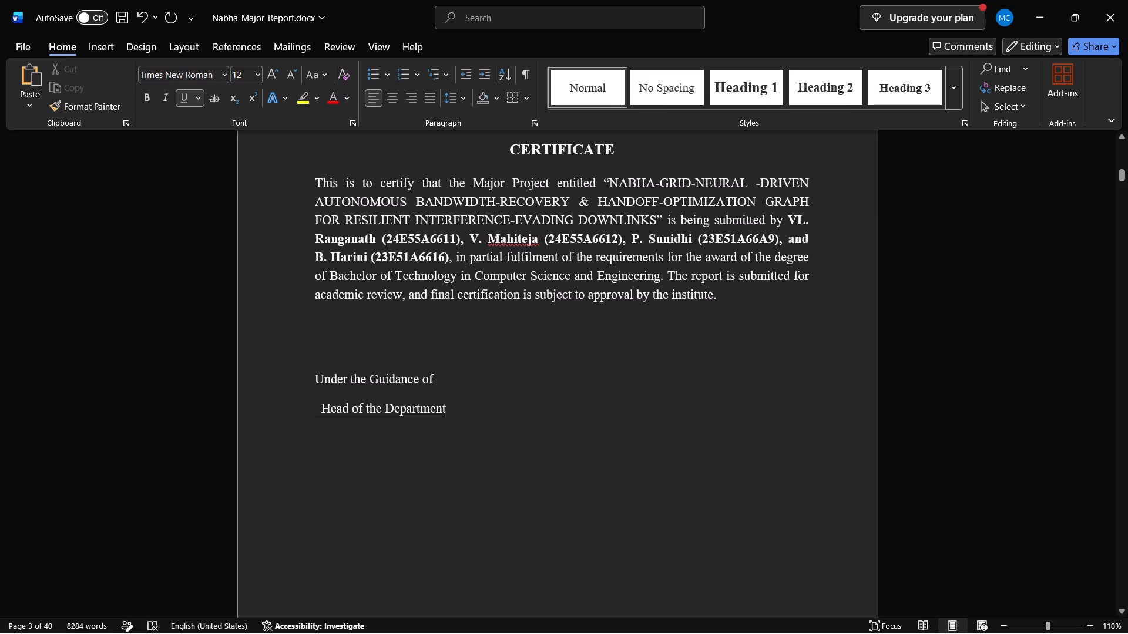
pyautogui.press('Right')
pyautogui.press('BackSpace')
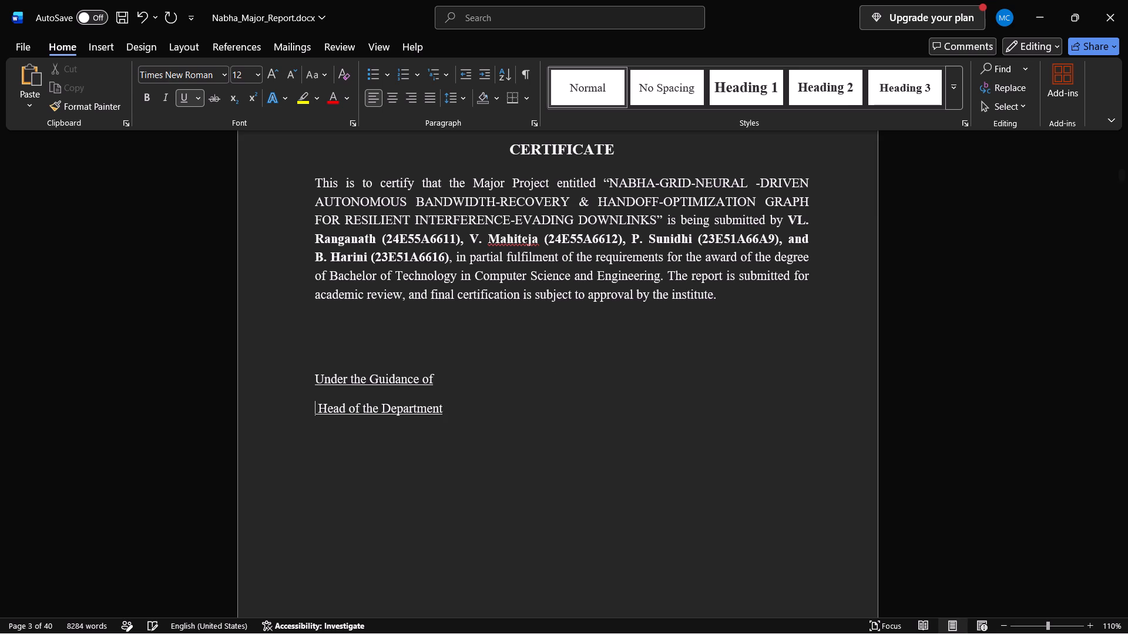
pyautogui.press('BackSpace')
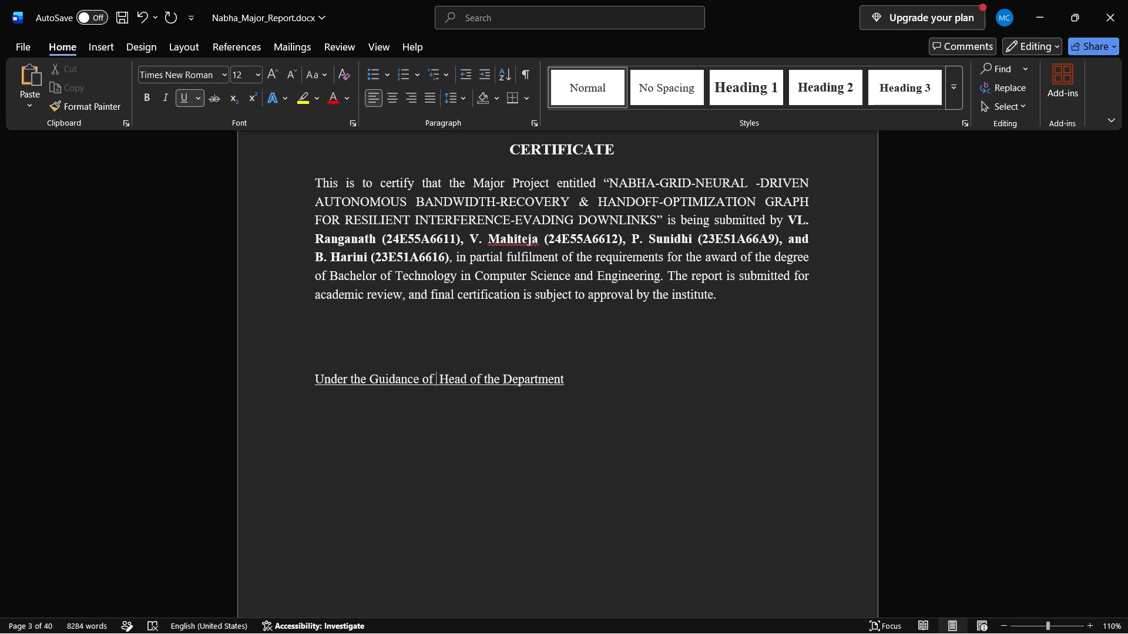
# Copy "Head of the Department" and delete it from the "Under the Guidance of" line.
pyautogui.moveTo(550, 385); pyautogui.dragTo(460, 380)
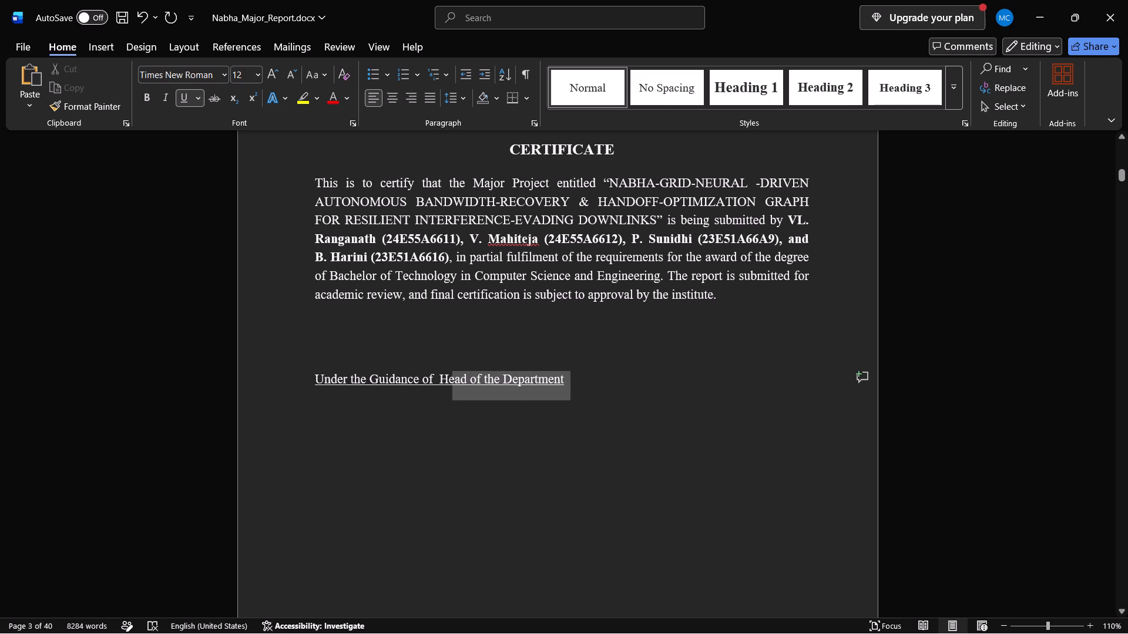
pyautogui.moveTo(460, 380); pyautogui.dragTo(441, 378)
pyautogui.hotkey('ctrl', 'c')
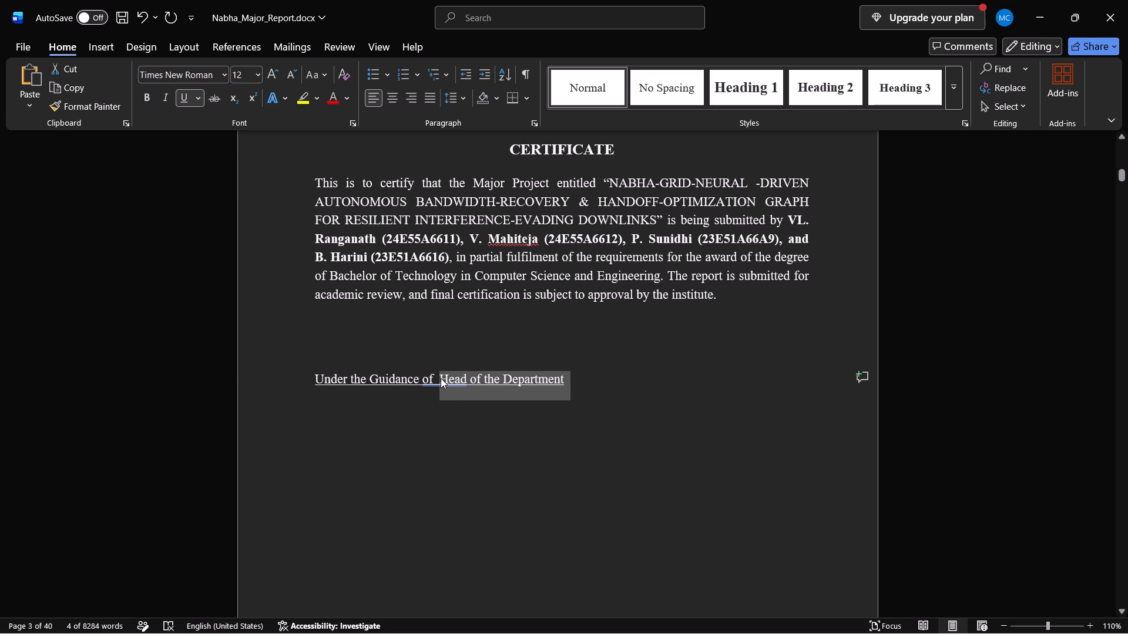
pyautogui.press('BackSpace')
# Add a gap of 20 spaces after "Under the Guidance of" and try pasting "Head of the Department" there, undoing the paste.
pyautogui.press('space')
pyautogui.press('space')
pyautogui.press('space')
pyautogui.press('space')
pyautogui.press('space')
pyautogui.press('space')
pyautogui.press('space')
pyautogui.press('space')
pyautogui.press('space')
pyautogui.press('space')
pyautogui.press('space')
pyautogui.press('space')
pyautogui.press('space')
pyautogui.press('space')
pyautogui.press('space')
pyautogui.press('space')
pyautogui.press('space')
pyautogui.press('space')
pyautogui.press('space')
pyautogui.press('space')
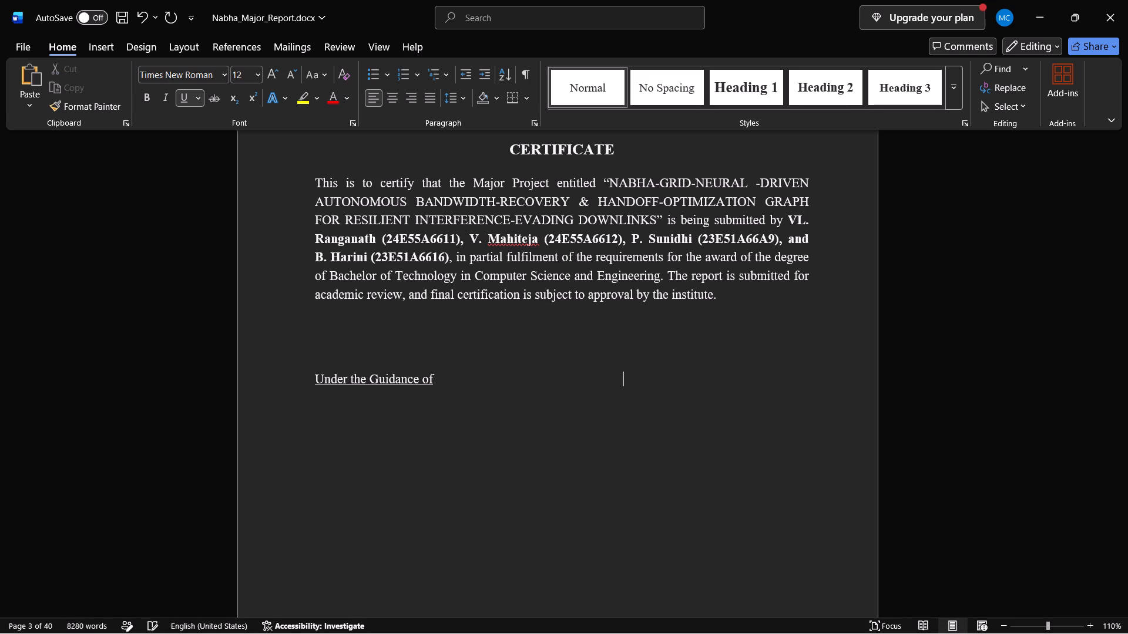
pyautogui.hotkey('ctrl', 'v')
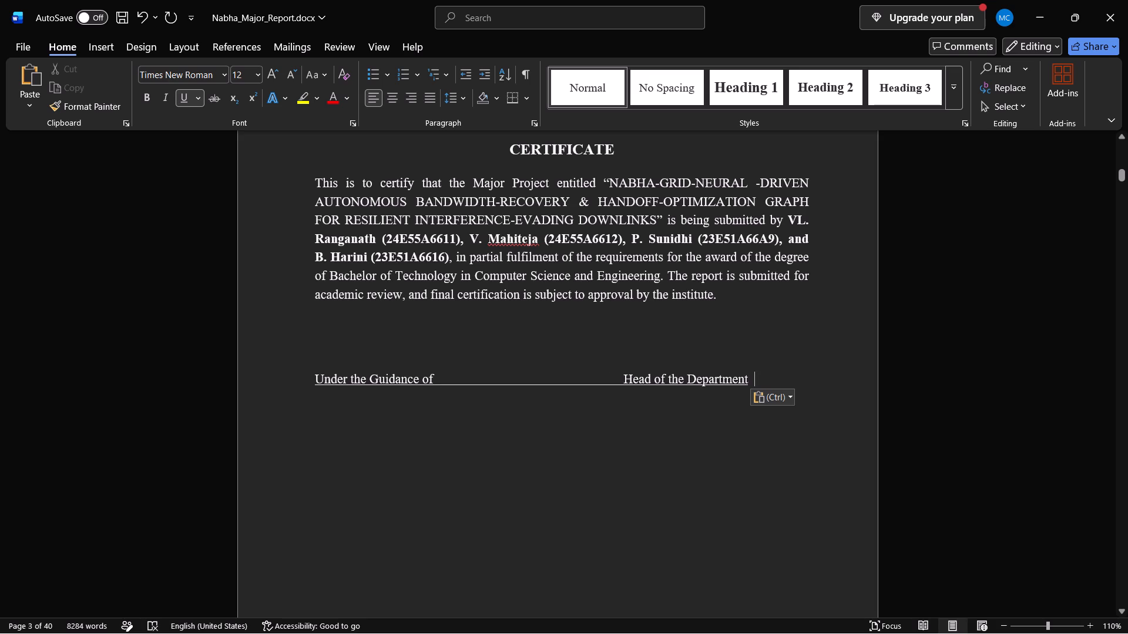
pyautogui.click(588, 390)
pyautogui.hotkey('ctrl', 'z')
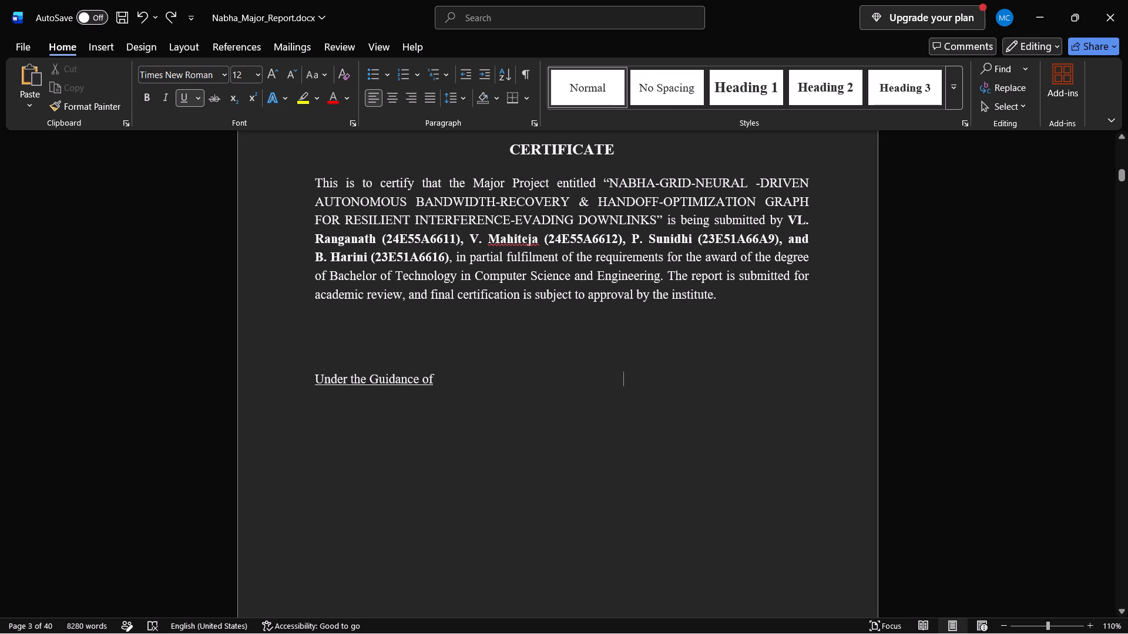
# Delete the "Under the Guidance of" heading from the certificate page.
pyautogui.moveTo(430, 382); pyautogui.dragTo(308, 380)
pyautogui.press('BackSpace')
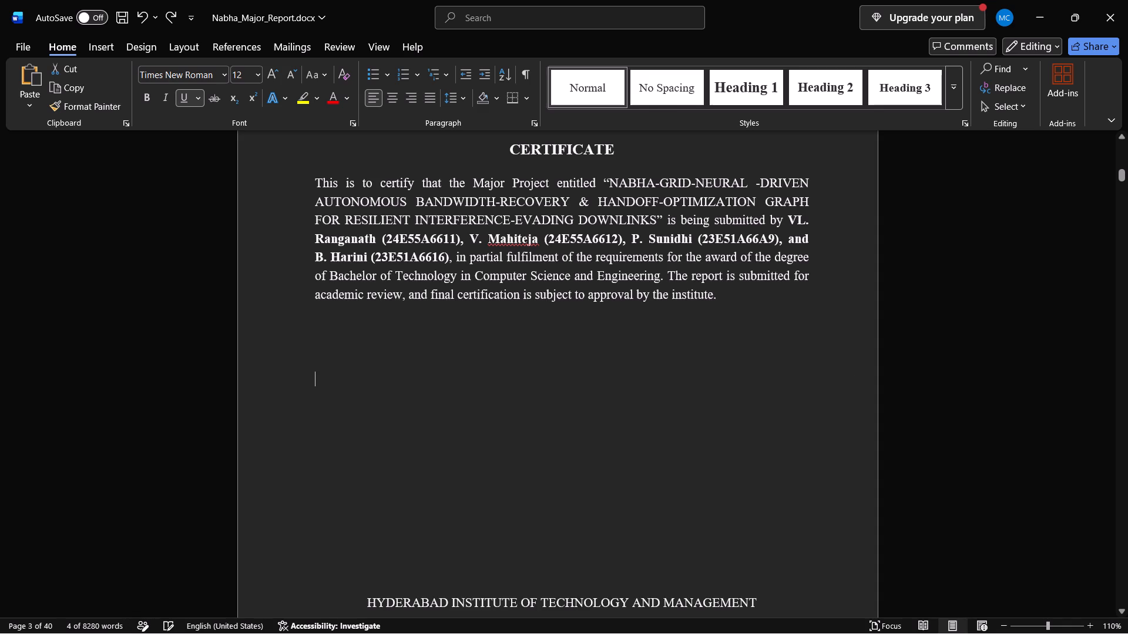
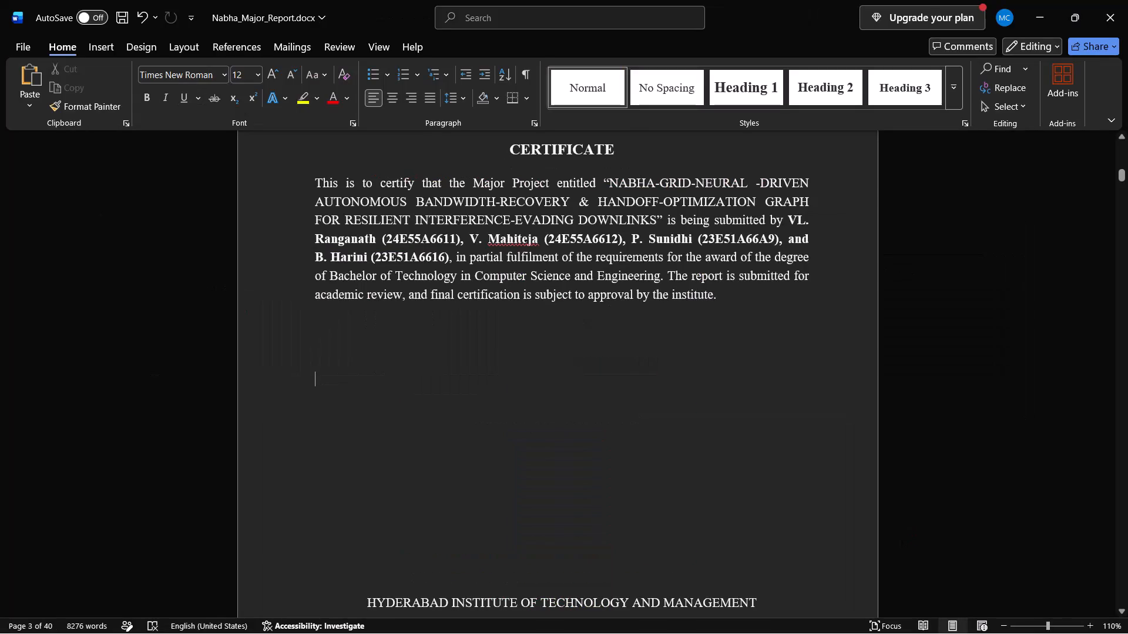
# Copy the signature block, from "Under the Guidance of" to "External Examiner", from MAHITEJA_BCI_INTERNSHIP_REPORT.docx and paste it below the certificate text in Nabha_Major_Report.docx.
pyautogui.hotkey('alt', 'Tab')
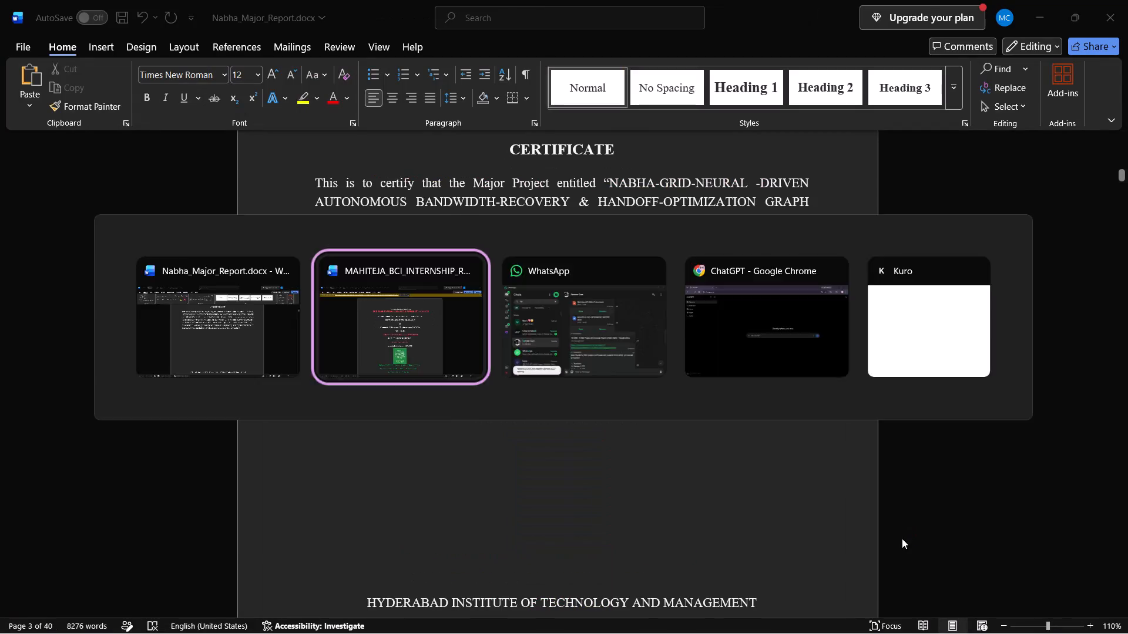
pyautogui.scroll(-2, 641, 481)
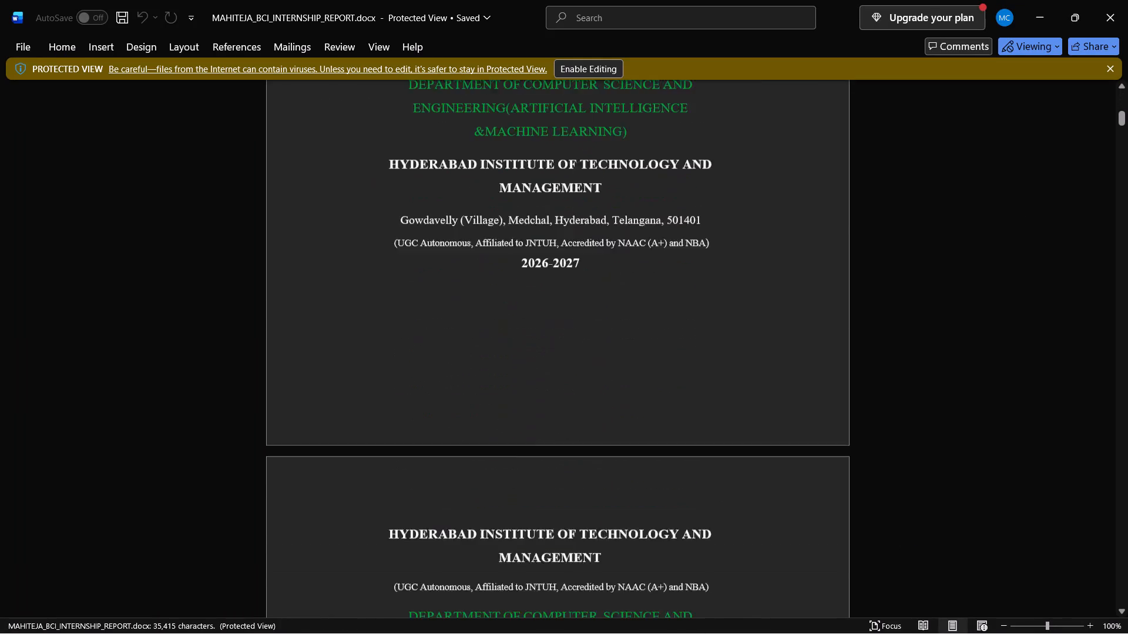
pyautogui.scroll(-4, 641, 481)
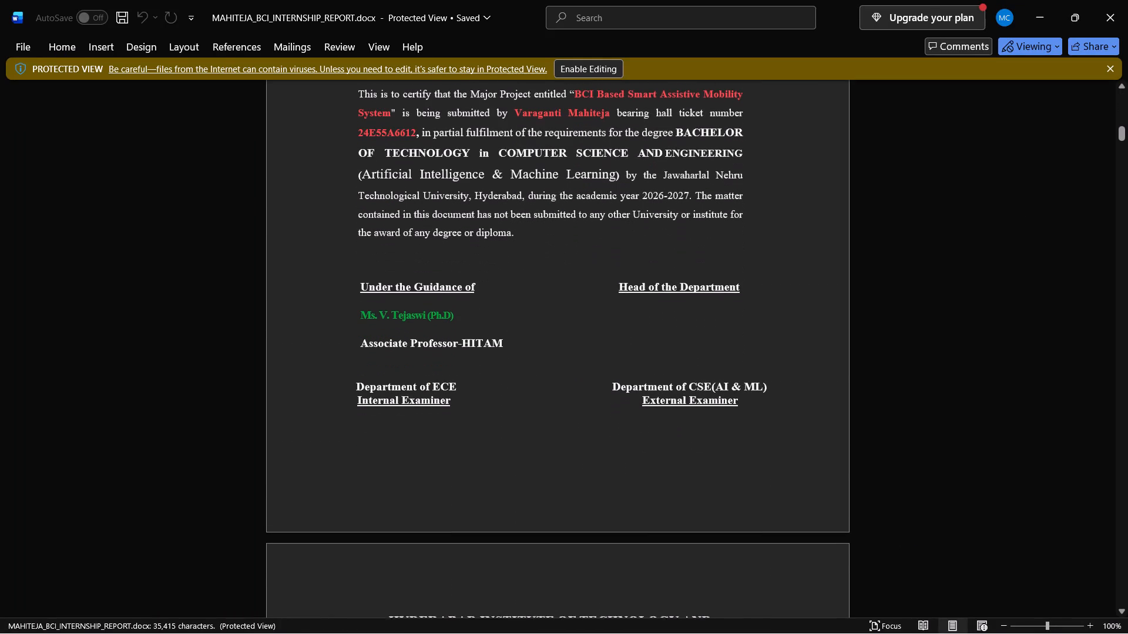
pyautogui.moveTo(357, 274); pyautogui.dragTo(540, 353)
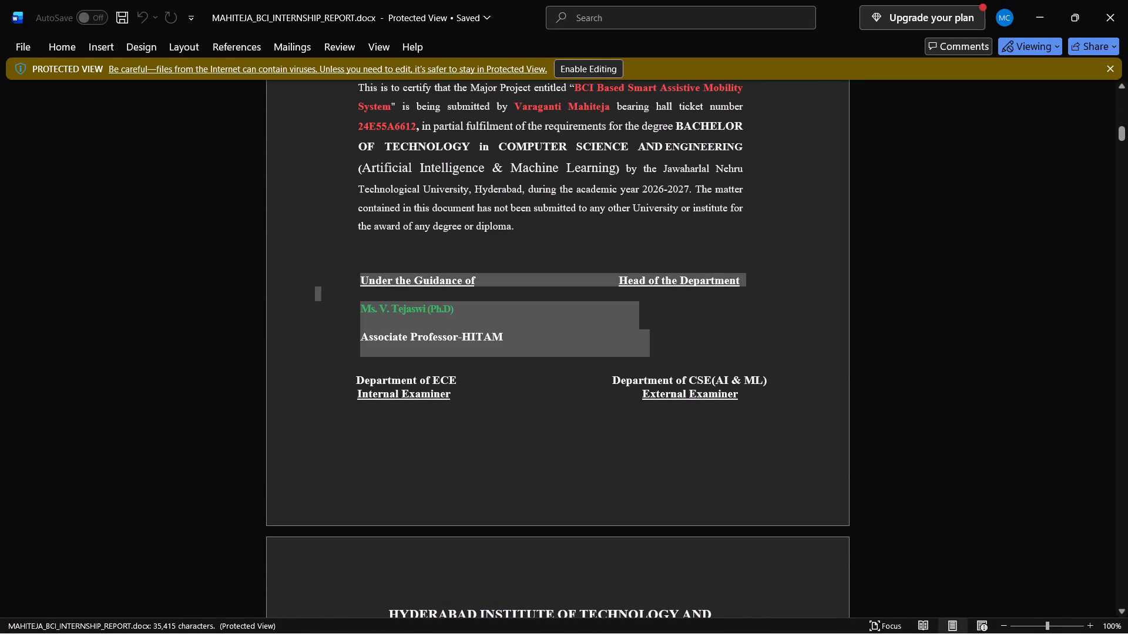
pyautogui.moveTo(540, 353); pyautogui.dragTo(784, 425)
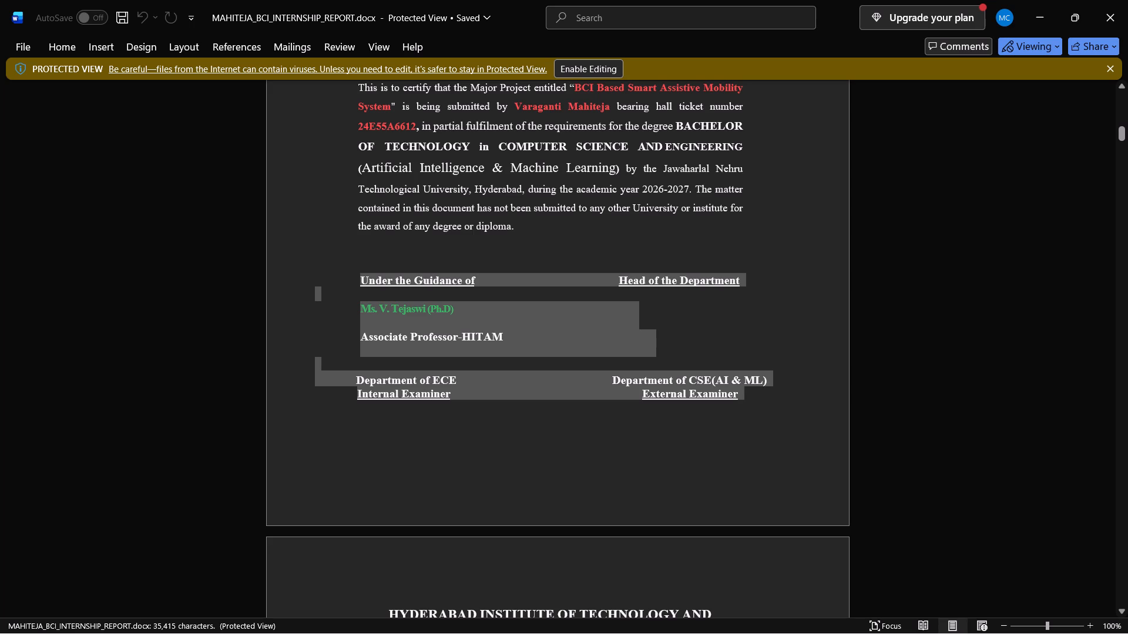
pyautogui.hotkey('ctrl', 'c')
pyautogui.hotkey('alt', 'Tab')
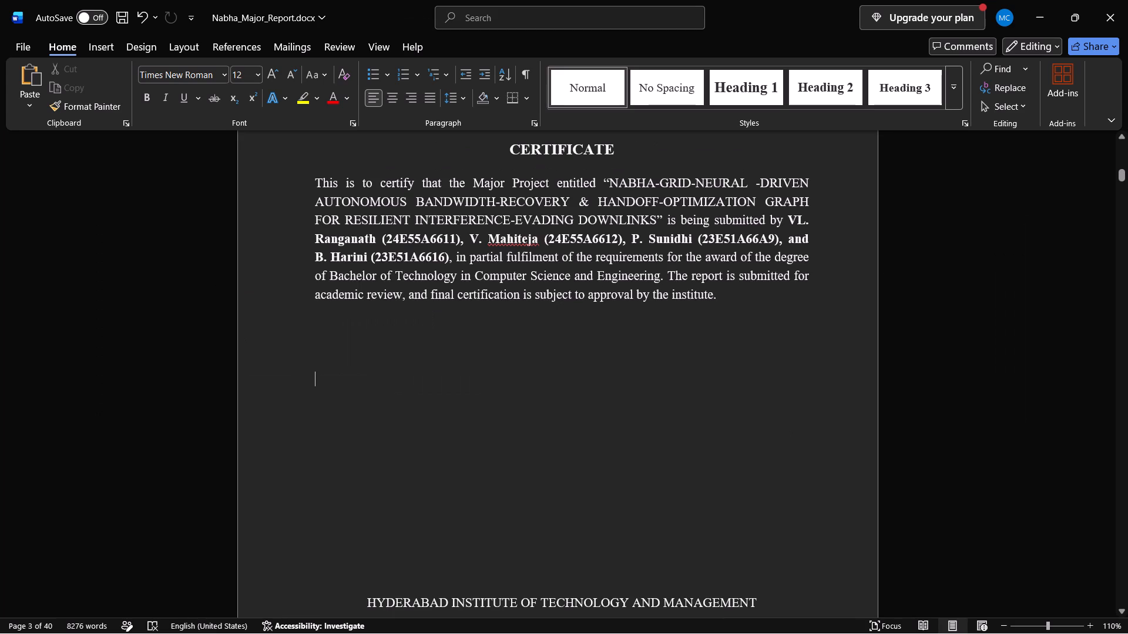
pyautogui.hotkey('ctrl', 'v')
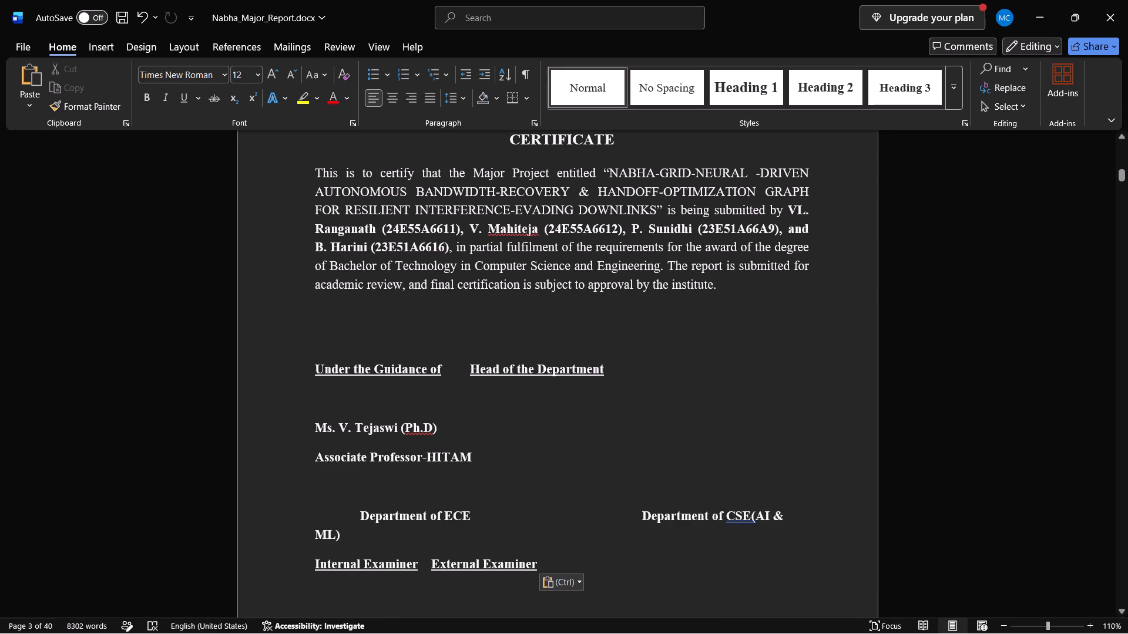
# Widen the gap after "Under the Guidance of" with spaces so "Head of the Department" sits near the page's right margin.
pyautogui.click(465, 380)
pyautogui.press('space')
pyautogui.press('space')
pyautogui.press('space')
pyautogui.press('space')
pyautogui.press('space')
pyautogui.press('space')
pyautogui.press('space')
pyautogui.press('space')
pyautogui.press('space')
pyautogui.press('space')
pyautogui.press('space')
pyautogui.press('space')
pyautogui.press('space')
pyautogui.press('space')
pyautogui.press('space')
pyautogui.press('space')
pyautogui.press('space')
pyautogui.press('space')
pyautogui.press('space')
pyautogui.press('space')
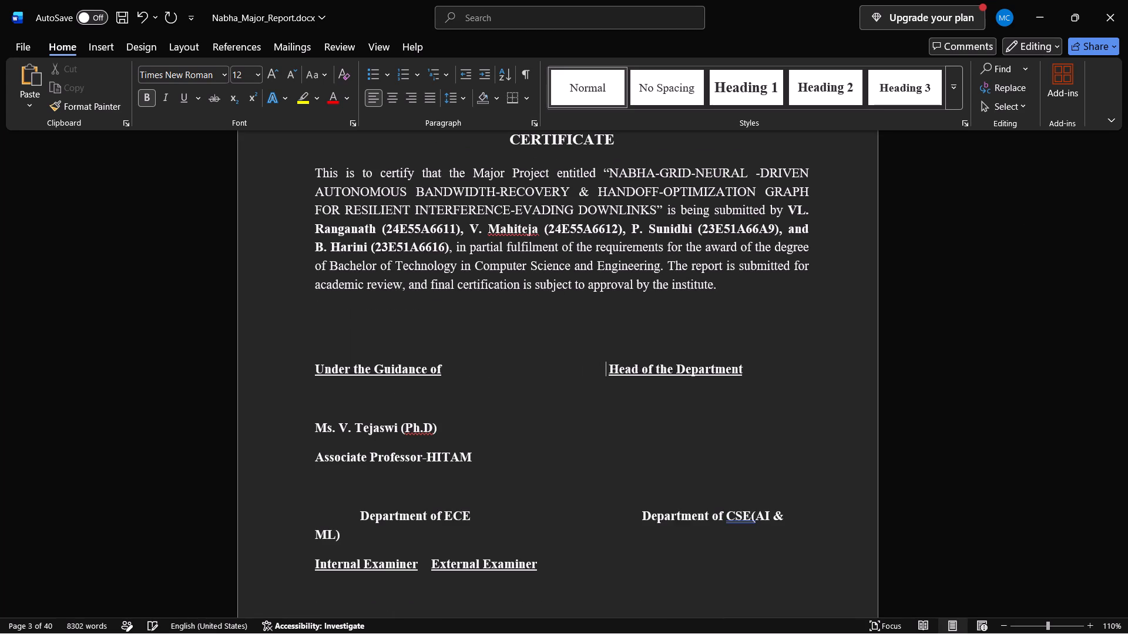
pyautogui.press('space')
pyautogui.press('space')
pyautogui.press('space')
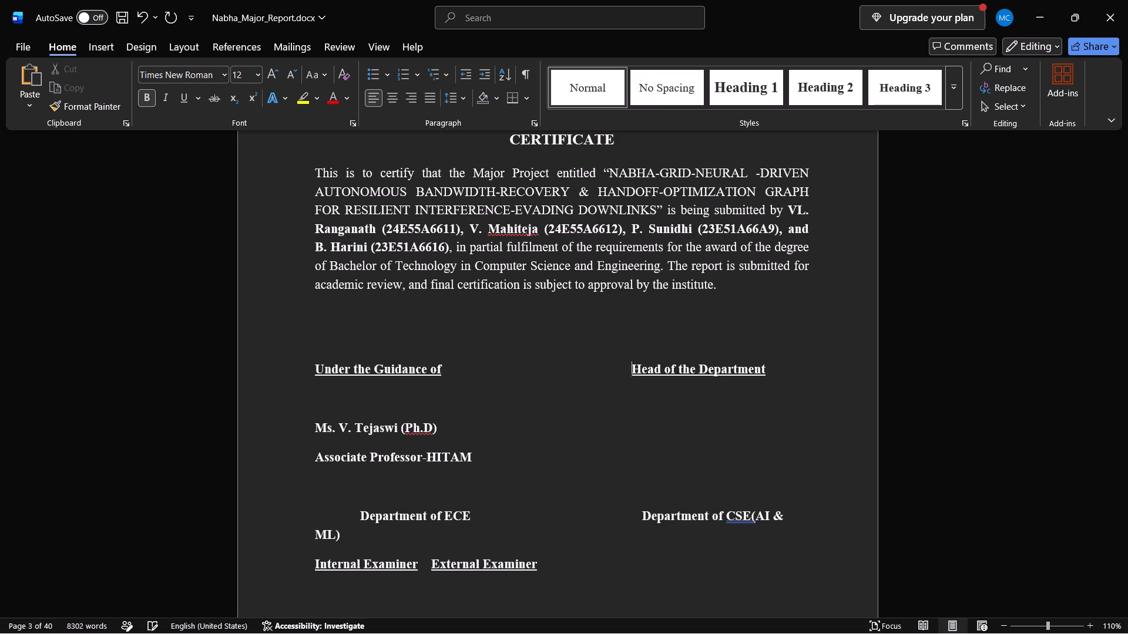
pyautogui.press('space')
pyautogui.press('space')
pyautogui.press('space')
pyautogui.press('space')
pyautogui.press('space')
pyautogui.press('space')
pyautogui.press('space')
pyautogui.press('space')
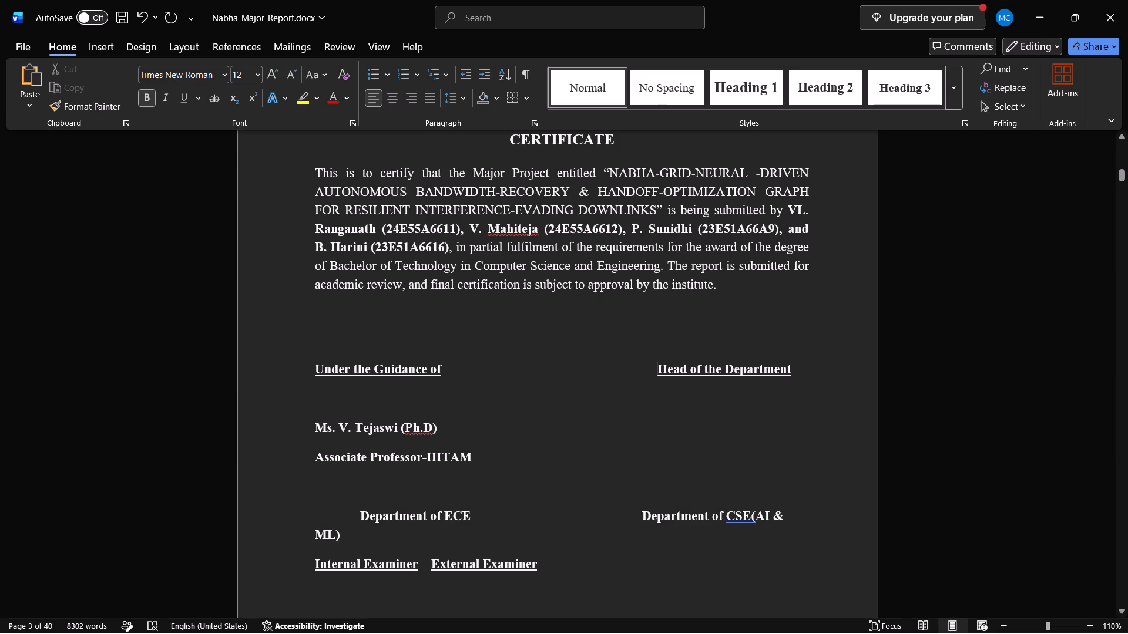
# Remove the space before "ML)" so that "Department of CSE(AI &ML)" fits on one line.
pyautogui.click(311, 535)
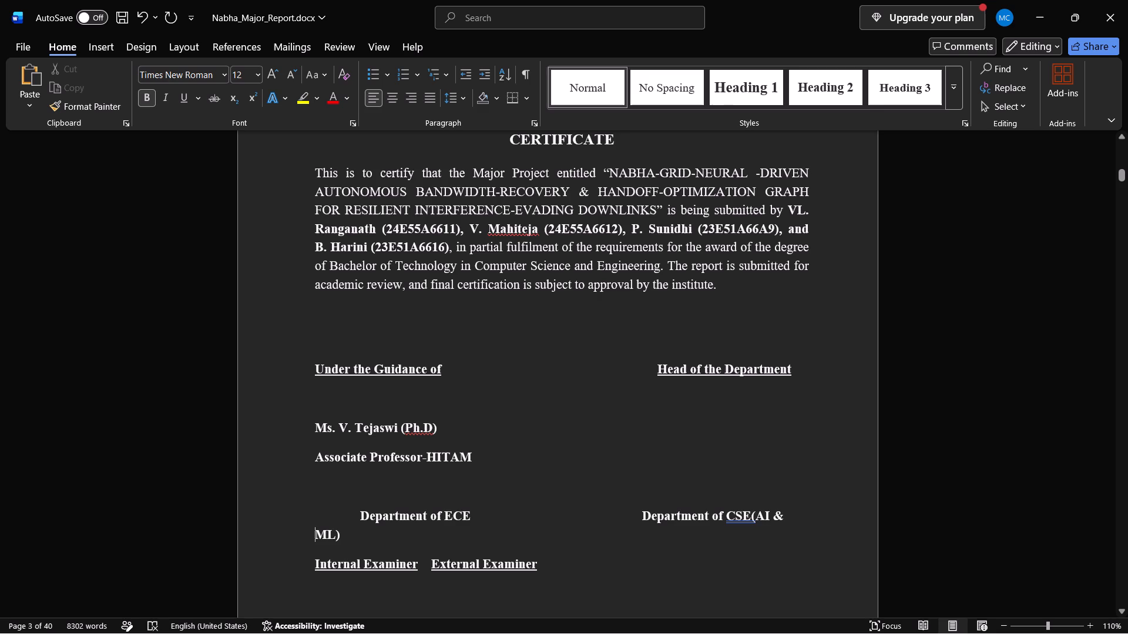
pyautogui.press('BackSpace')
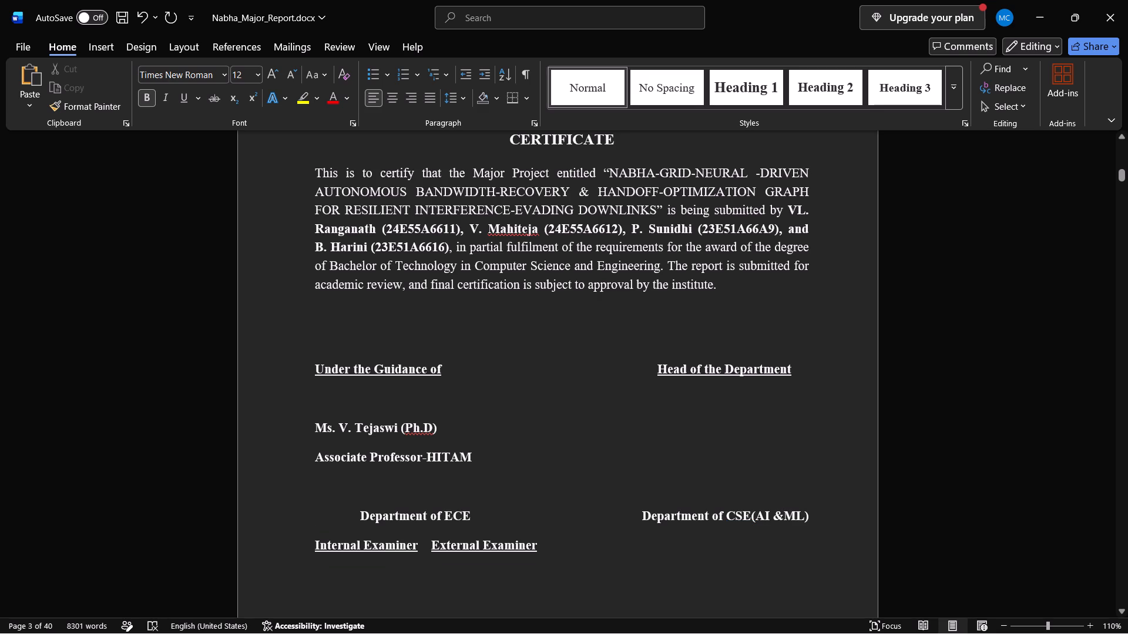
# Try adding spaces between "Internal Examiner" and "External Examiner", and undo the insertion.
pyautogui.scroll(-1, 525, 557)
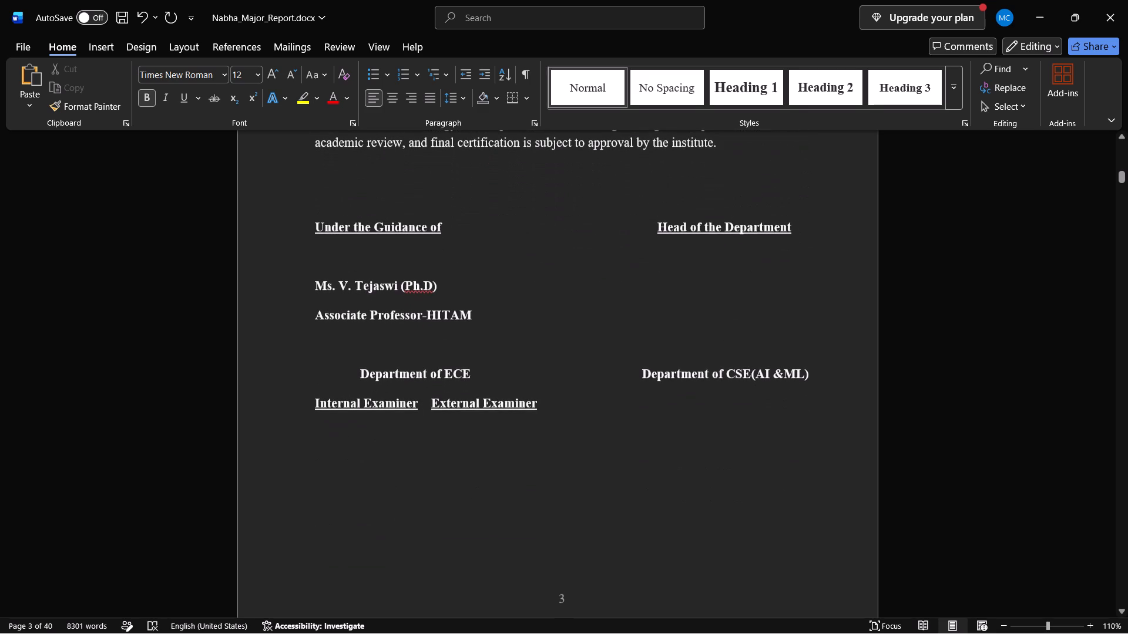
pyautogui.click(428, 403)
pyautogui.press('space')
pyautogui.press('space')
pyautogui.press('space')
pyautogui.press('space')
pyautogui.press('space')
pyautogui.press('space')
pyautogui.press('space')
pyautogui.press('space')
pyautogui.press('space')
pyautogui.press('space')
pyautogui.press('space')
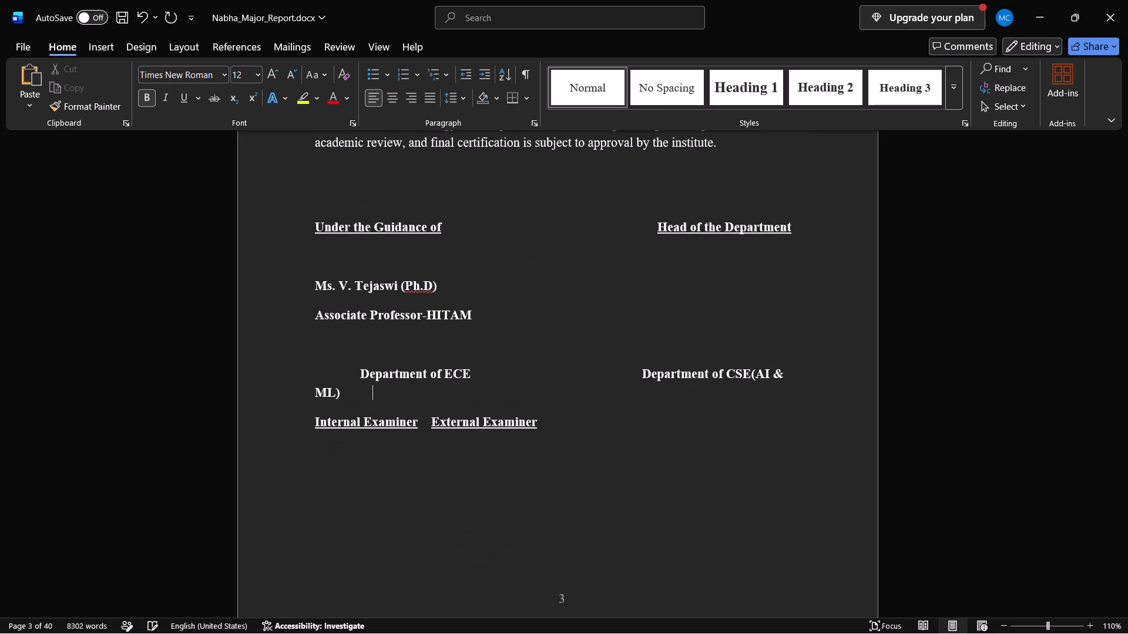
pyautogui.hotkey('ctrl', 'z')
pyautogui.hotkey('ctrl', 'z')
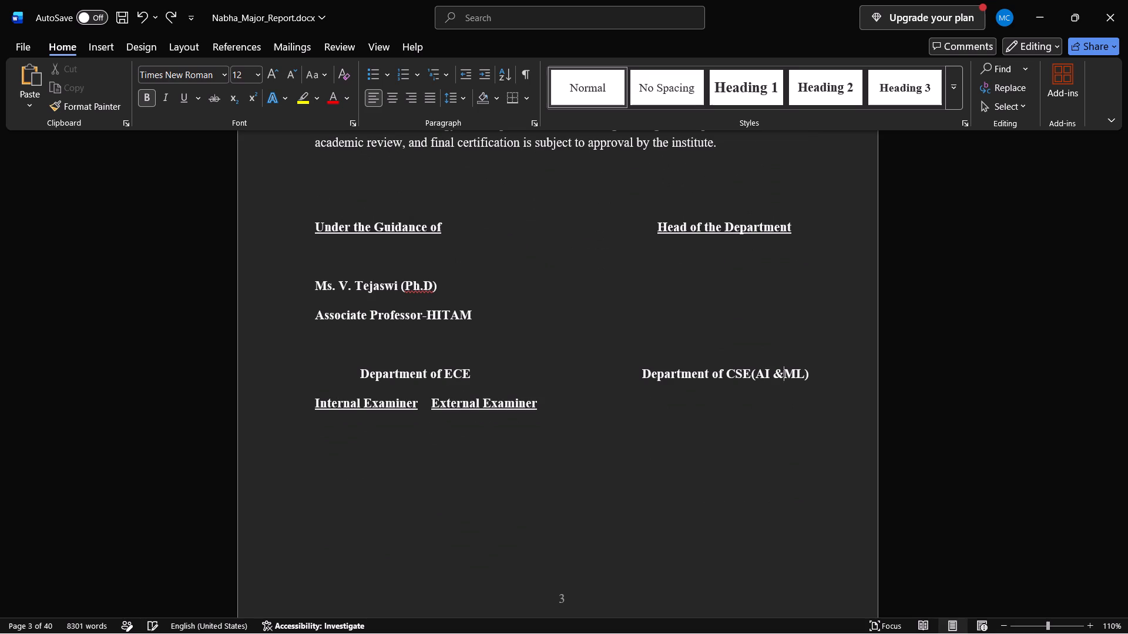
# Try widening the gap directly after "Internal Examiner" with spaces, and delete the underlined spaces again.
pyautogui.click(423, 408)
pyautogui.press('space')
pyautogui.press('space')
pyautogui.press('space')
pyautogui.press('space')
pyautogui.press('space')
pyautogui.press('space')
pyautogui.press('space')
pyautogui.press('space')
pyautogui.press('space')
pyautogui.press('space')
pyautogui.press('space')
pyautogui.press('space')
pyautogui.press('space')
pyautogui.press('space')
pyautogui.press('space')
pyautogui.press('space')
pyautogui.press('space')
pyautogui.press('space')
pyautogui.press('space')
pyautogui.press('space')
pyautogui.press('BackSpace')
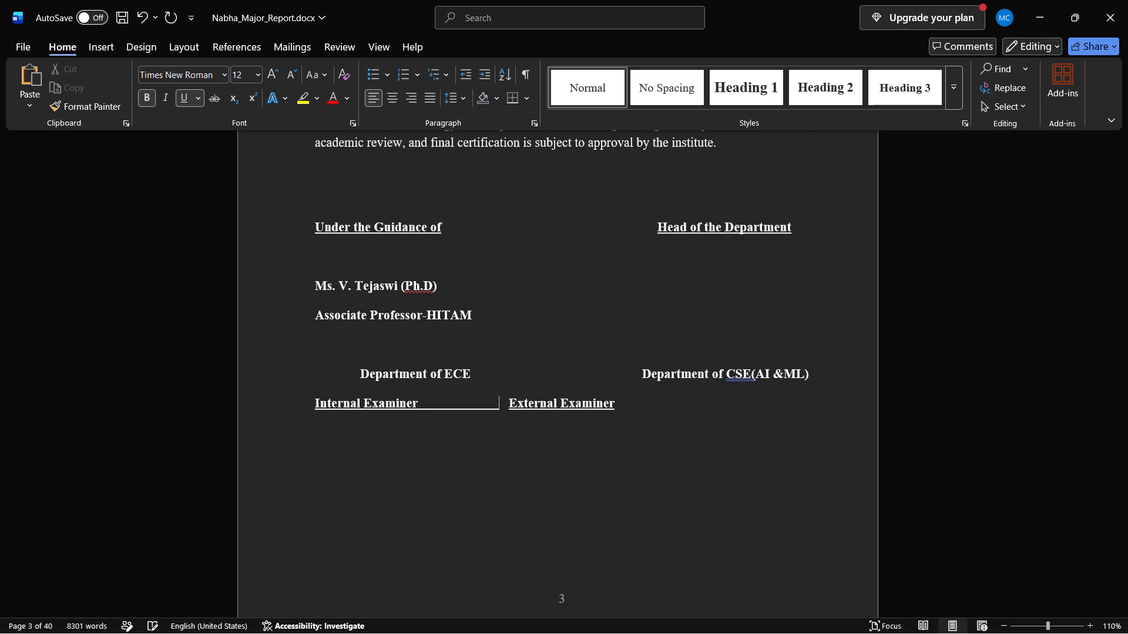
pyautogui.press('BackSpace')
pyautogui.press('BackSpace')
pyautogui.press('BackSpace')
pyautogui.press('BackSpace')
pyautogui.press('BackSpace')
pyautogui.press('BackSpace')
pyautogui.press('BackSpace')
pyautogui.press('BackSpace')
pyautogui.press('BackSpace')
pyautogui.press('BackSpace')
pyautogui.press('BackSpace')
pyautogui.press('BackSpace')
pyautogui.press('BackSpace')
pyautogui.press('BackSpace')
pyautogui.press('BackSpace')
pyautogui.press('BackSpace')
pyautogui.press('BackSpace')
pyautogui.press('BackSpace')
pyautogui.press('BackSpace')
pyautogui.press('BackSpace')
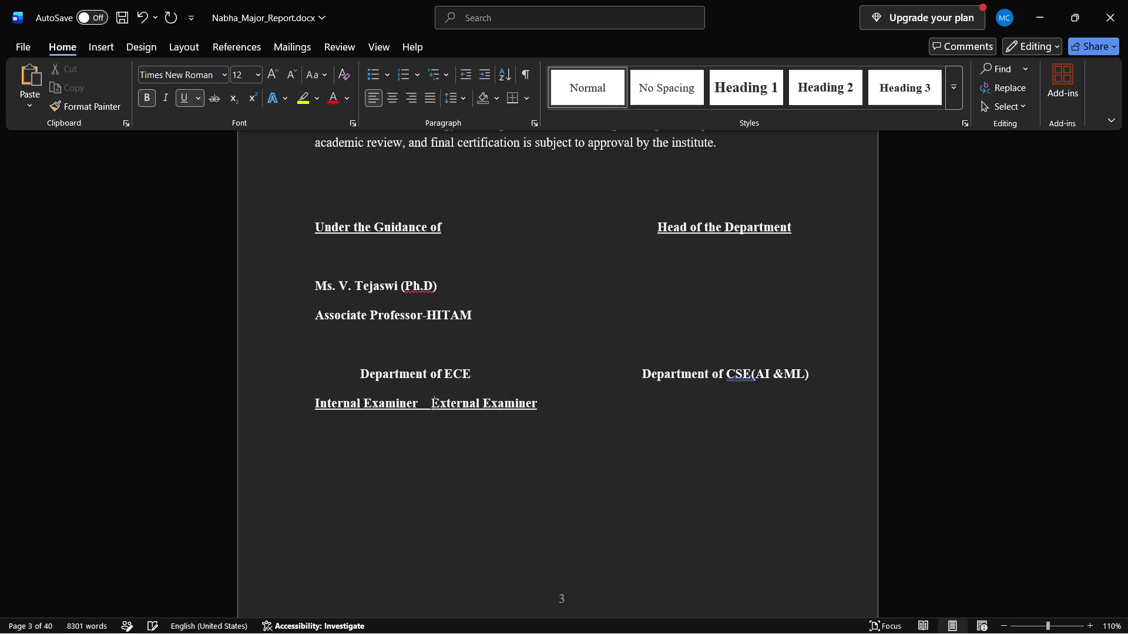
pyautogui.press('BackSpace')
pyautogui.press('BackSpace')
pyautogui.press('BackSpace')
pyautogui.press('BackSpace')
# Insert spaces directly before "External Examiner" and trim the excess so it sits beneath "Department of CSE(AI &ML)".
pyautogui.press('Right')
pyautogui.press('space')
pyautogui.press('space')
pyautogui.press('space')
pyautogui.press('space')
pyautogui.press('space')
pyautogui.press('space')
pyautogui.press('space')
pyautogui.press('space')
pyautogui.press('space')
pyautogui.press('space')
pyautogui.press('space')
pyautogui.press('space')
pyautogui.press('space')
pyautogui.press('space')
pyautogui.press('space')
pyautogui.press('space')
pyautogui.press('space')
pyautogui.press('space')
pyautogui.press('space')
pyautogui.press('space')
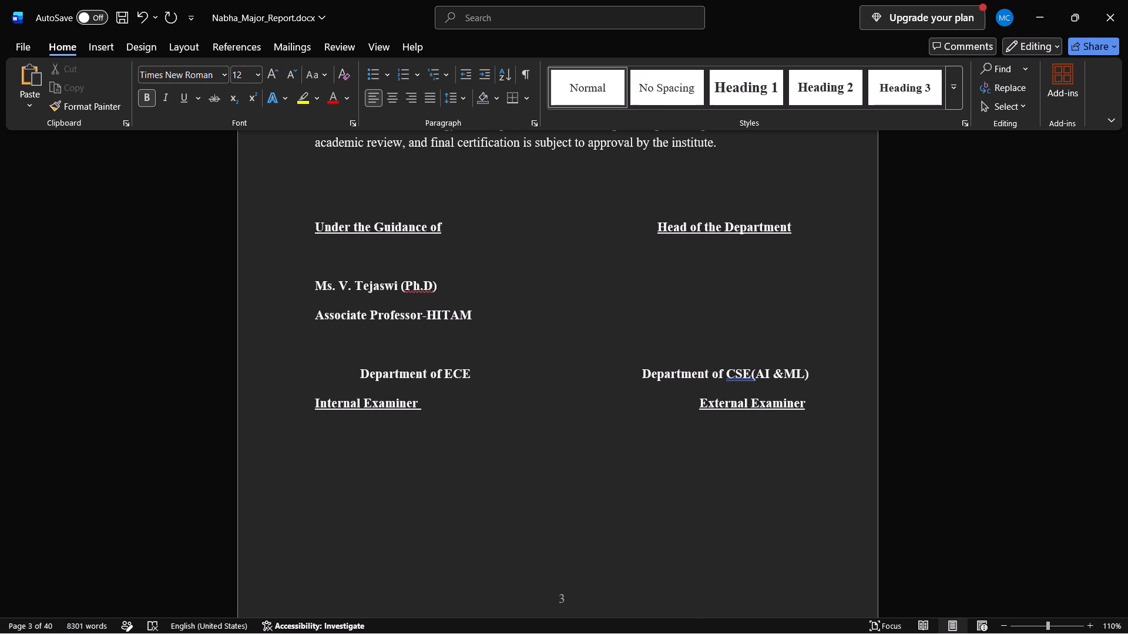
pyautogui.press('BackSpace')
pyautogui.press('BackSpace')
pyautogui.press('BackSpace')
pyautogui.press('BackSpace')
pyautogui.press('BackSpace')
pyautogui.press('BackSpace')
pyautogui.press('BackSpace')
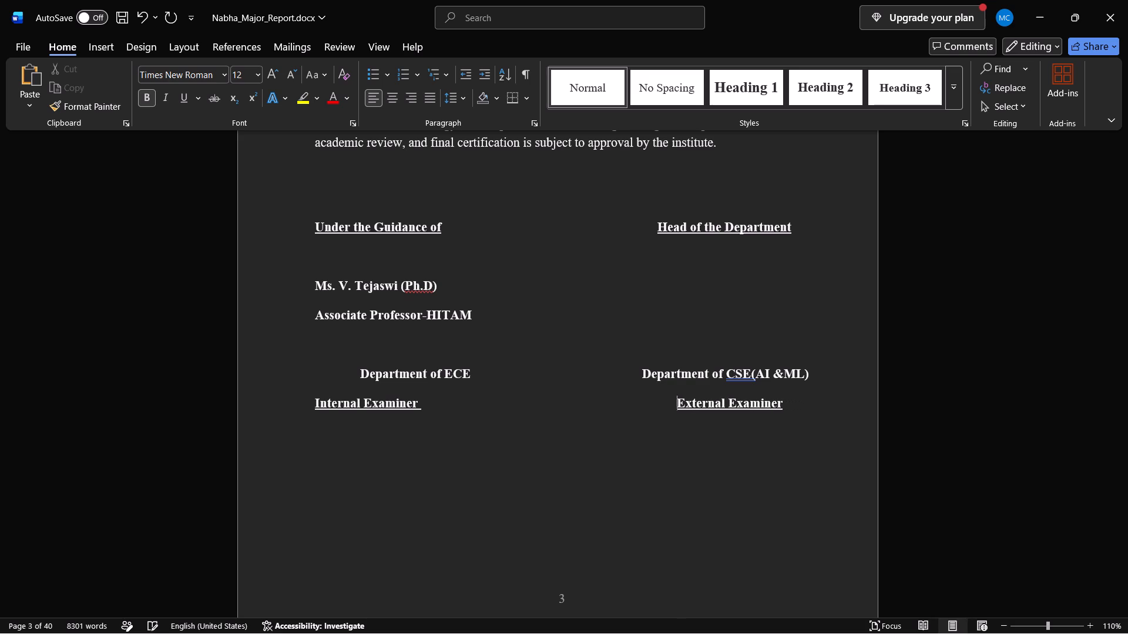
# Insert two blank lines above the "Internal Examiner" and "External Examiner" line, keeping both headings on the same line.
pyautogui.press('Return')
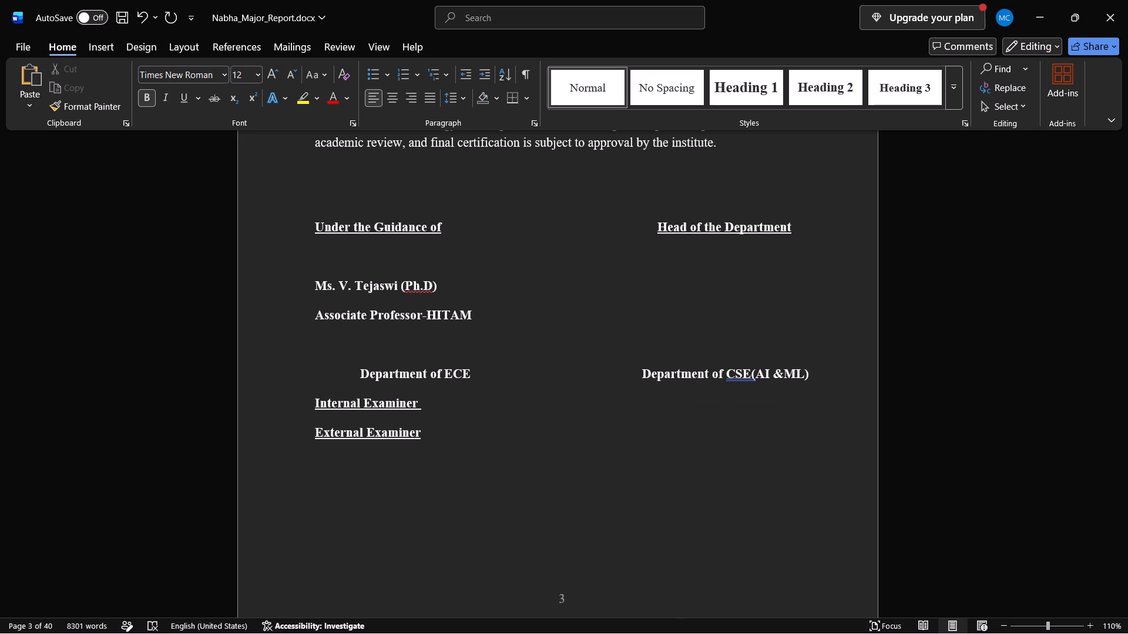
pyautogui.hotkey('ctrl', 'z')
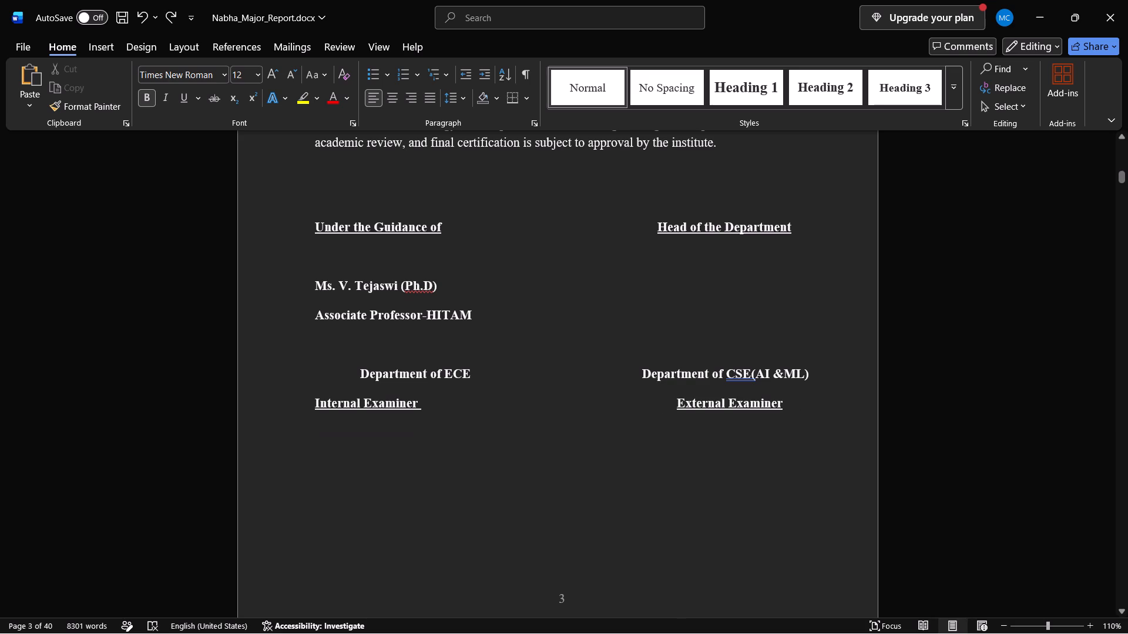
pyautogui.click(313, 403)
pyautogui.press('Return')
pyautogui.press('Return')
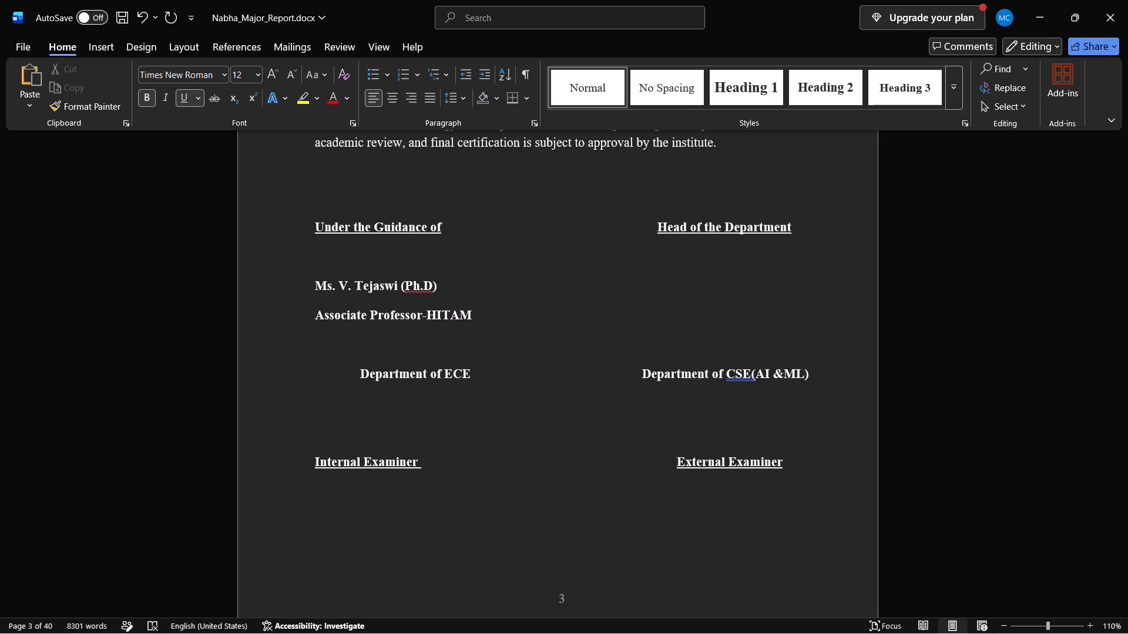
# Delete the spaces before "Department of ECE" until it sits almost flush with the left margin under "Associate Professor-HITAM".
pyautogui.click(361, 373)
pyautogui.press('BackSpace')
pyautogui.press('BackSpace')
pyautogui.press('BackSpace')
pyautogui.press('BackSpace')
pyautogui.press('BackSpace')
pyautogui.press('BackSpace')
pyautogui.press('BackSpace')
pyautogui.press('BackSpace')
pyautogui.press('BackSpace')
pyautogui.press('BackSpace')
pyautogui.press('BackSpace')
pyautogui.press('BackSpace')
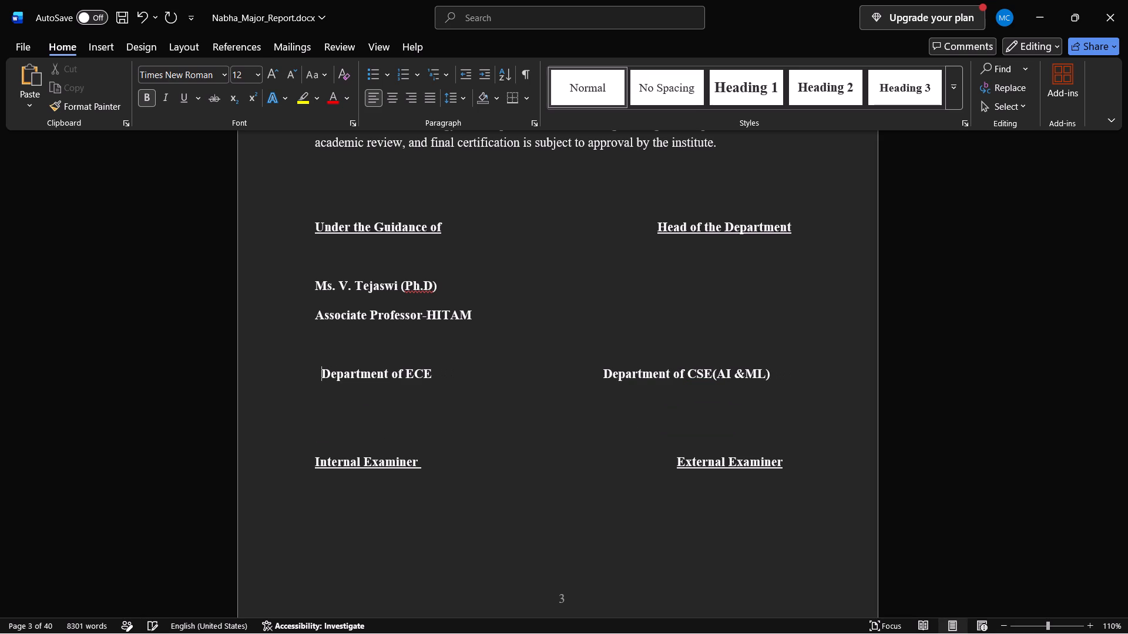
pyautogui.press('BackSpace')
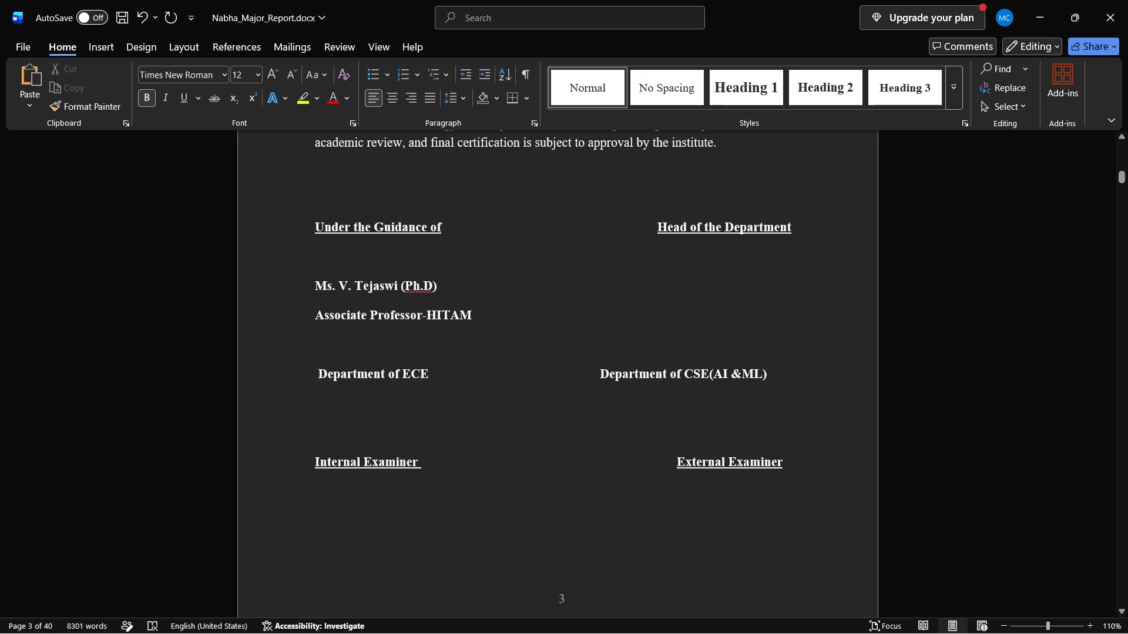
# Insert spaces before "Department of CSE(AI &ML)" and trim the excess so its start lines up beneath "Head of the Department".
pyautogui.click(589, 375)
pyautogui.press('space')
pyautogui.press('space')
pyautogui.press('space')
pyautogui.press('space')
pyautogui.press('space')
pyautogui.press('space')
pyautogui.press('space')
pyautogui.press('space')
pyautogui.press('space')
pyautogui.press('space')
pyautogui.press('space')
pyautogui.press('space')
pyautogui.press('space')
pyautogui.press('space')
pyautogui.press('space')
pyautogui.press('space')
pyautogui.press('space')
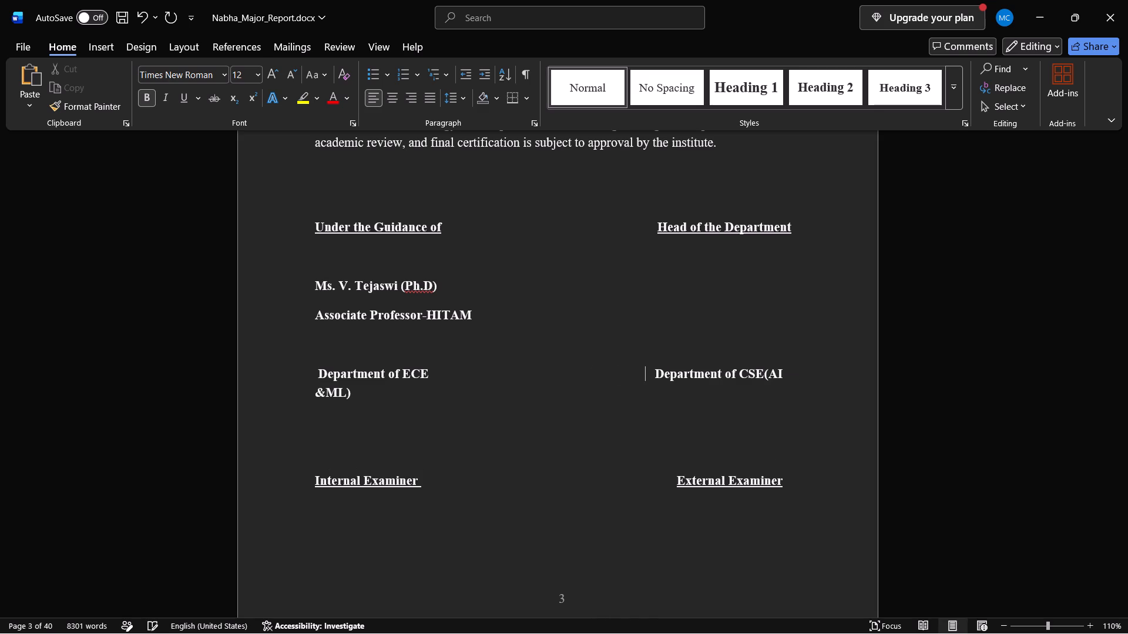
pyautogui.press('BackSpace')
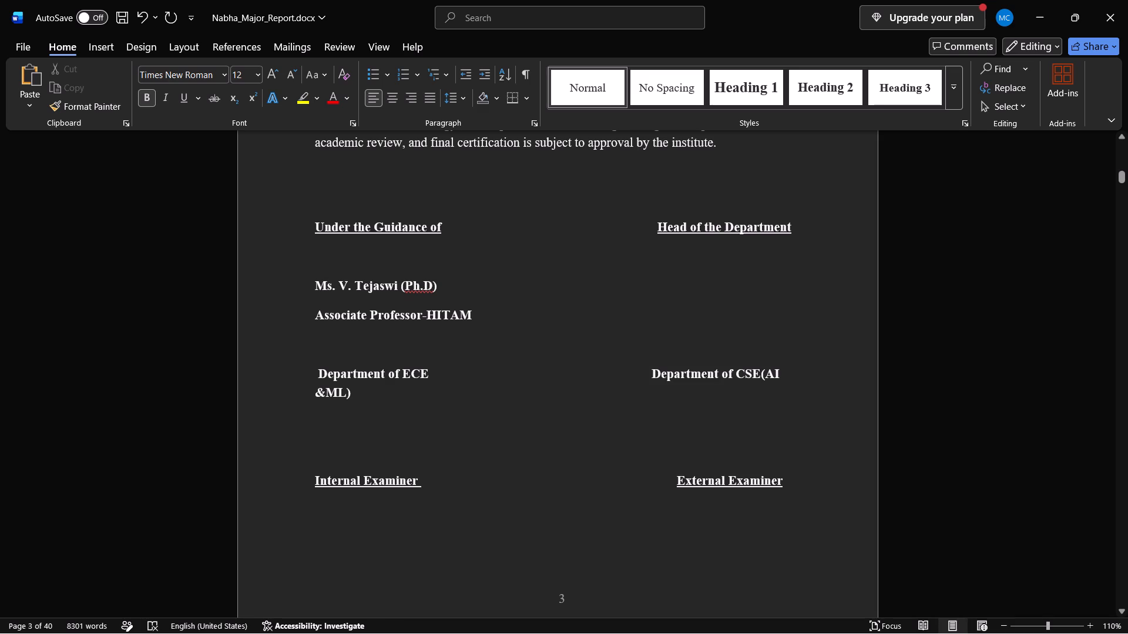
pyautogui.press('space')
pyautogui.press('space')
pyautogui.press('space')
pyautogui.press('space')
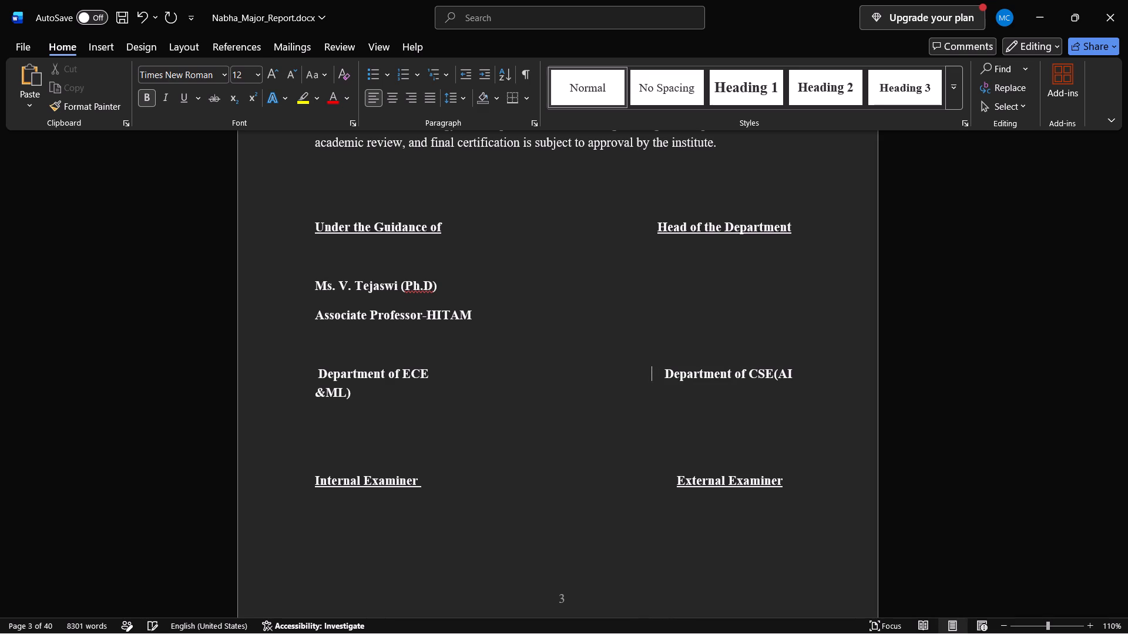
pyautogui.press('space')
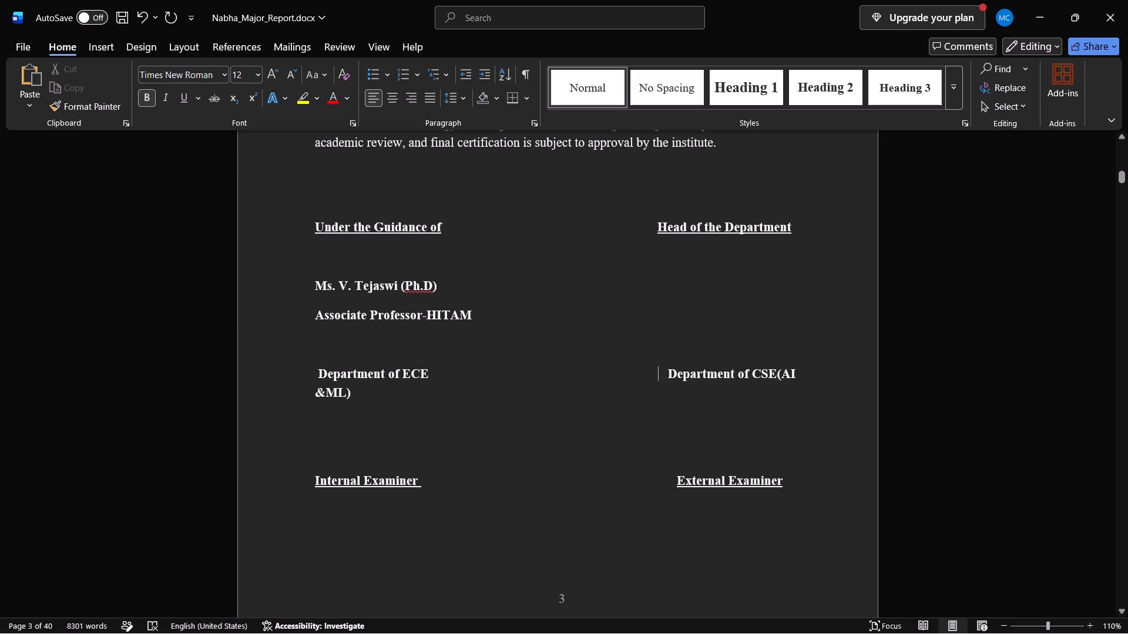
pyautogui.press('BackSpace')
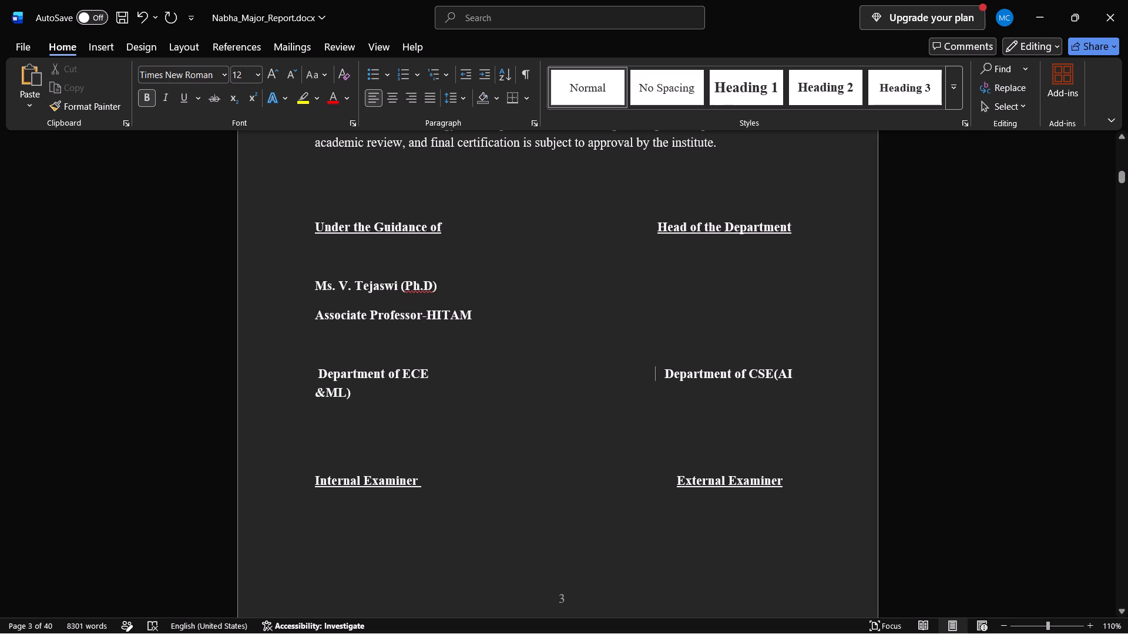
pyautogui.press('BackSpace')
# Remove three spaces before "External Examiner" to bring it closer to the start of the Department of CSE line above.
pyautogui.click(676, 483)
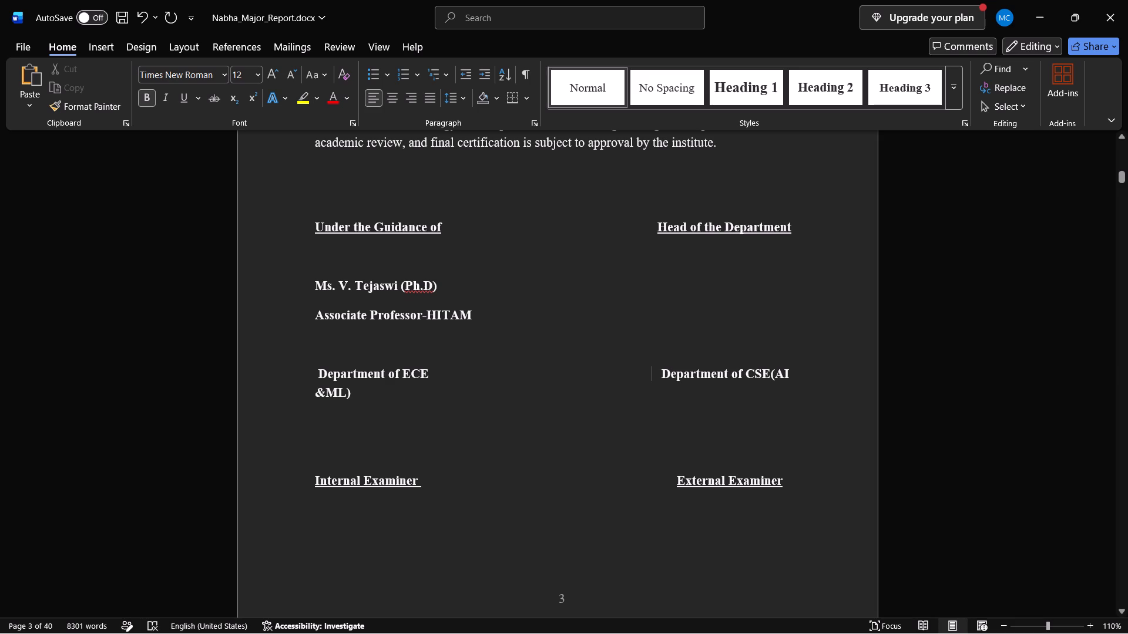
pyautogui.press('BackSpace')
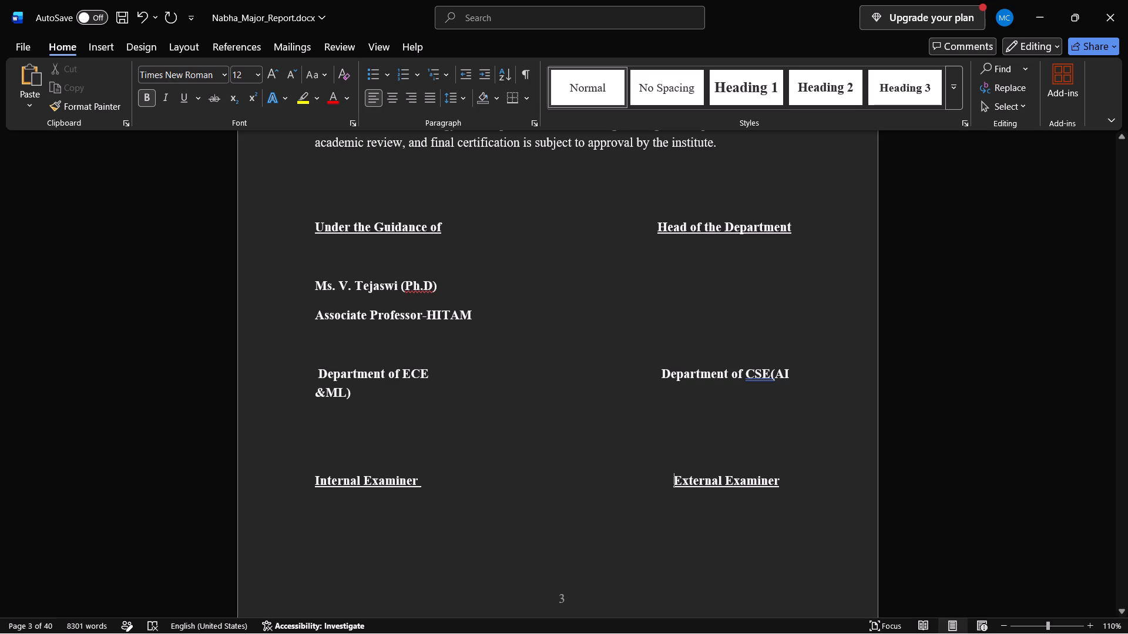
pyautogui.click(670, 481)
pyautogui.press('BackSpace')
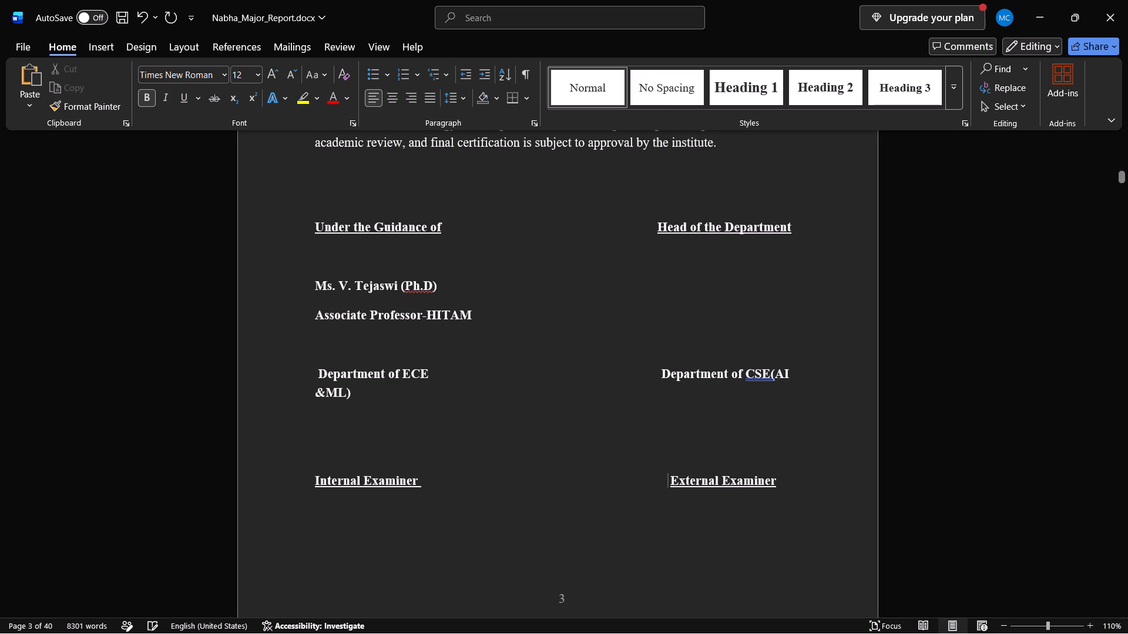
pyautogui.press('BackSpace')
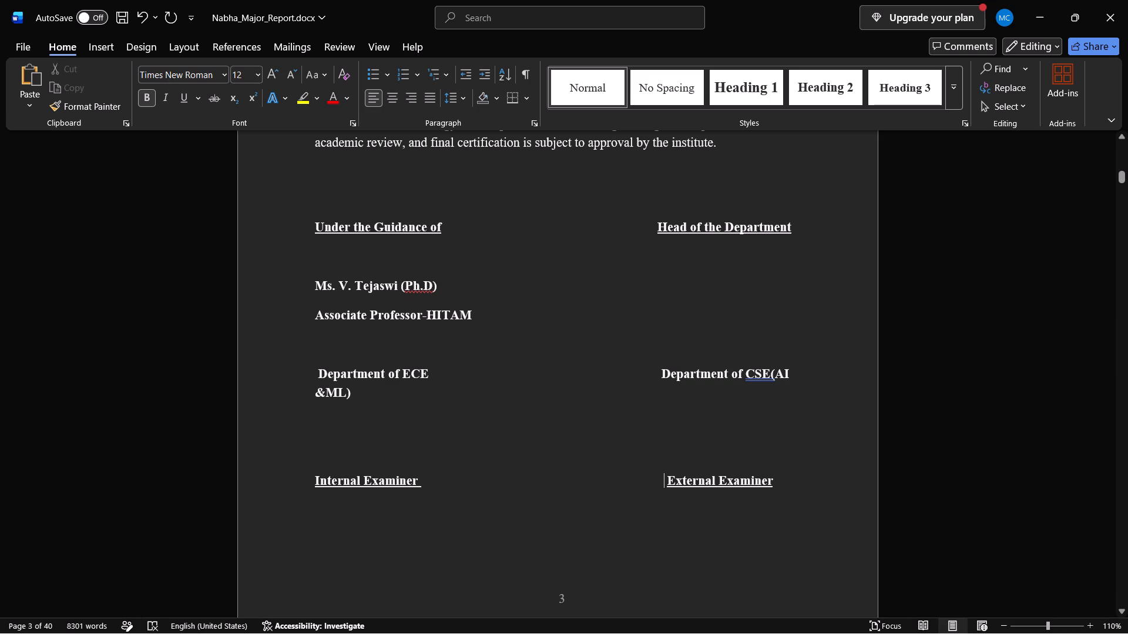
# Check the department and institute details on the title page against the certificate page's signature block.
pyautogui.scroll(6, 432, 307)
pyautogui.scroll(-3, 432, 307)
pyautogui.scroll(1, 432, 307)
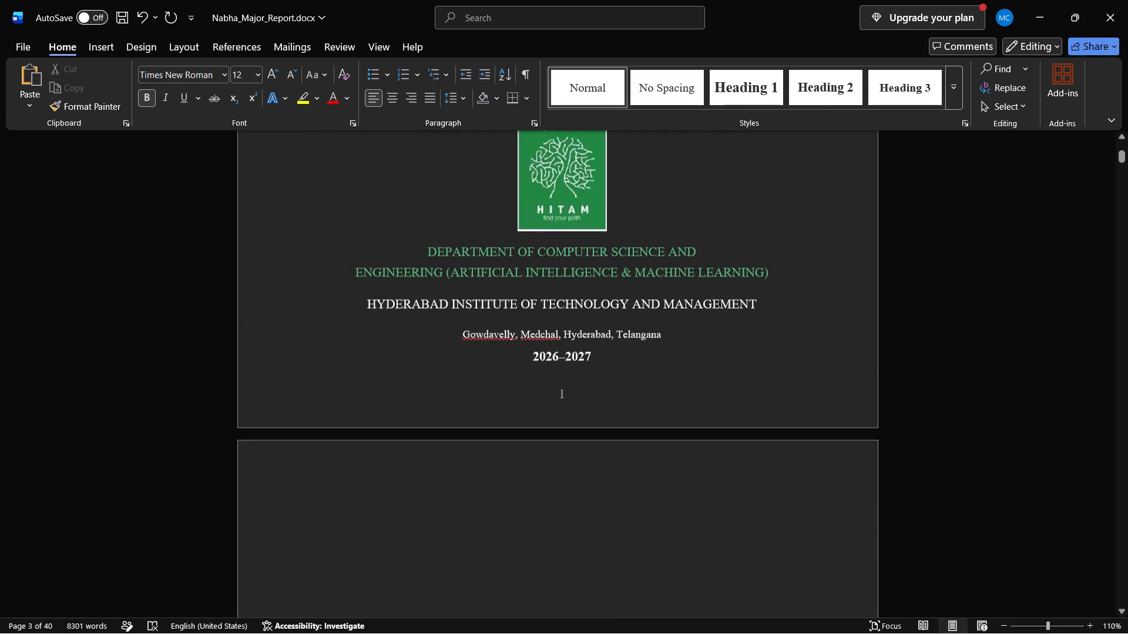
pyautogui.scroll(1, 500, 292)
pyautogui.scroll(-3, 500, 292)
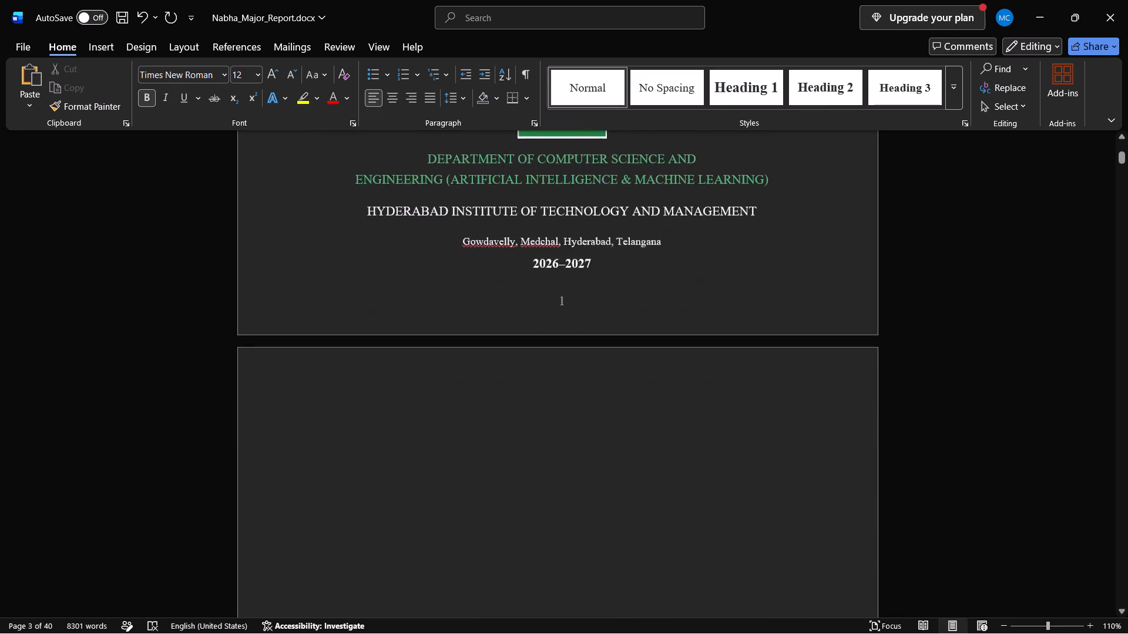
pyautogui.scroll(-3, 500, 292)
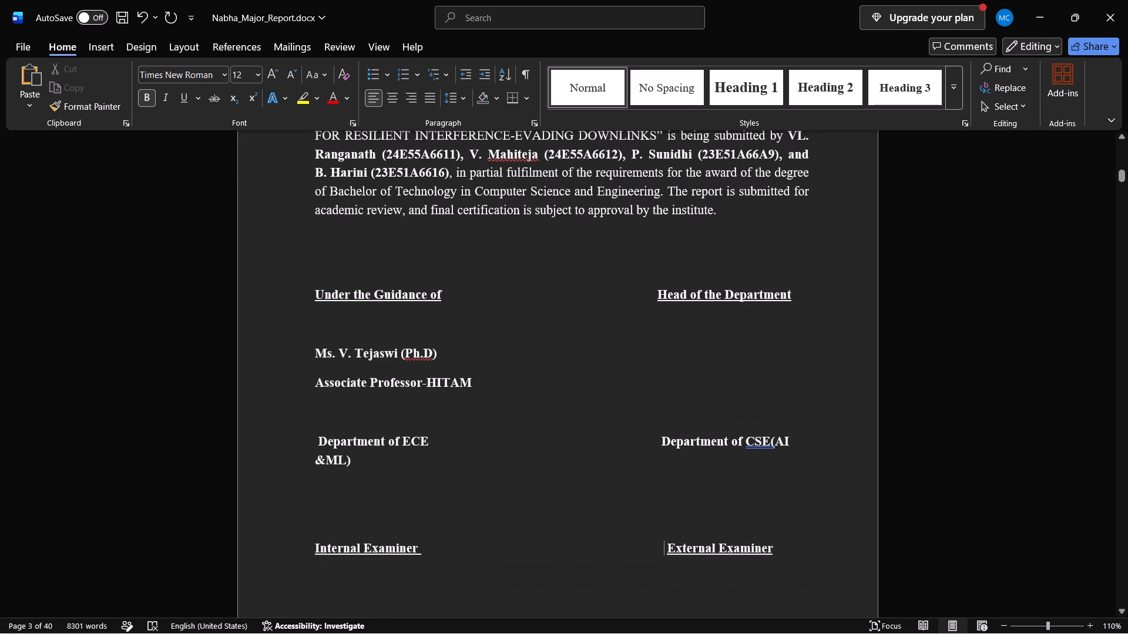
# Retype the end of the Head of the Department's department line as "CSE(AI&ML)", without a space before the ampersand.
pyautogui.moveTo(353, 466); pyautogui.dragTo(304, 463)
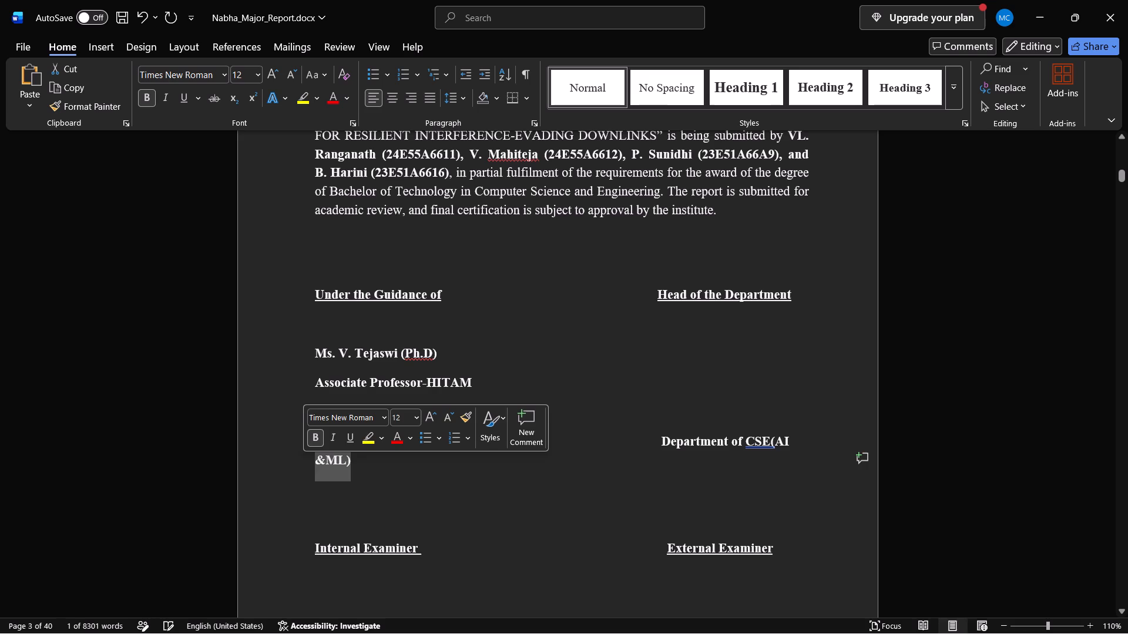
pyautogui.press('BackSpace')
pyautogui.press('BackSpace')
pyautogui.press('BackSpace')
pyautogui.press('BackSpace')
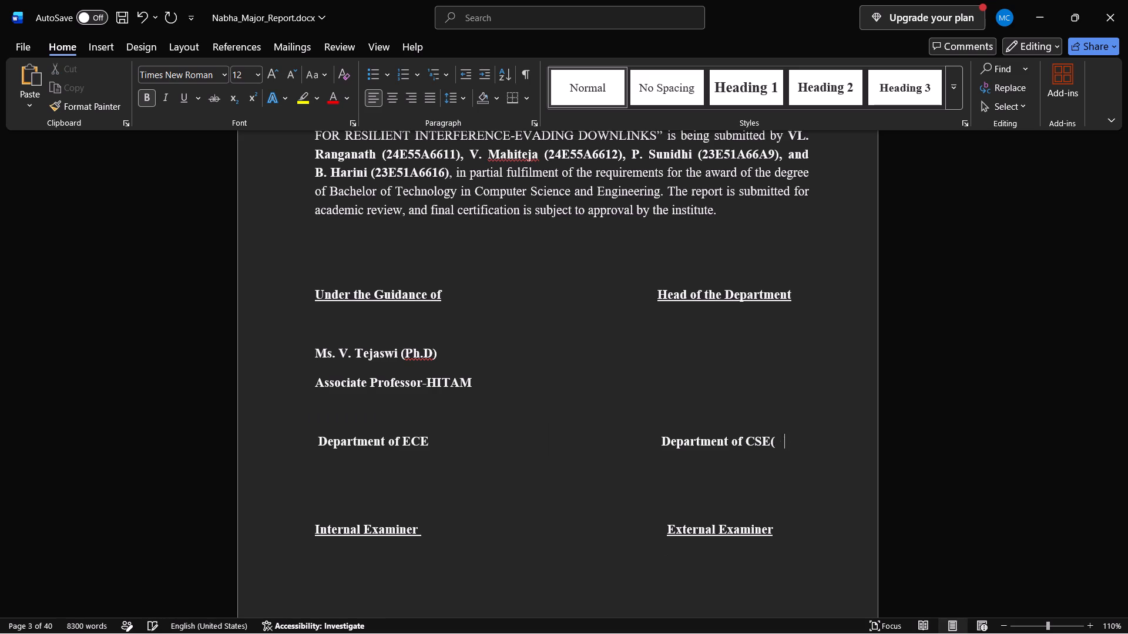
pyautogui.press('BackSpace')
pyautogui.press('BackSpace')
pyautogui.hotkey('shift', 'e')
pyautogui.press('BackSpace')
pyautogui.press('e')
pyautogui.hotkey('shift', '*')
pyautogui.press('BackSpace')
pyautogui.write('(ai')
pyautogui.press('BackSpace')
pyautogui.press('BackSpace')
pyautogui.write('AI')
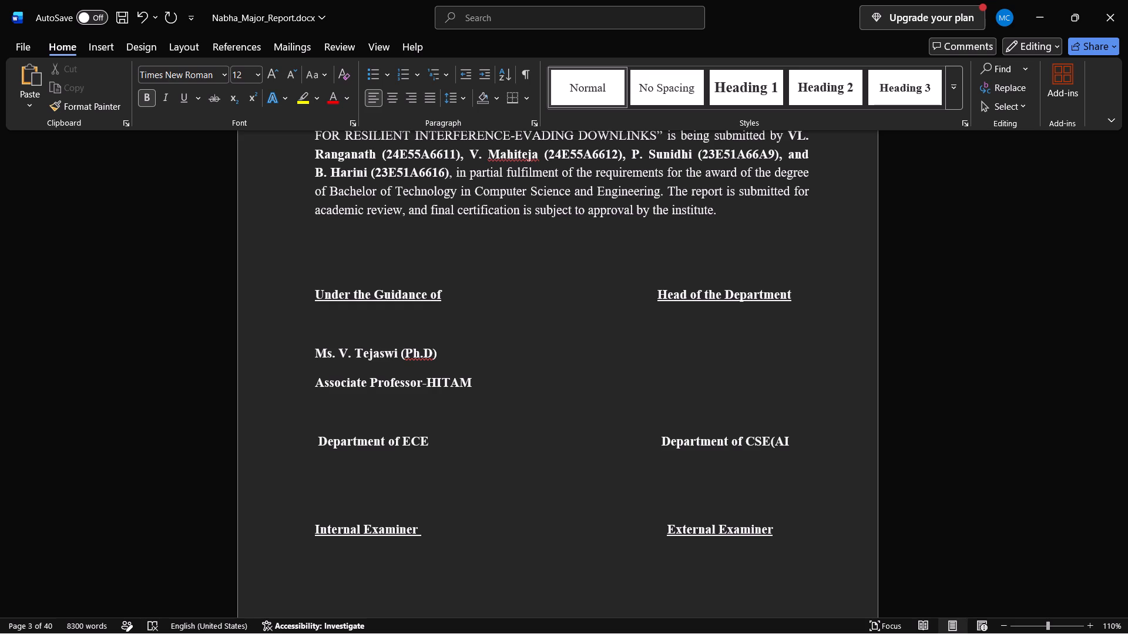
pyautogui.hotkey('shift', '&')
pyautogui.write('ML')
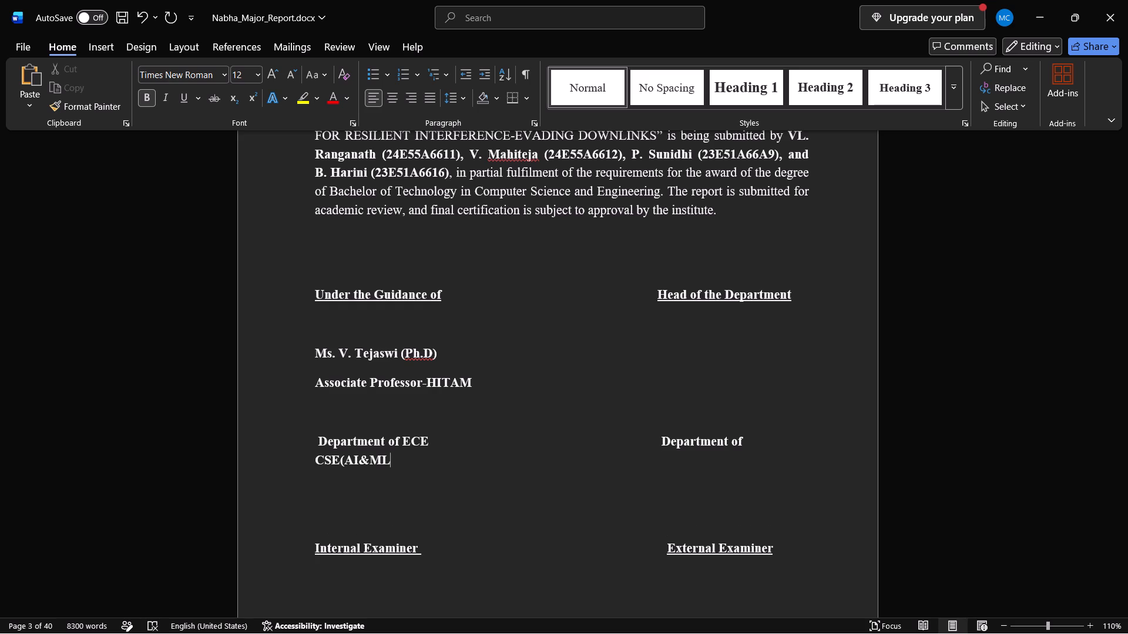
pyautogui.hotkey('shift', ')')
# Set the font size of "Department of CSE(AI&ML)", apart from its first letter, to 10 so it fits on one line.
pyautogui.moveTo(405, 464); pyautogui.dragTo(279, 461)
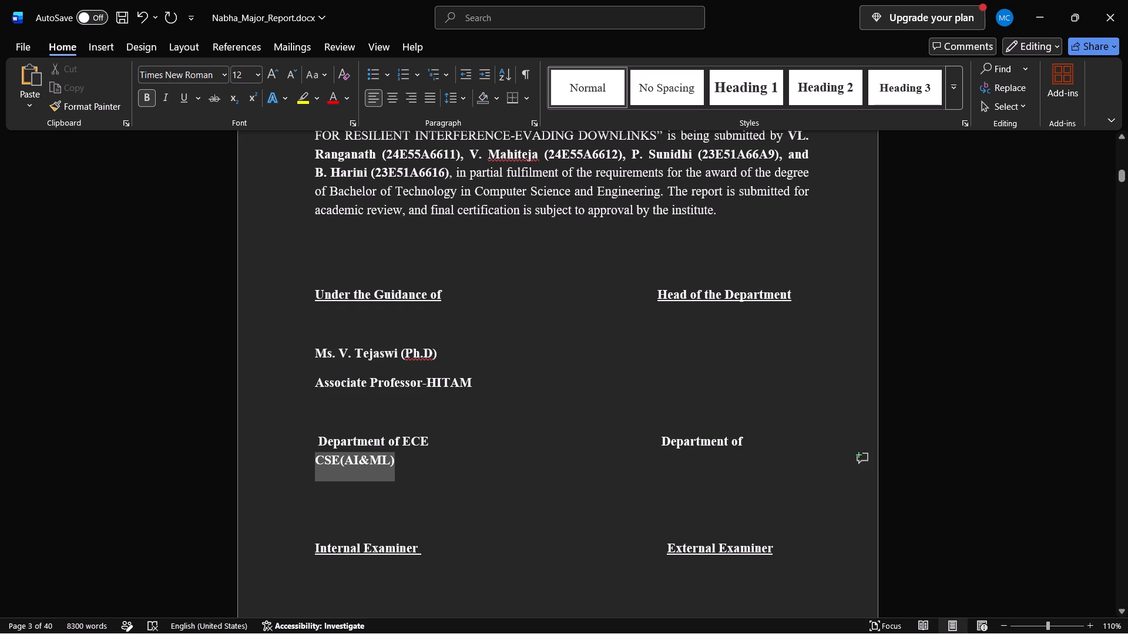
pyautogui.moveTo(279, 461); pyautogui.dragTo(667, 437)
pyautogui.click(768, 391)
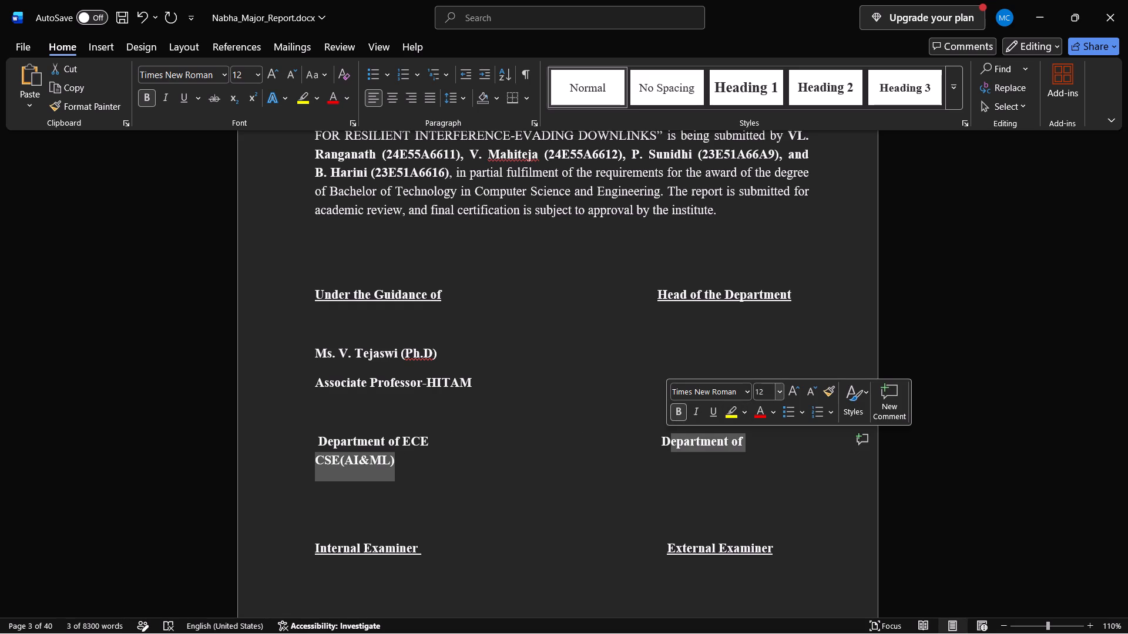
pyautogui.write('10')
pyautogui.press('Return')
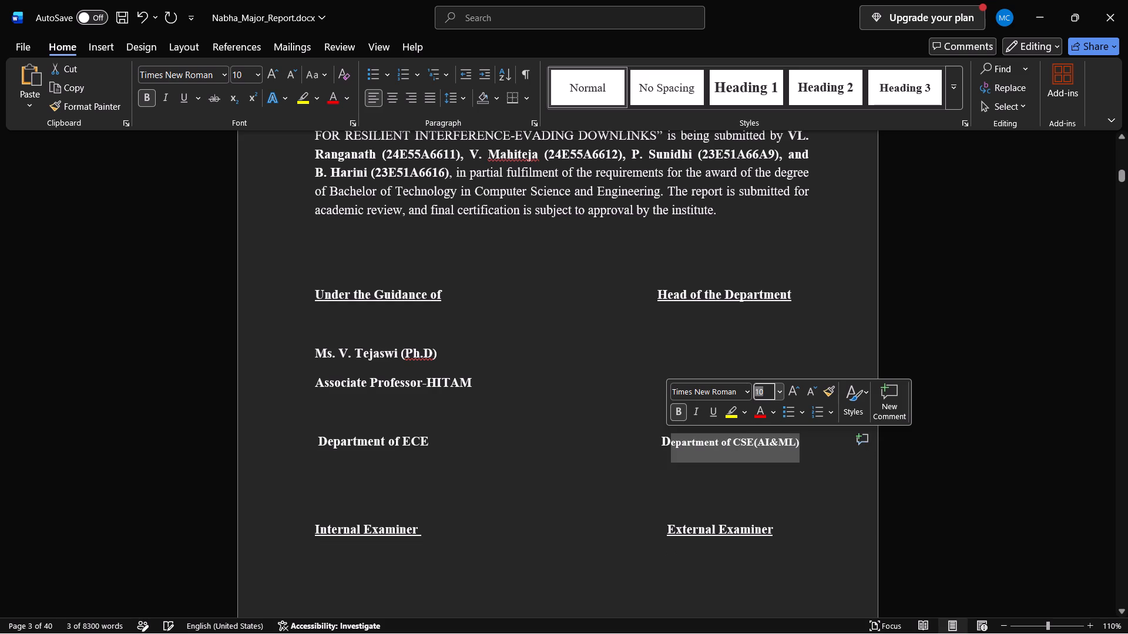
pyautogui.click(846, 470)
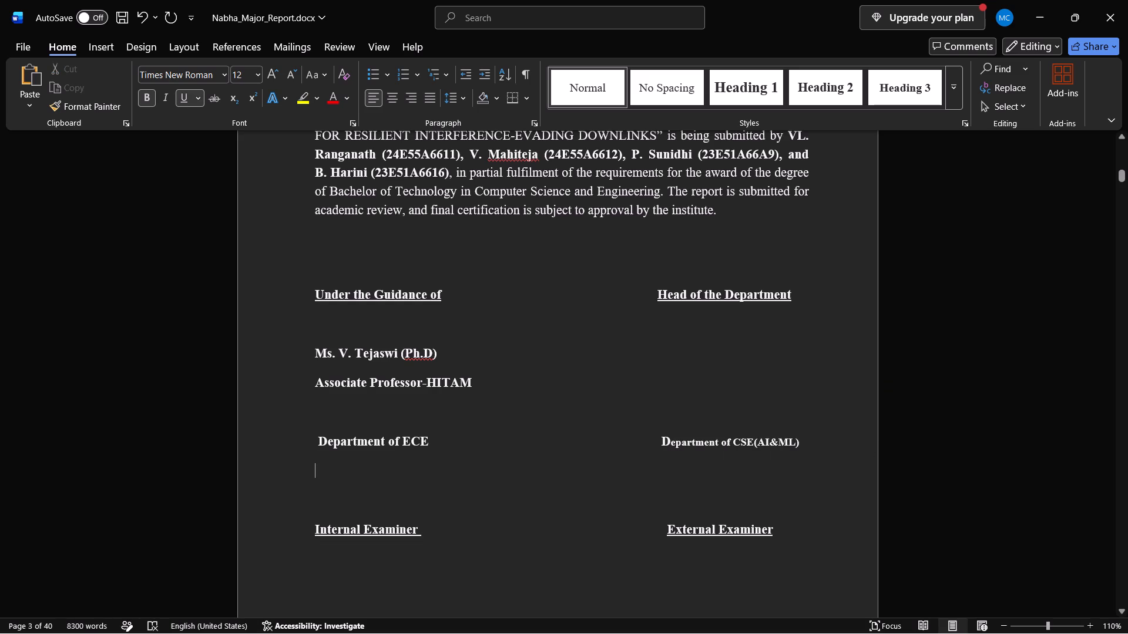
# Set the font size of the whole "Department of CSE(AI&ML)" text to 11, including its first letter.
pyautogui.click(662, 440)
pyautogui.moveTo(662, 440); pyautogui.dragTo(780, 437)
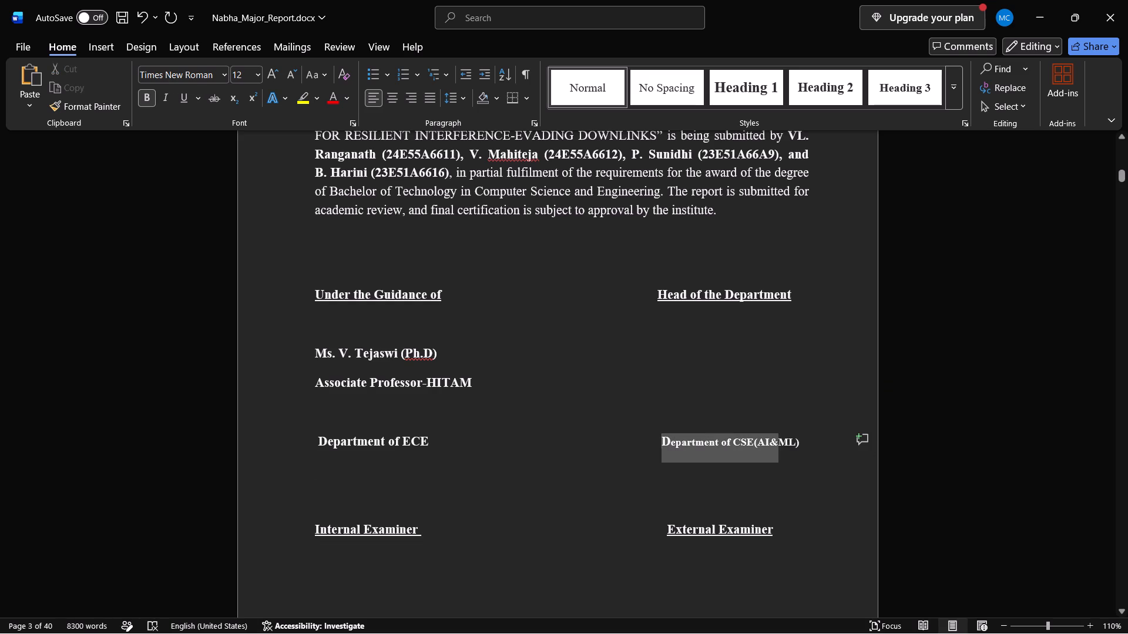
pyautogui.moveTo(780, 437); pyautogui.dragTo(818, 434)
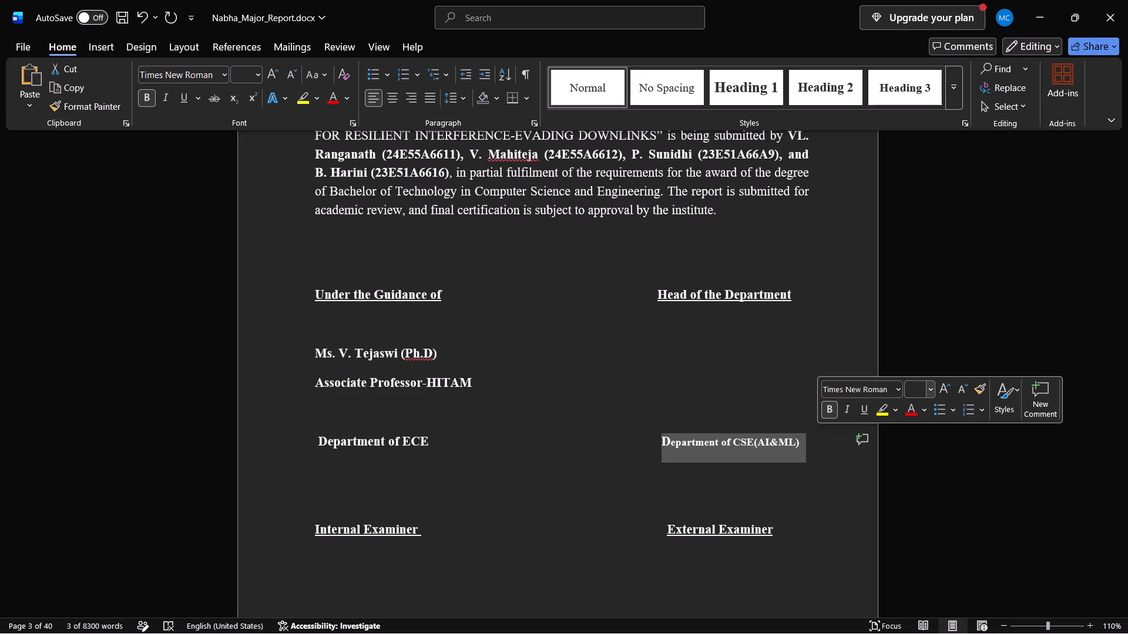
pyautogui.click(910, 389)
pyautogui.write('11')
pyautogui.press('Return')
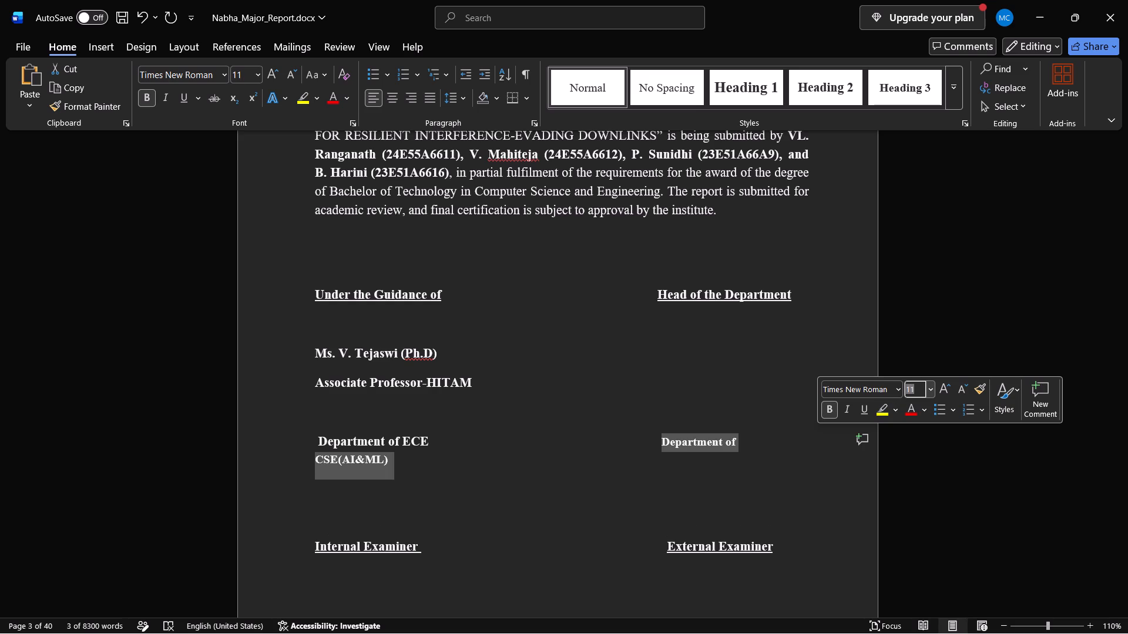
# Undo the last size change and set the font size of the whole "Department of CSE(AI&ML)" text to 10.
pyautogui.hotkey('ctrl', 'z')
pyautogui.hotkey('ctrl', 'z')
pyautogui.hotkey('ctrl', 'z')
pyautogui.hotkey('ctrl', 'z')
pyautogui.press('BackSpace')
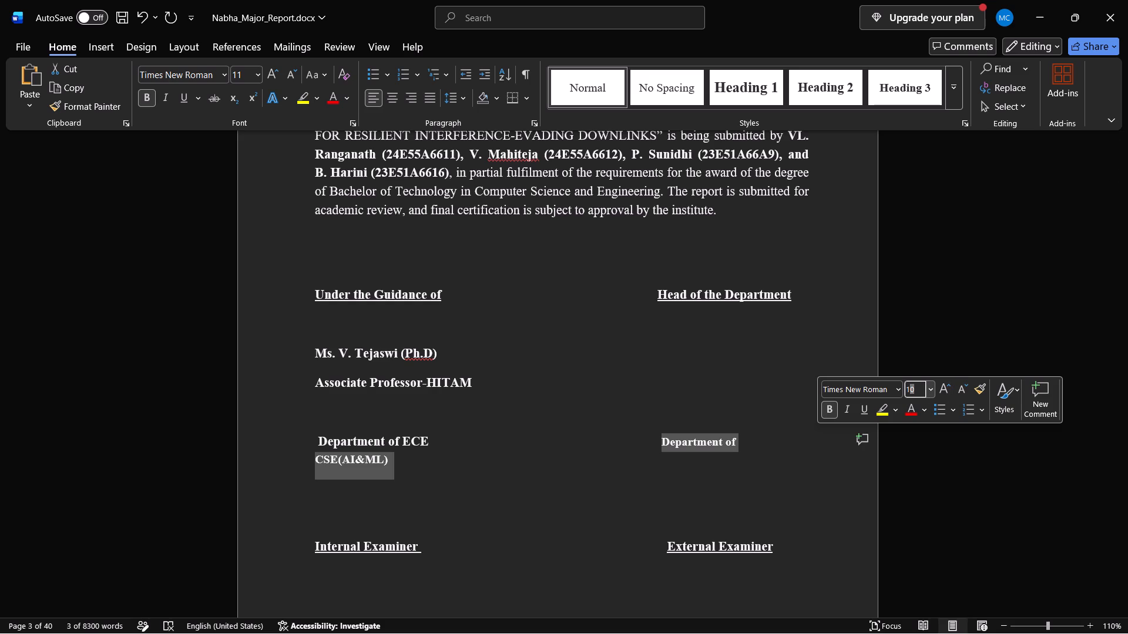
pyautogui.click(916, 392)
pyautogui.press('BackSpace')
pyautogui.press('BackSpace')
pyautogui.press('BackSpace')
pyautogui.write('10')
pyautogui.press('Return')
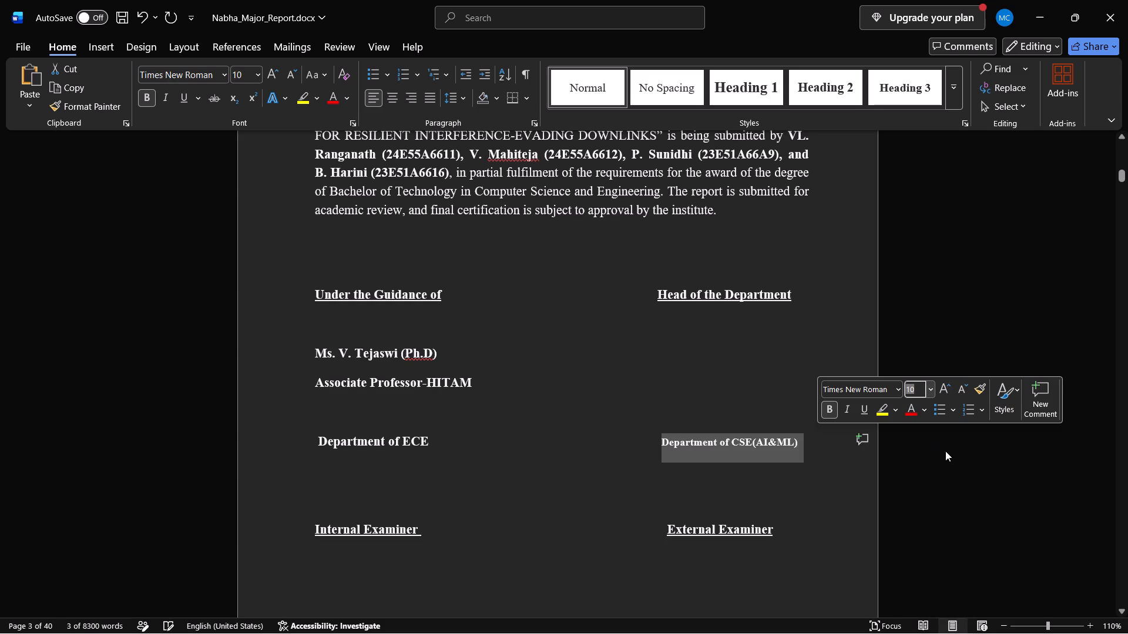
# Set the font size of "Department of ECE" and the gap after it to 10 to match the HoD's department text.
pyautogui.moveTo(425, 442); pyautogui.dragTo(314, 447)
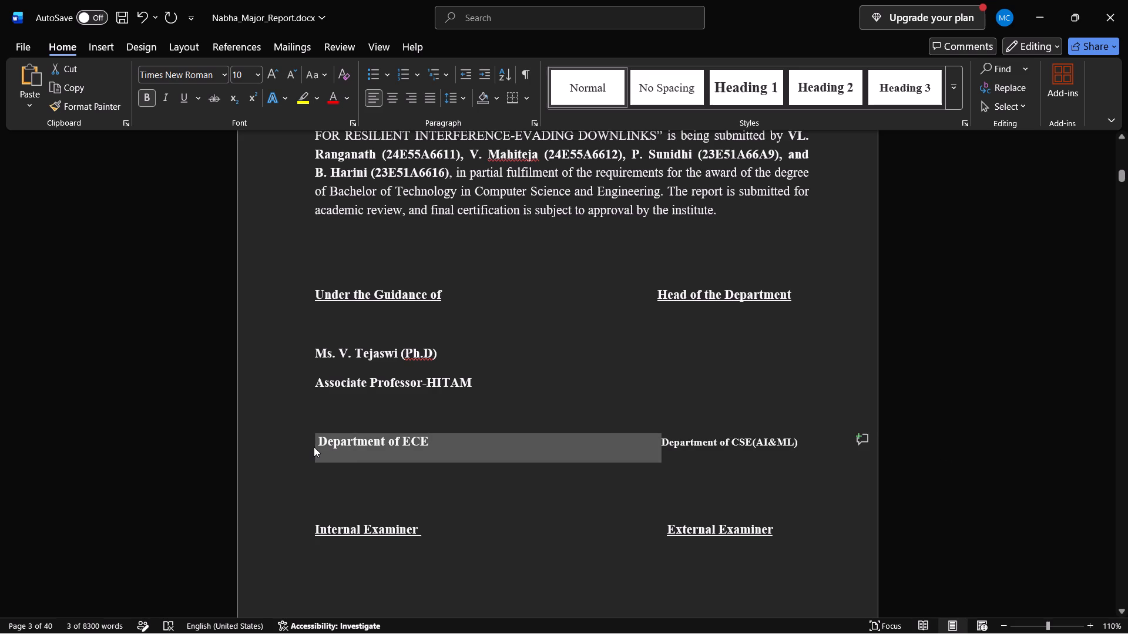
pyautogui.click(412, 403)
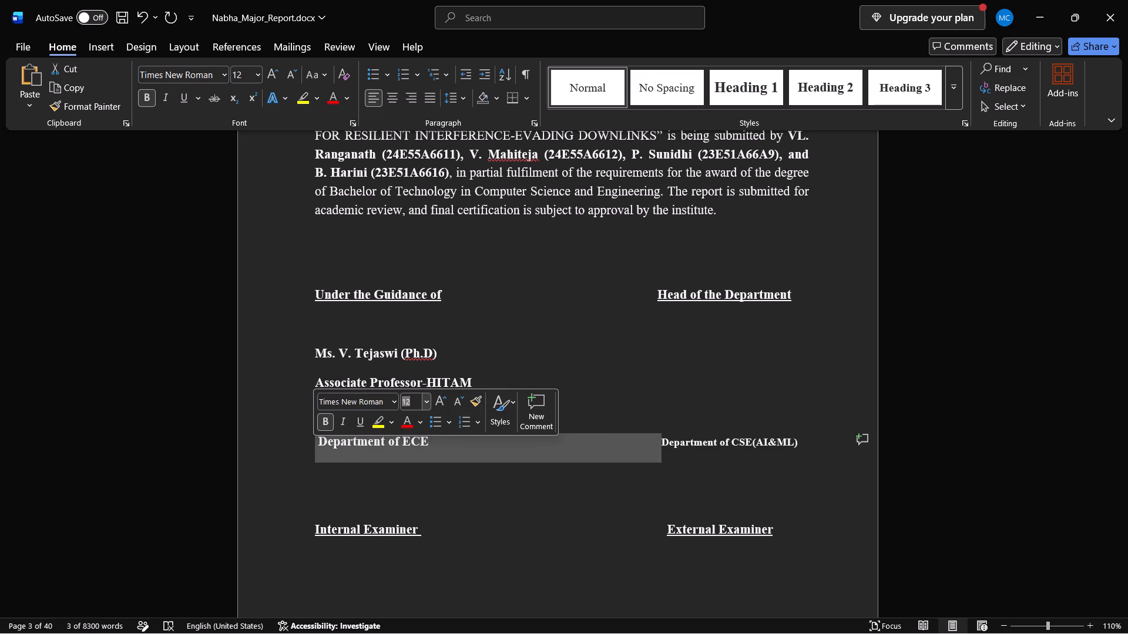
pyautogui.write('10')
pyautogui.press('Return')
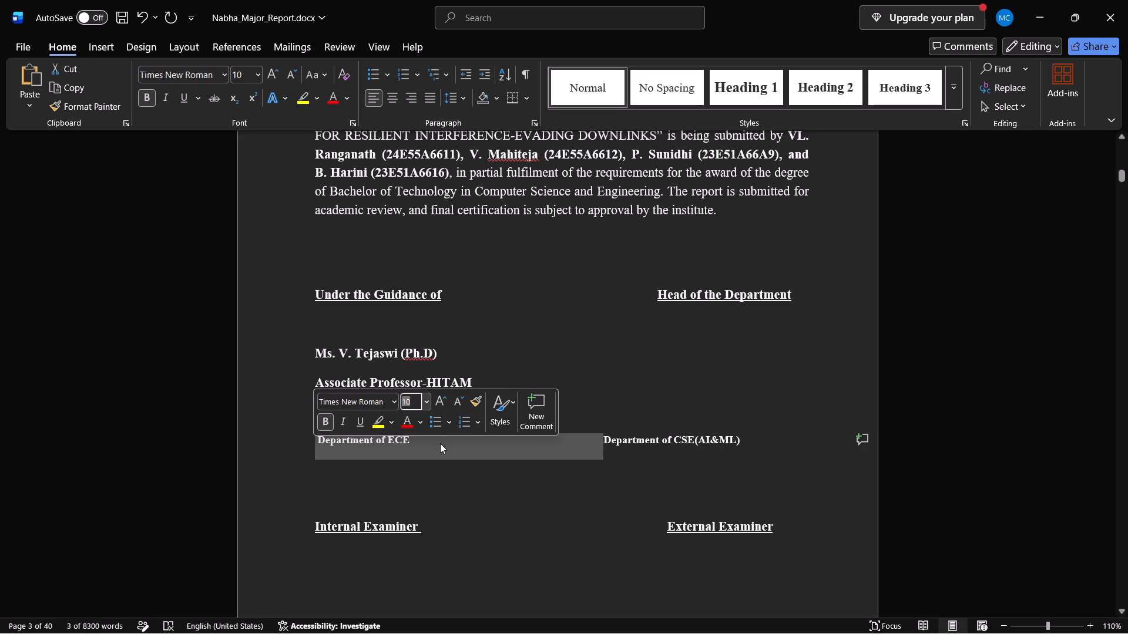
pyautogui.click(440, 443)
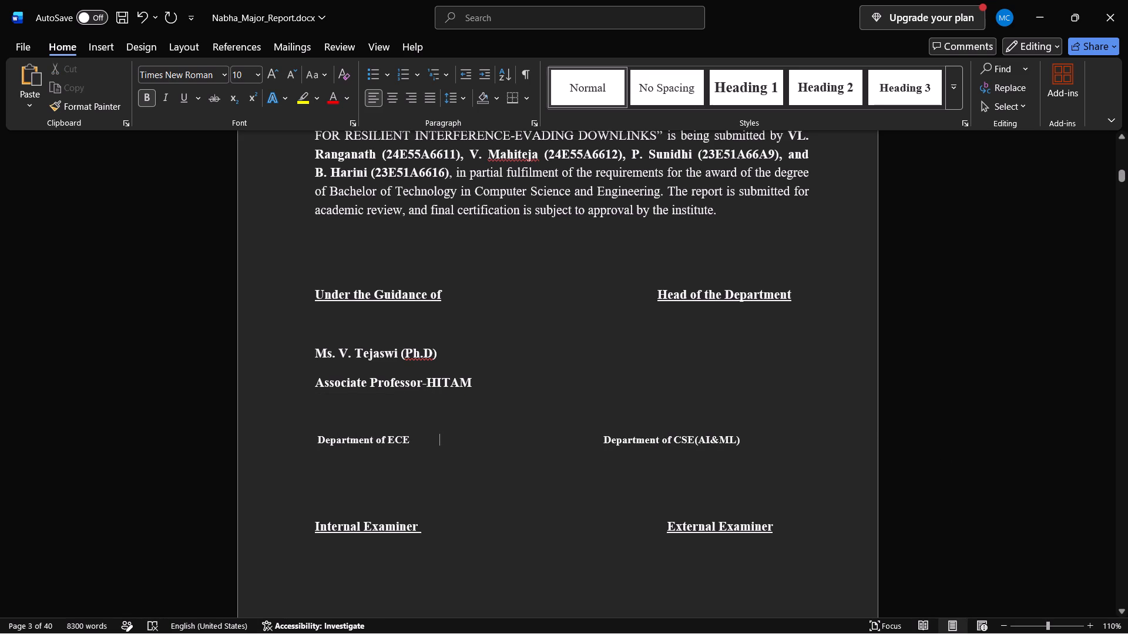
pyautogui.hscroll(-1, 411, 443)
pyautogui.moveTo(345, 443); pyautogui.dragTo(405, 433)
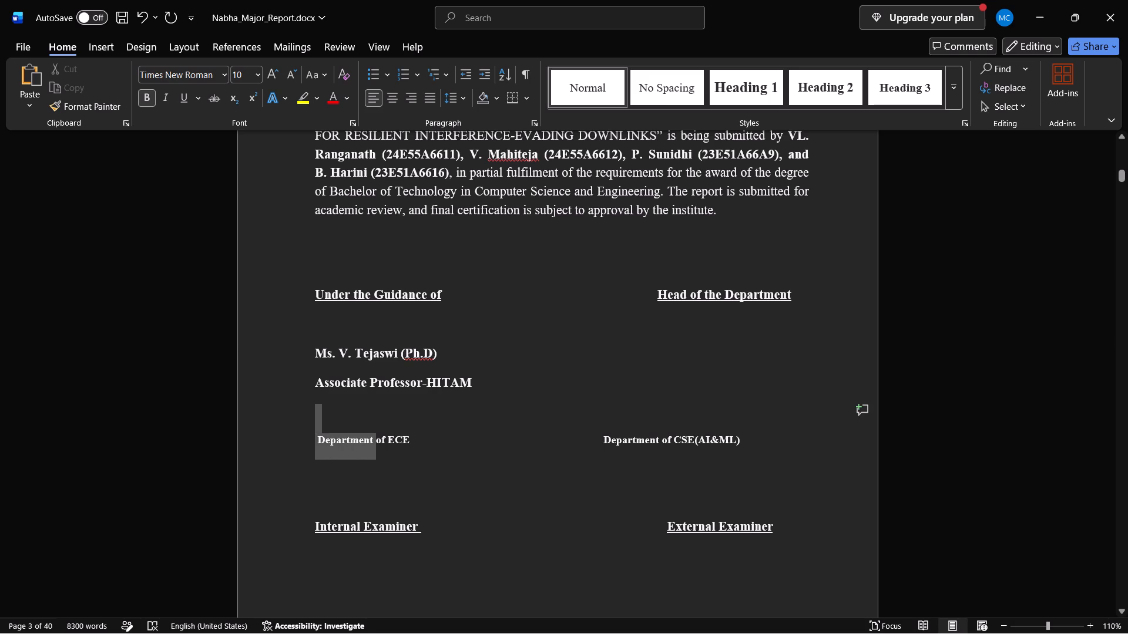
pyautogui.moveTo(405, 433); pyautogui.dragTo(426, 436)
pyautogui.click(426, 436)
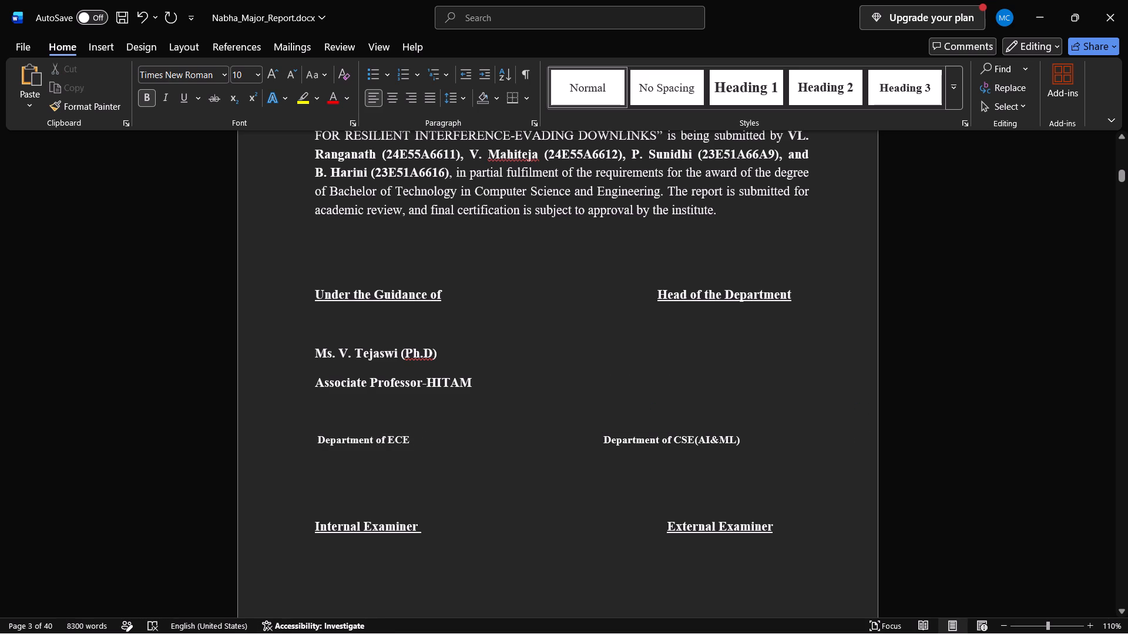
# Set the font size of "Department of CSE(AI&ML)" to 12.
pyautogui.moveTo(655, 437); pyautogui.dragTo(727, 437)
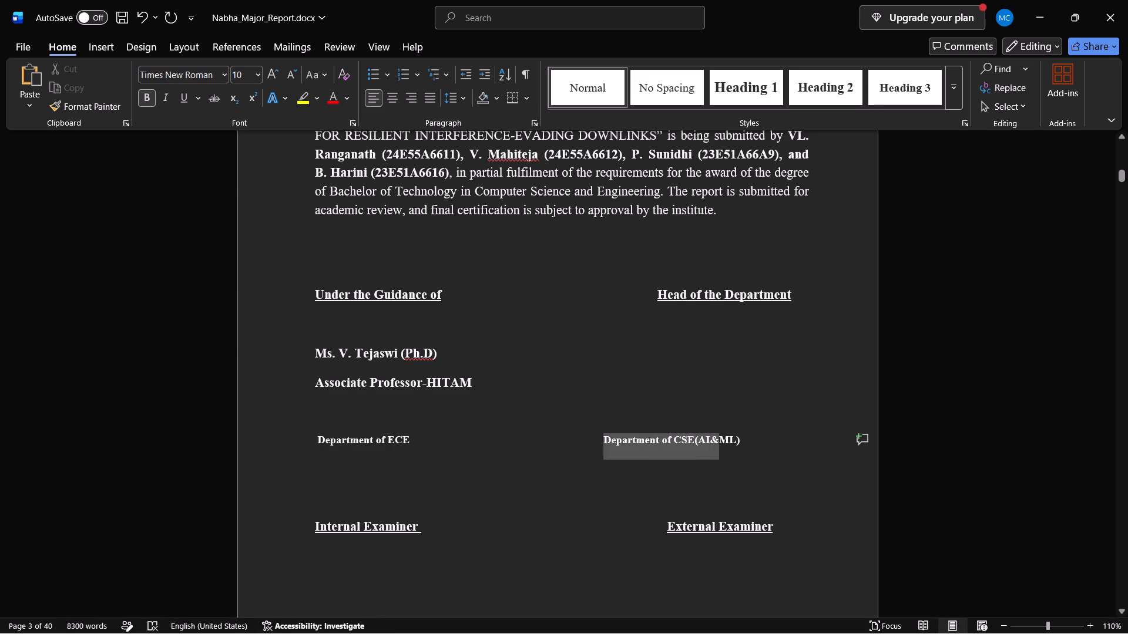
pyautogui.moveTo(727, 437); pyautogui.dragTo(751, 437)
pyautogui.click(846, 389)
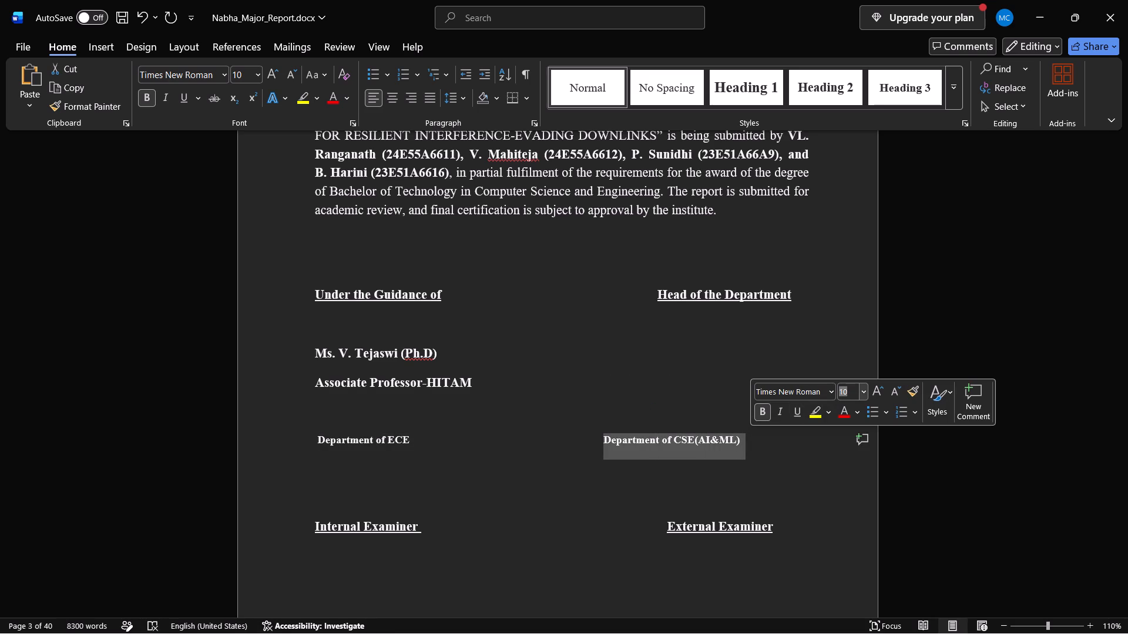
pyautogui.write('12')
pyautogui.press('Return')
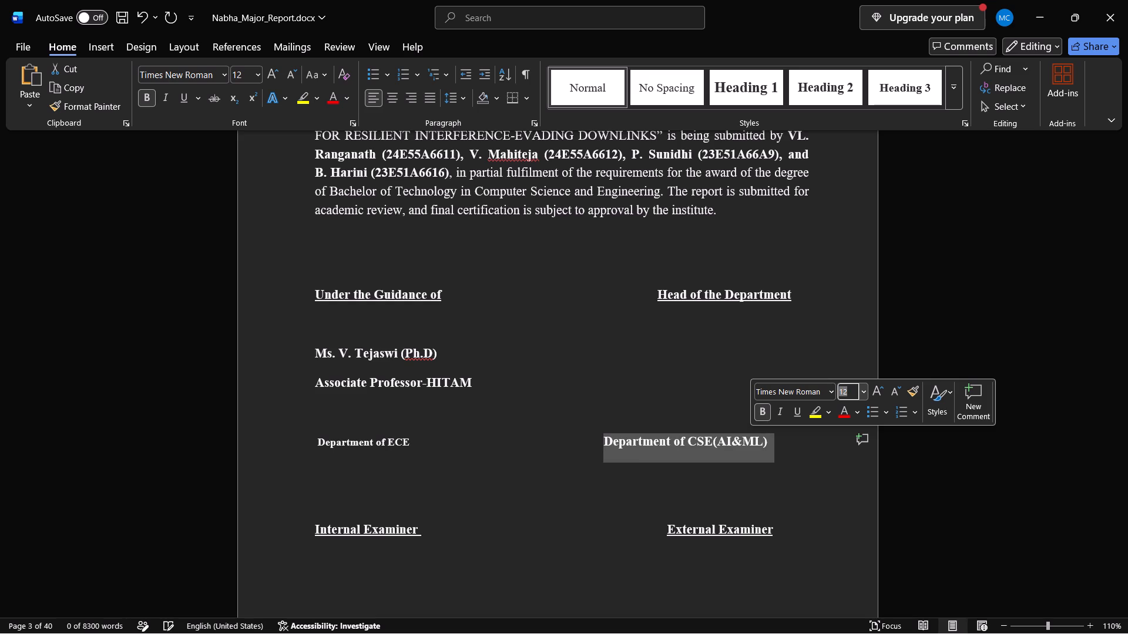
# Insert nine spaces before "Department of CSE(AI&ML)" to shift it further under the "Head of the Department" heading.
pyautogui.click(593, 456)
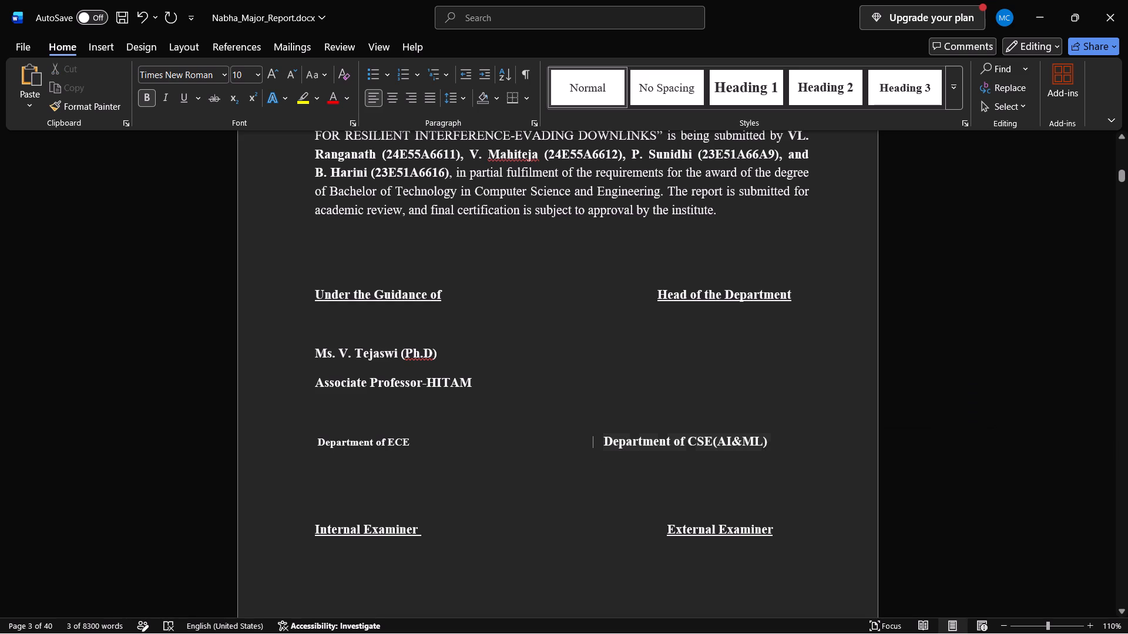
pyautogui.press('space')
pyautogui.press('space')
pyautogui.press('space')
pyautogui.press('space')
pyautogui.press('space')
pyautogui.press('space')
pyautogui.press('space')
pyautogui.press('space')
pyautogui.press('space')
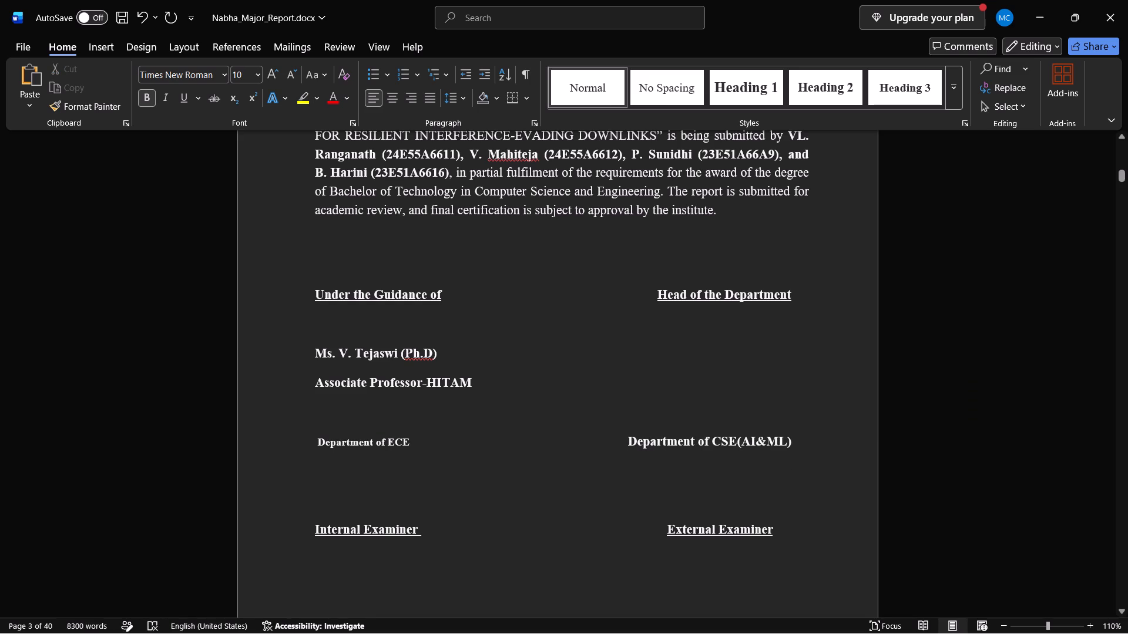
# Set the font size of "Department of ECE" and the gap after it to 12.
pyautogui.moveTo(412, 445); pyautogui.dragTo(313, 444)
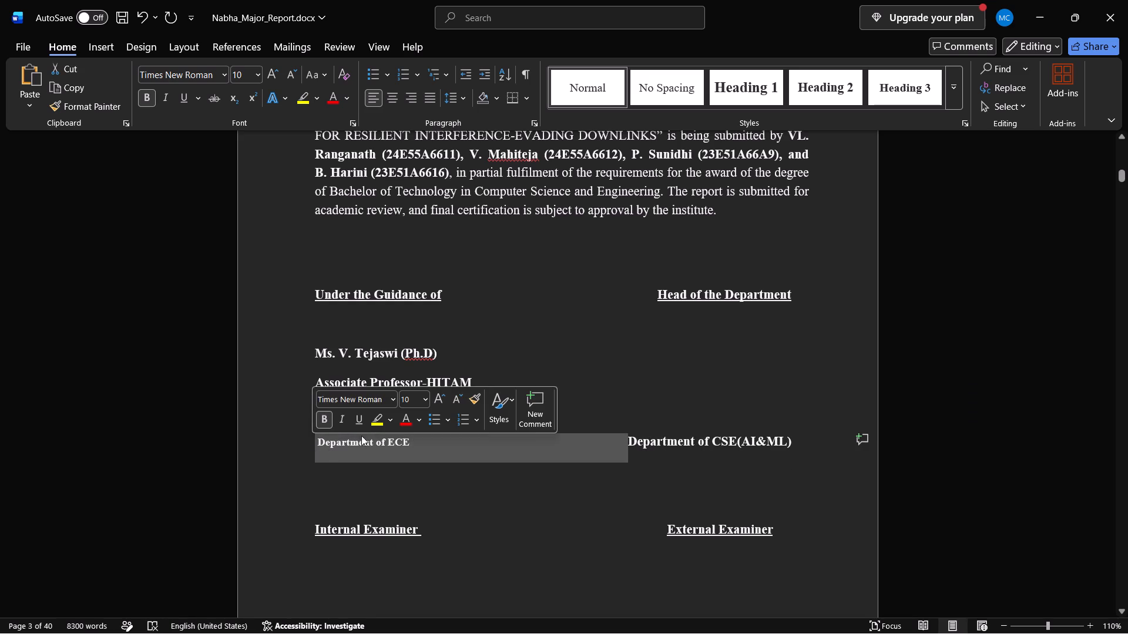
pyautogui.click(408, 403)
pyautogui.write('12')
pyautogui.press('Return')
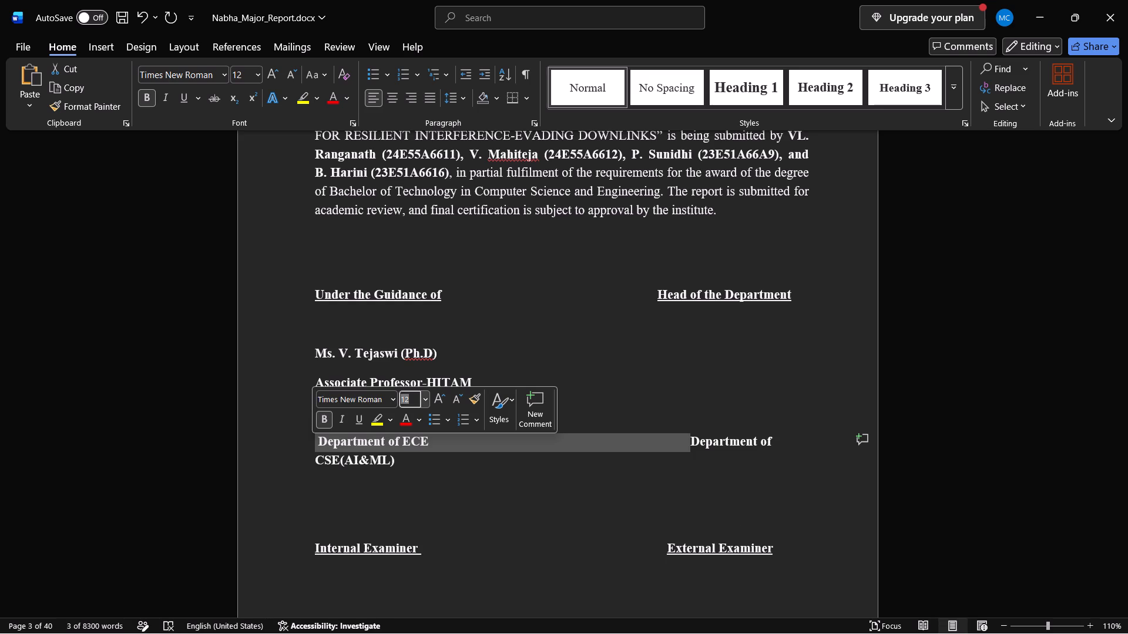
pyautogui.click(445, 512)
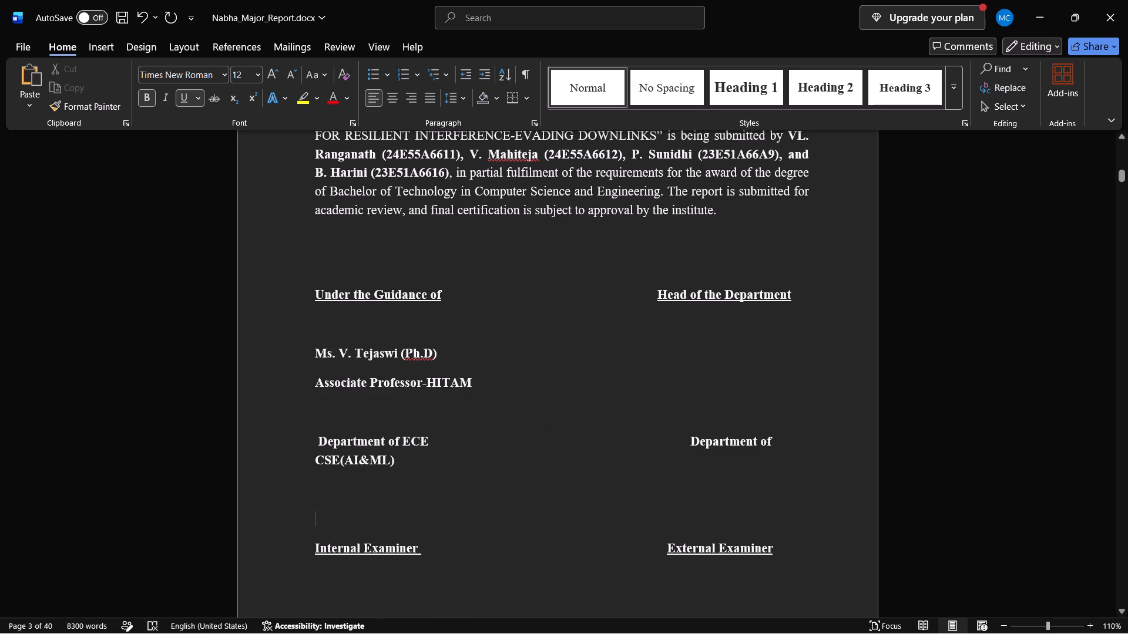
# Remove thirteen spaces before the HoD's "Department of" text to make room for "CSE(AI&ML)" on the same line.
pyautogui.click(685, 443)
pyautogui.press('BackSpace')
pyautogui.press('BackSpace')
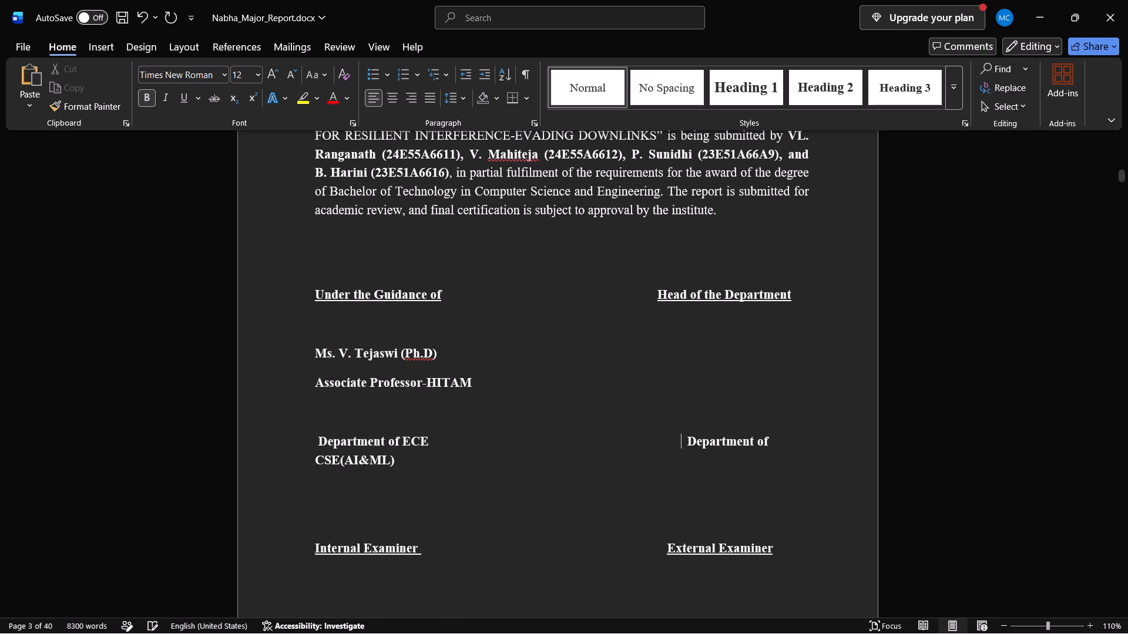
pyautogui.press('BackSpace')
pyautogui.press('BackSpace')
pyautogui.press('BackSpace')
pyautogui.press('BackSpace')
pyautogui.press('BackSpace')
pyautogui.press('BackSpace')
pyautogui.press('BackSpace')
pyautogui.press('BackSpace')
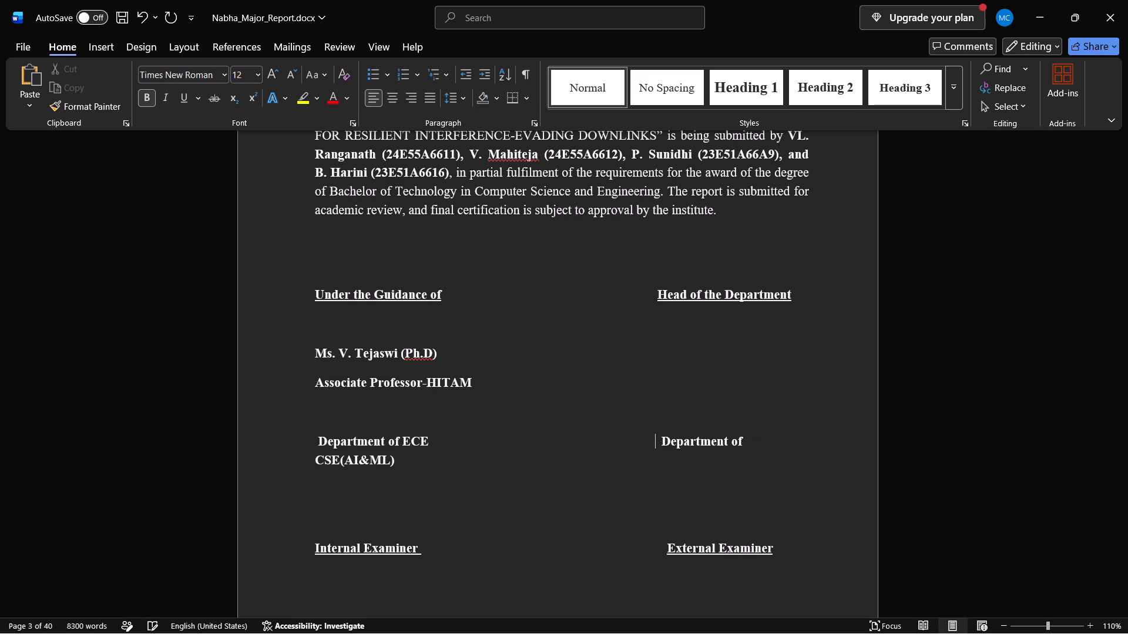
pyautogui.press('BackSpace')
pyautogui.press('BackSpace')
pyautogui.press('BackSpace')
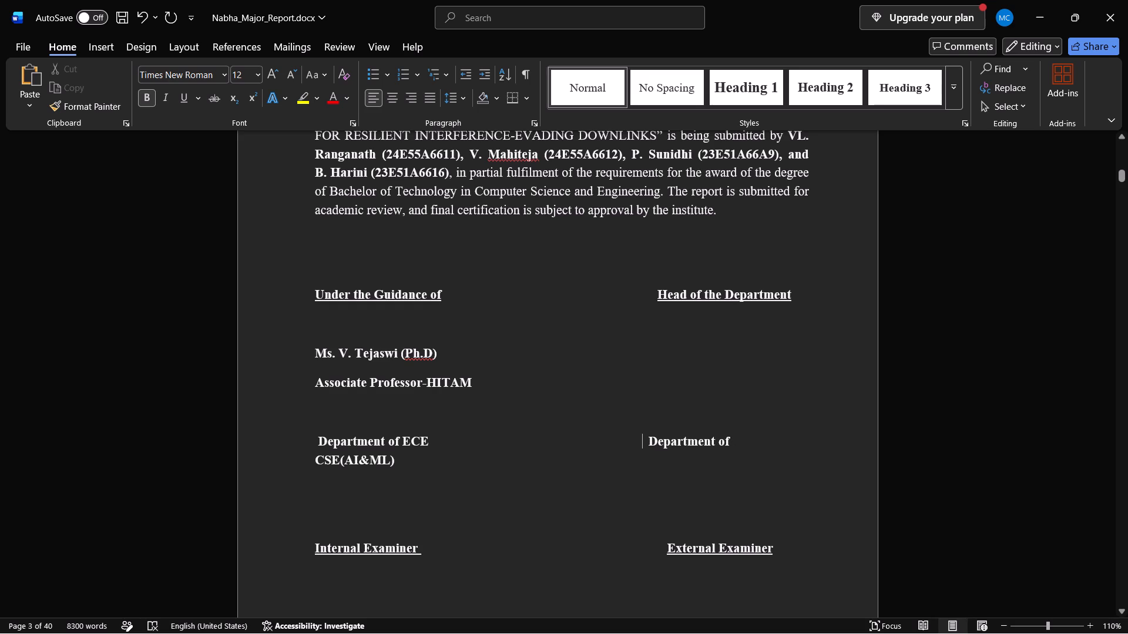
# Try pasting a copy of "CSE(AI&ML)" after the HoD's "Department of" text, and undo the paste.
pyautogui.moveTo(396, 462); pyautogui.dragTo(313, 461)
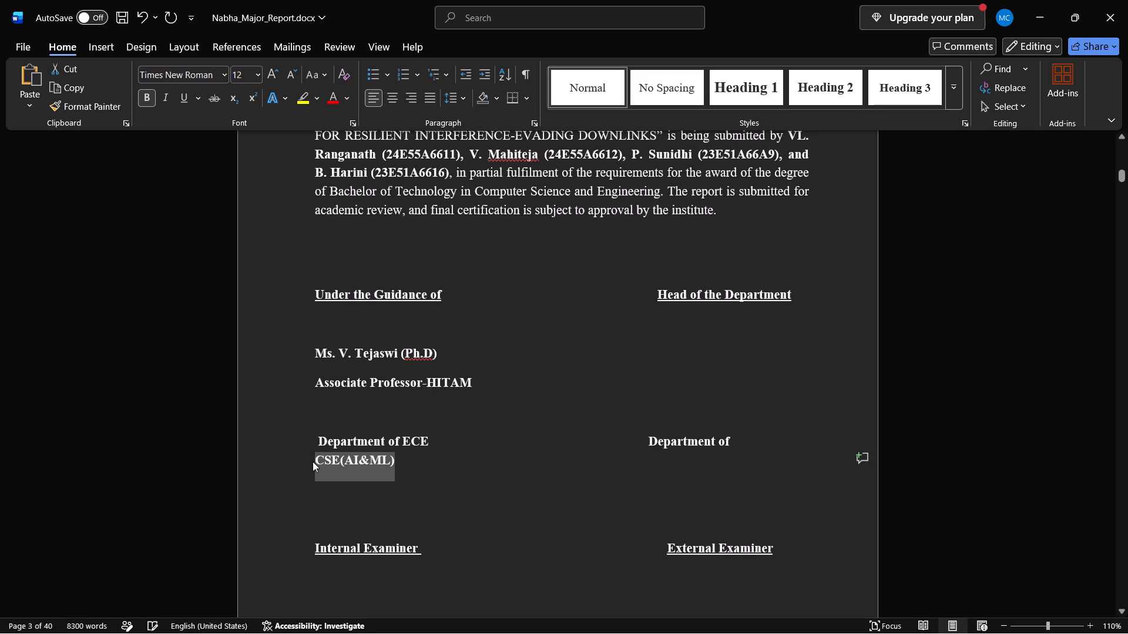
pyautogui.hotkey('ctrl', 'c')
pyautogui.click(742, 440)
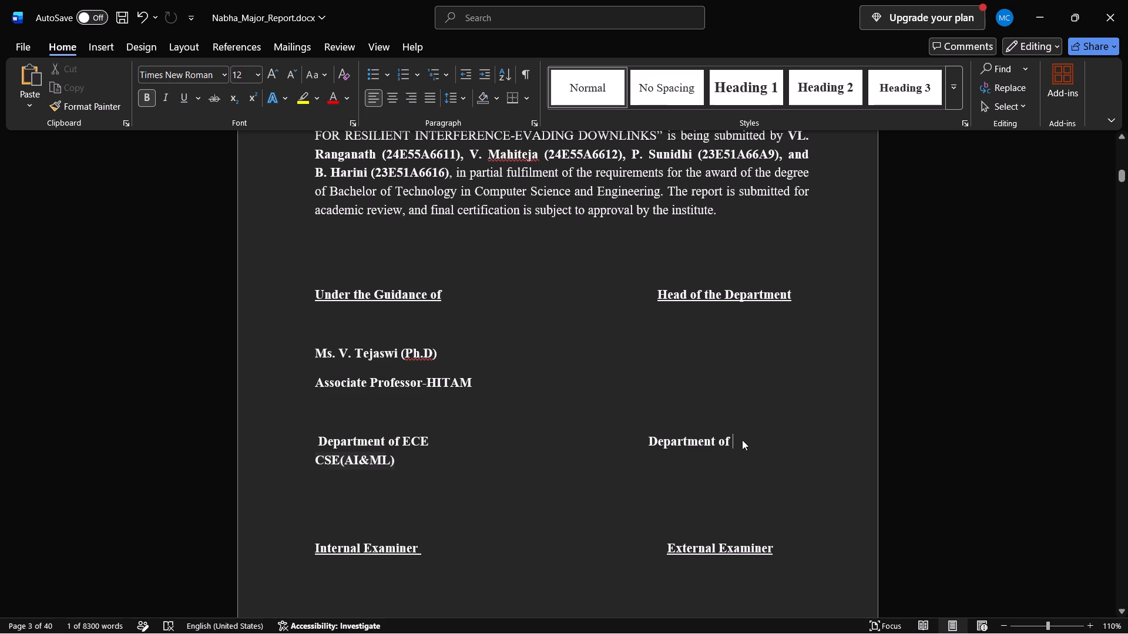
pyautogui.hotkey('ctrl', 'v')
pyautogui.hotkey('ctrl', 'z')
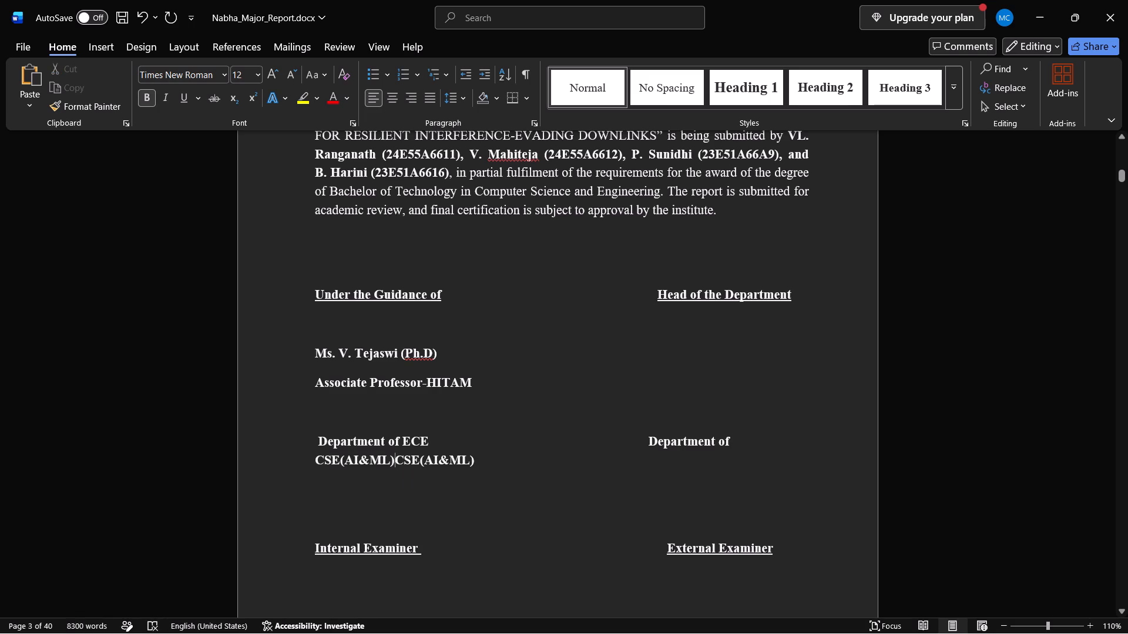
# Delete the space between "Department of" and "CSE(AI&ML)" to pull the wrapped text onto the same line.
pyautogui.press('BackSpace')
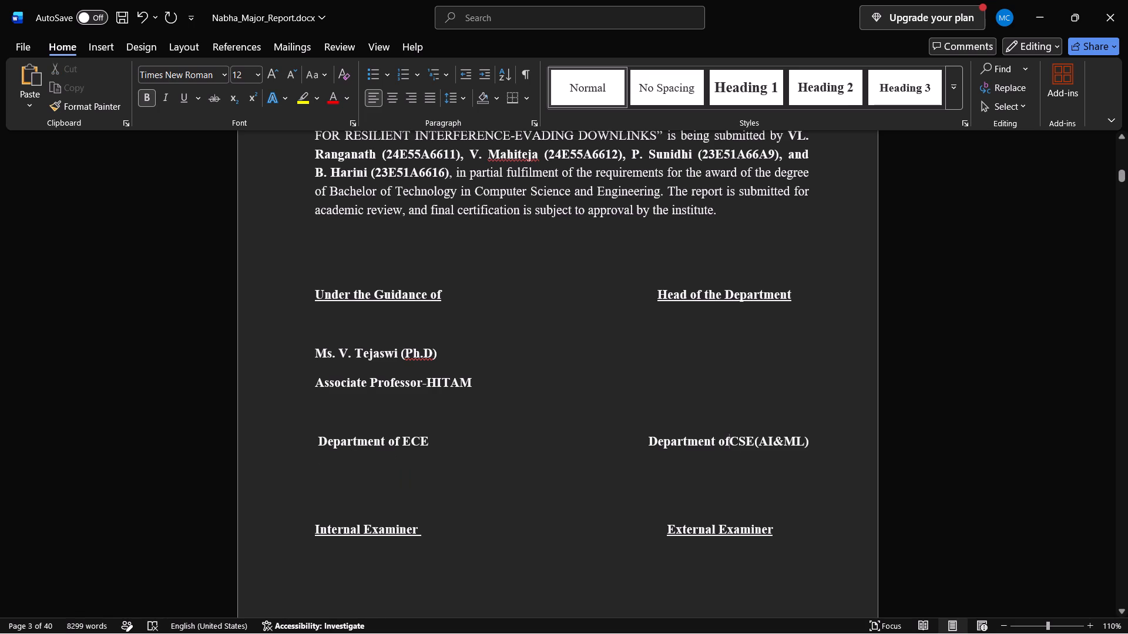
pyautogui.click(836, 288)
# Remove the leading space before "Department of ECE" to align it with the guide's details above.
pyautogui.click(654, 444)
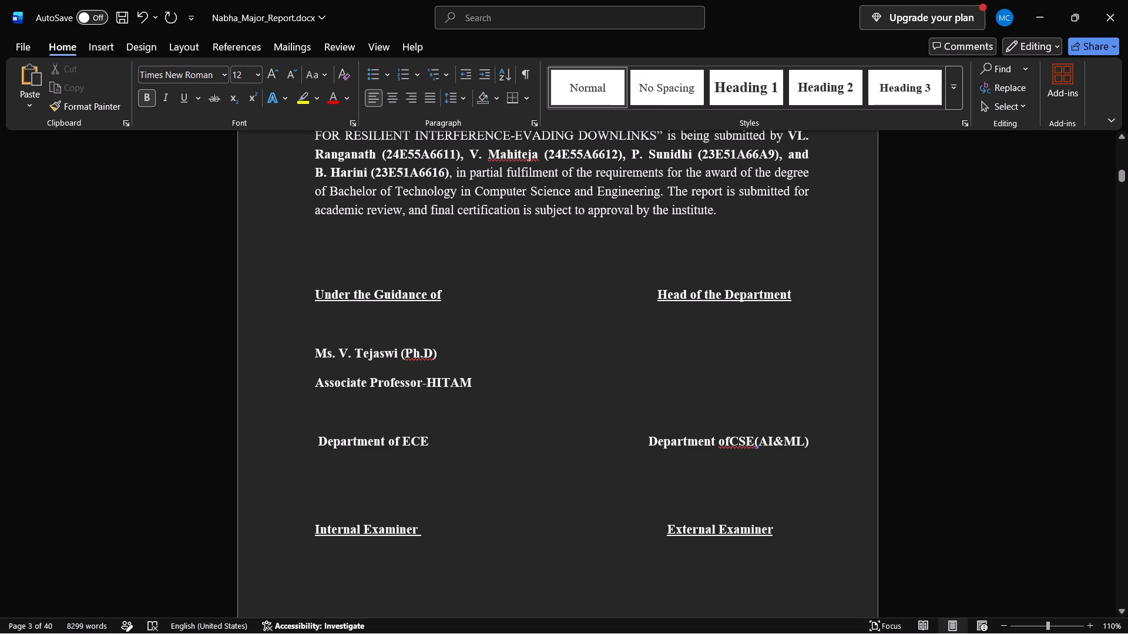
pyautogui.click(318, 447)
pyautogui.press('BackSpace')
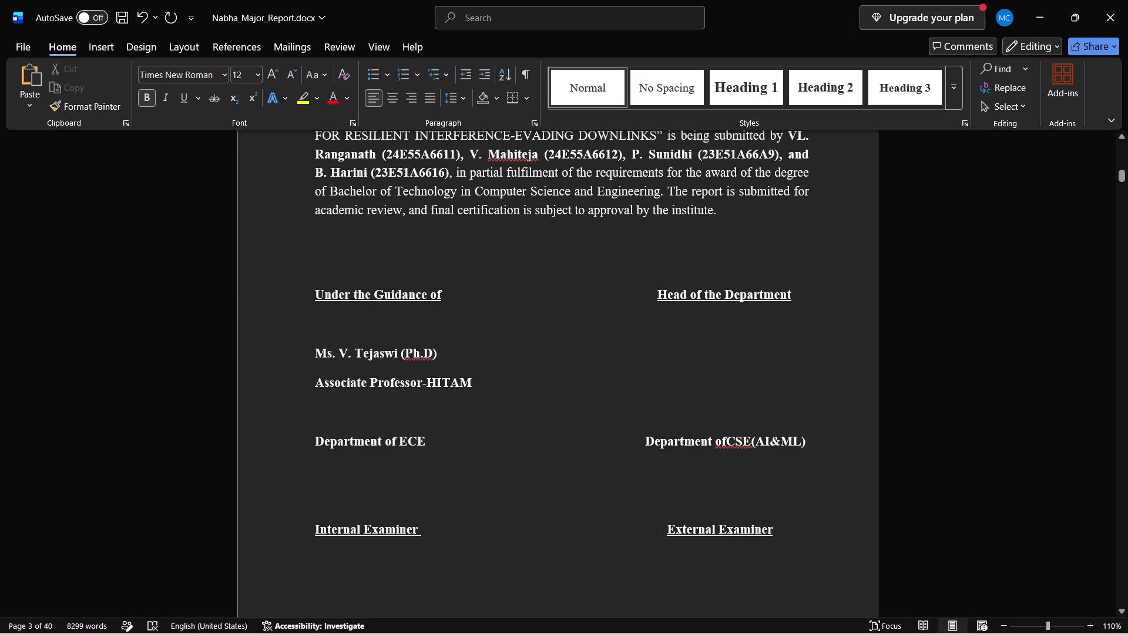
# Remove one space before the HoD's "Department of" text and restore the space between "of" and "CSE(AI&ML)".
pyautogui.click(646, 443)
pyautogui.press('BackSpace')
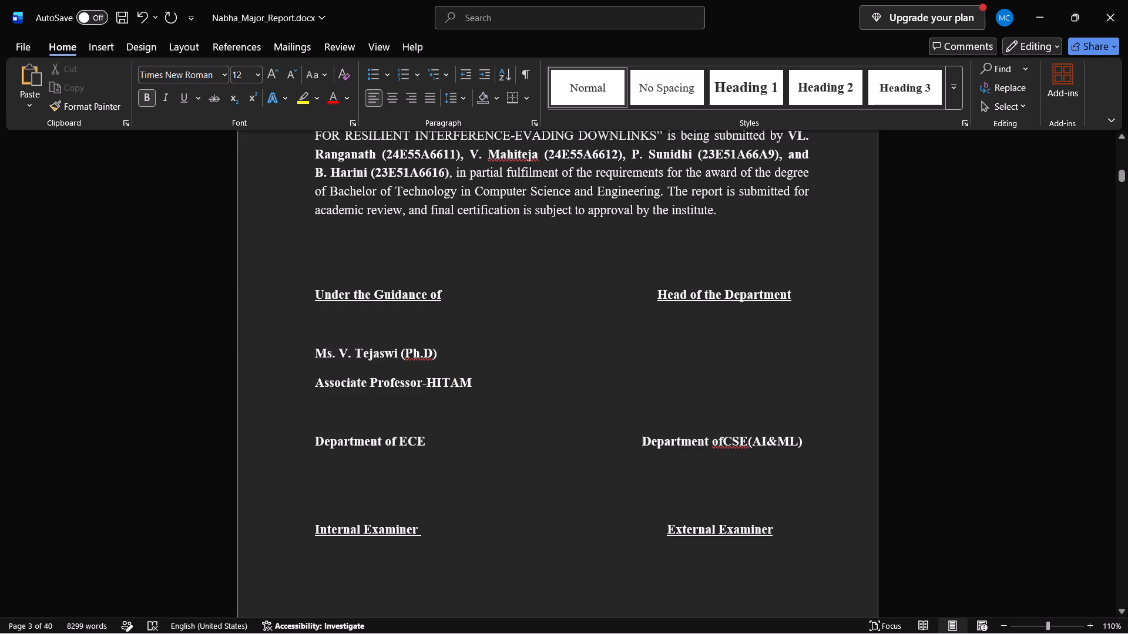
pyautogui.click(729, 443)
pyautogui.click(726, 441)
pyautogui.press('space')
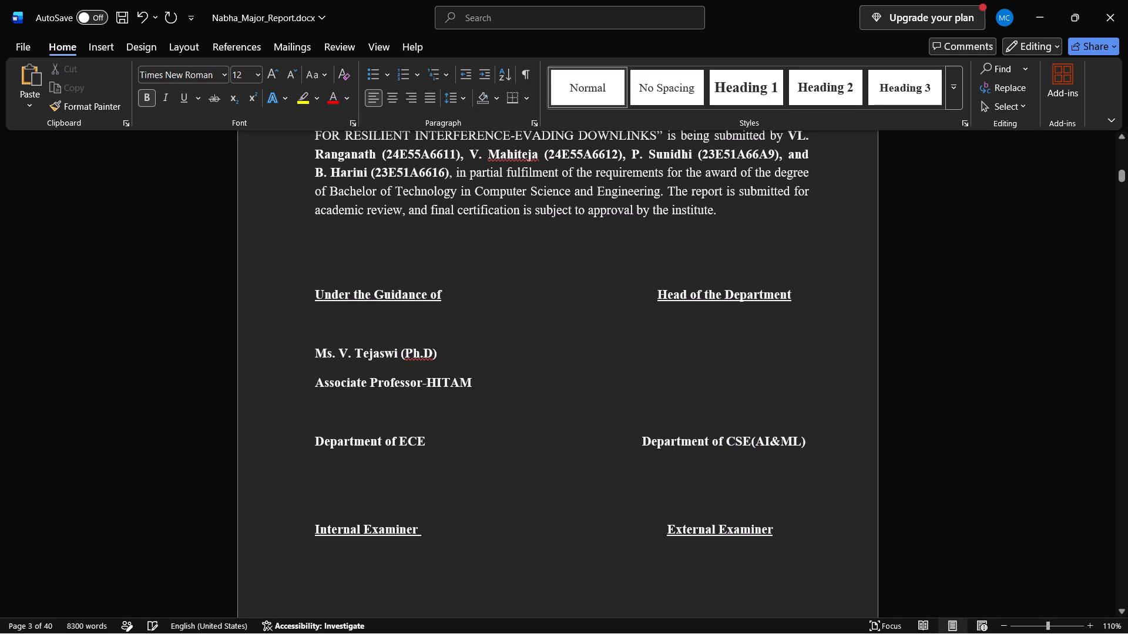
pyautogui.click(861, 332)
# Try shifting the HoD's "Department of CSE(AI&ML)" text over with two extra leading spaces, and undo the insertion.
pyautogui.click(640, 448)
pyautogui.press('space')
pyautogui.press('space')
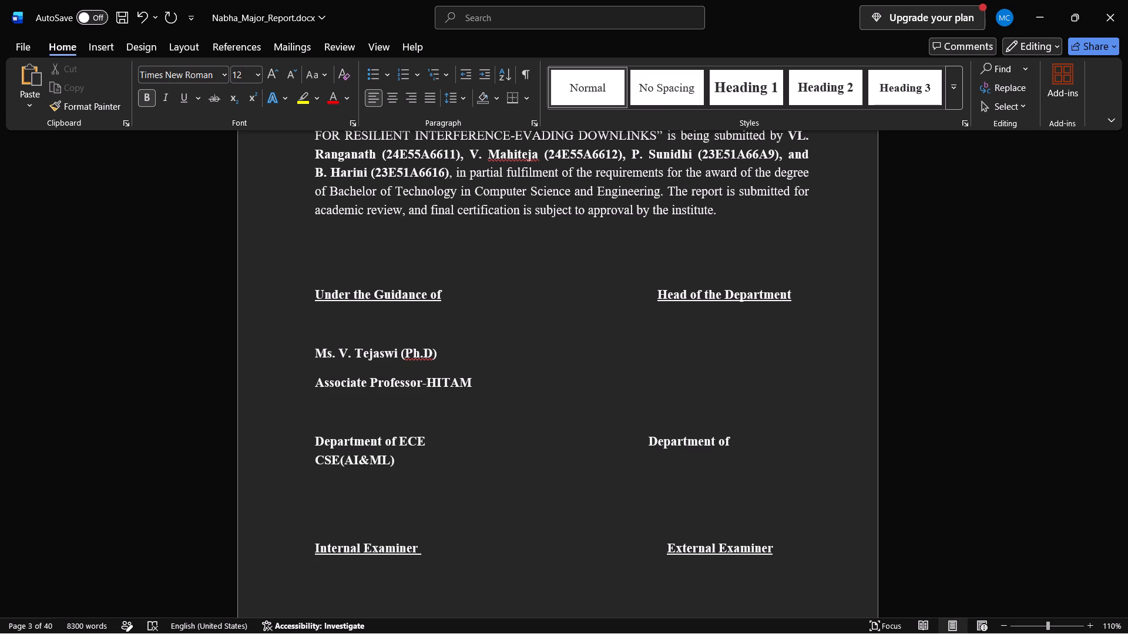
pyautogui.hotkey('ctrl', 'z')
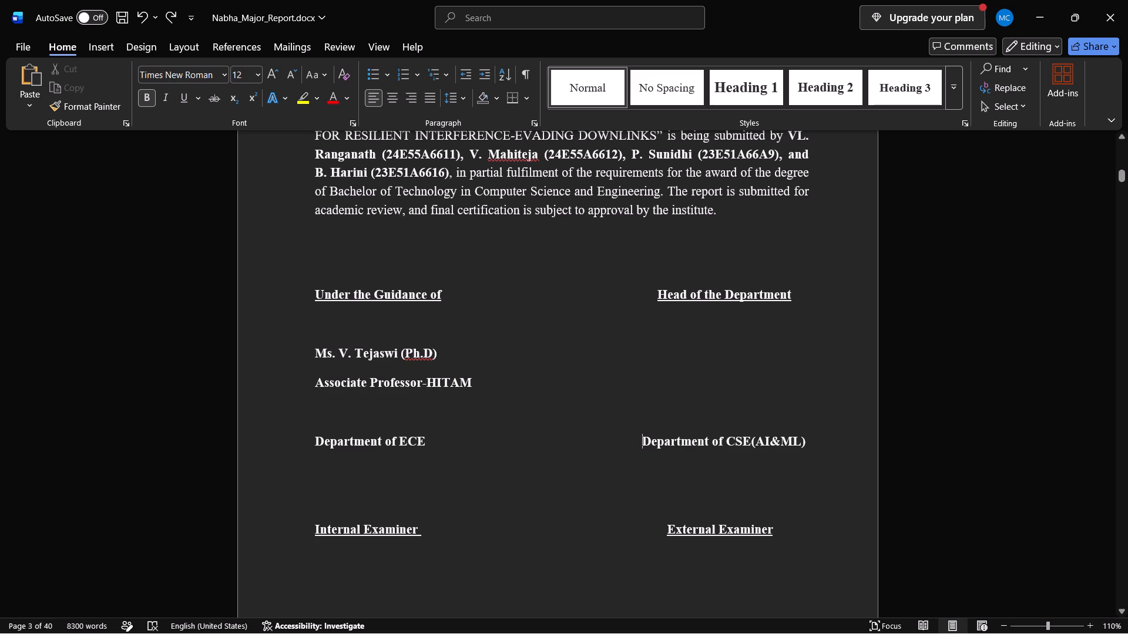
# Remove three spaces before the "Head of the Department" heading to align it better with the HoD's department text below.
pyautogui.click(656, 291)
pyautogui.press('BackSpace')
pyautogui.press('BackSpace')
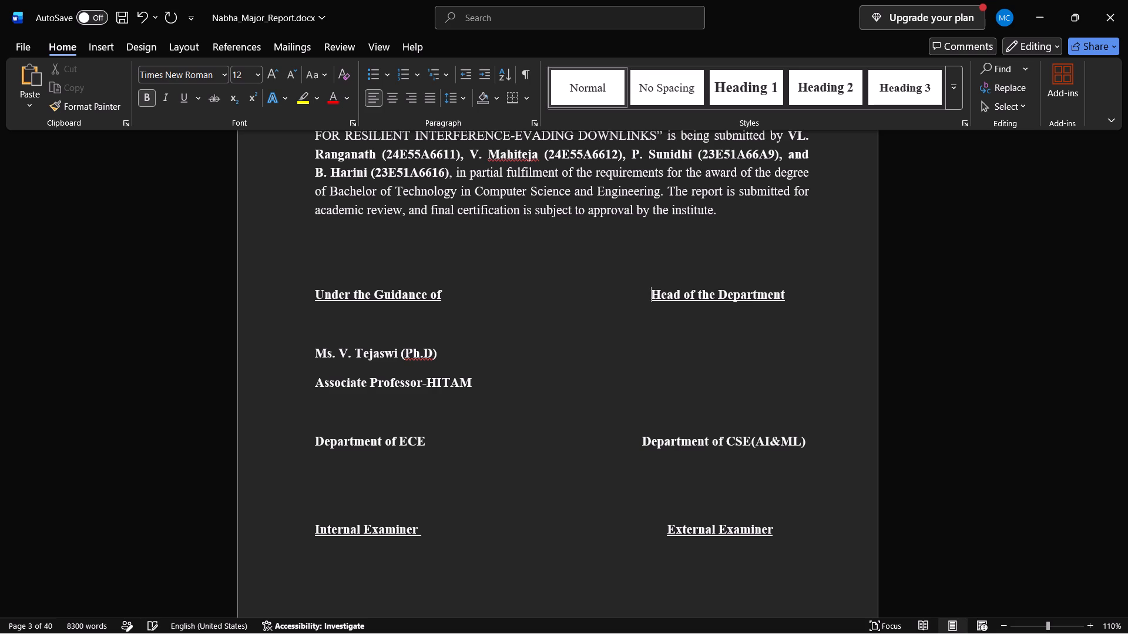
pyautogui.press('BackSpace')
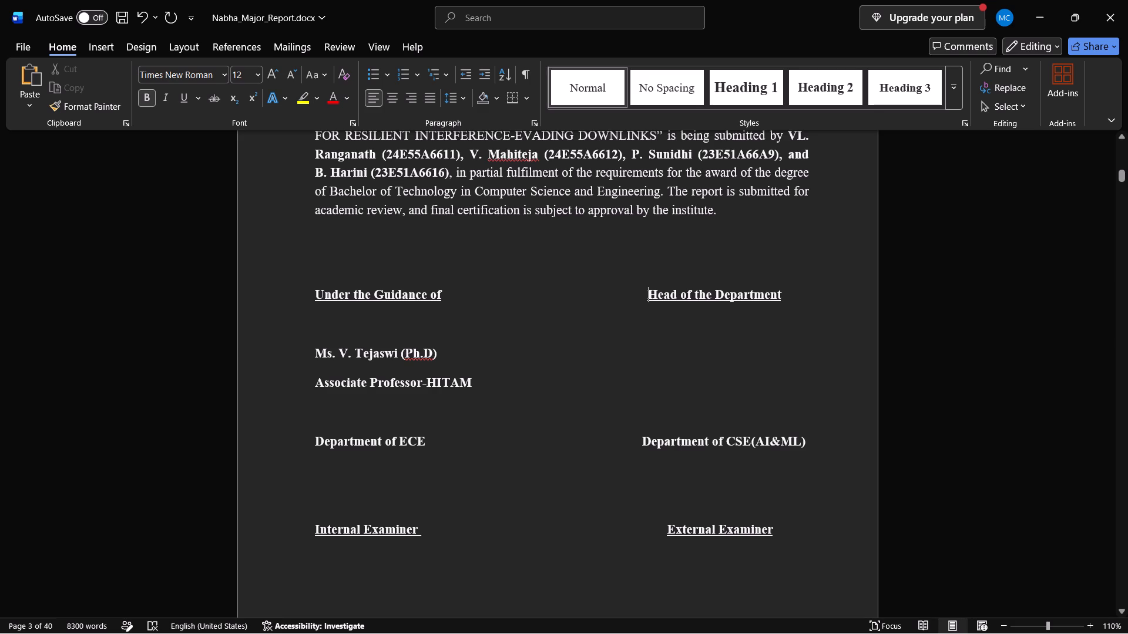
# Replace the guide's name after "Ms." under "Under the Guidance of" with the new guide's initial and name in capitals.
pyautogui.click(395, 353)
pyautogui.press('BackSpace')
pyautogui.press('BackSpace')
pyautogui.press('BackSpace')
pyautogui.press('BackSpace')
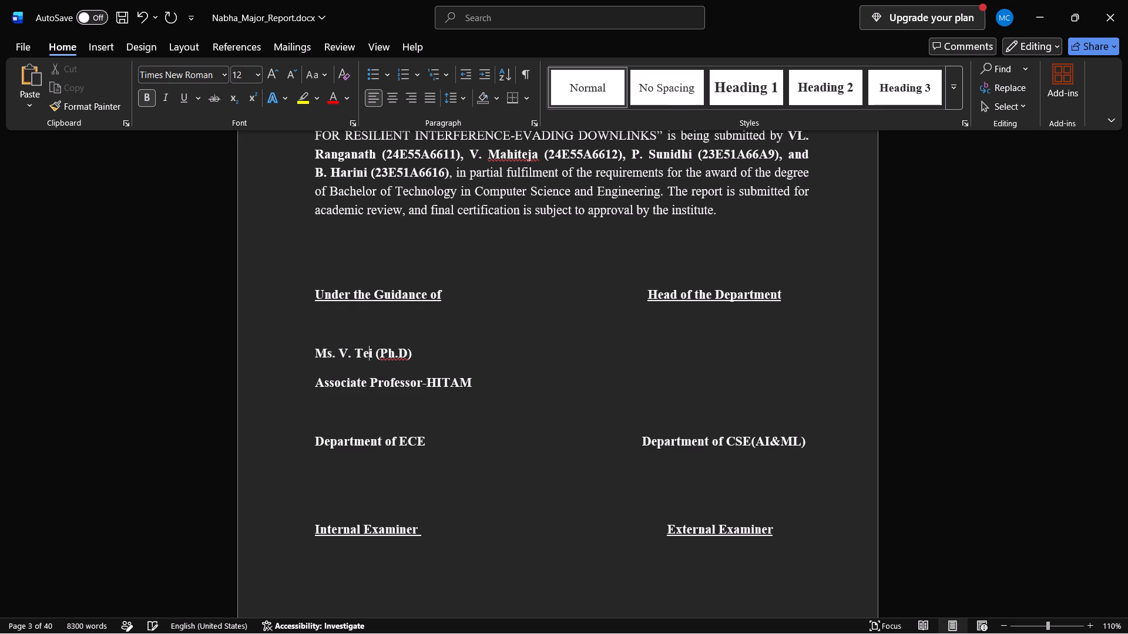
pyautogui.press('BackSpace')
pyautogui.press('BackSpace')
pyautogui.press('BackSpace')
pyautogui.press('BackSpace')
pyautogui.press('BackSpace')
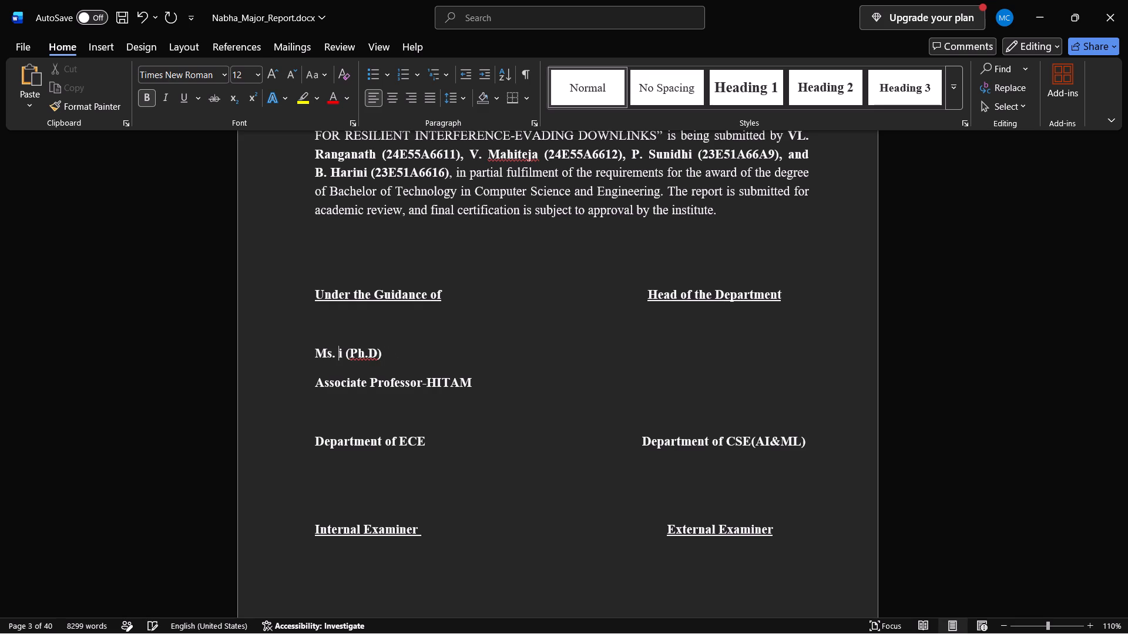
pyautogui.press('p')
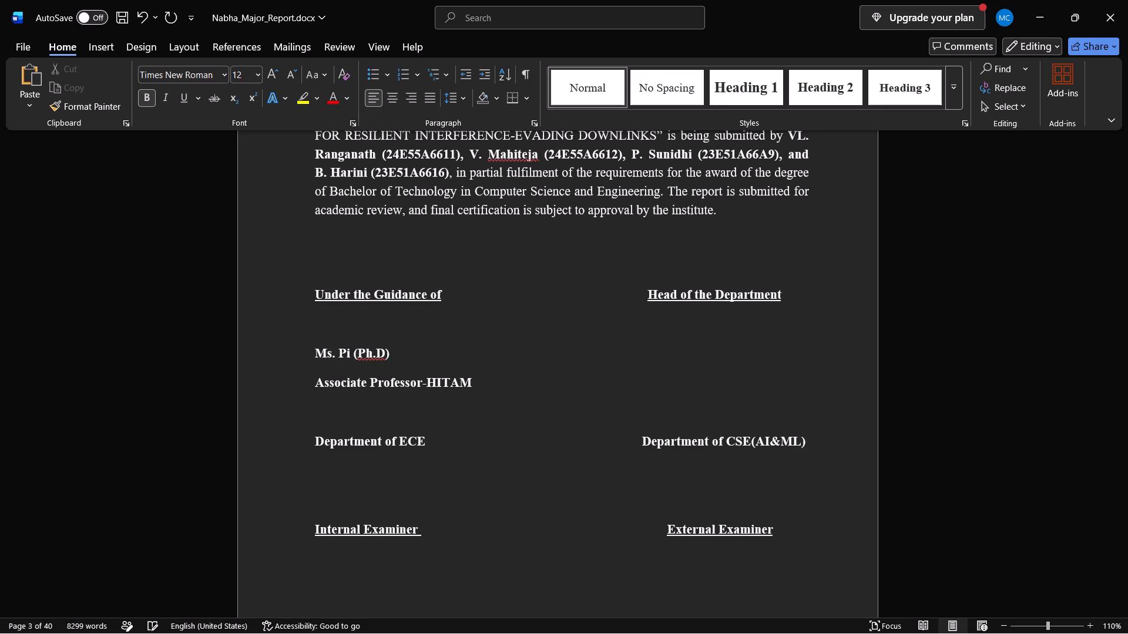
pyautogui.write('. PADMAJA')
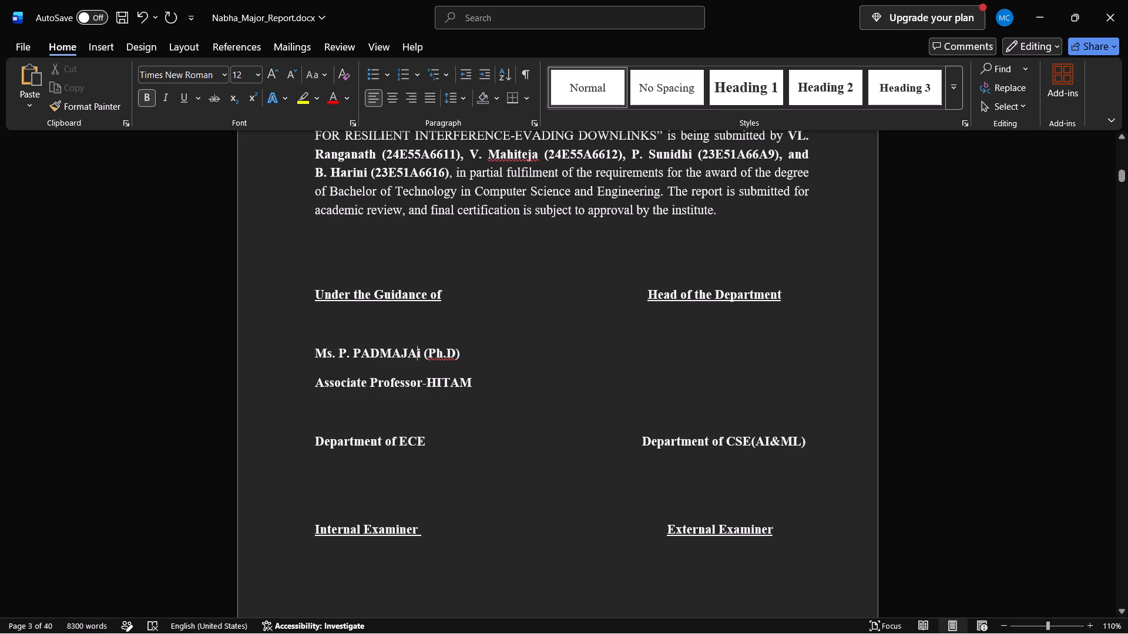
pyautogui.scroll(-1, 736, 520)
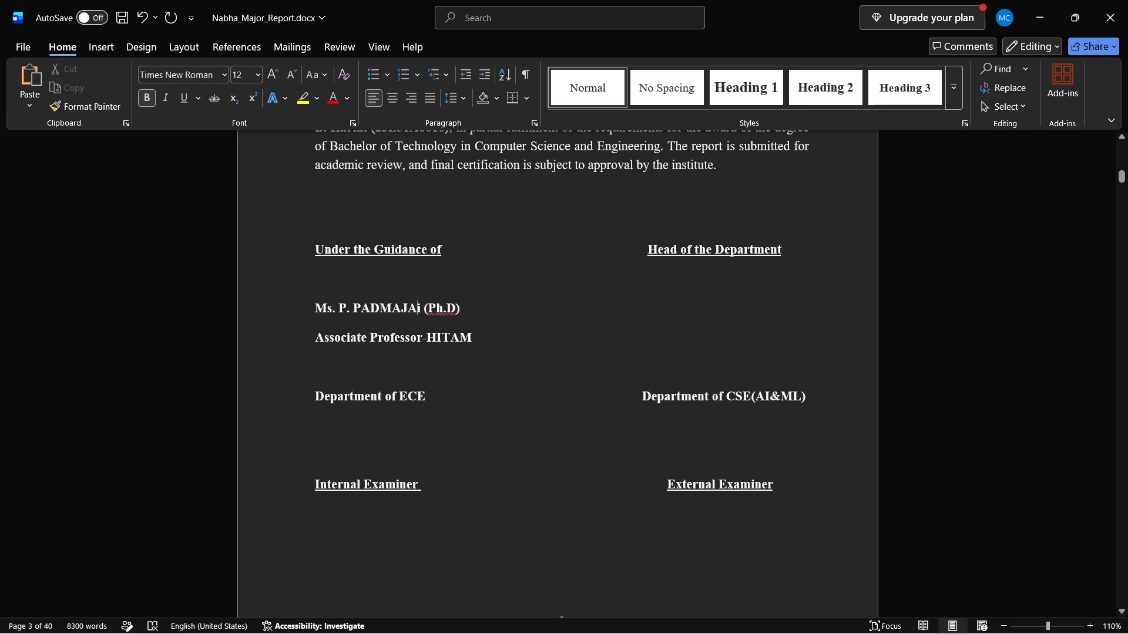
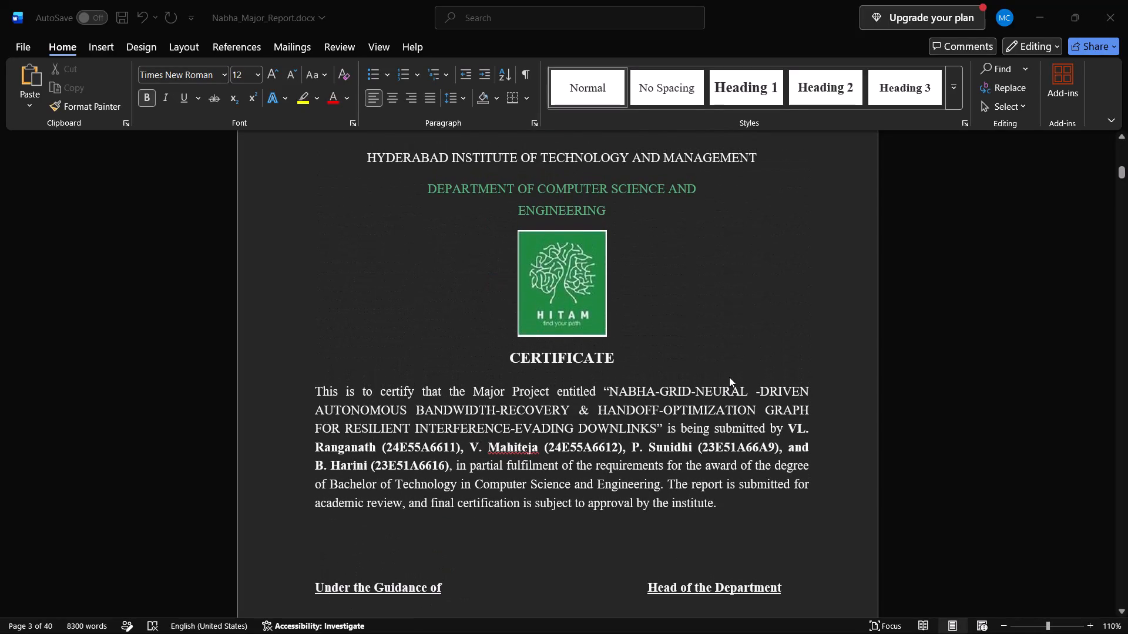
# Remove the blank lines above the institute heading on the declaration page so its content starts higher.
pyautogui.scroll(3, 729, 377)
pyautogui.scroll(-4, 729, 377)
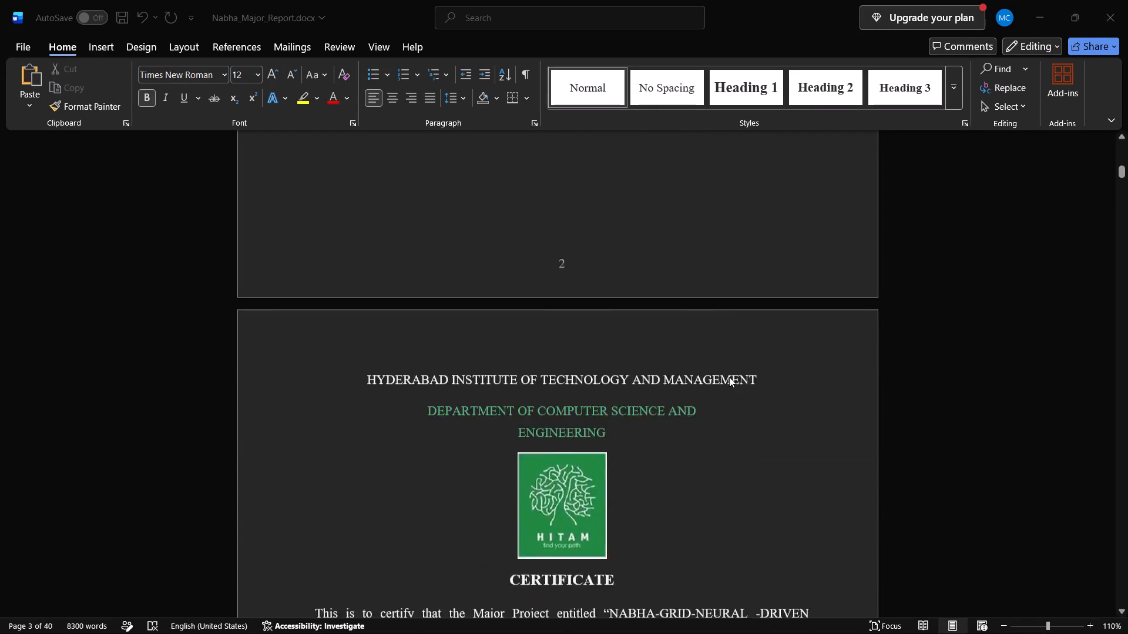
pyautogui.scroll(-3, 729, 377)
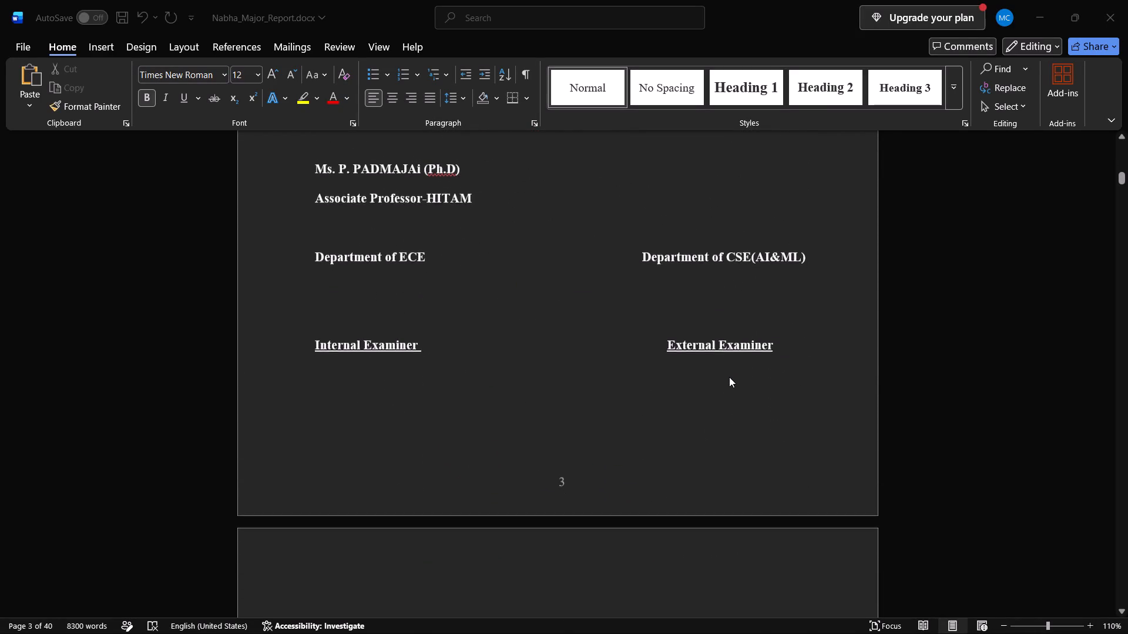
pyautogui.scroll(-1, 729, 377)
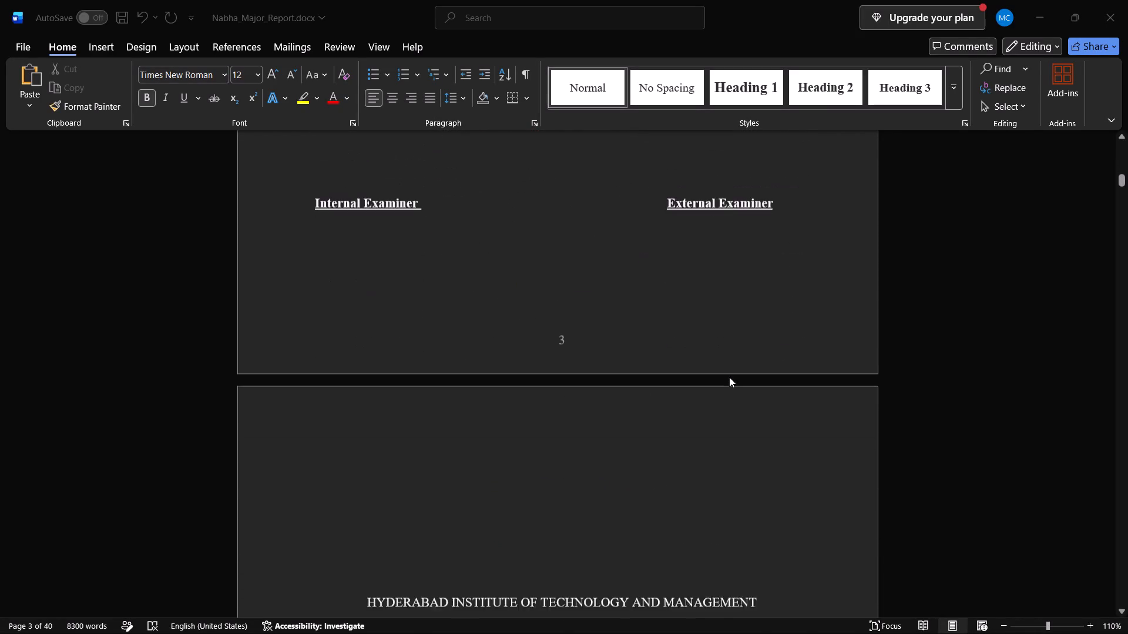
pyautogui.scroll(-2, 729, 377)
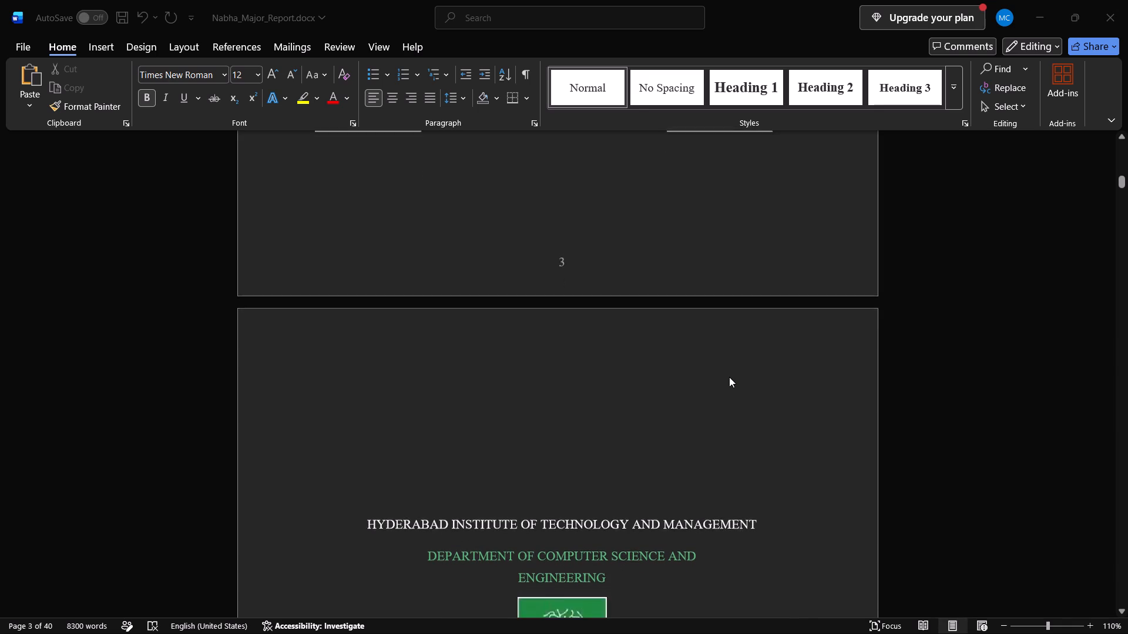
pyautogui.scroll(-1, 729, 377)
pyautogui.click(492, 276)
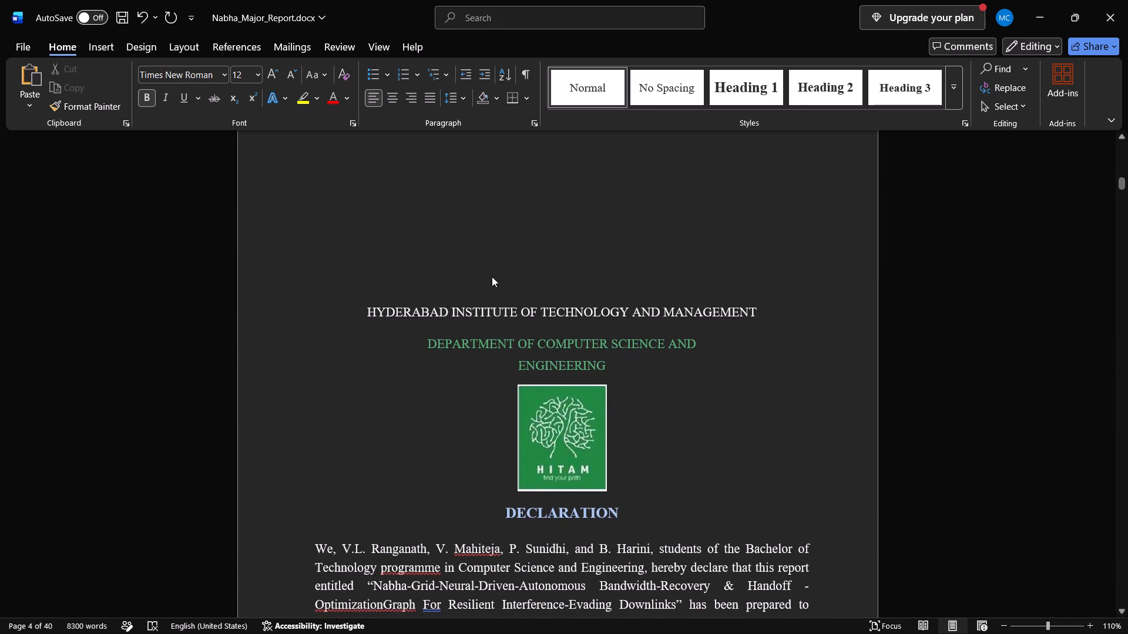
pyautogui.click(518, 218)
pyautogui.press('BackSpace')
pyautogui.press('BackSpace')
pyautogui.press('BackSpace')
pyautogui.press('BackSpace')
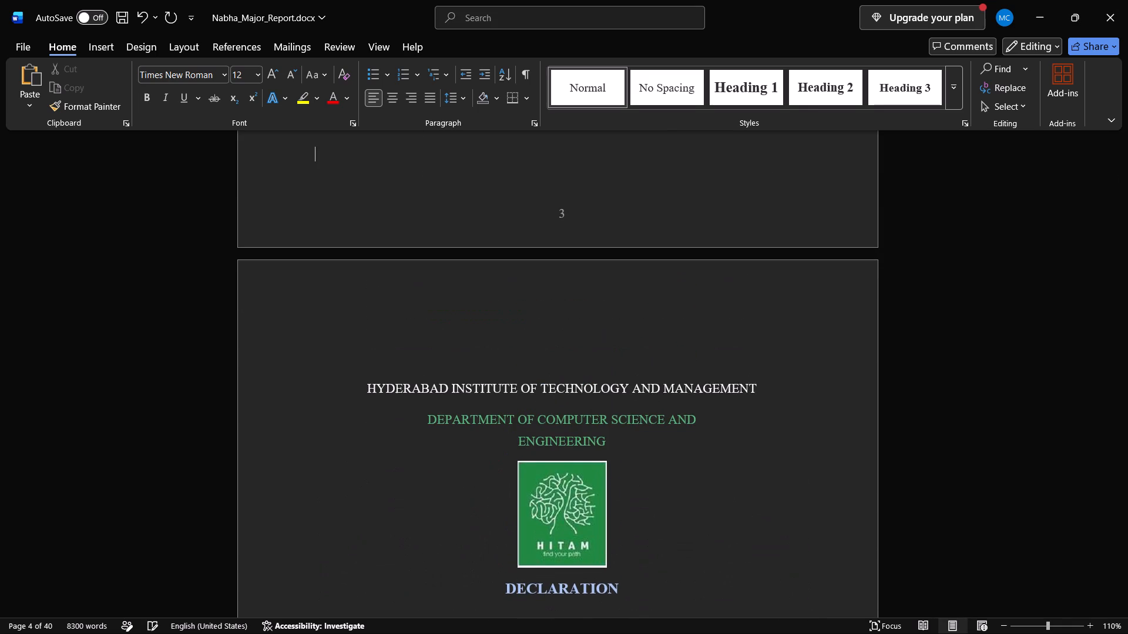
pyautogui.click(472, 319)
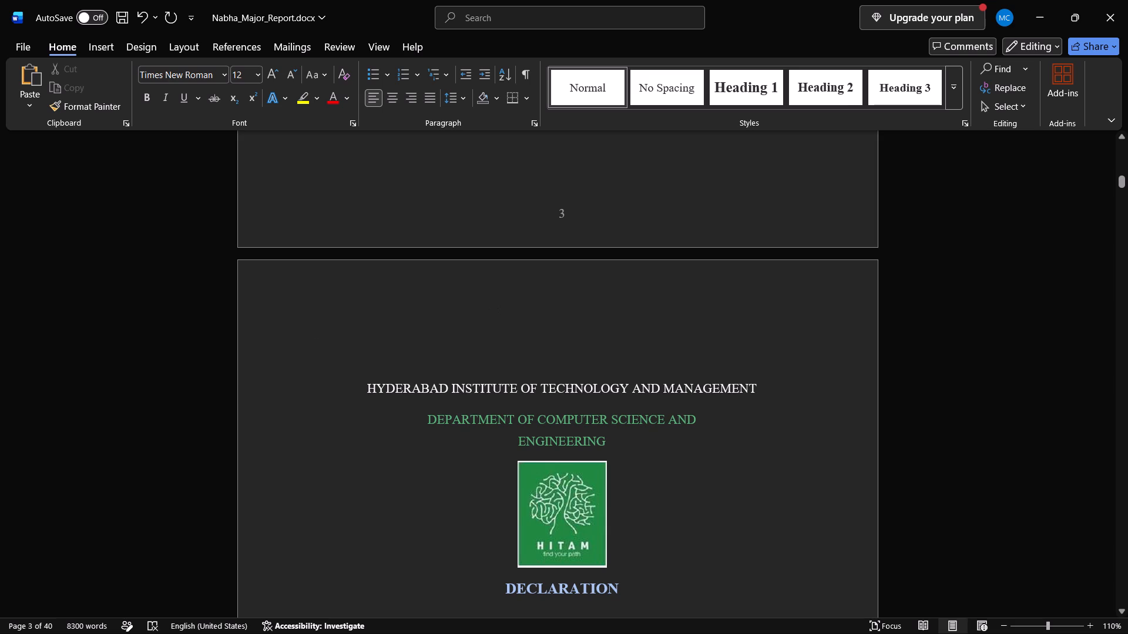
pyautogui.click(464, 349)
pyautogui.click(461, 373)
pyautogui.press('BackSpace')
pyautogui.press('BackSpace')
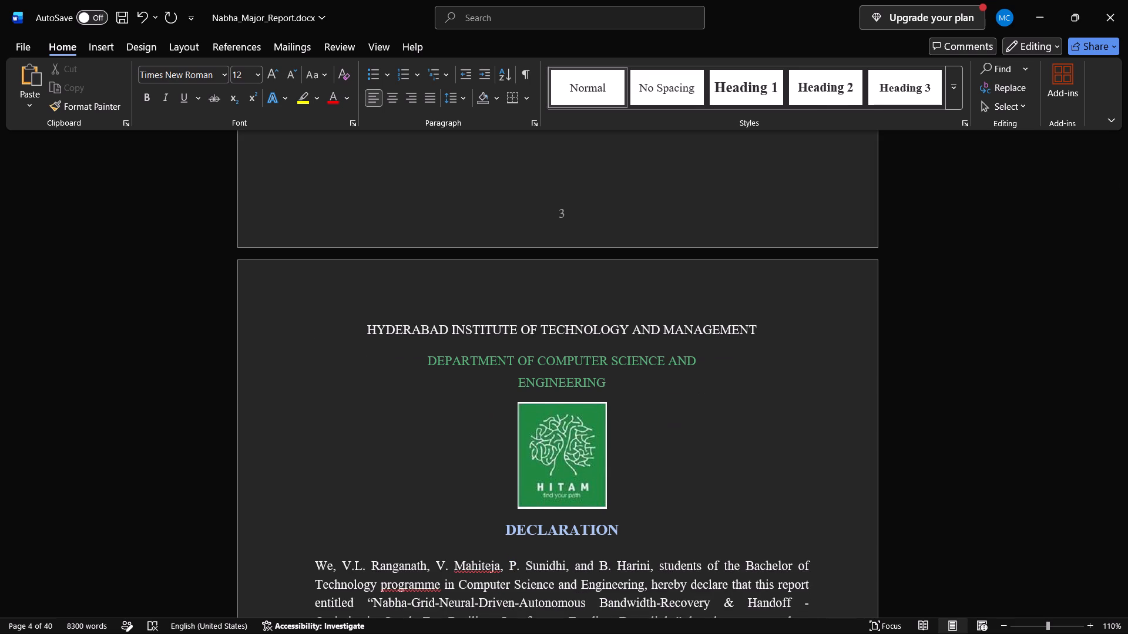
# Insert four blank lines between the Acknowledgement's closing paragraph and the list of student names.
pyautogui.scroll(2, 461, 373)
pyautogui.scroll(-2, 461, 373)
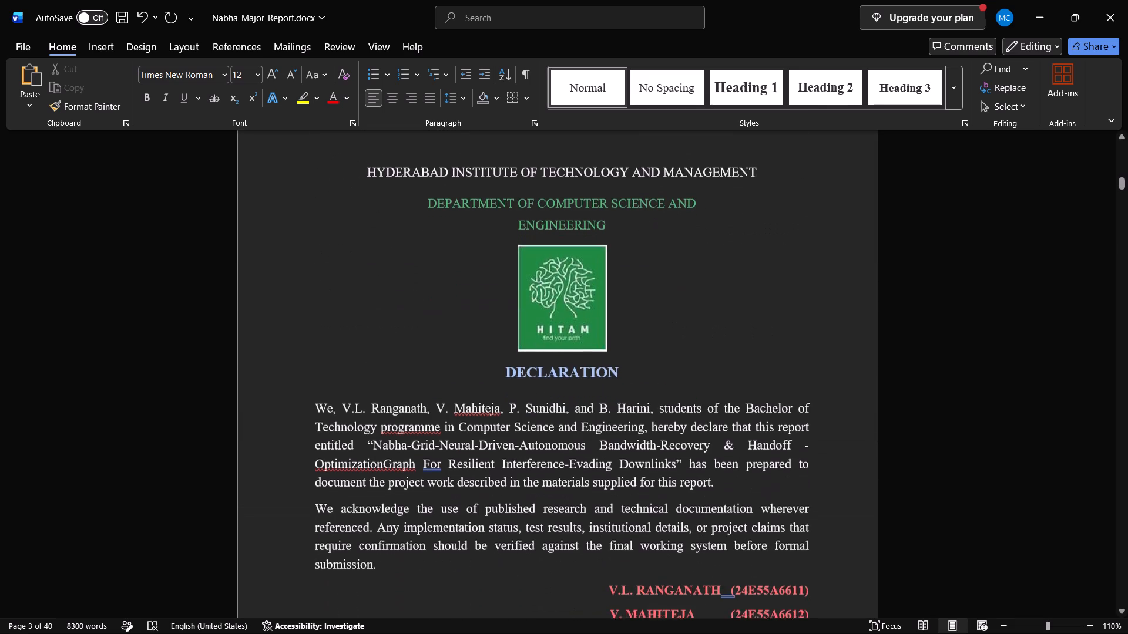
pyautogui.scroll(1, 461, 373)
pyautogui.scroll(-1, 514, 439)
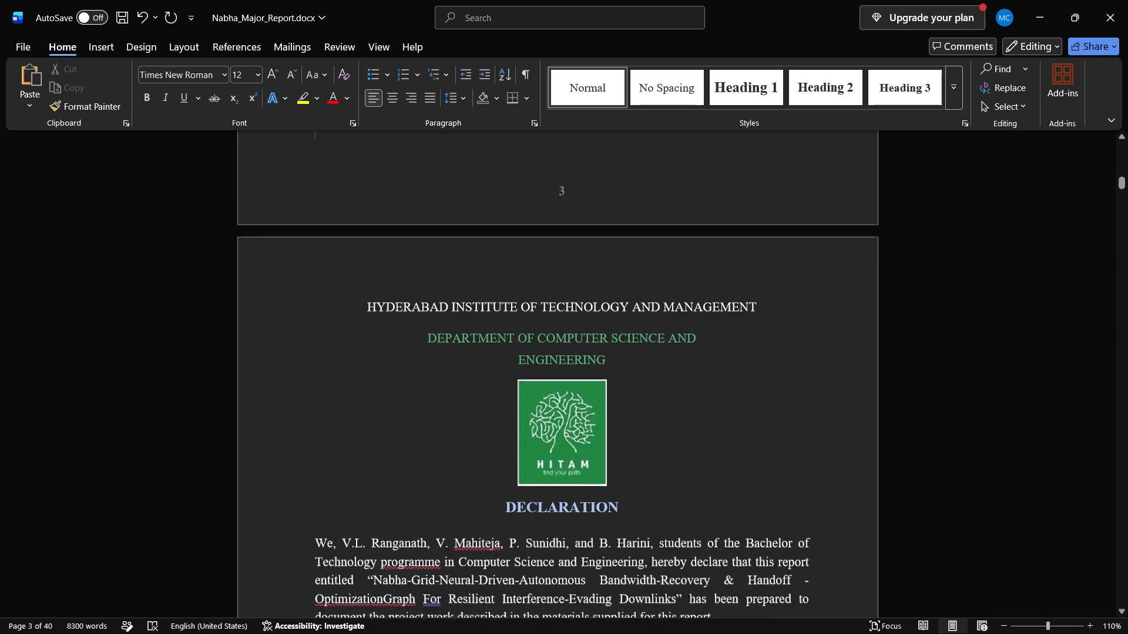
pyautogui.scroll(-3, 514, 439)
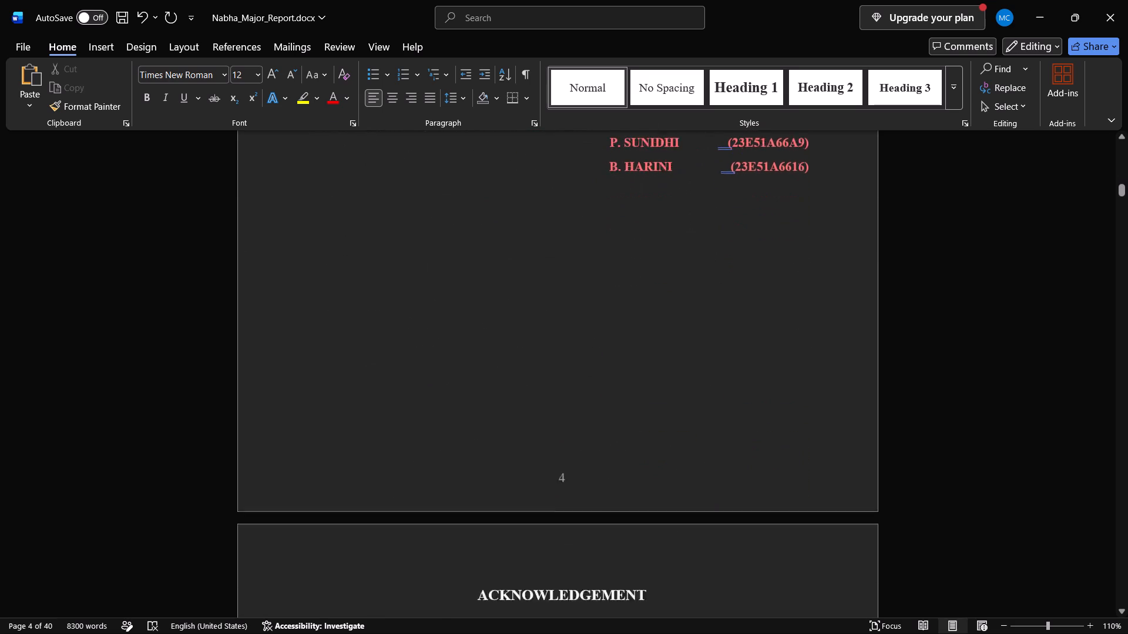
pyautogui.scroll(-4, 514, 439)
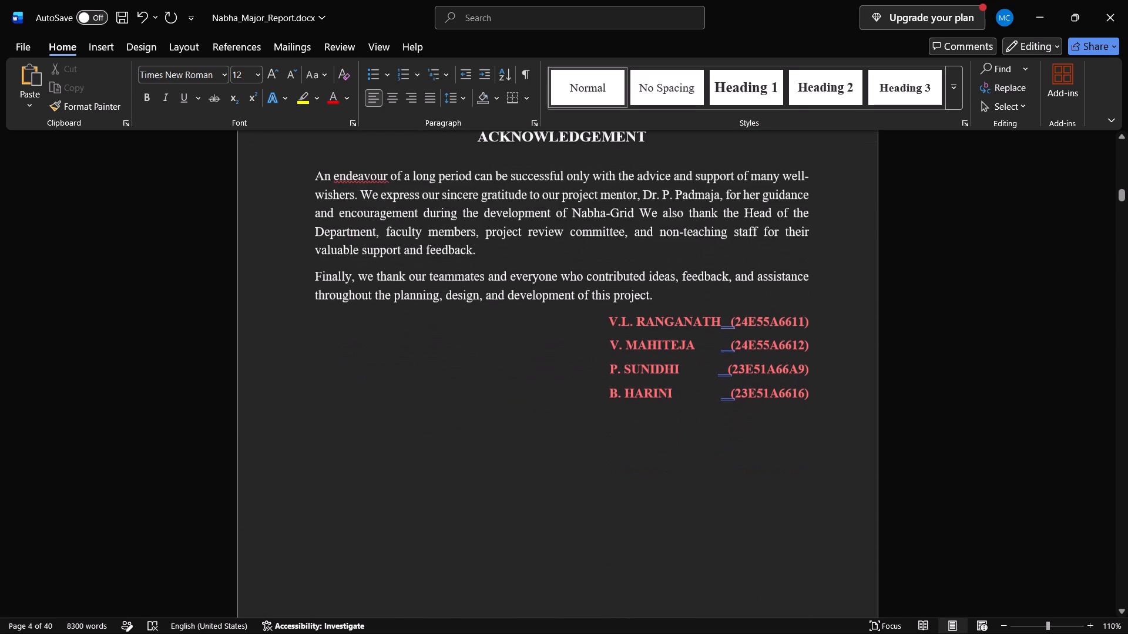
pyautogui.click(664, 303)
pyautogui.press('Return')
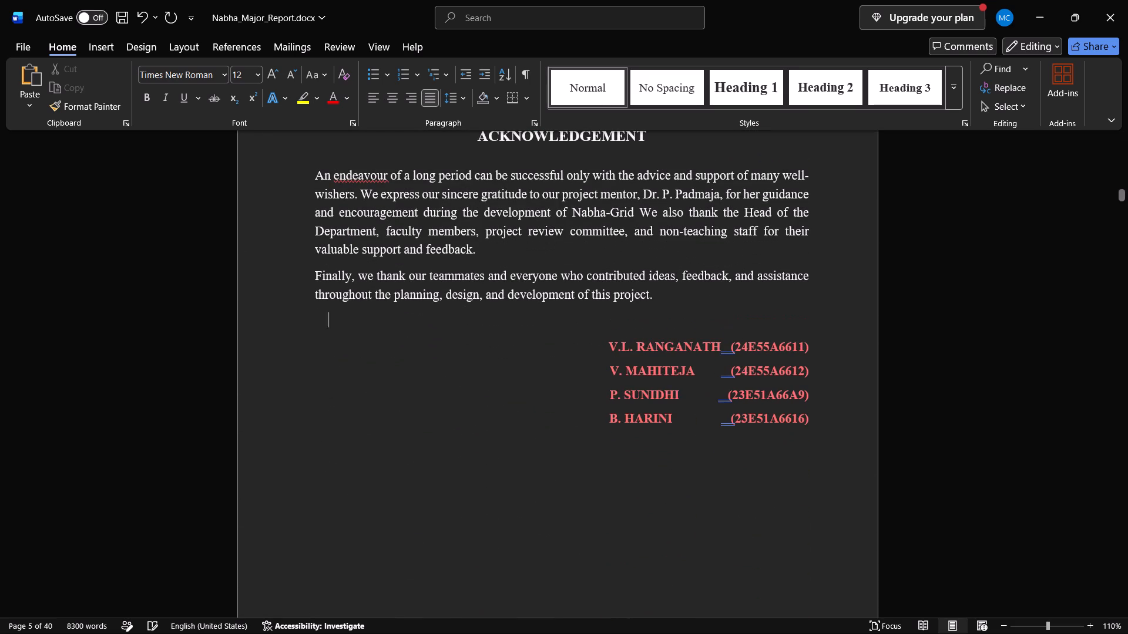
pyautogui.press('Return')
pyautogui.press('Return')
pyautogui.press('Return')
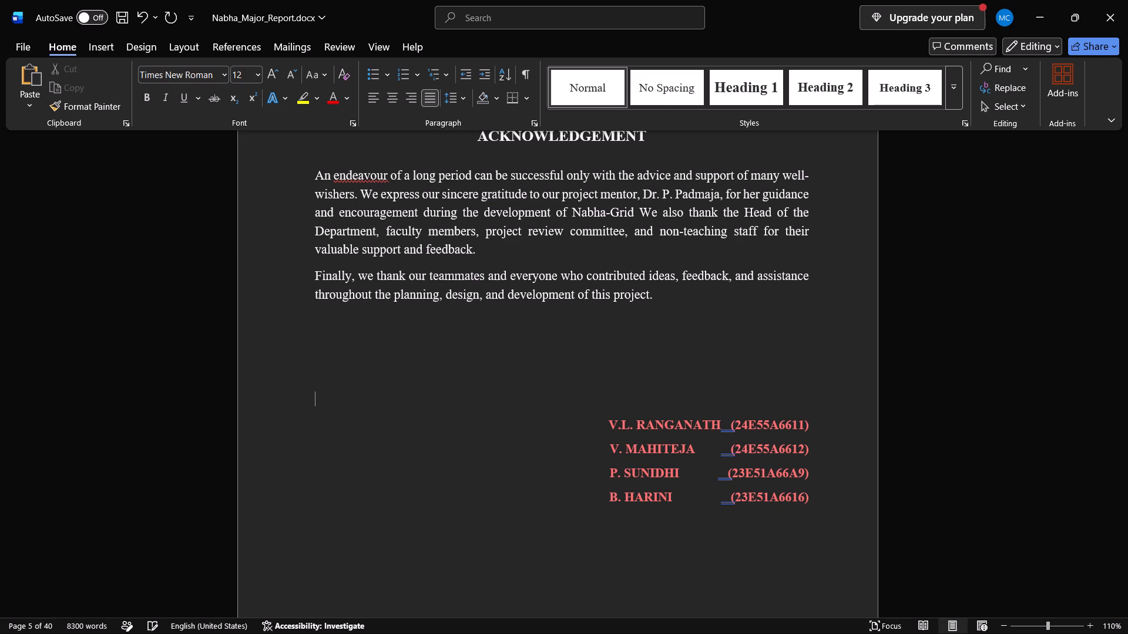
pyautogui.scroll(1, 664, 303)
pyautogui.scroll(-1, 664, 303)
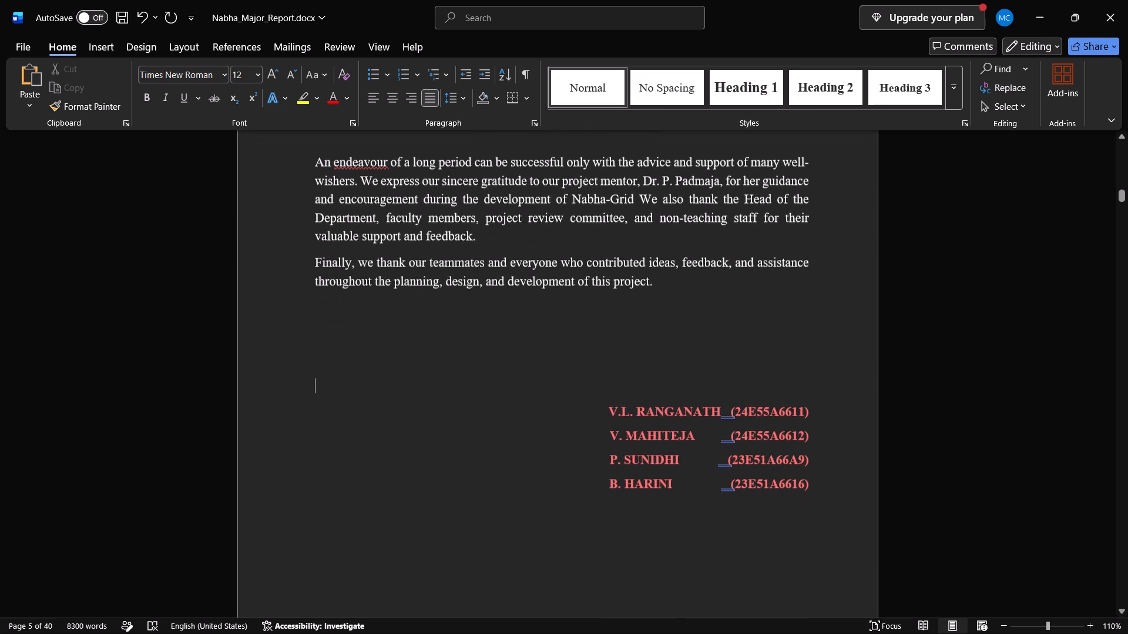
pyautogui.scroll(1, 664, 303)
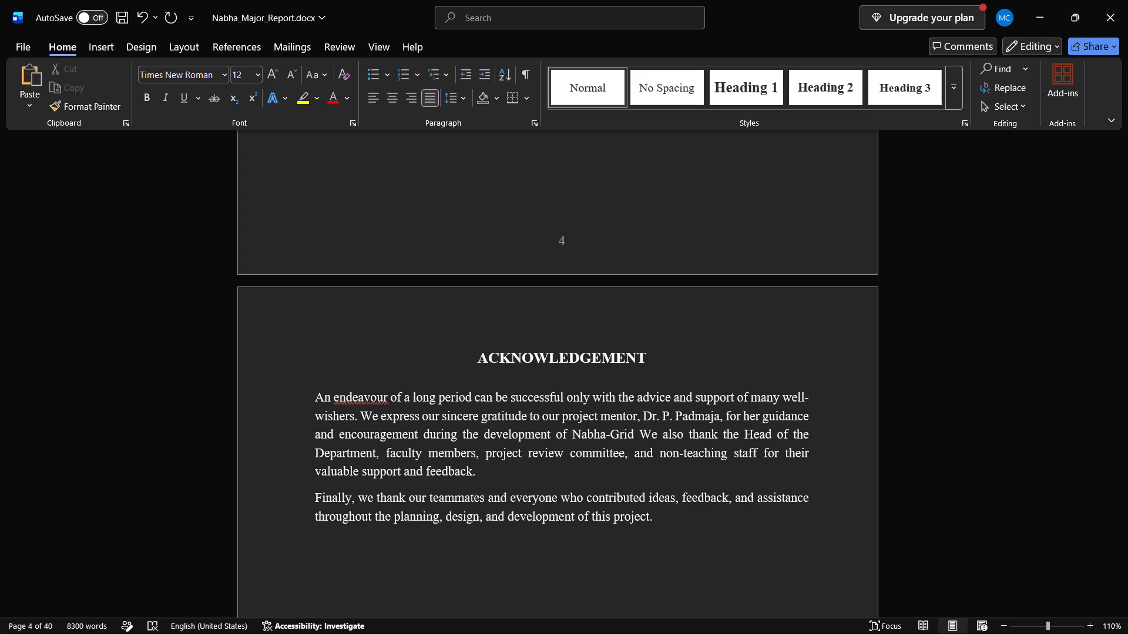
# Switch to the BCI internship report and examine its declaration, acknowledgement, contents and abstract pages for reference.
pyautogui.hotkey('alt', 'Tab')
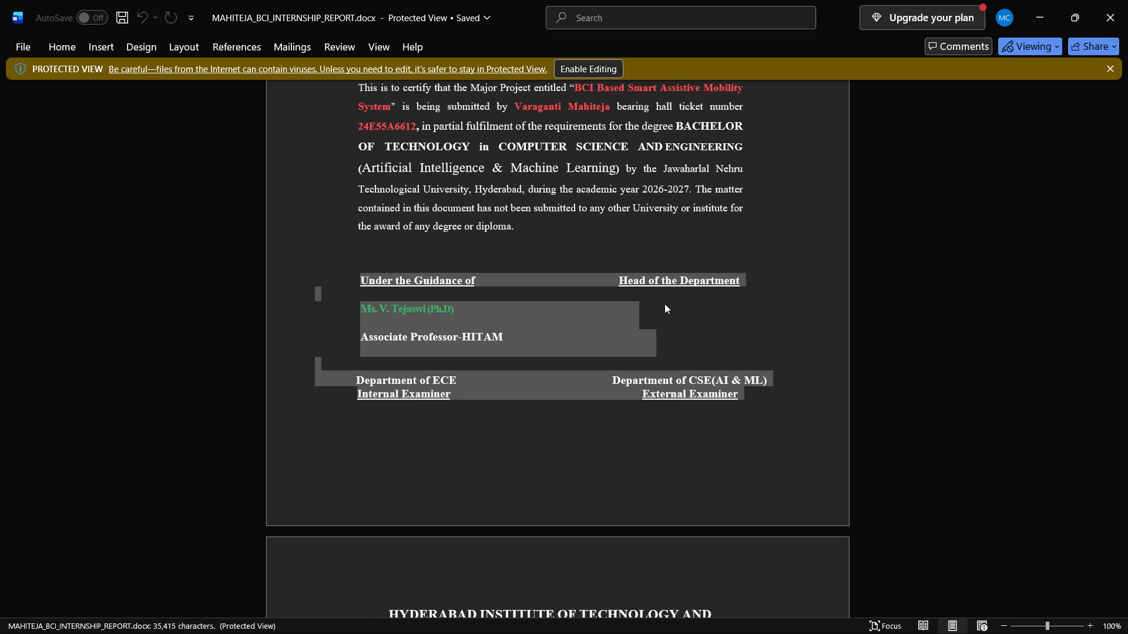
pyautogui.scroll(-3, 664, 303)
pyautogui.click(750, 307)
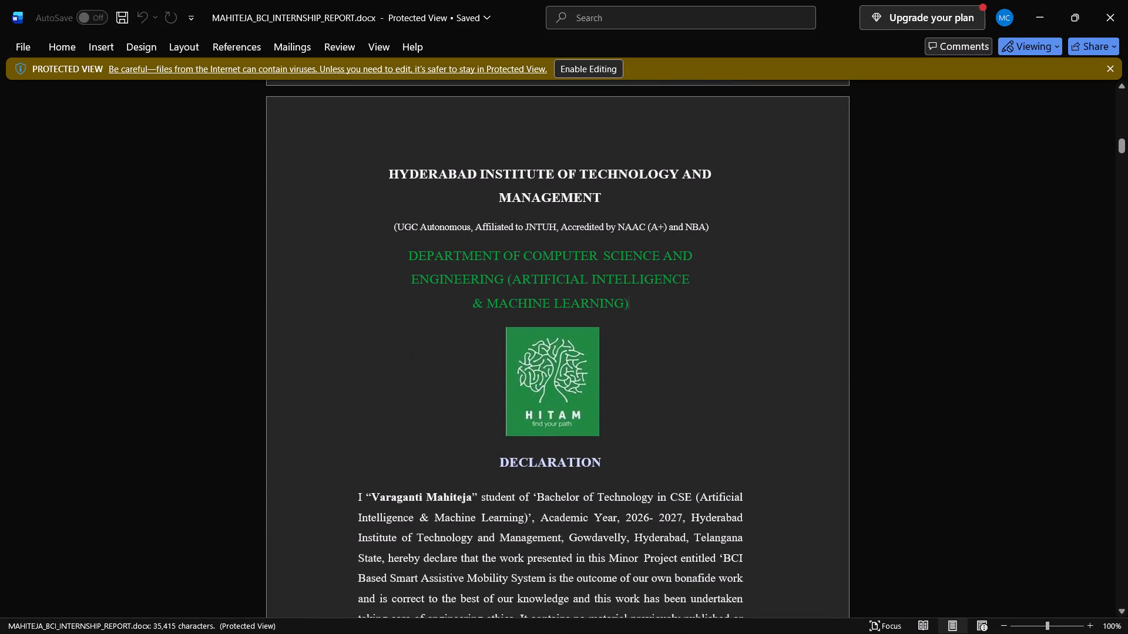
pyautogui.scroll(-4, 750, 307)
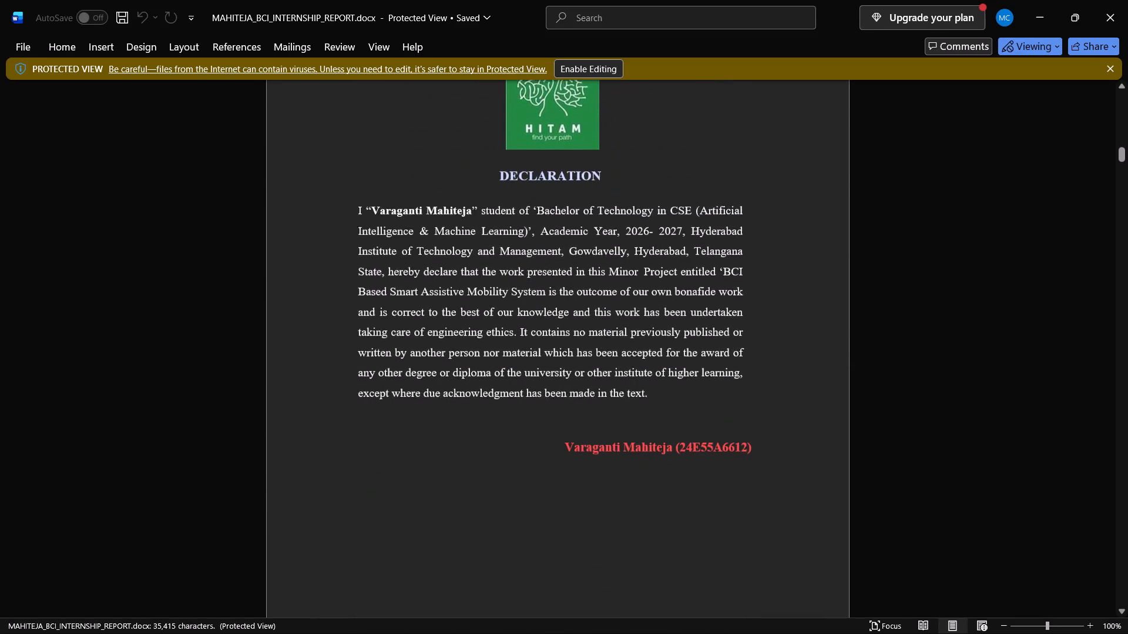
pyautogui.scroll(-3, 750, 307)
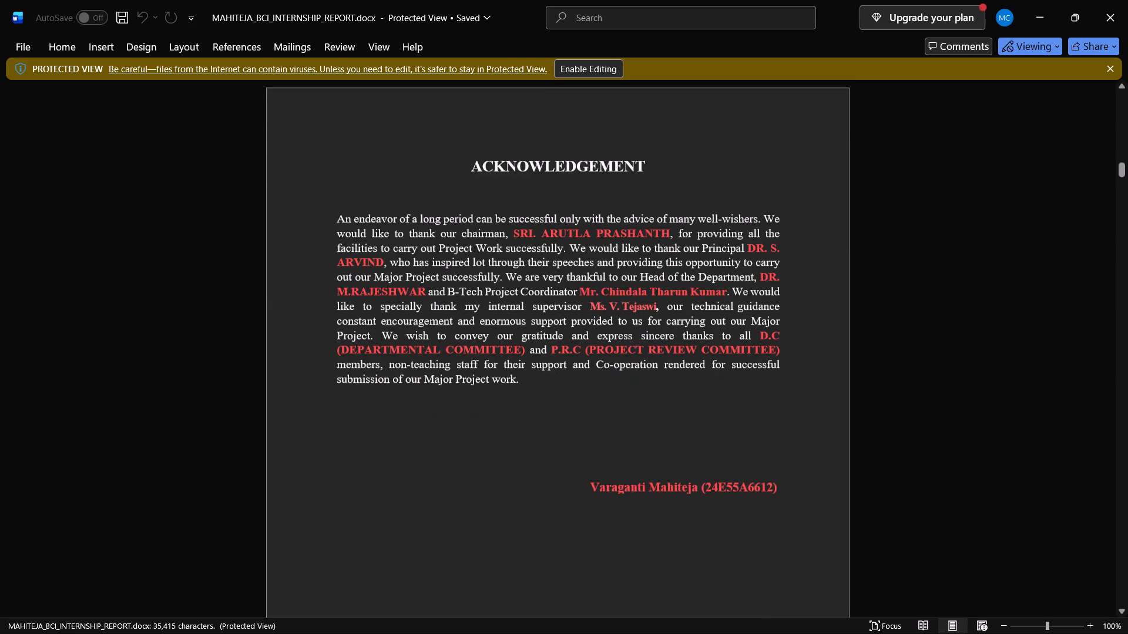
pyautogui.scroll(-2, 750, 307)
pyautogui.scroll(3, 750, 307)
pyautogui.scroll(-3, 750, 307)
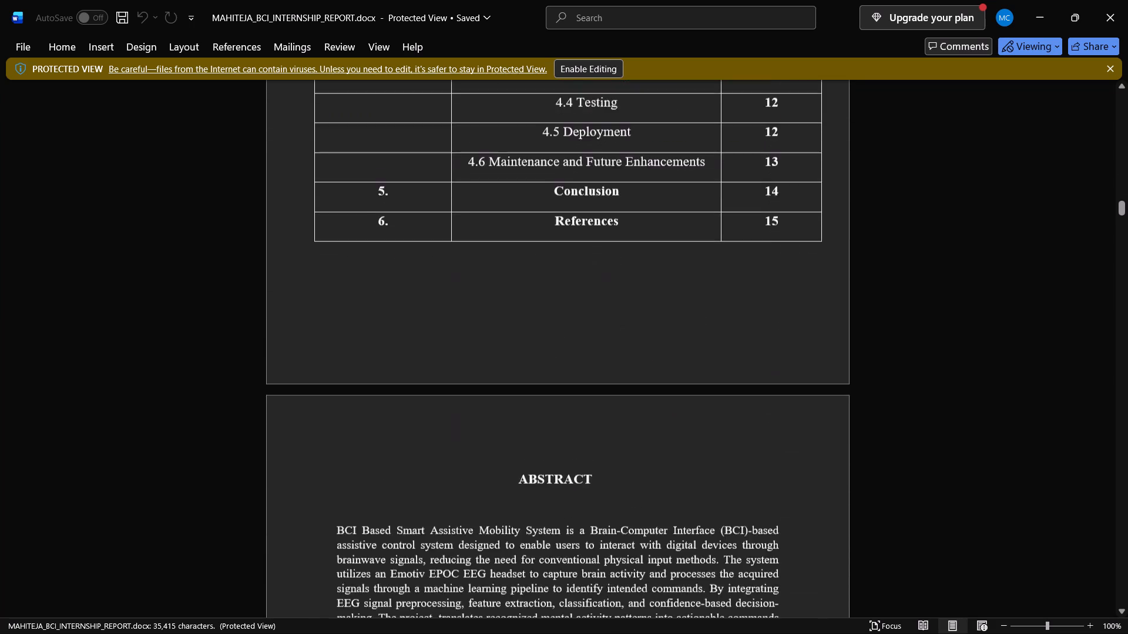
pyautogui.scroll(-2, 750, 307)
pyautogui.hotkey('alt', '`')
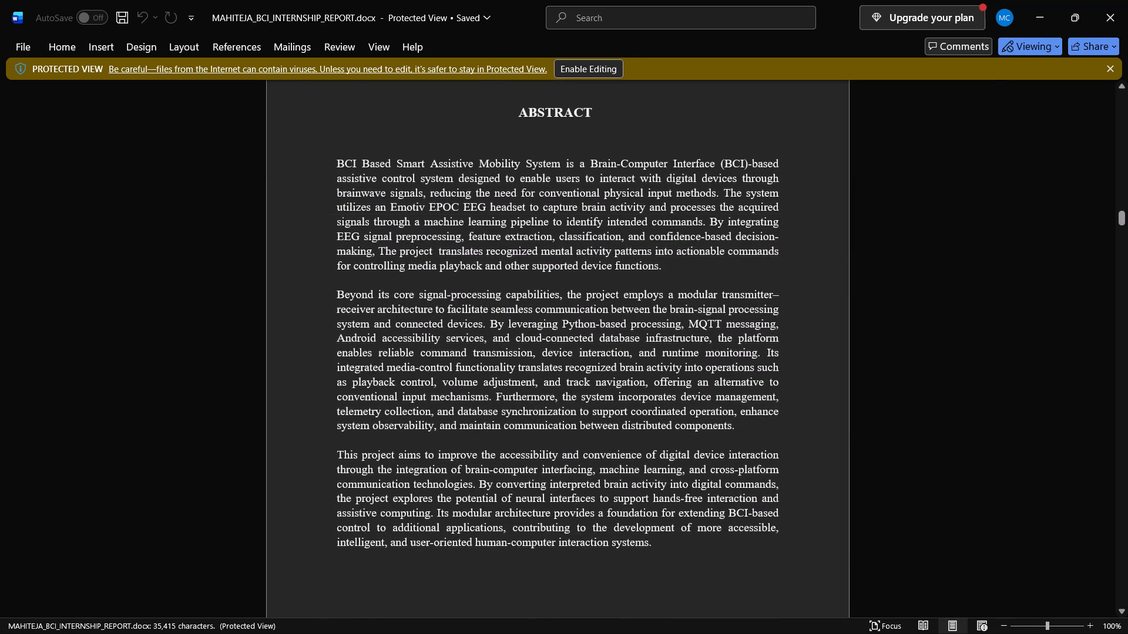
# Return to the major report and review its pages from the acknowledgement through the table of contents and abstract to the list of figures.
pyautogui.hotkey('alt', 'Tab')
pyautogui.scroll(-3, 750, 307)
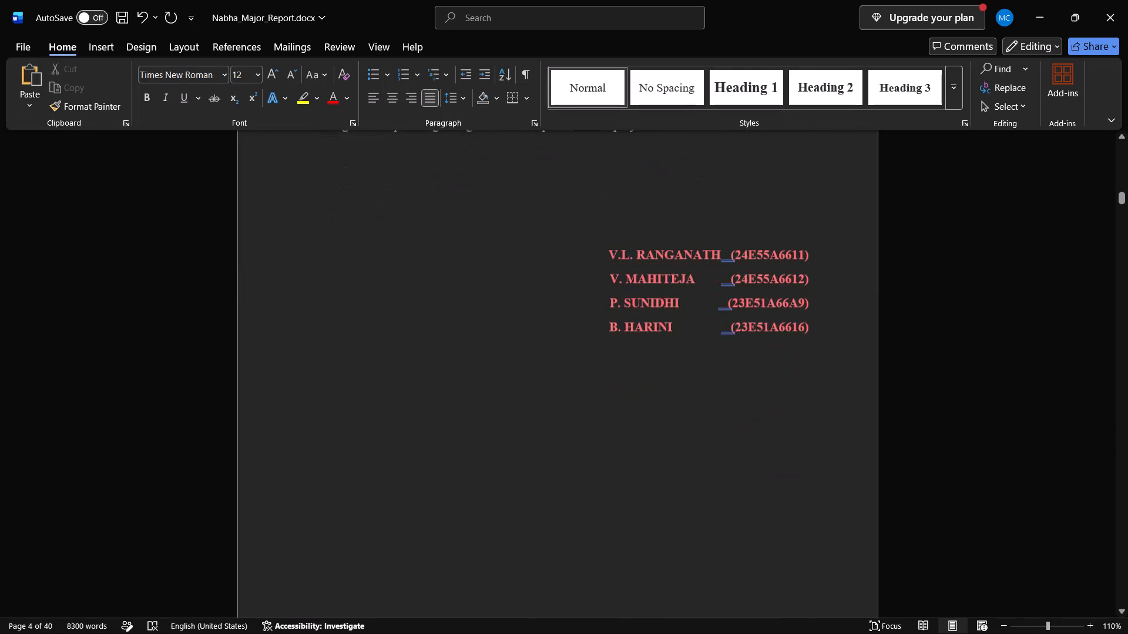
pyautogui.scroll(-2, 750, 307)
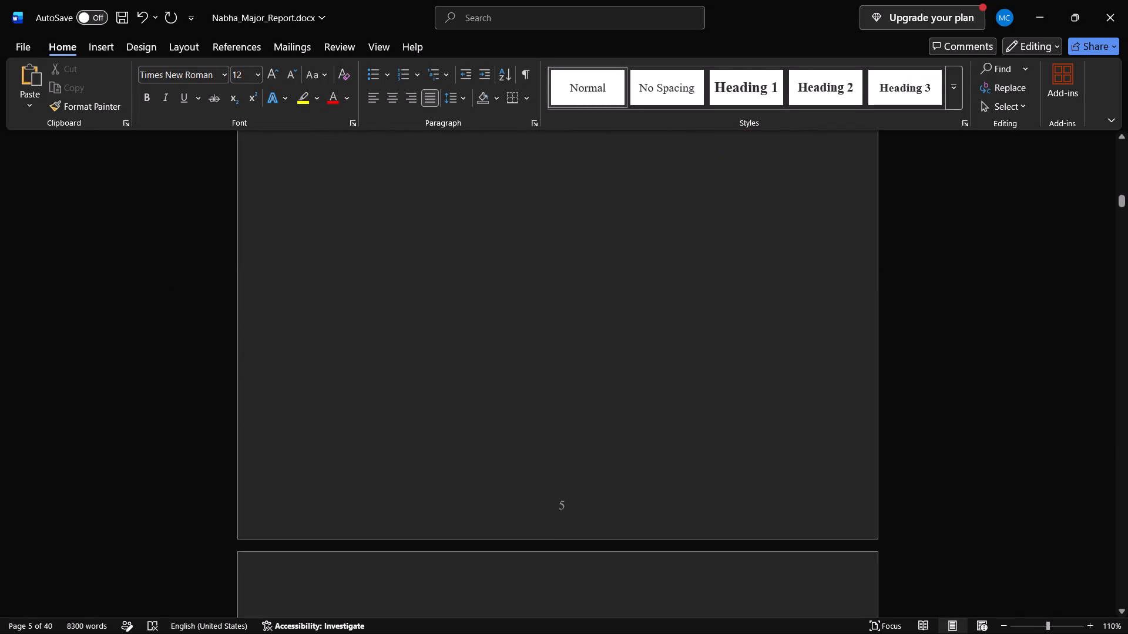
pyautogui.scroll(-4, 750, 307)
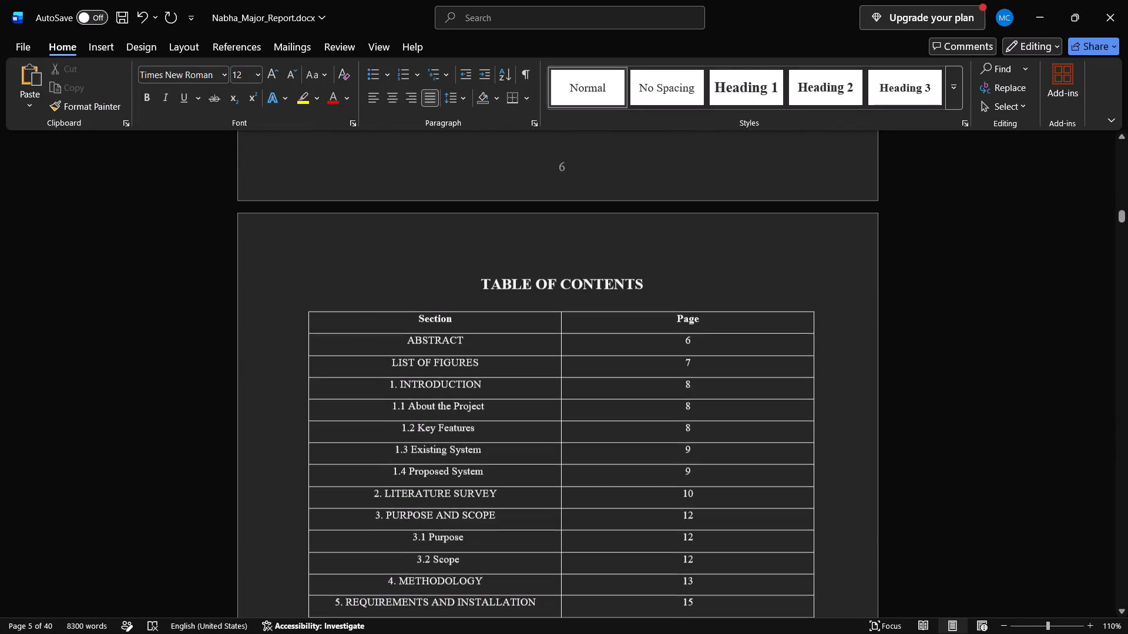
pyautogui.scroll(-5, 750, 307)
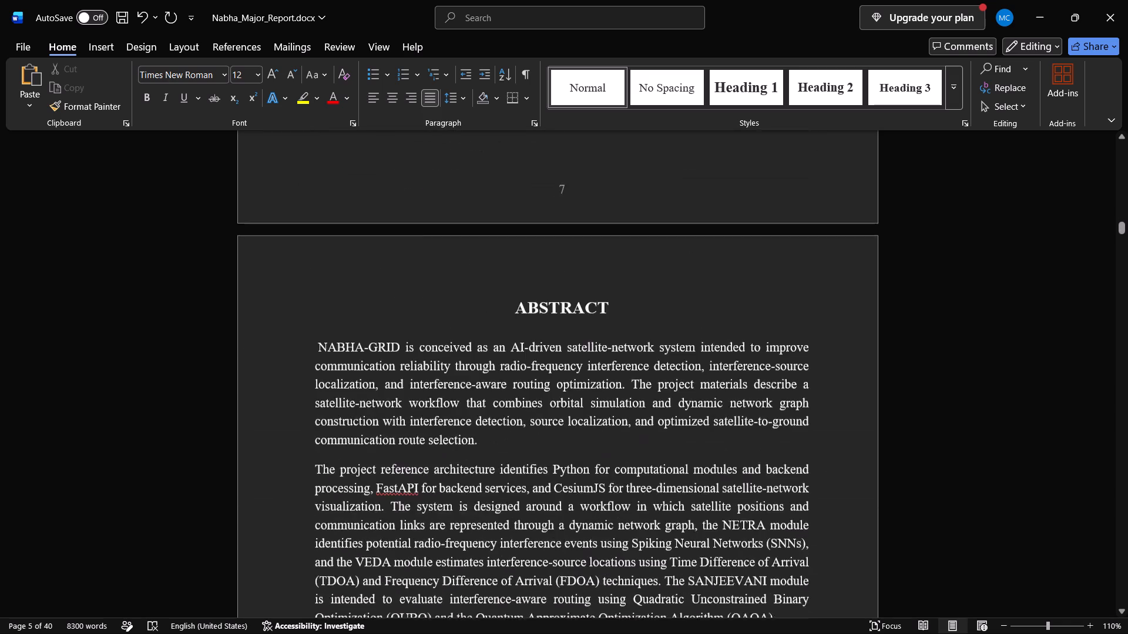
pyautogui.scroll(-3, 750, 307)
pyautogui.scroll(1, 750, 307)
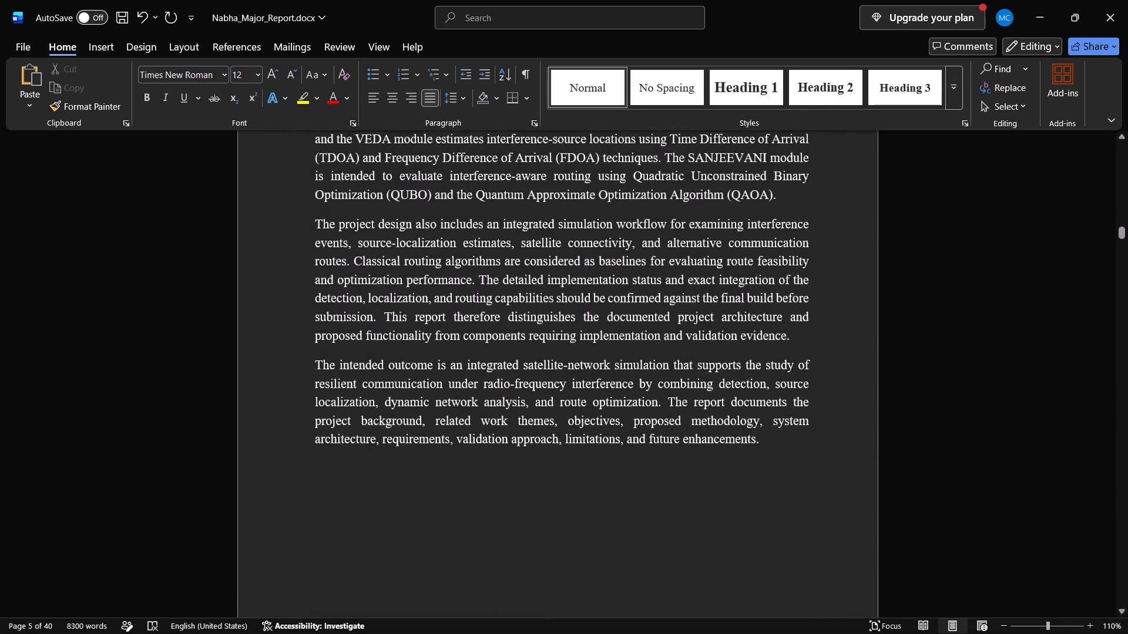
pyautogui.scroll(-3, 750, 307)
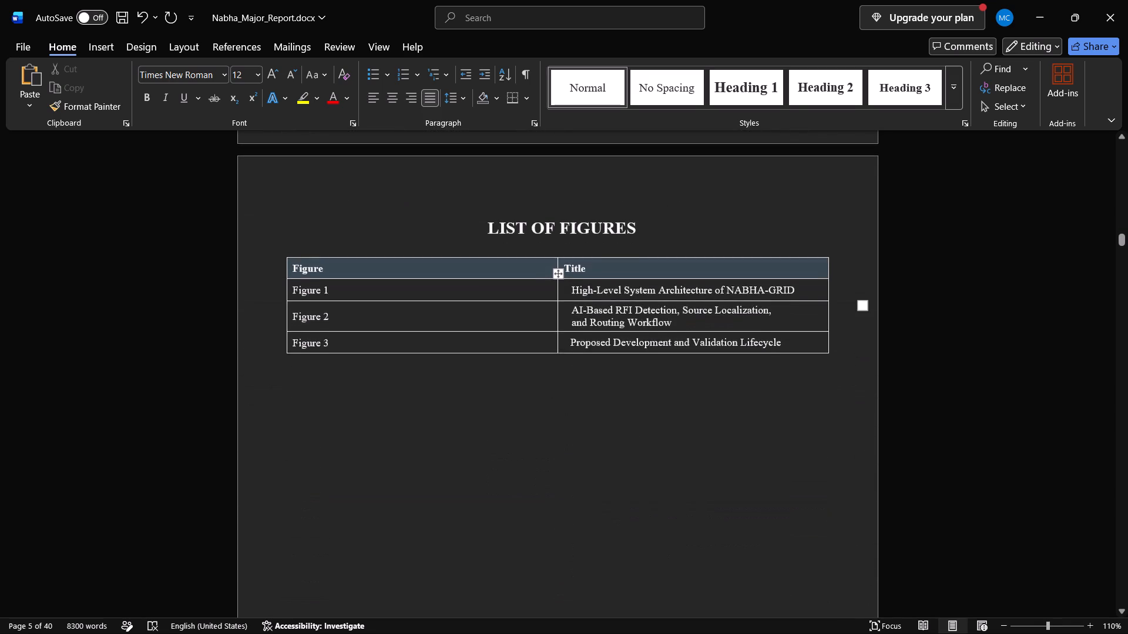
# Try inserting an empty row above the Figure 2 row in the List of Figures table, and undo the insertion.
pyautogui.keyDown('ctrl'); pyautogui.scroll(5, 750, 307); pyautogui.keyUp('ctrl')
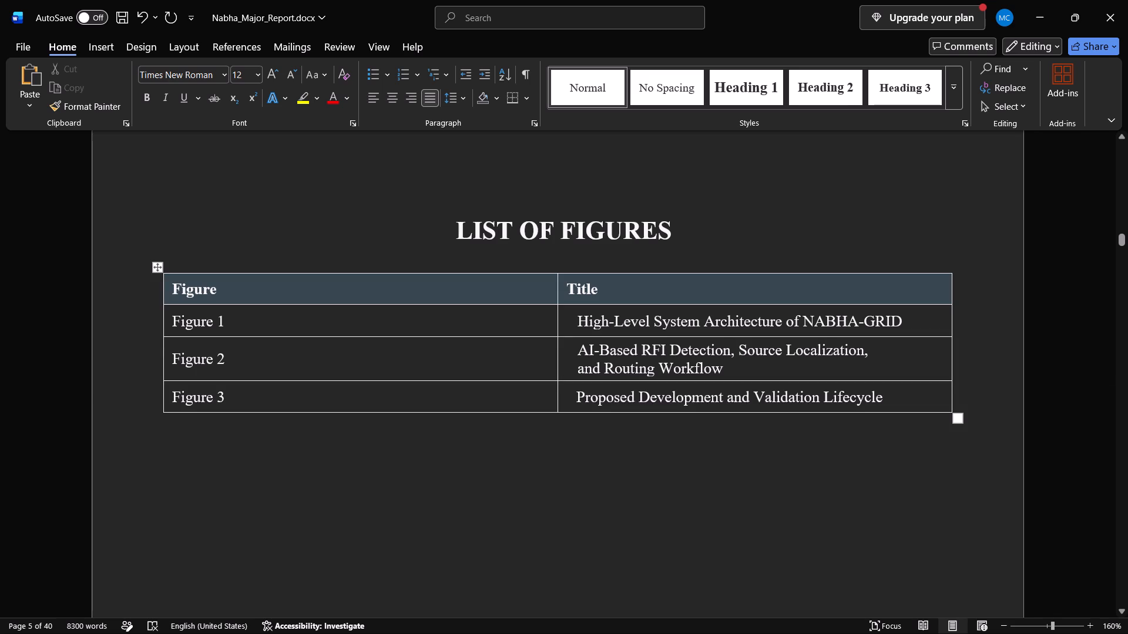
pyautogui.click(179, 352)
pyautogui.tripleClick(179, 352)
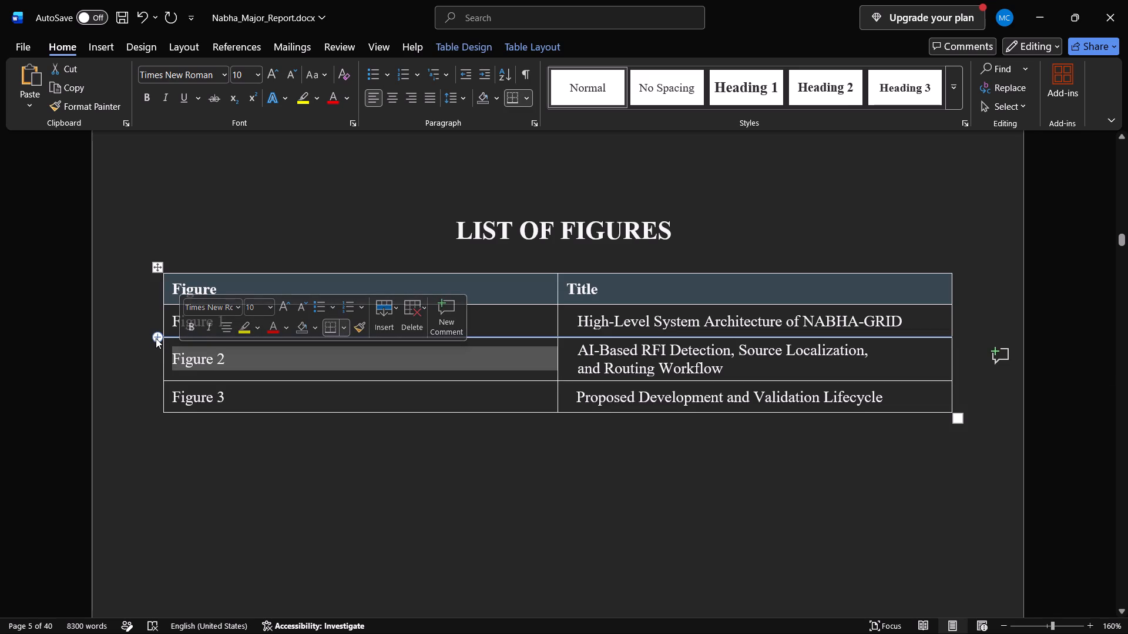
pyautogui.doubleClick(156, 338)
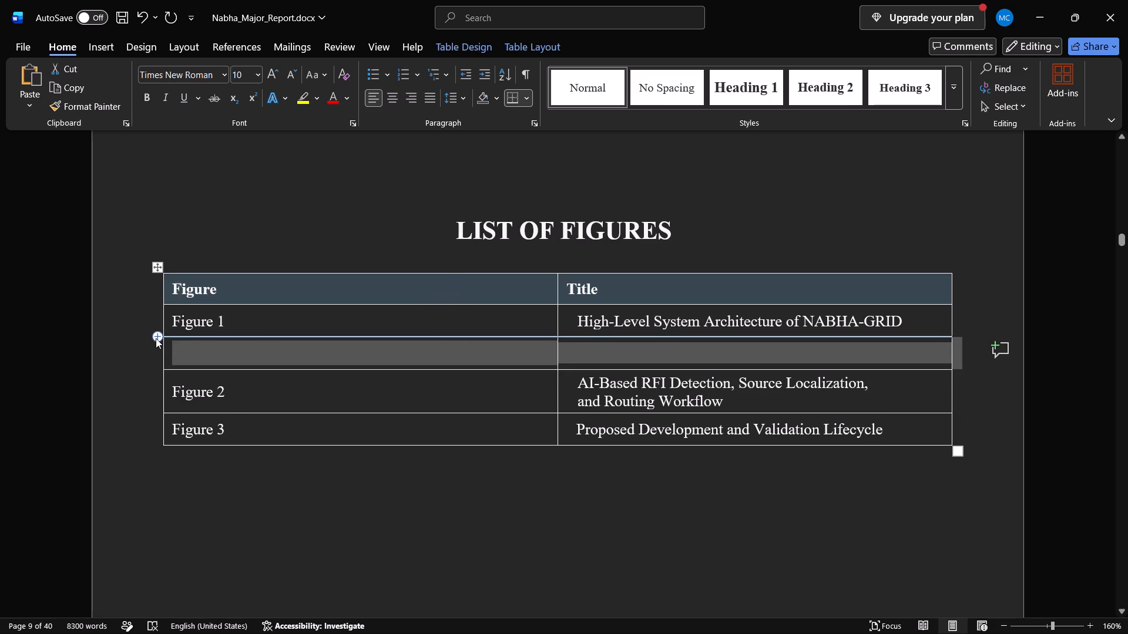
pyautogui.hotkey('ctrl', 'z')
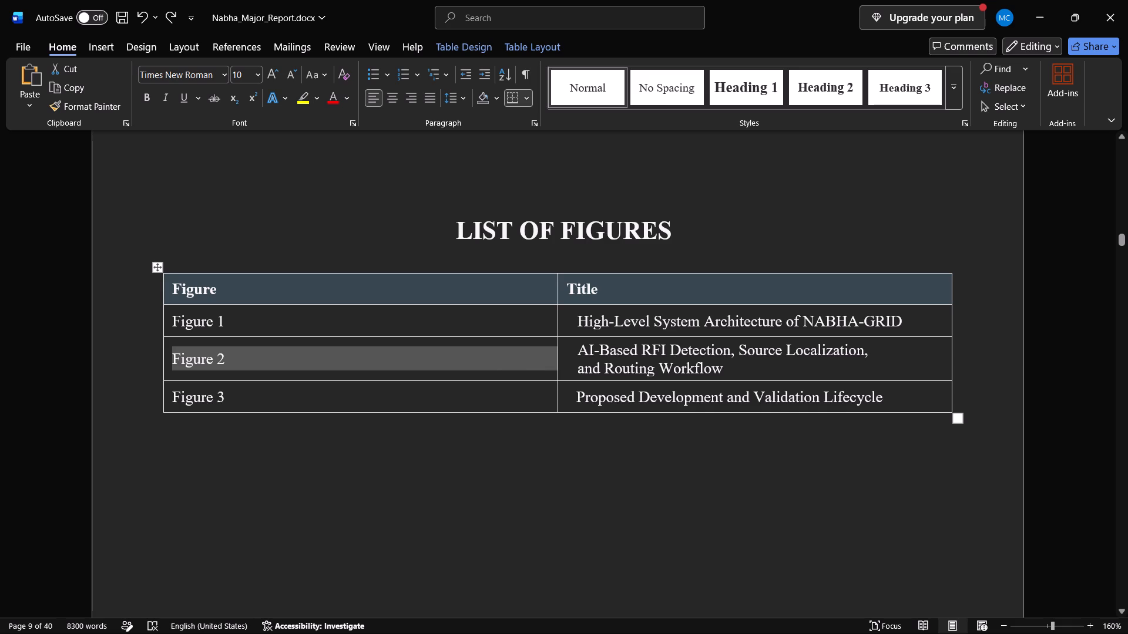
# Delete the Figure 3 and Figure 2 rows from the List of Figures table.
pyautogui.moveTo(948, 394); pyautogui.dragTo(750, 402)
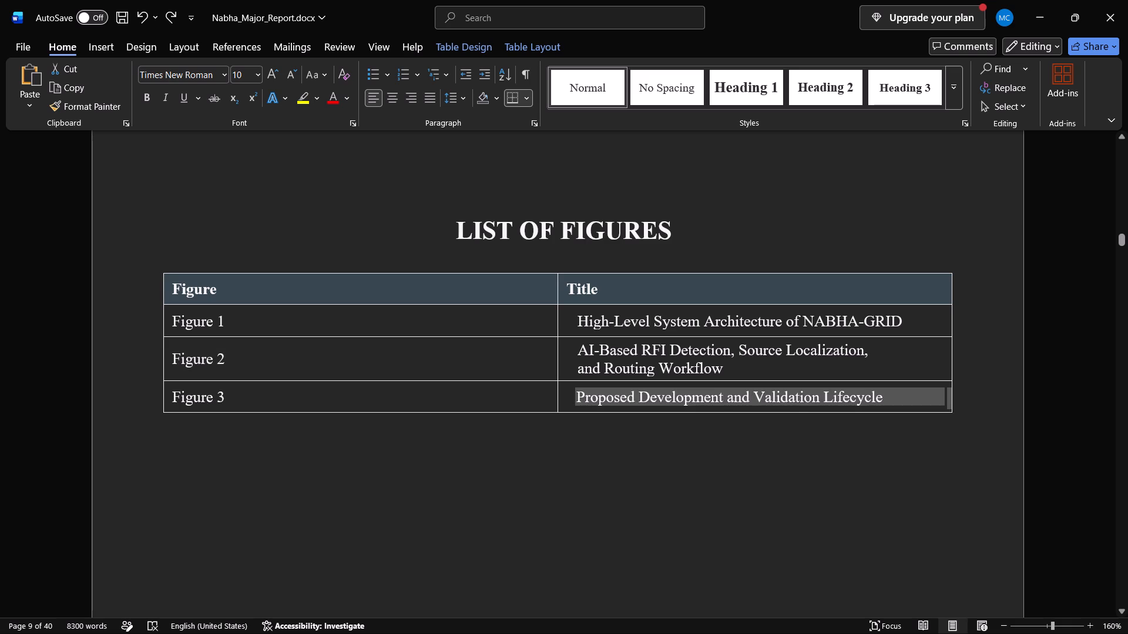
pyautogui.moveTo(750, 402); pyautogui.dragTo(329, 410)
pyautogui.press('BackSpace')
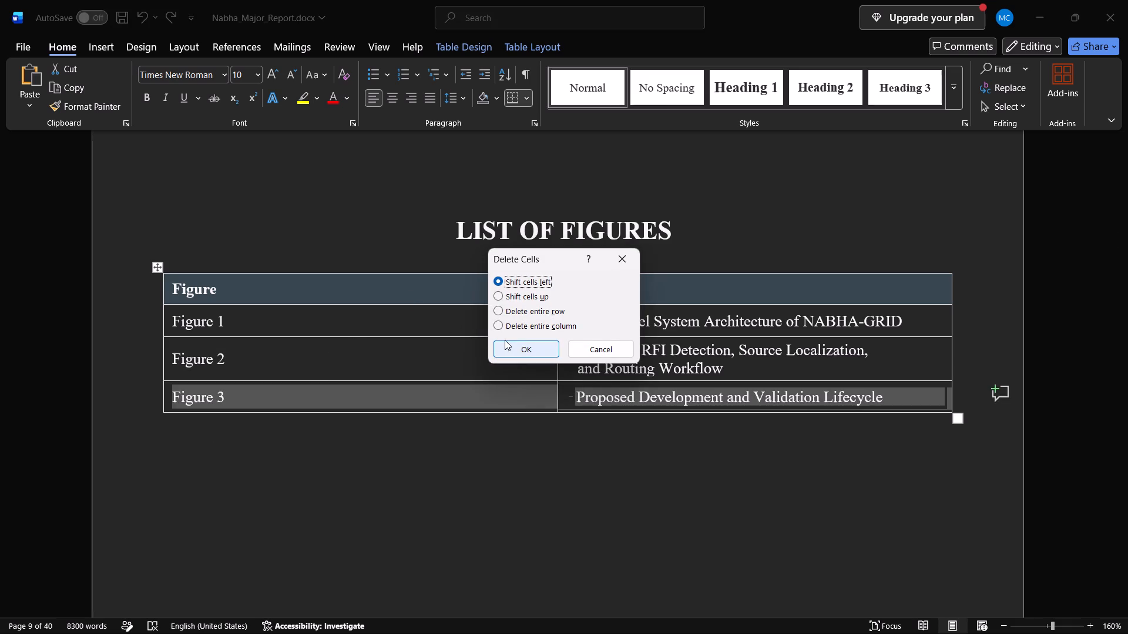
pyautogui.click(521, 340)
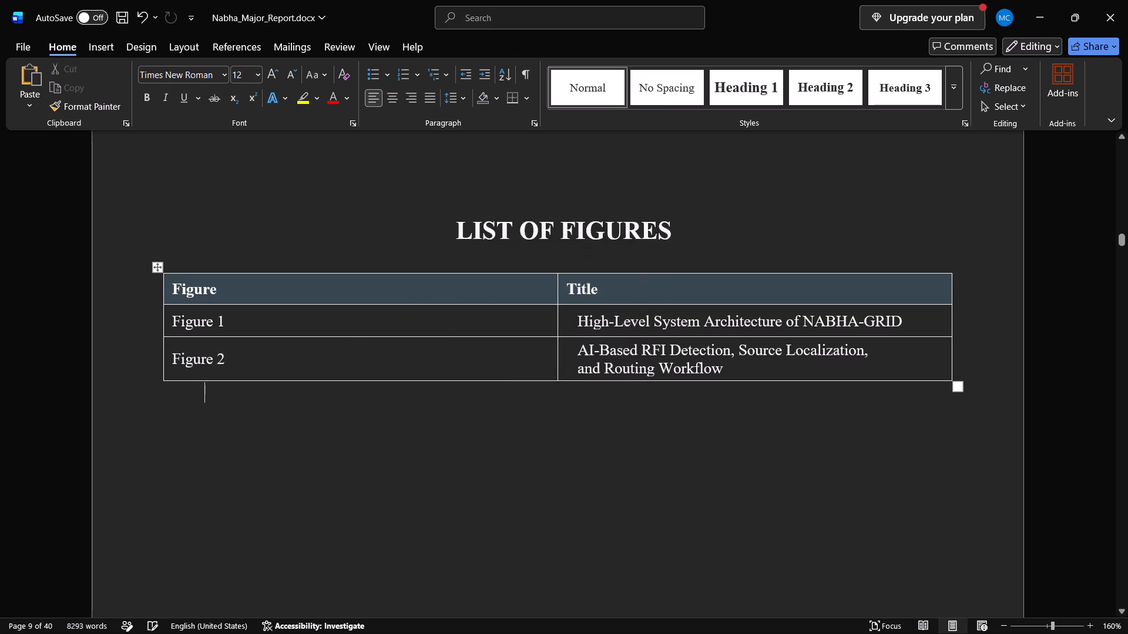
pyautogui.moveTo(897, 350); pyautogui.dragTo(528, 359)
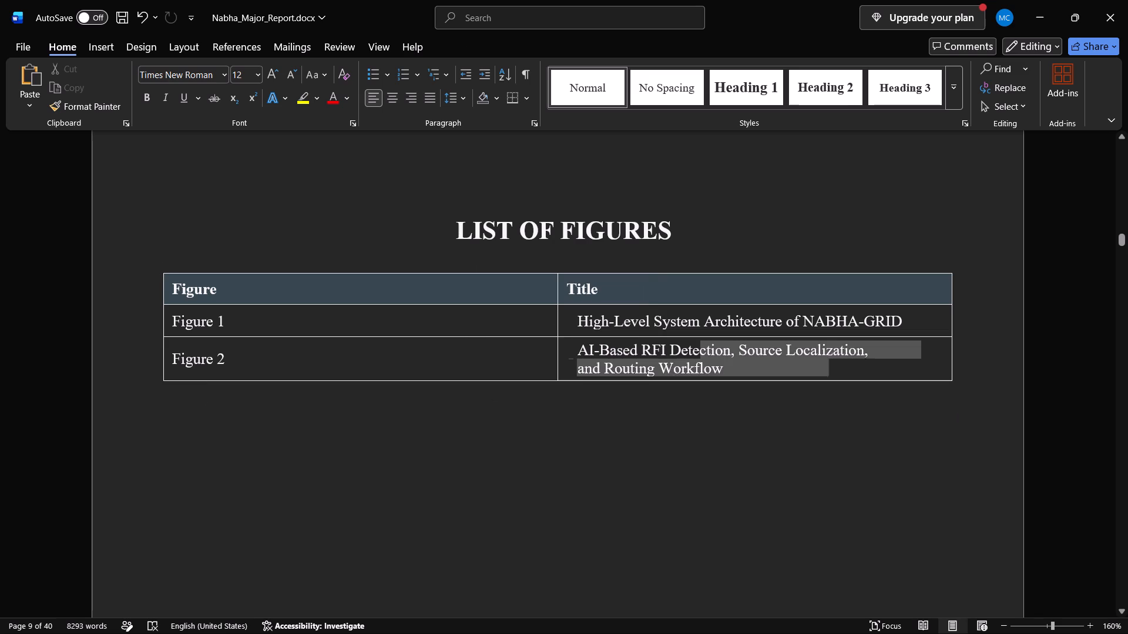
pyautogui.moveTo(528, 359); pyautogui.dragTo(229, 362)
pyautogui.press('BackSpace')
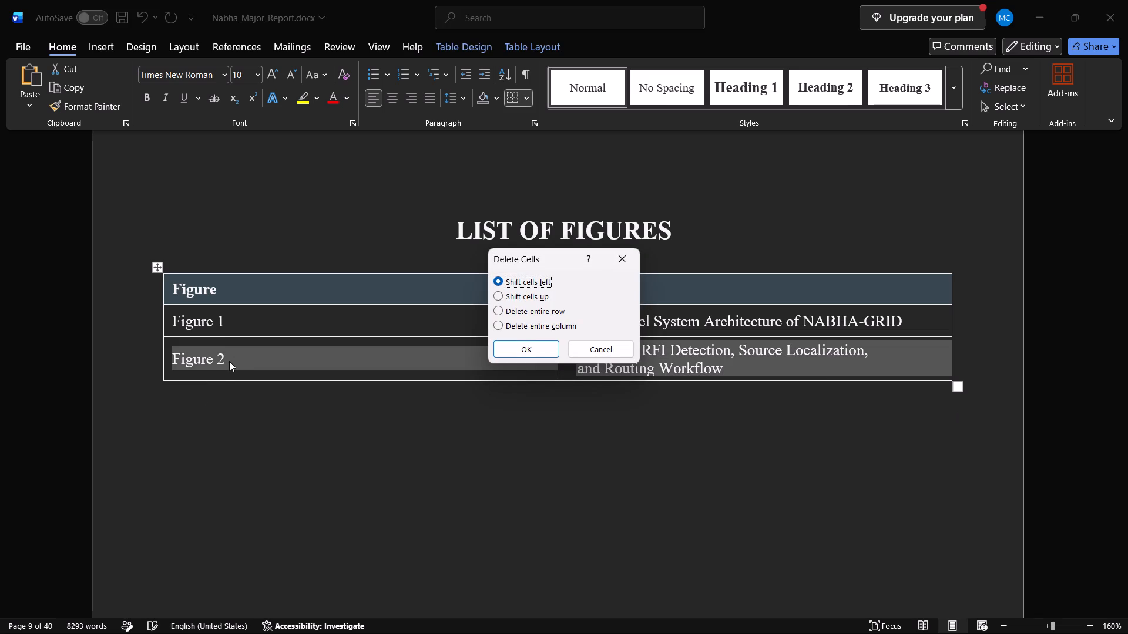
pyautogui.press('\\')
pyautogui.press('Return')
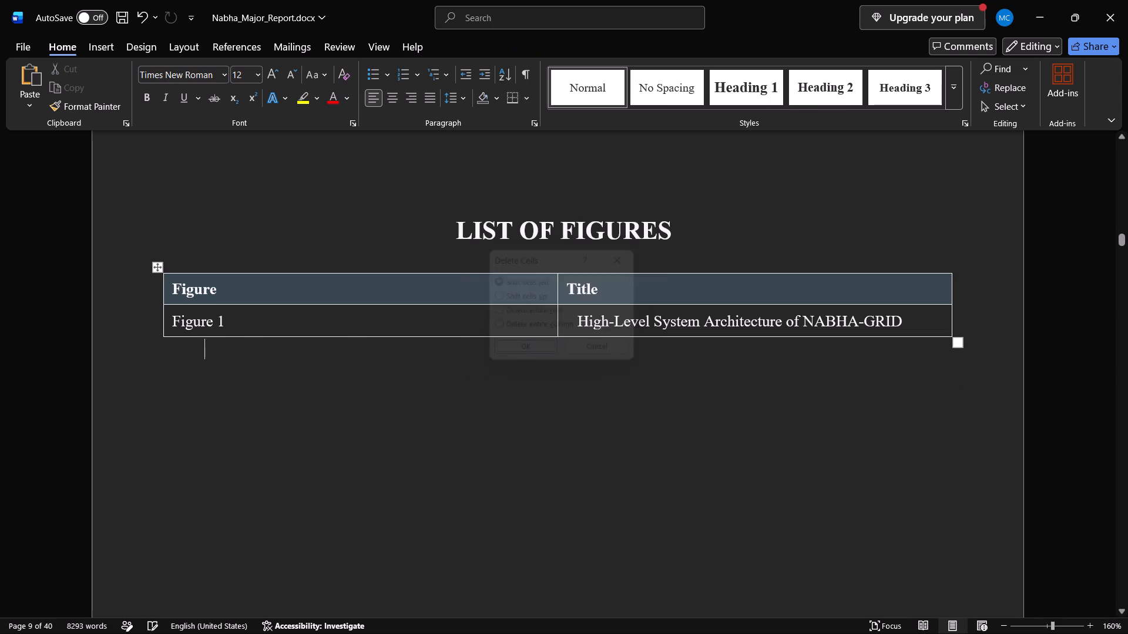
pyautogui.click(400, 376)
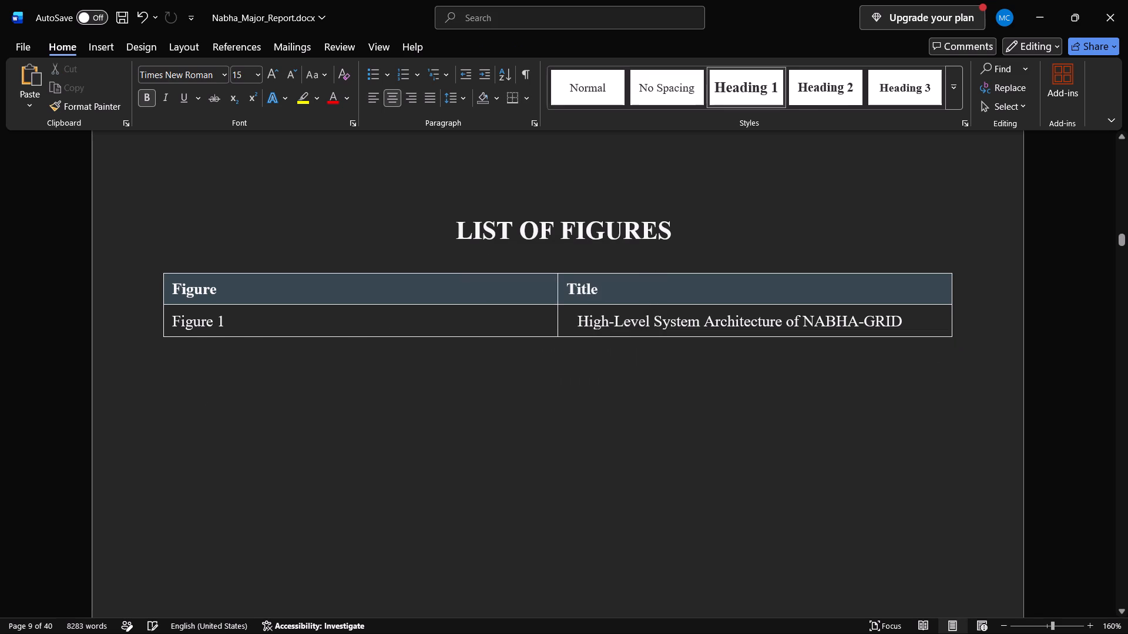
# Review the report's pages from the List of Figures back through the abstract and table of contents to the certificate.
pyautogui.scroll(1, 400, 376)
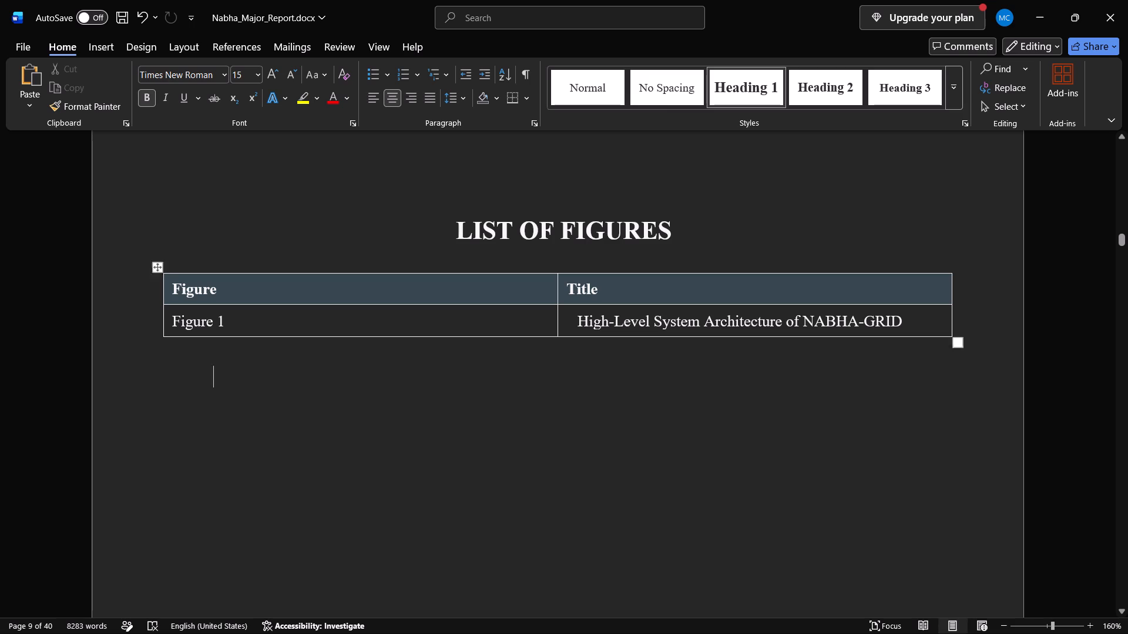
pyautogui.scroll(2, 400, 376)
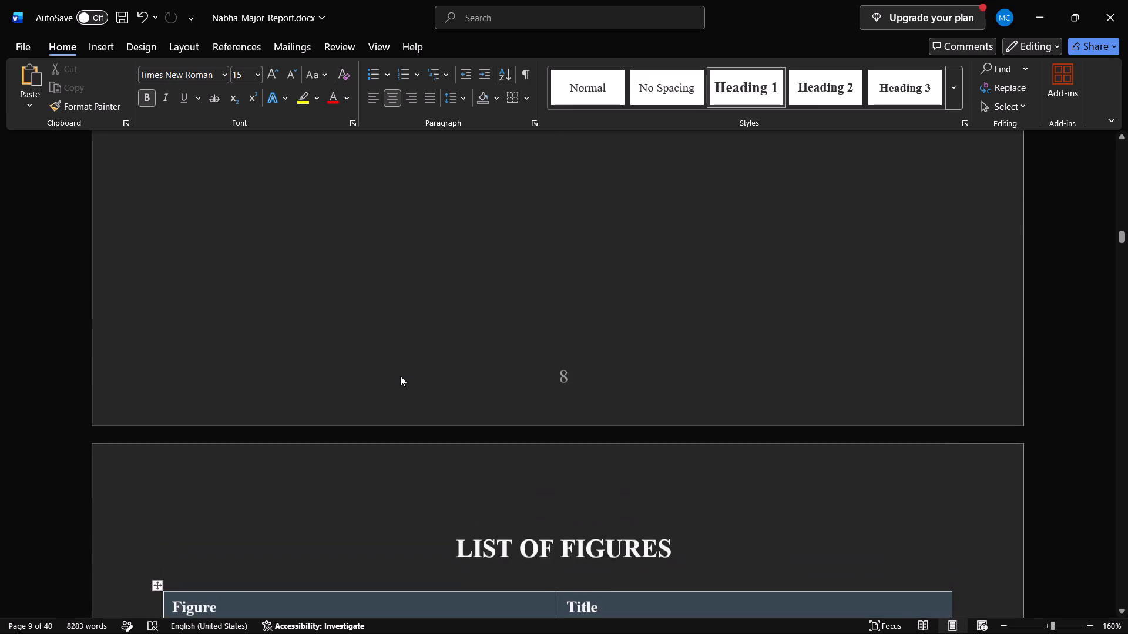
pyautogui.scroll(4, 400, 376)
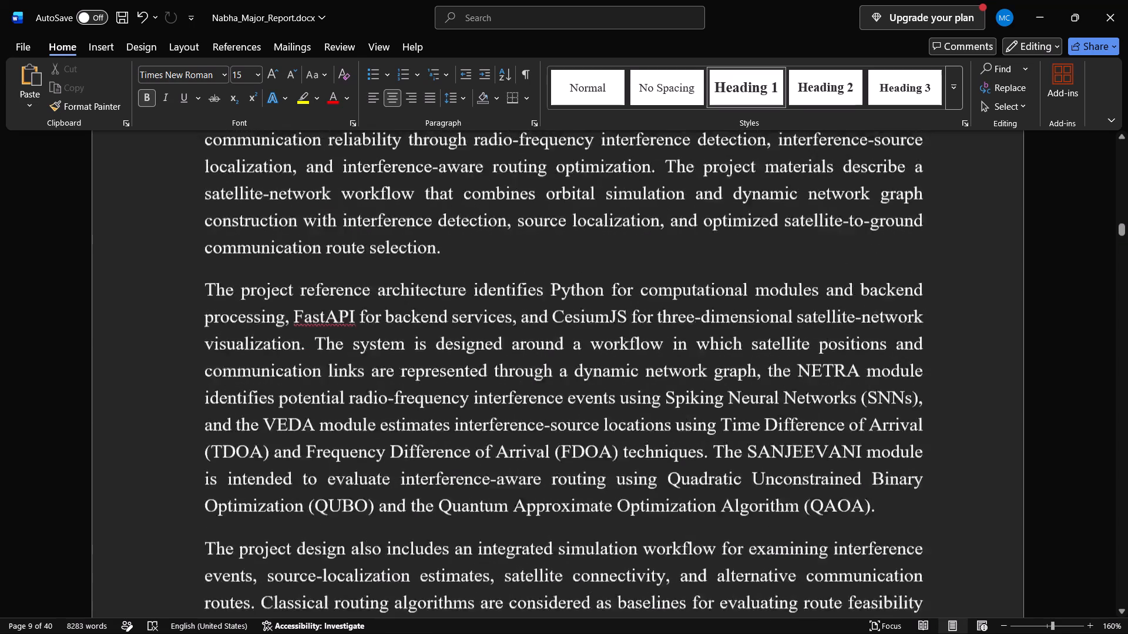
pyautogui.scroll(4, 400, 376)
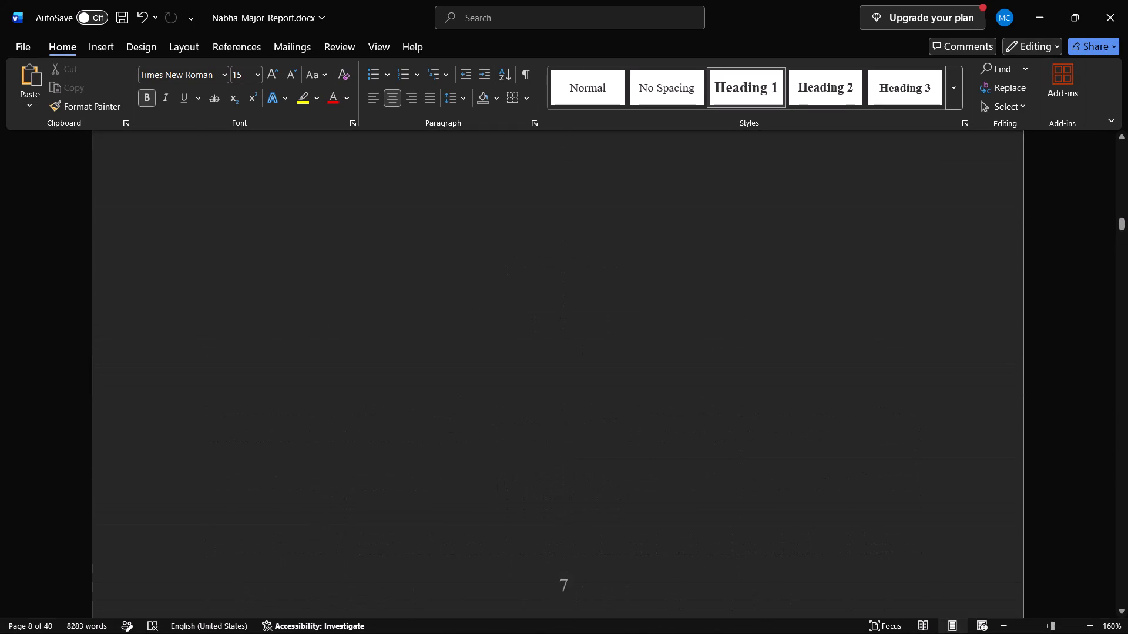
pyautogui.scroll(3, 400, 376)
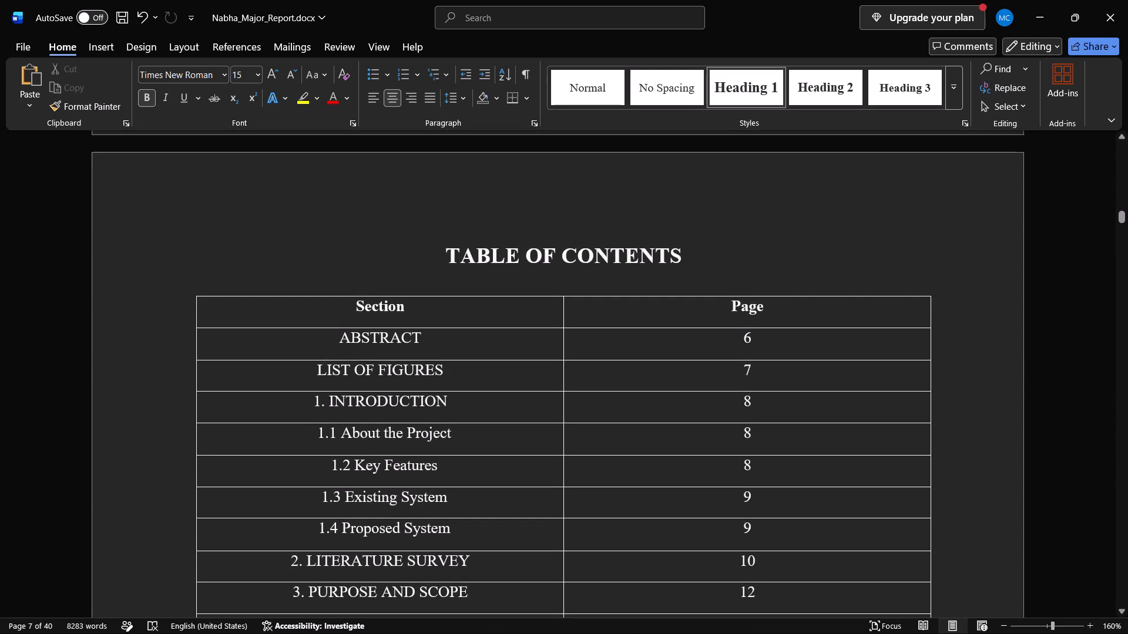
pyautogui.scroll(5, 400, 376)
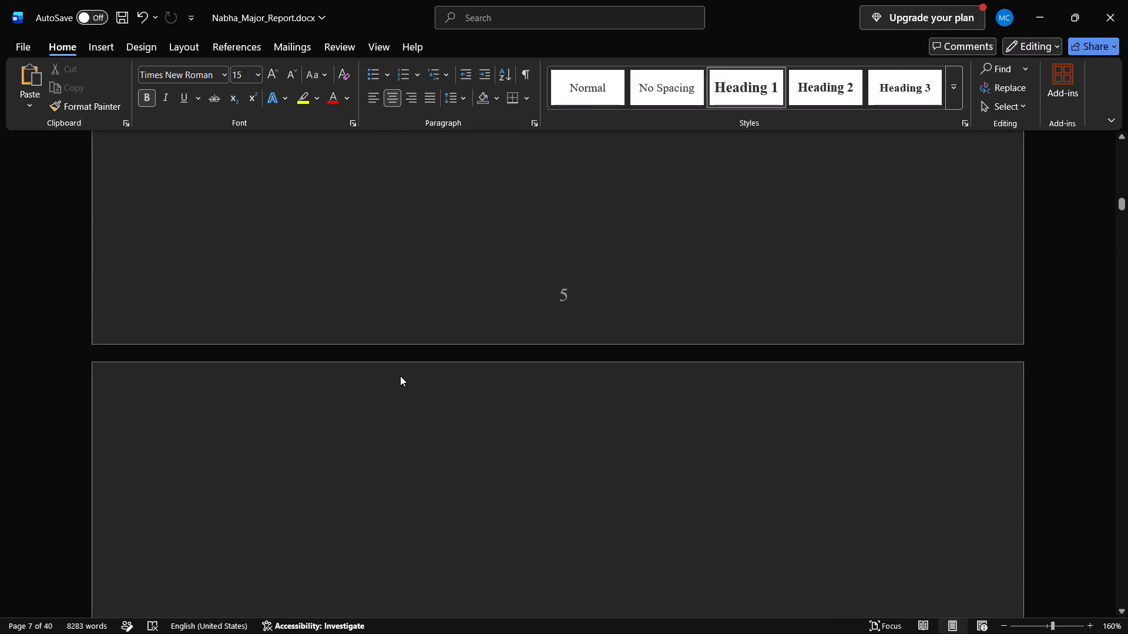
pyautogui.keyDown('ctrl'); pyautogui.scroll(-4, 400, 376); pyautogui.keyUp('ctrl')
pyautogui.scroll(10, 400, 376)
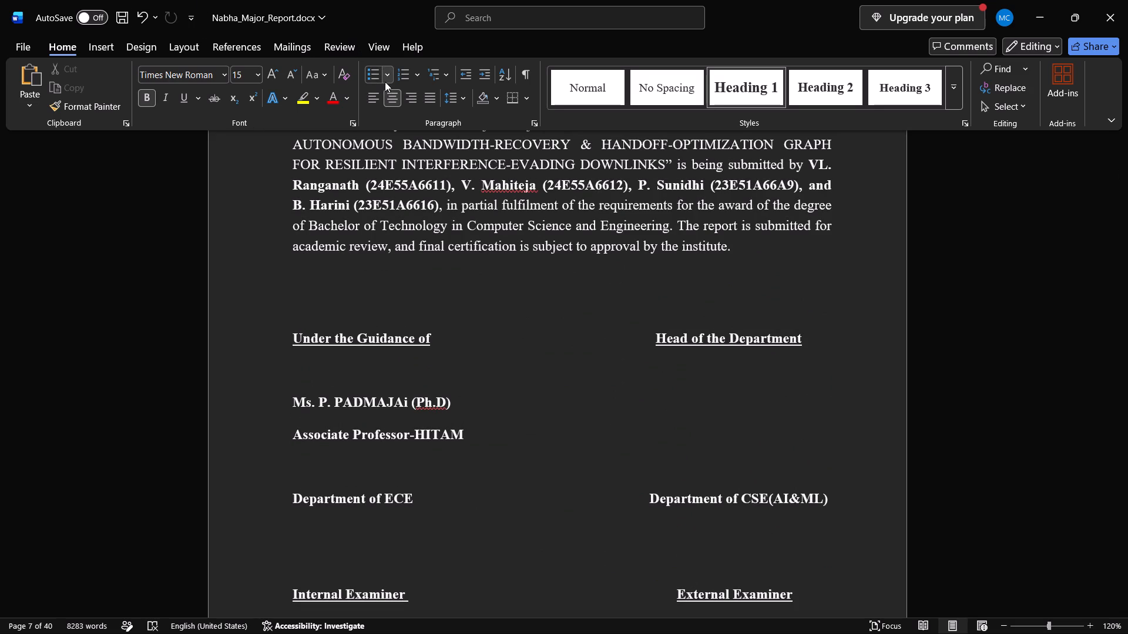
# Show the document's page thumbnails for navigation.
pyautogui.click(378, 43)
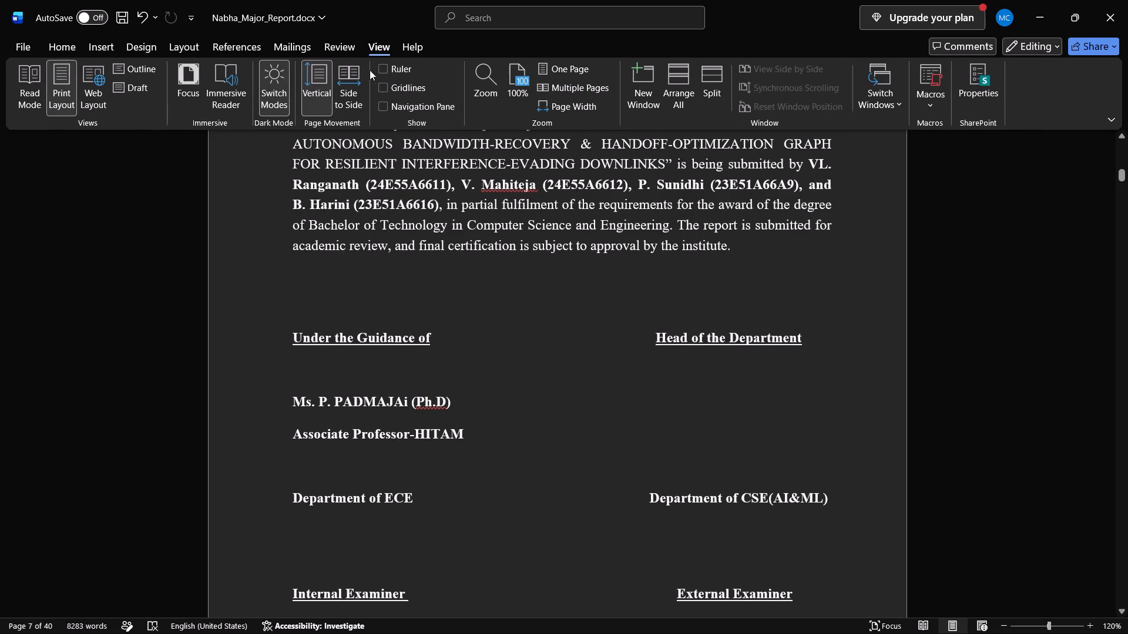
pyautogui.click(387, 100)
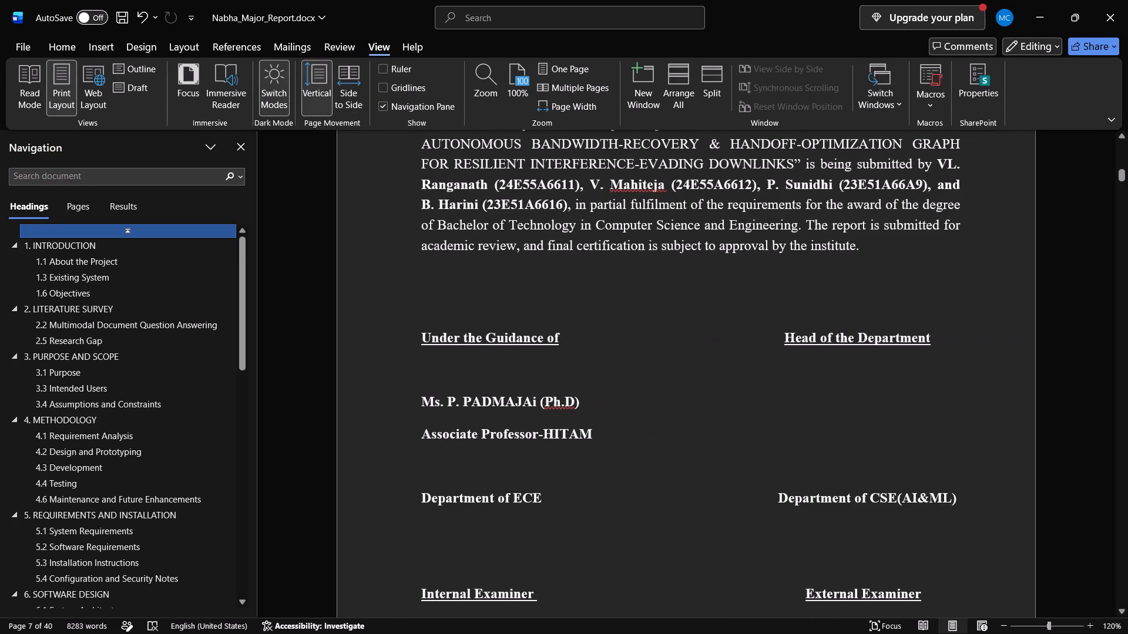
pyautogui.click(76, 209)
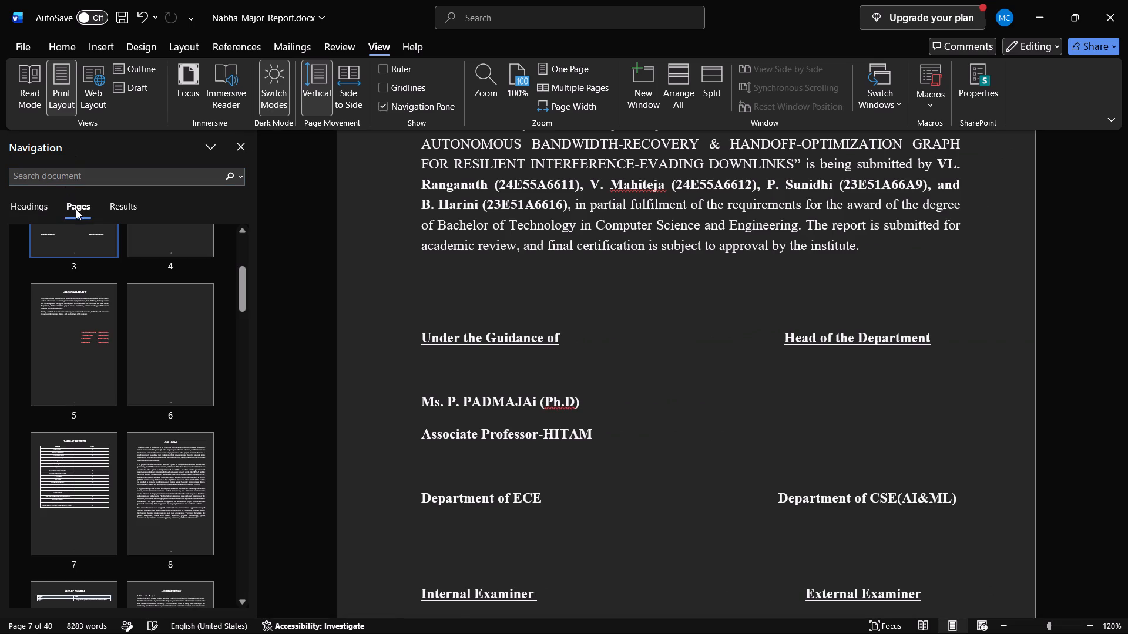
# Delete the blank page 2 between the cover page and the certificate.
pyautogui.scroll(11, 136, 313)
pyautogui.click(146, 313)
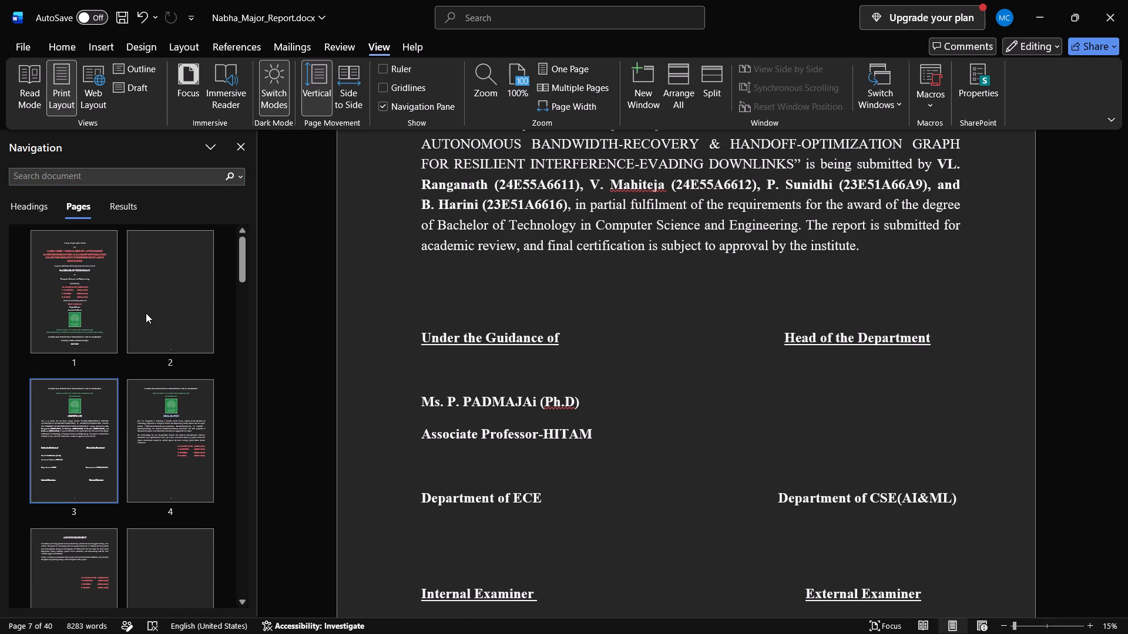
pyautogui.tripleClick(146, 313)
pyautogui.hotkey('ctrl', 'BackSpace')
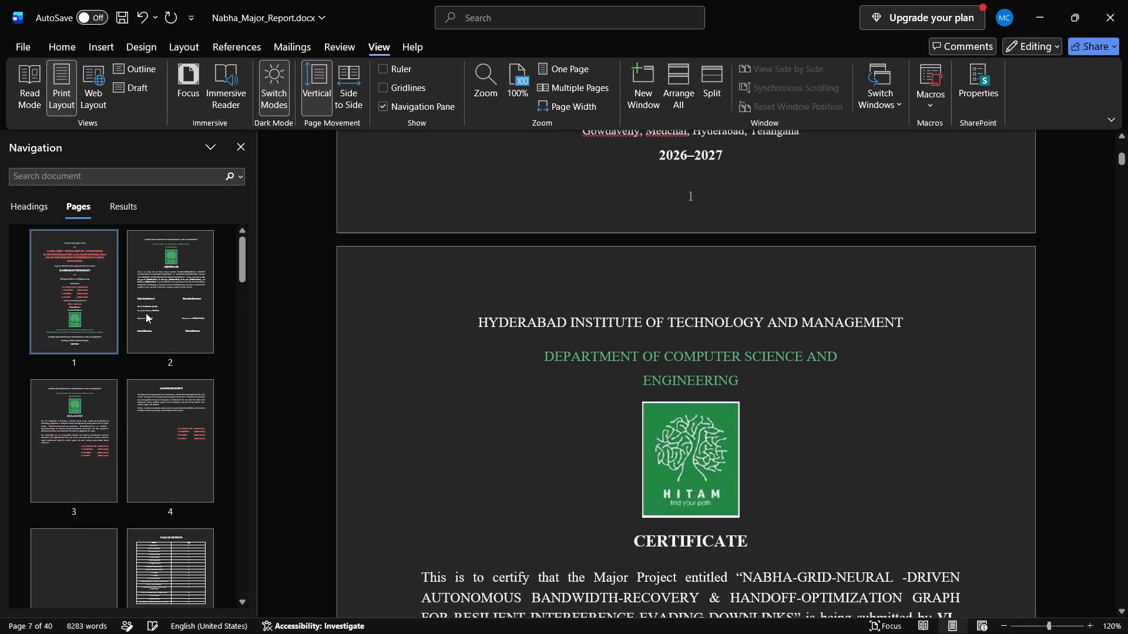
# Delete the blank page 5 between the acknowledgement and the table of contents.
pyautogui.scroll(-2, 139, 427)
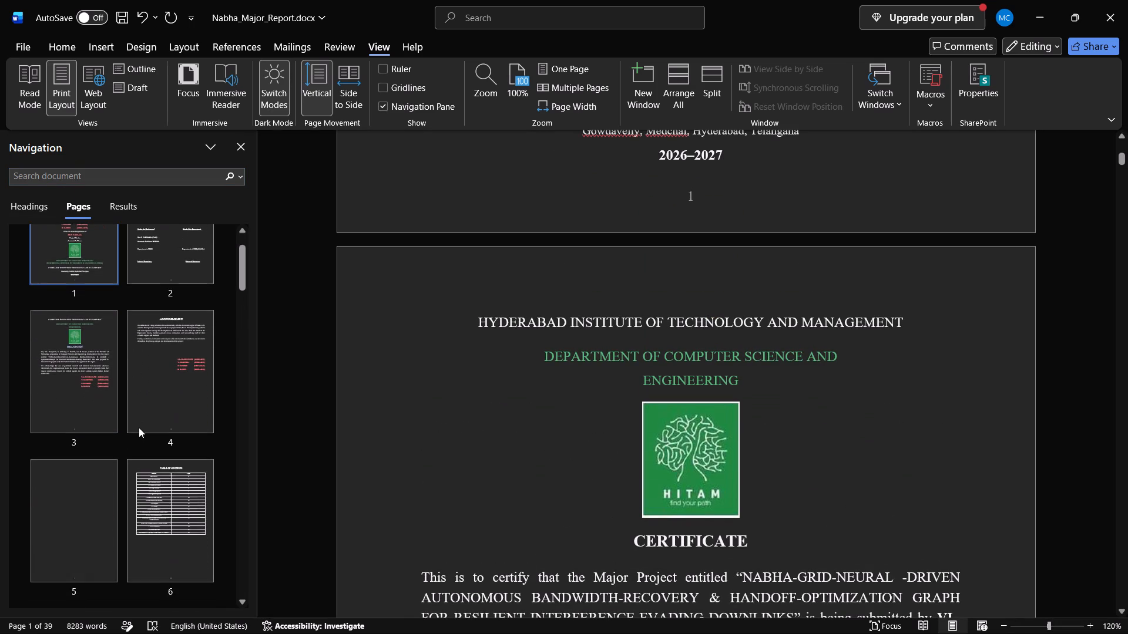
pyautogui.scroll(-1, 139, 427)
pyautogui.click(75, 265)
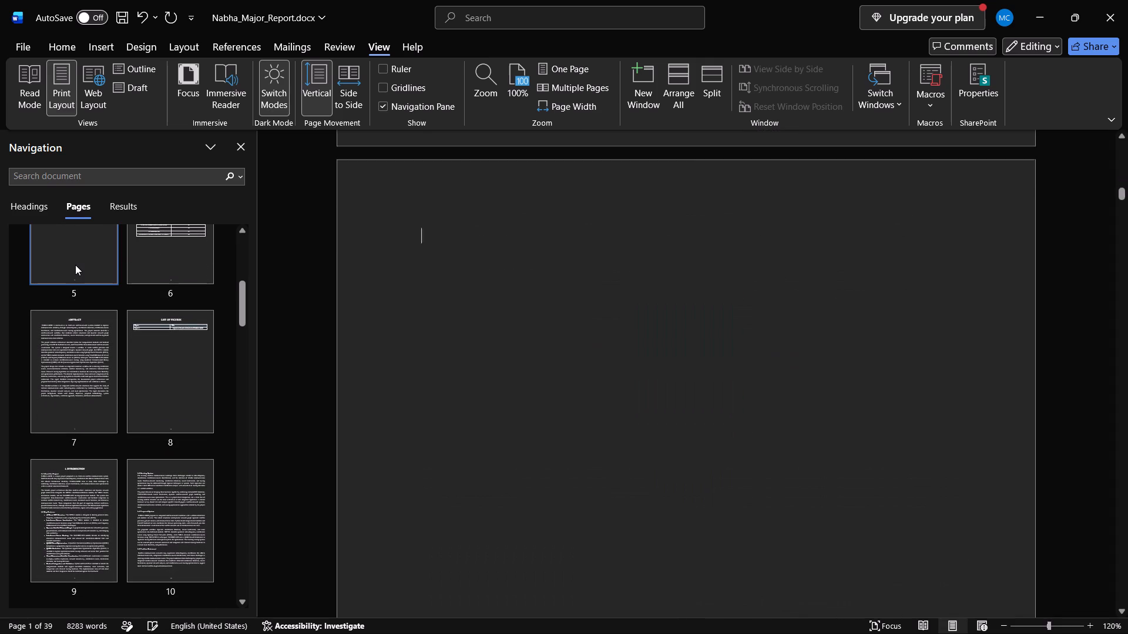
pyautogui.doubleClick(75, 265)
pyautogui.hotkey('ctrl', 'BackSpace')
pyautogui.scroll(1, 75, 265)
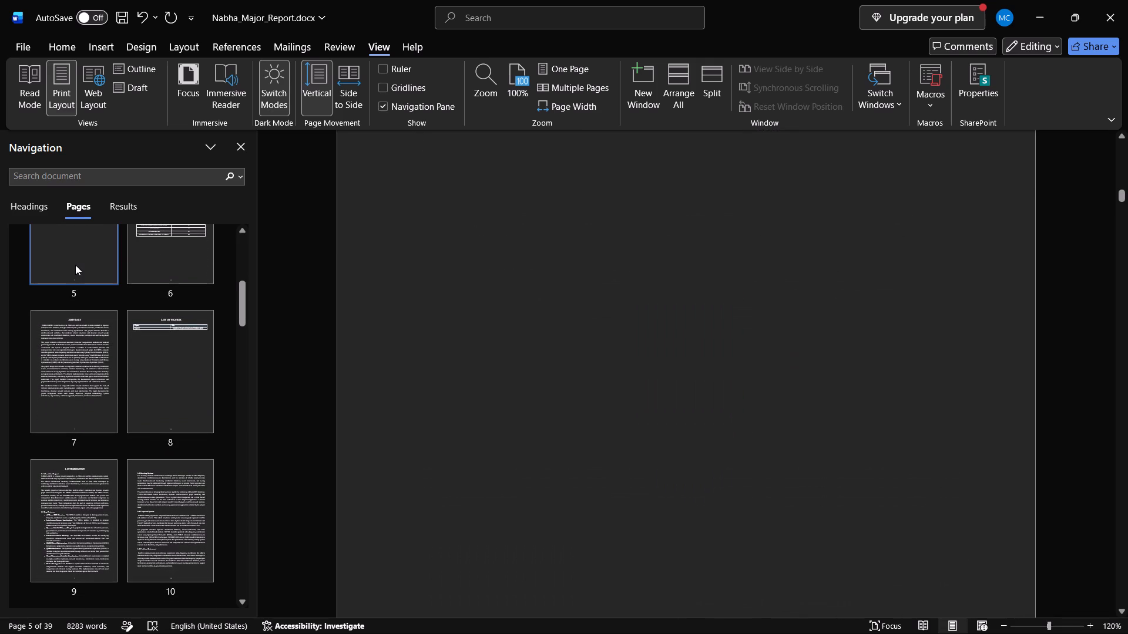
pyautogui.scroll(2, 75, 265)
pyautogui.scroll(-1, 75, 265)
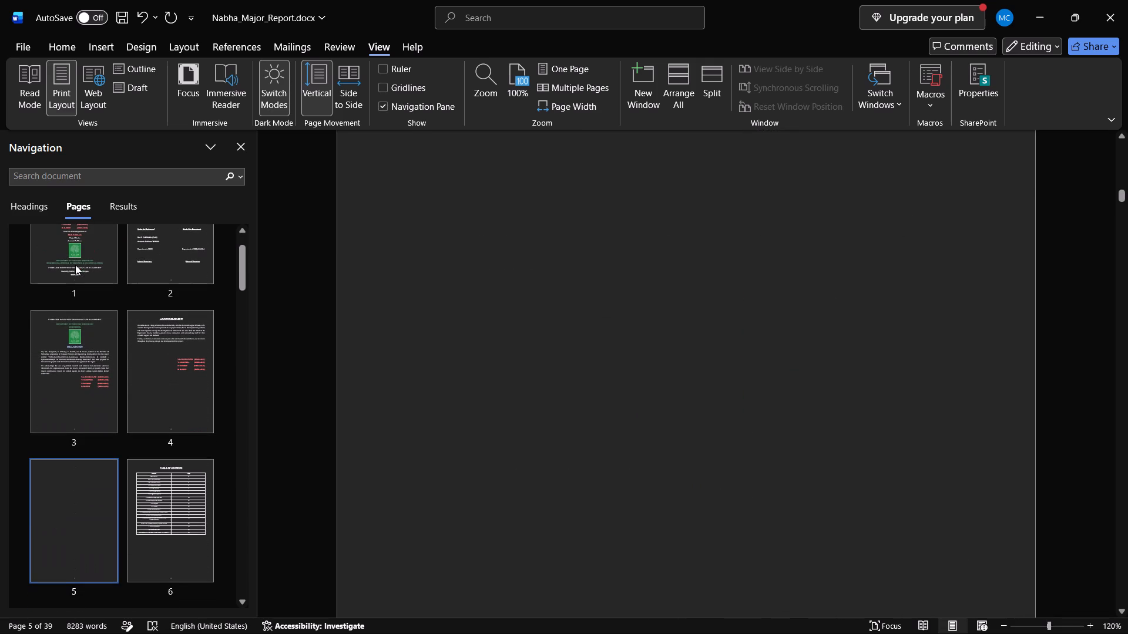
pyautogui.tripleClick(70, 498)
pyautogui.doubleClick(70, 498)
pyautogui.hotkey('ctrl', 'BackSpace')
# Find the blank page 36 between the references and Appendix A and delete it.
pyautogui.scroll(-1, 70, 498)
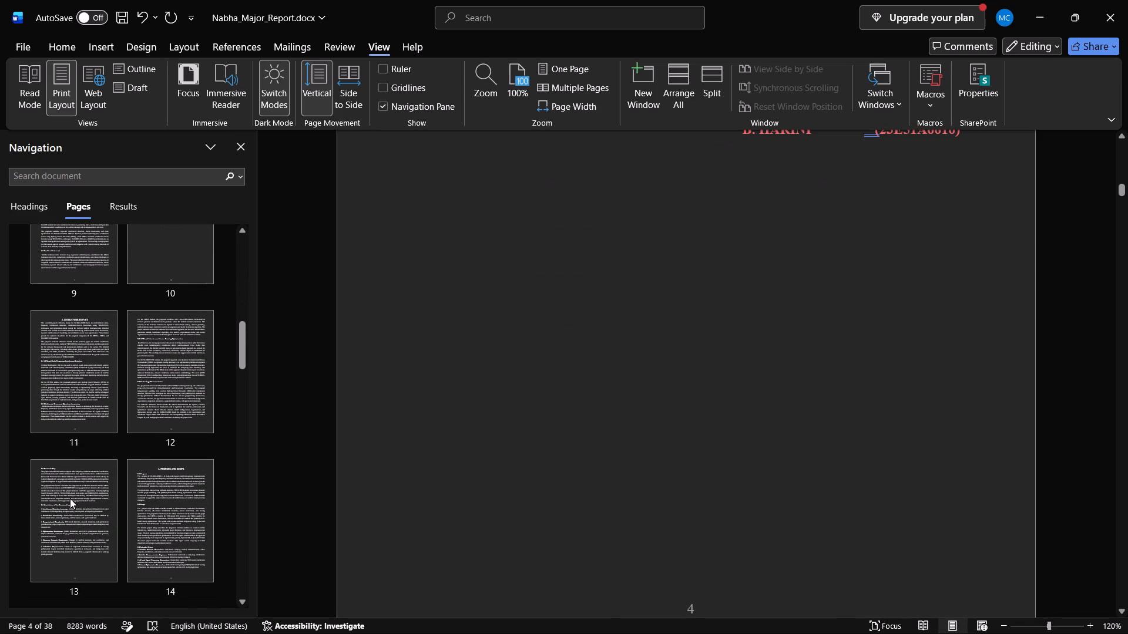
pyautogui.scroll(1, 70, 498)
pyautogui.scroll(-1, 70, 498)
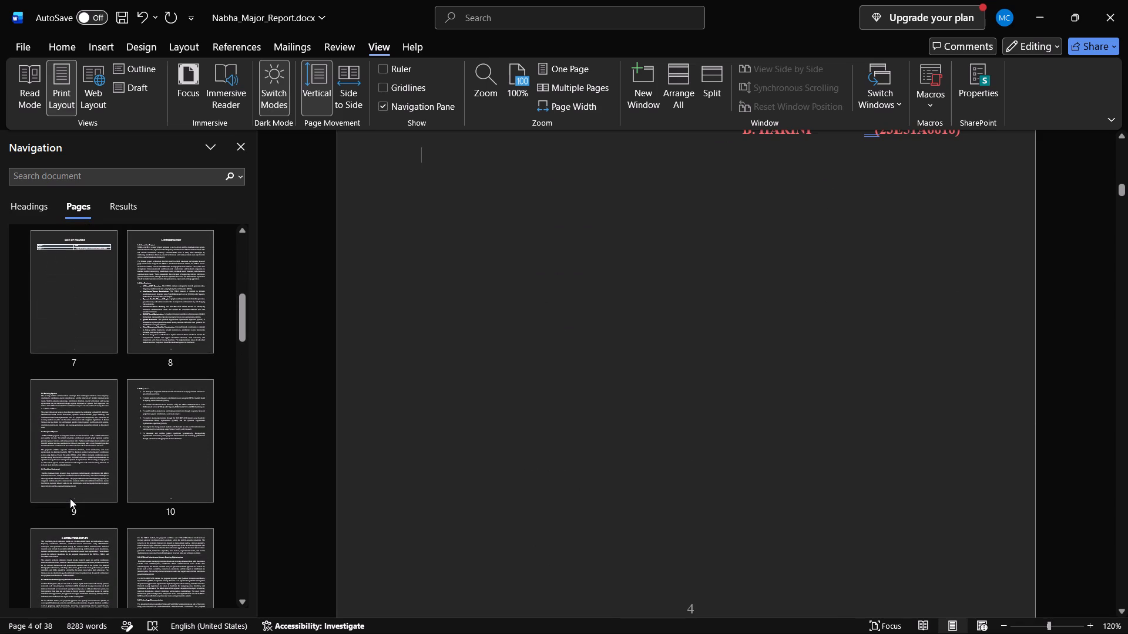
pyautogui.scroll(-1, 141, 416)
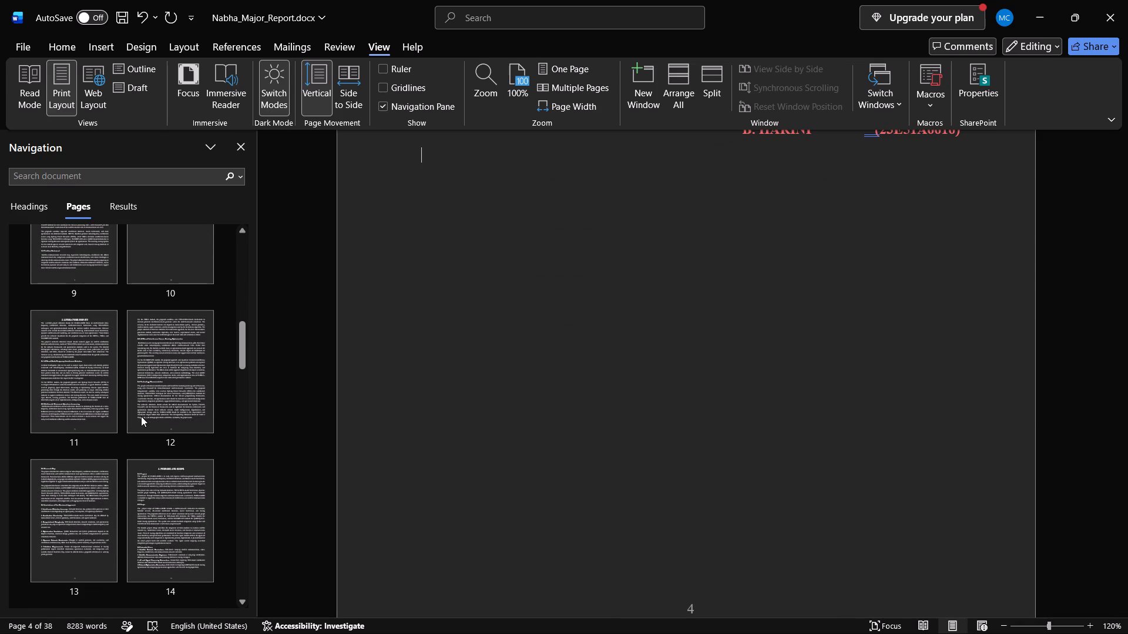
pyautogui.scroll(-12, 141, 416)
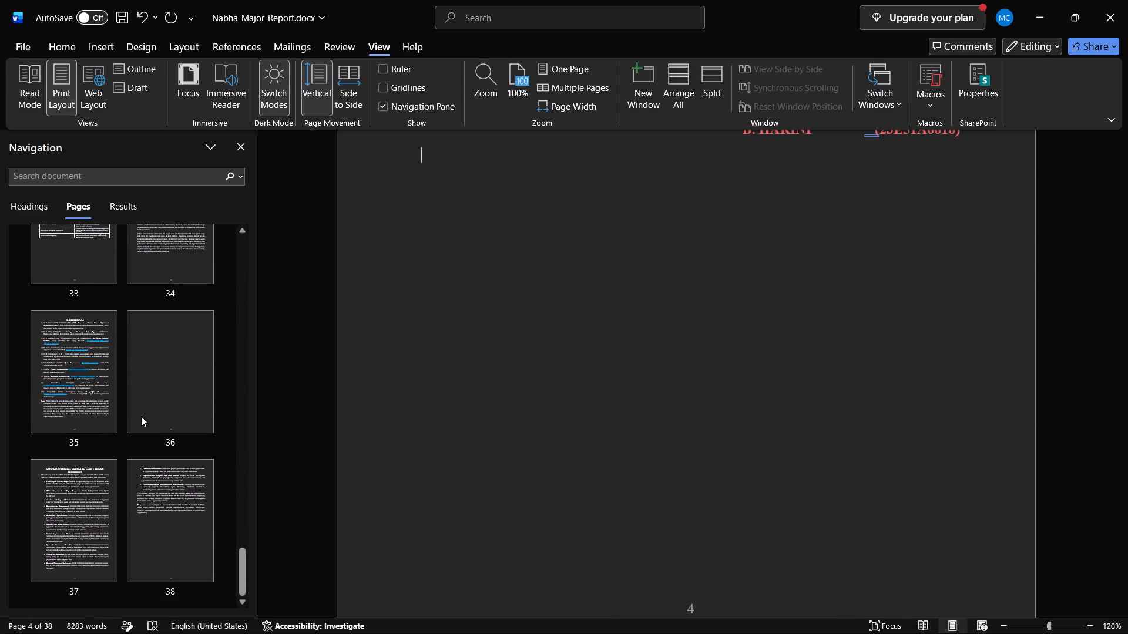
pyautogui.doubleClick(156, 376)
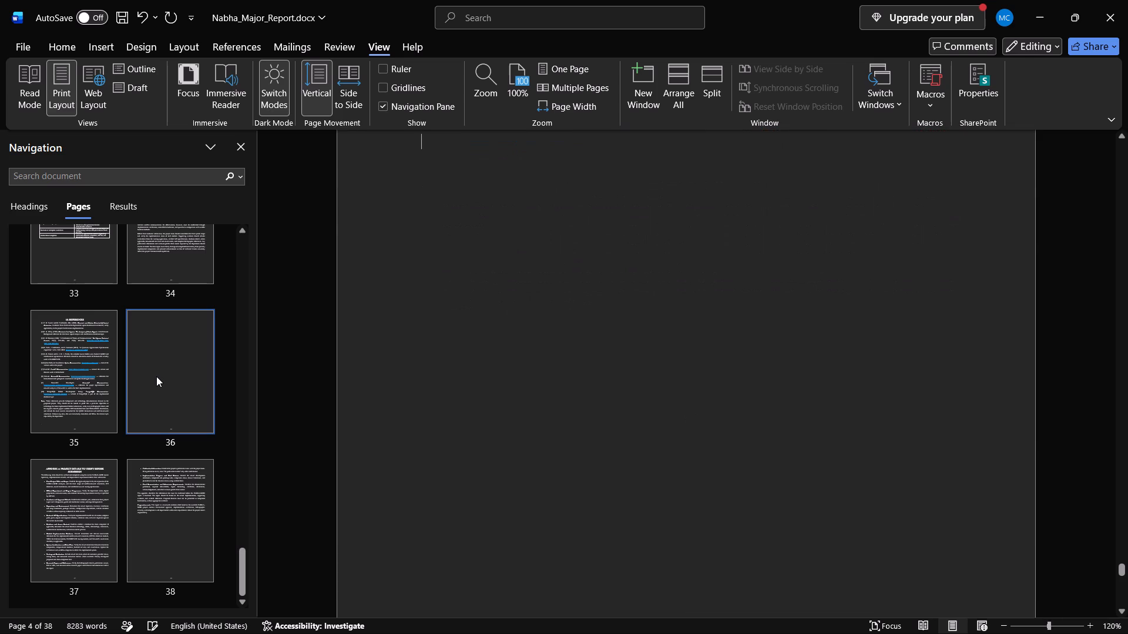
pyautogui.hotkey('ctrl', 'BackSpace')
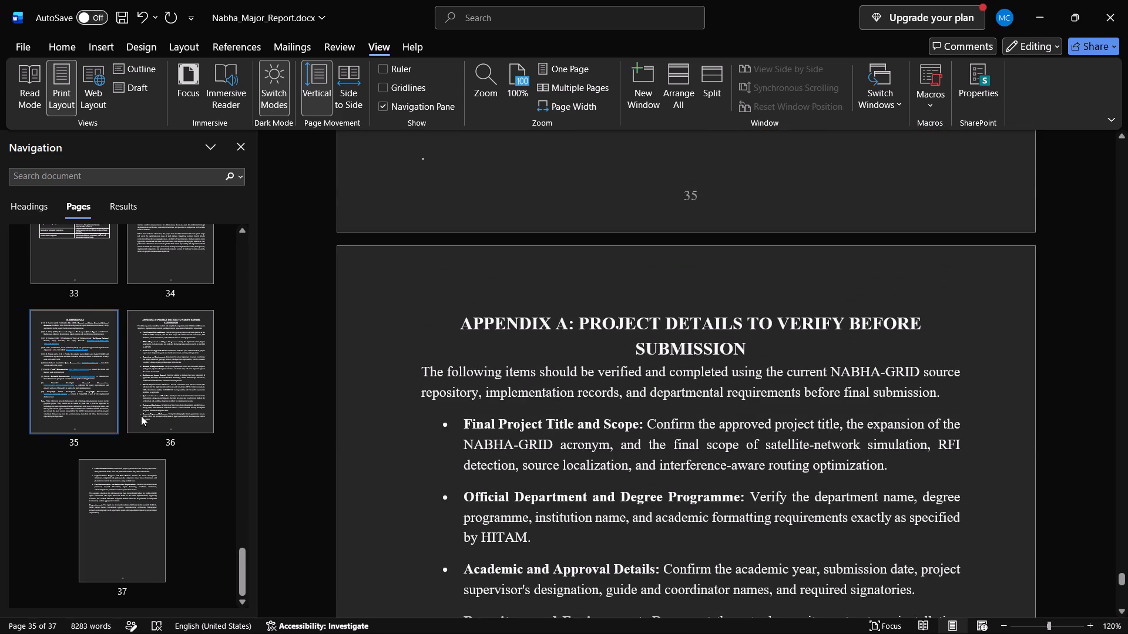
# Find the blank page 26 before section 7, Implementation Status and Validation, and delete it.
pyautogui.scroll(2, 141, 416)
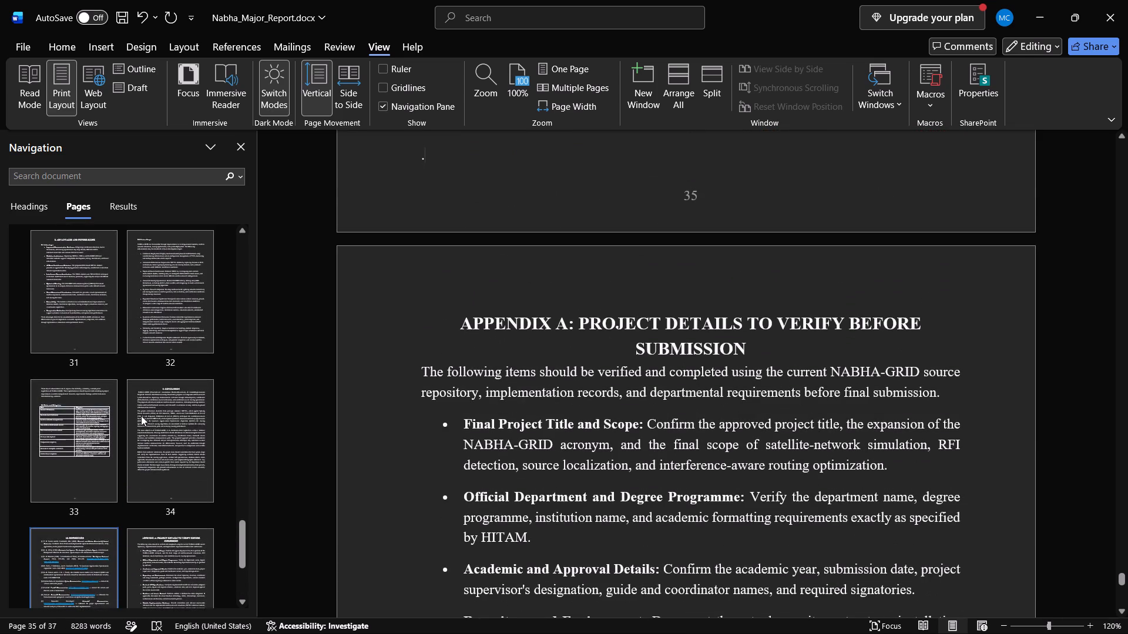
pyautogui.scroll(2, 141, 416)
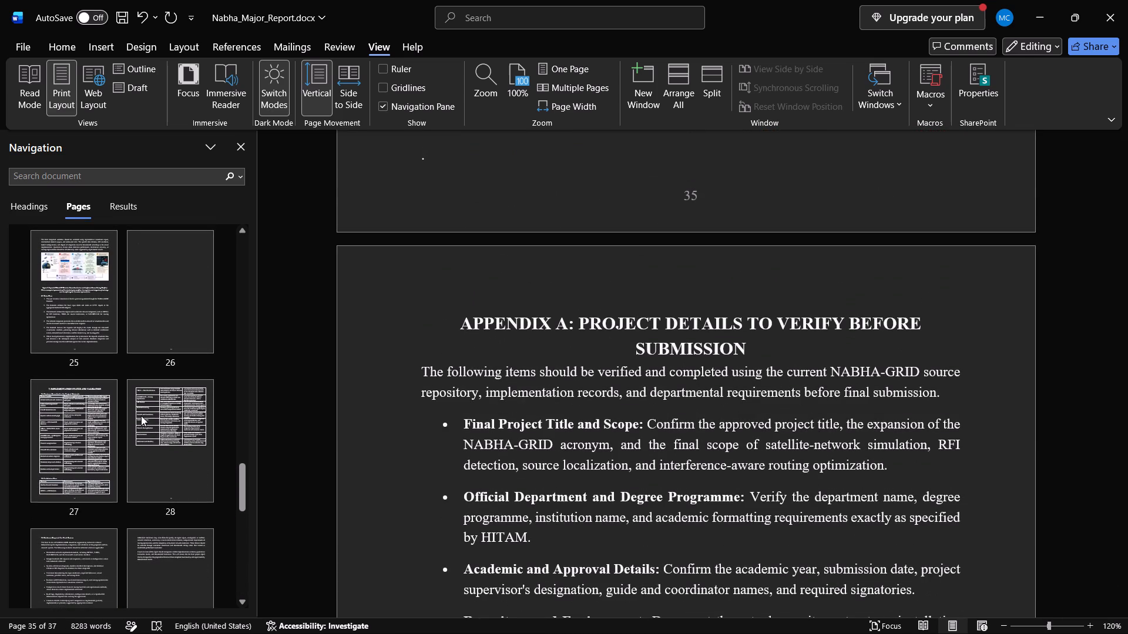
pyautogui.click(184, 296)
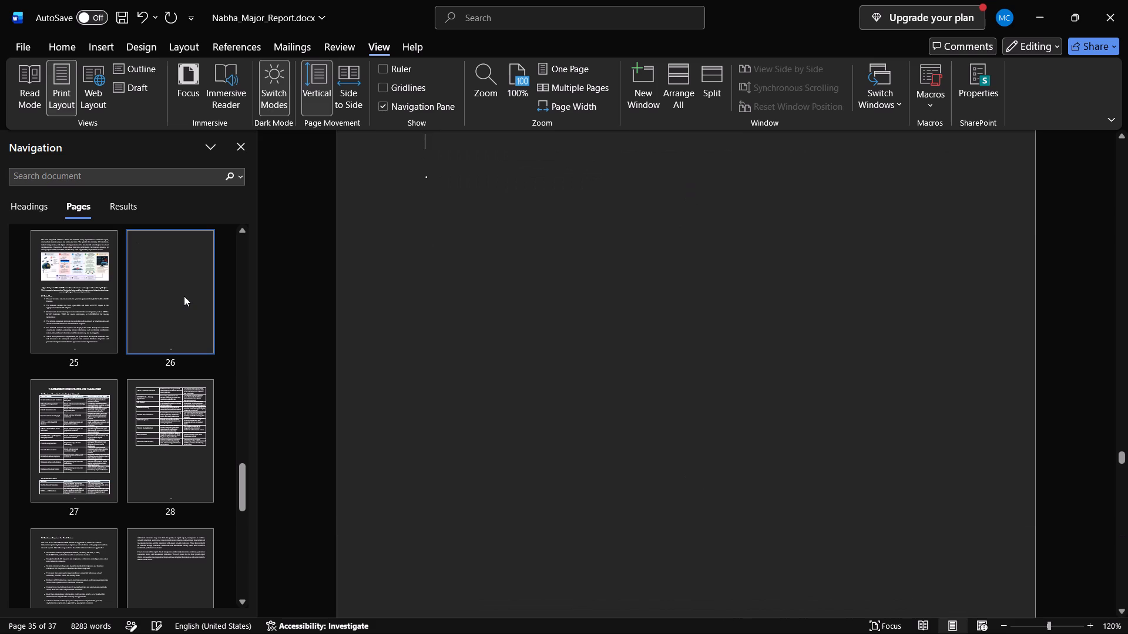
pyautogui.hotkey('ctrl', 'BackSpace')
pyautogui.tripleClick(184, 296)
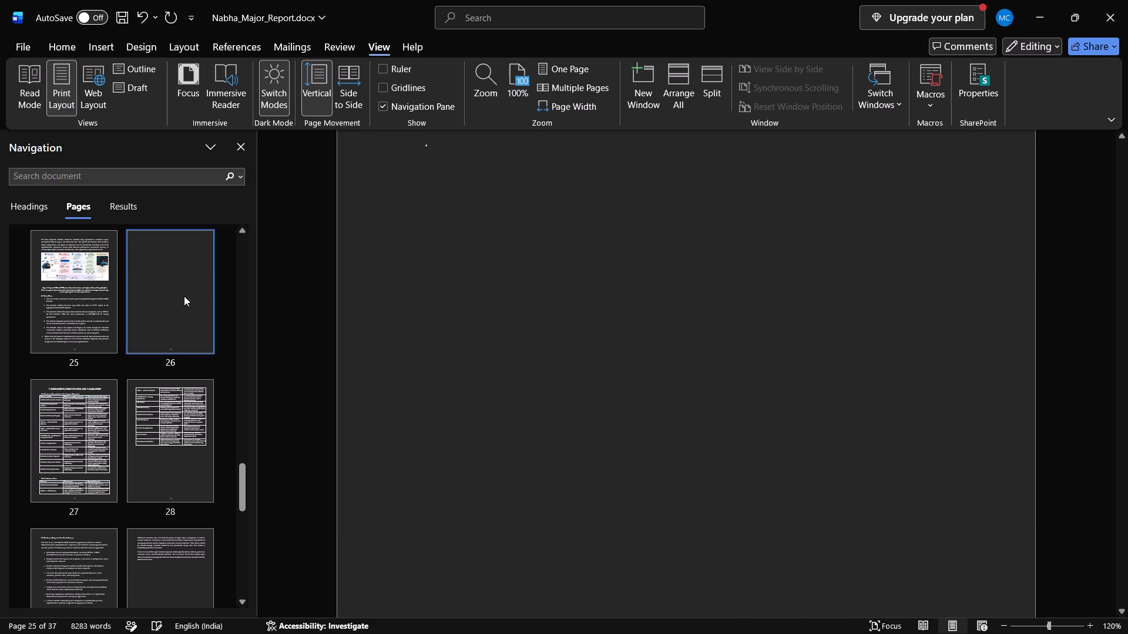
pyautogui.click(184, 296)
pyautogui.hotkey('ctrl', 'BackSpace')
pyautogui.tripleClick(184, 296)
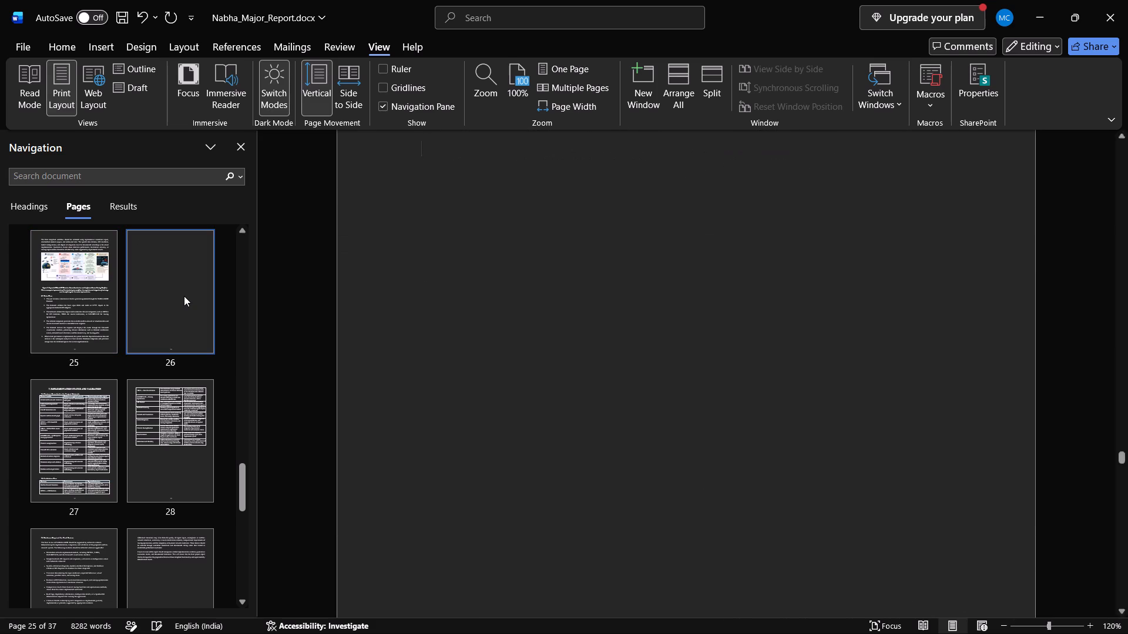
pyautogui.tripleClick(184, 296)
pyautogui.tripleClick(184, 296)
pyautogui.tripleClick(184, 296)
pyautogui.hotkey('ctrl', 'BackSpace')
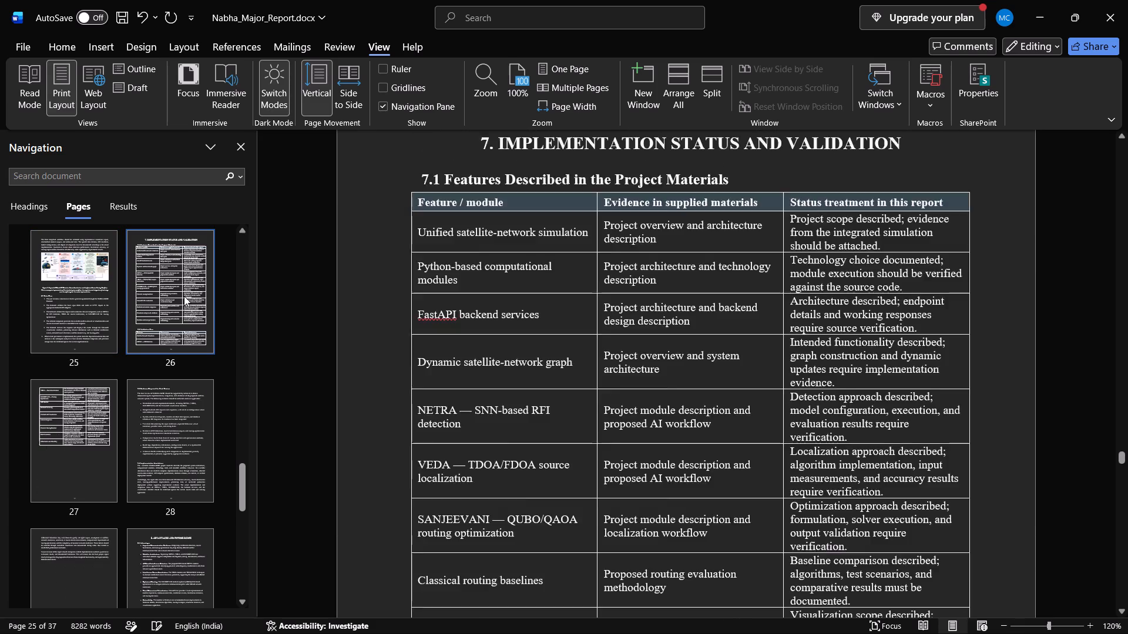
pyautogui.click(184, 296)
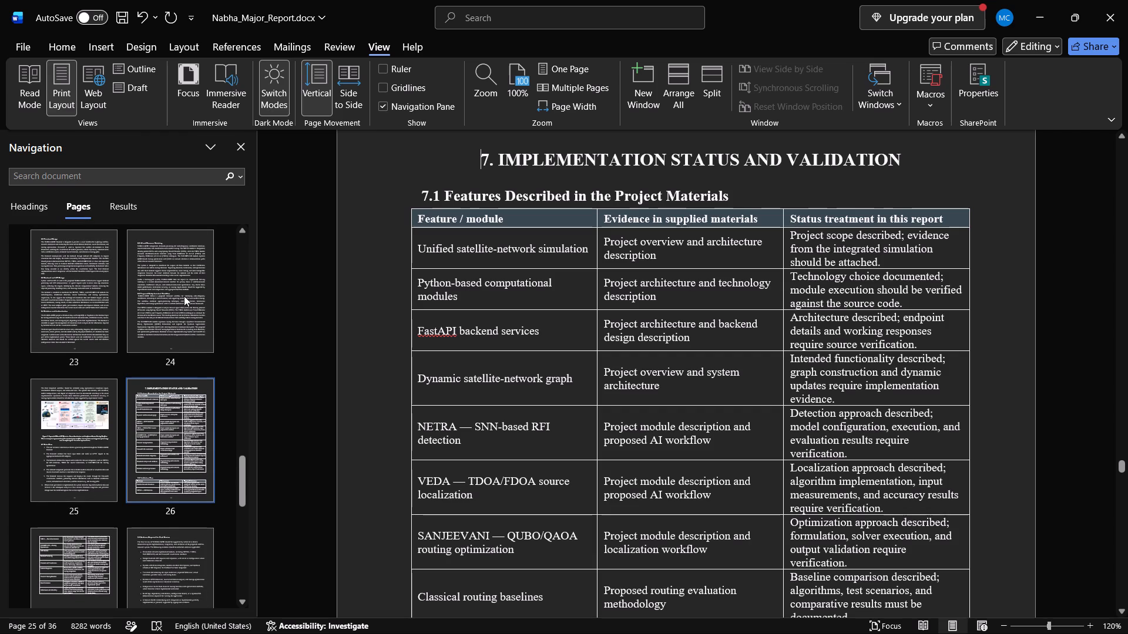
# Check the remaining page thumbnails from page 26 back to the cover page for blank pages.
pyautogui.scroll(1, 170, 322)
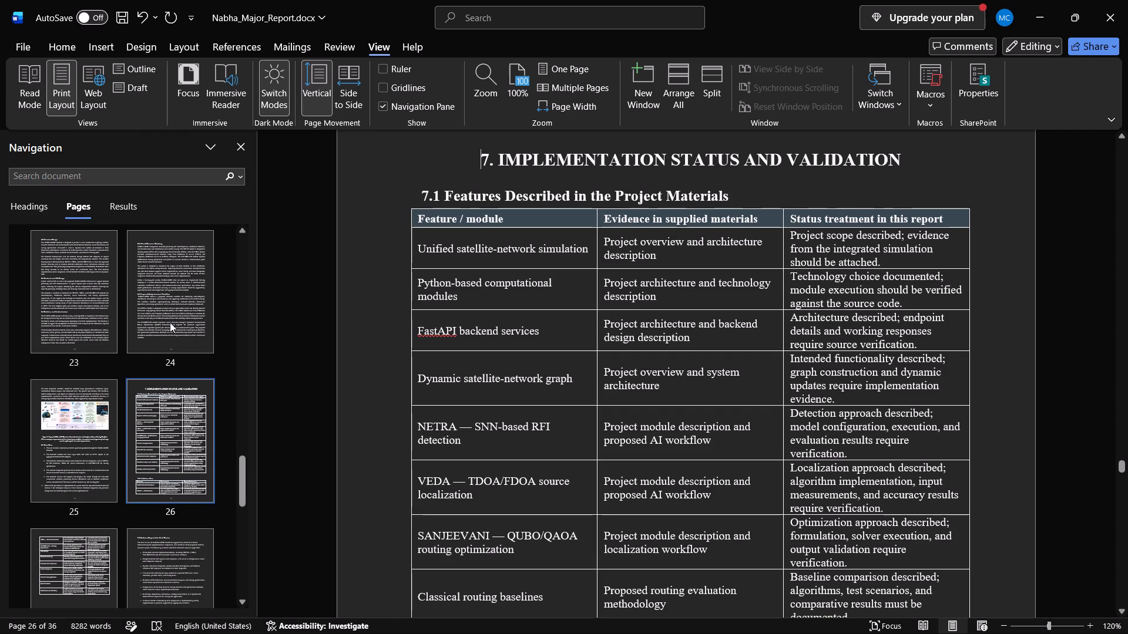
pyautogui.scroll(2, 170, 322)
pyautogui.scroll(1, 133, 260)
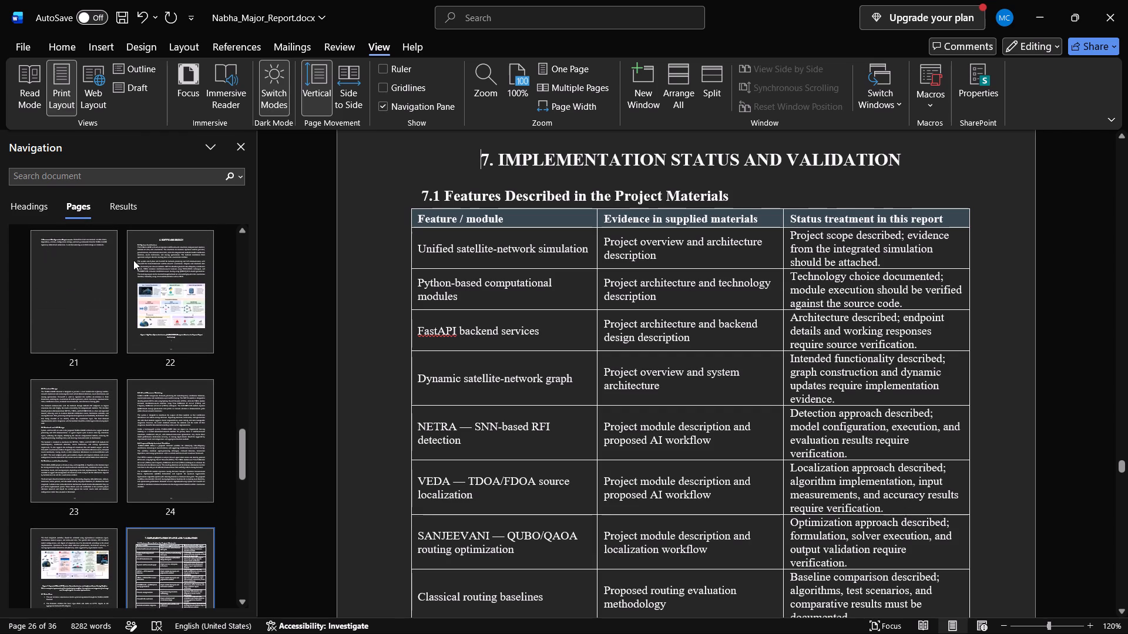
pyautogui.scroll(1, 133, 260)
pyautogui.scroll(1, 161, 437)
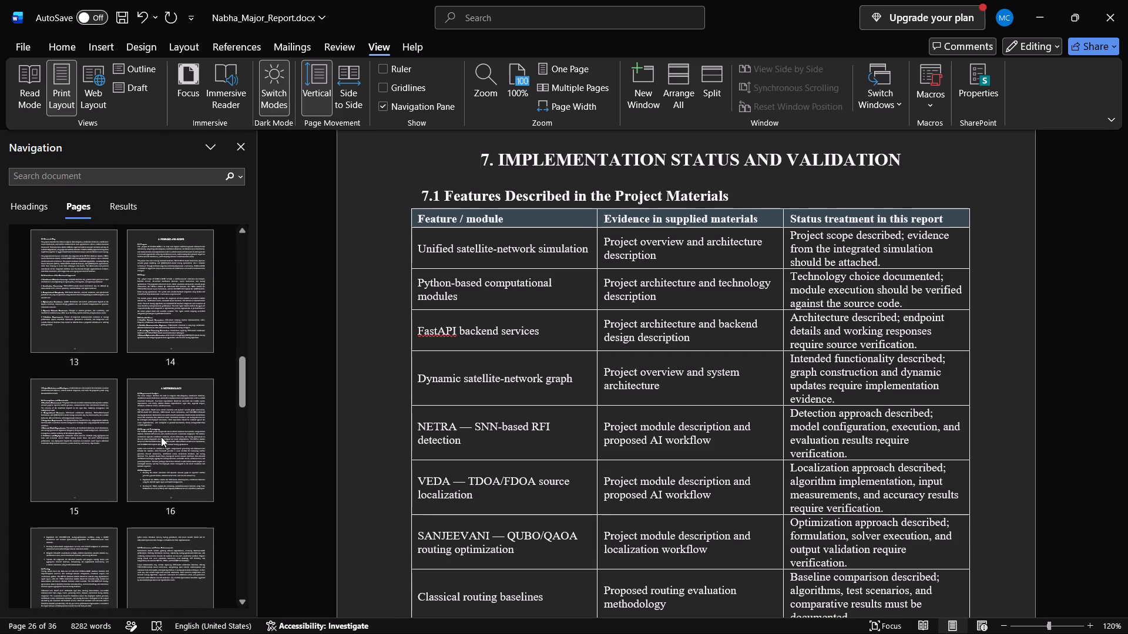
pyautogui.scroll(3, 161, 437)
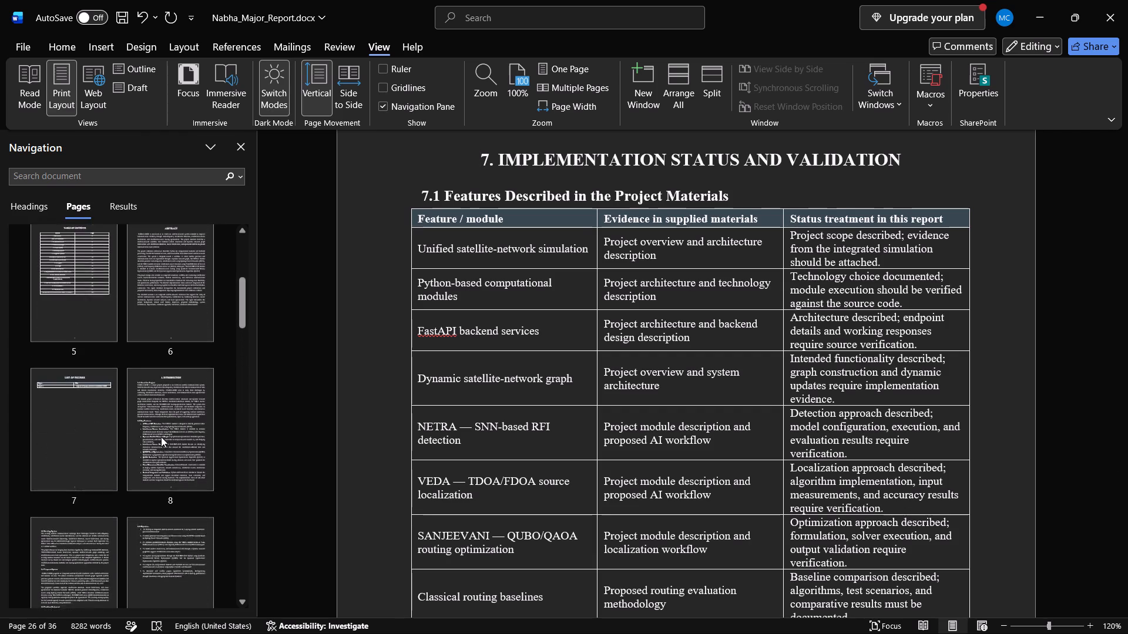
pyautogui.scroll(4, 161, 437)
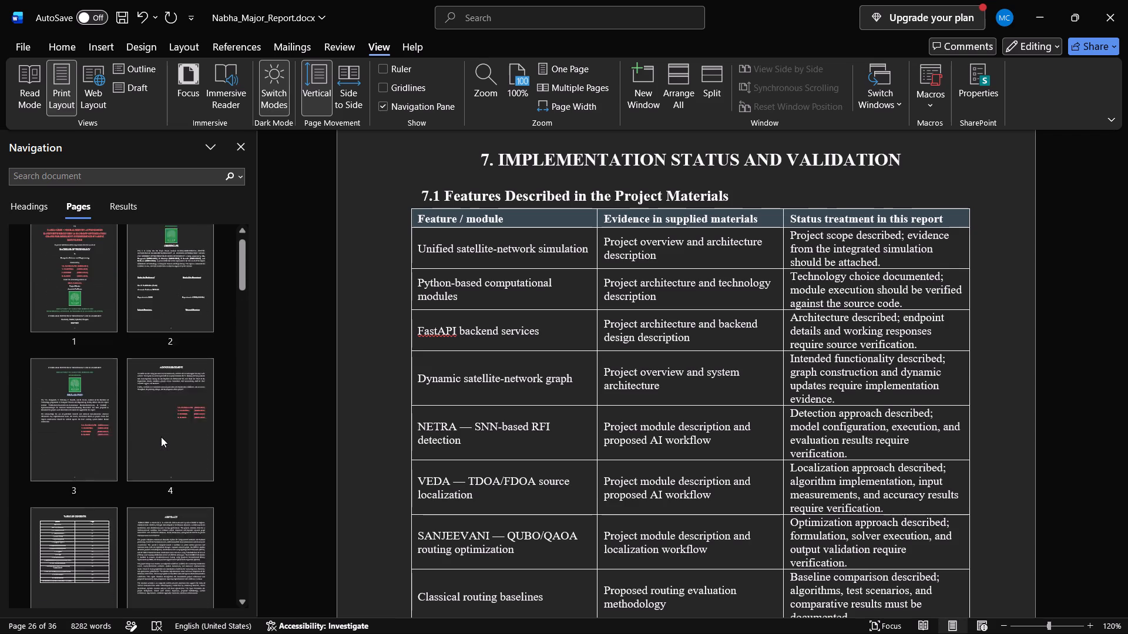
pyautogui.scroll(4, 161, 437)
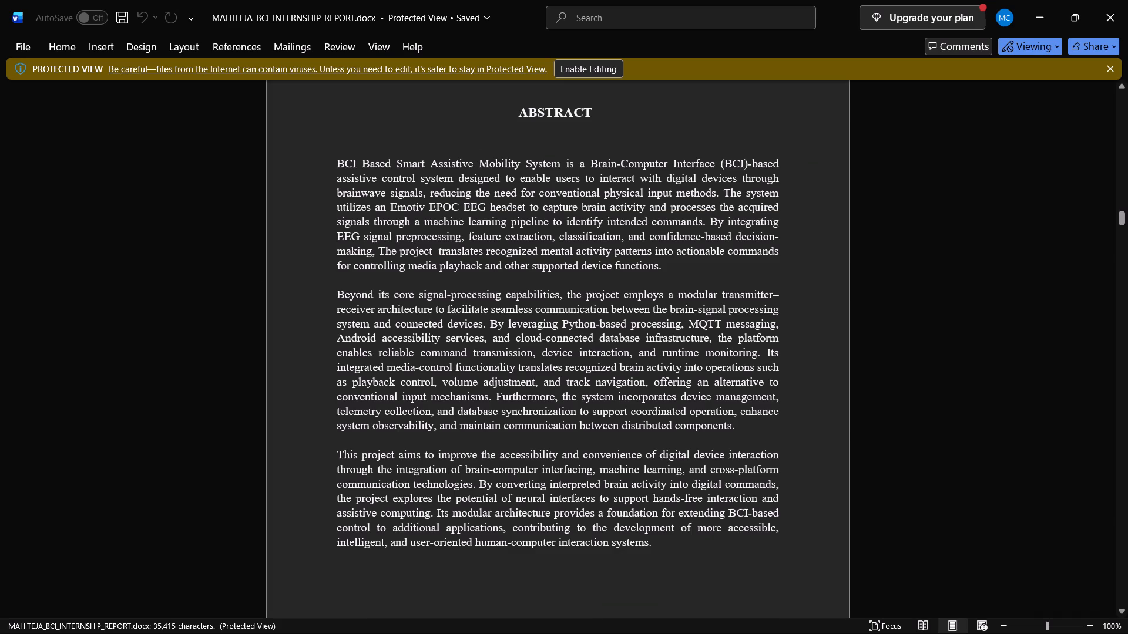
# In the BCI internship report, enable editing and show the page thumbnails for navigation.
pyautogui.keyDown('ctrl'); pyautogui.scroll(-6, 396, 264); pyautogui.keyUp('ctrl')
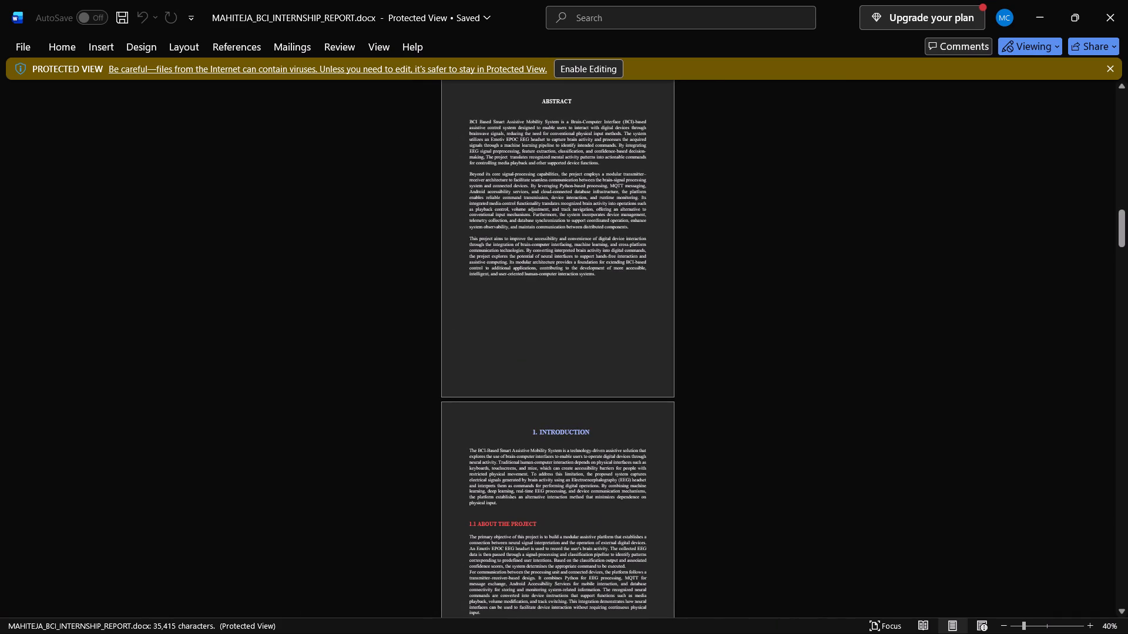
pyautogui.click(377, 46)
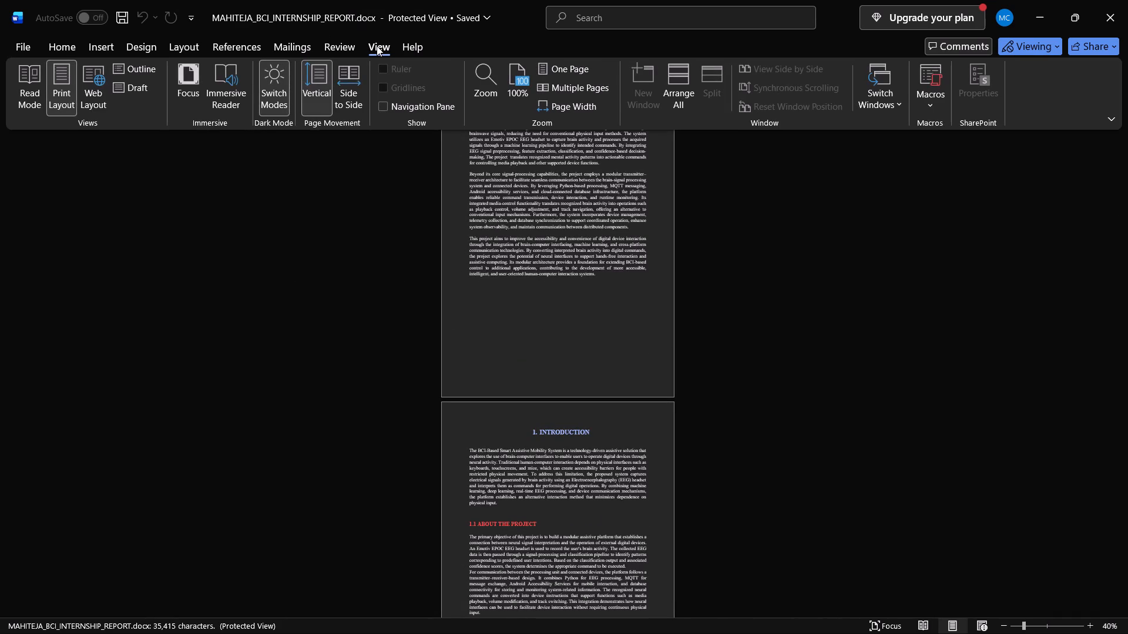
pyautogui.click(402, 105)
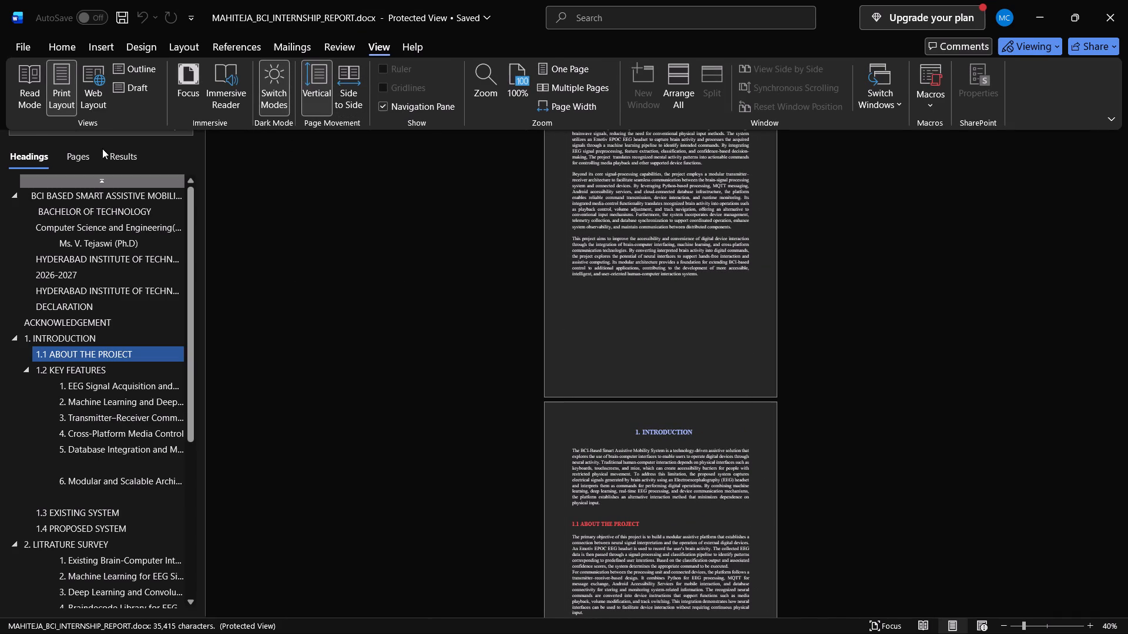
pyautogui.click(81, 153)
pyautogui.scroll(-3, 93, 347)
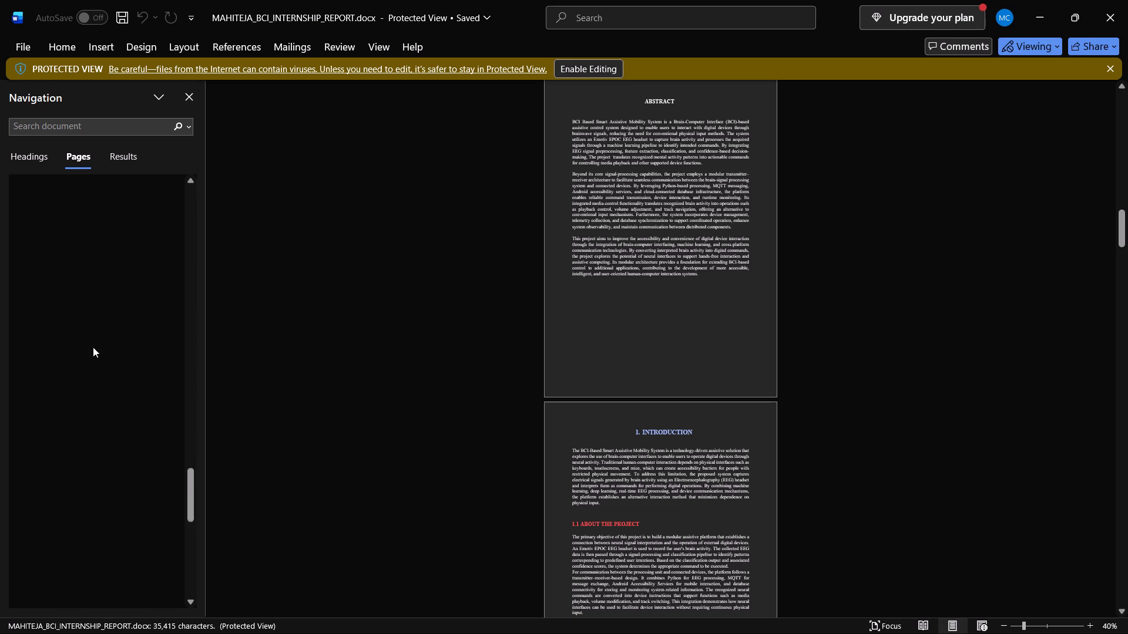
pyautogui.scroll(-10, 93, 347)
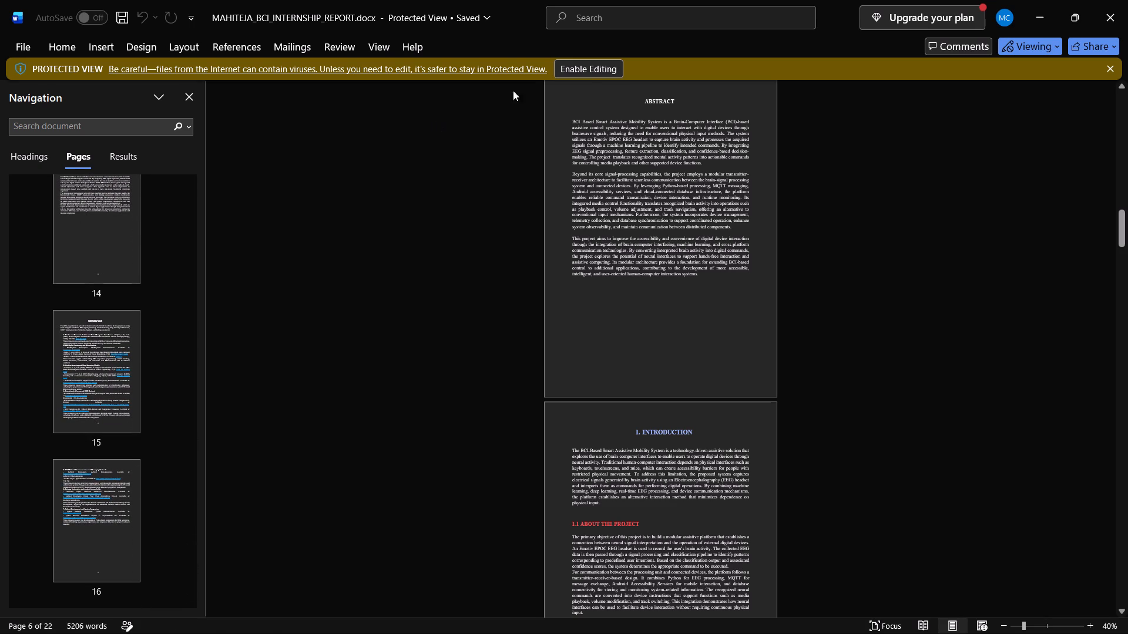
pyautogui.click(587, 65)
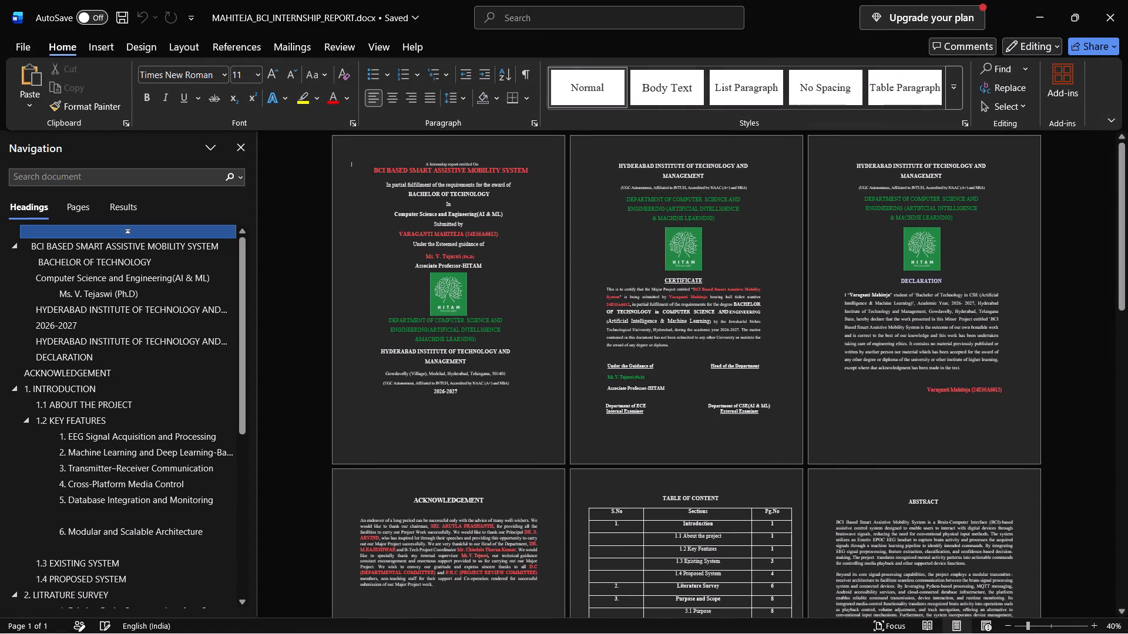
pyautogui.click(382, 43)
pyautogui.click(82, 205)
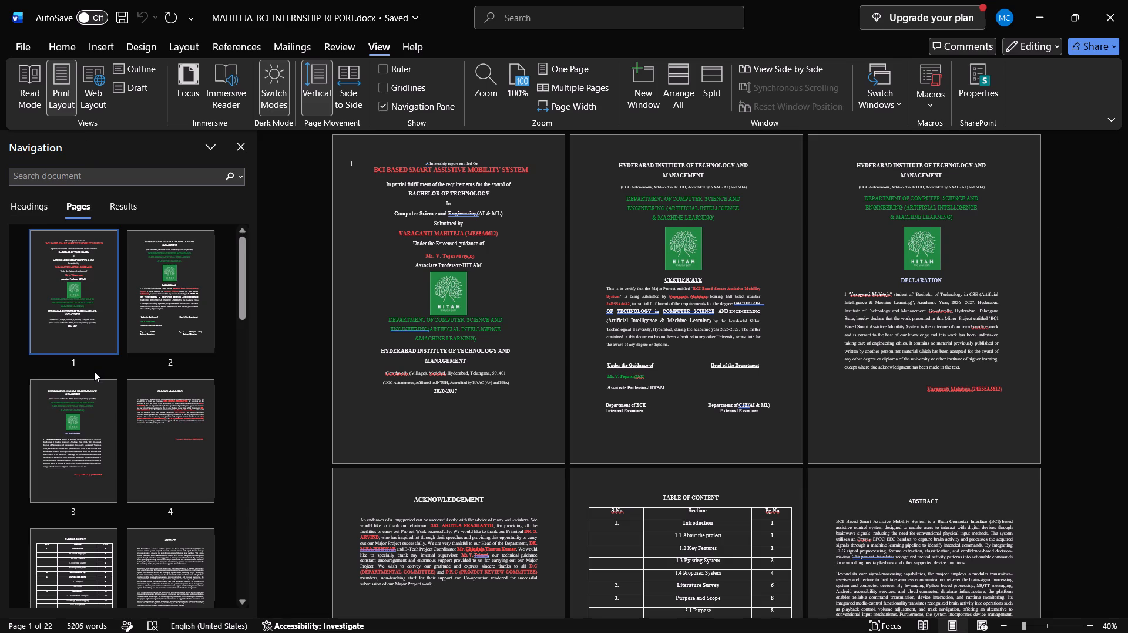
# Switch to Nabha_Major_Report and replace the certificate's department heading with the cover page's version, including "(ARTIFICIAL INTELLIGENCE & MACHINE LEARNING)".
pyautogui.hotkey('alt', 'Tab')
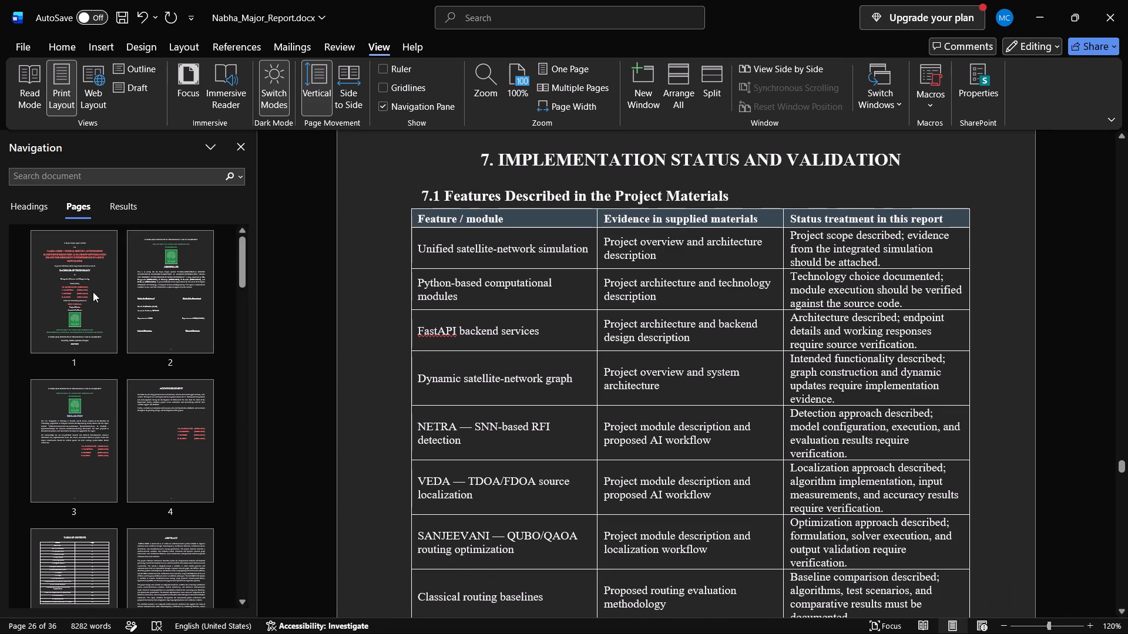
pyautogui.click(169, 286)
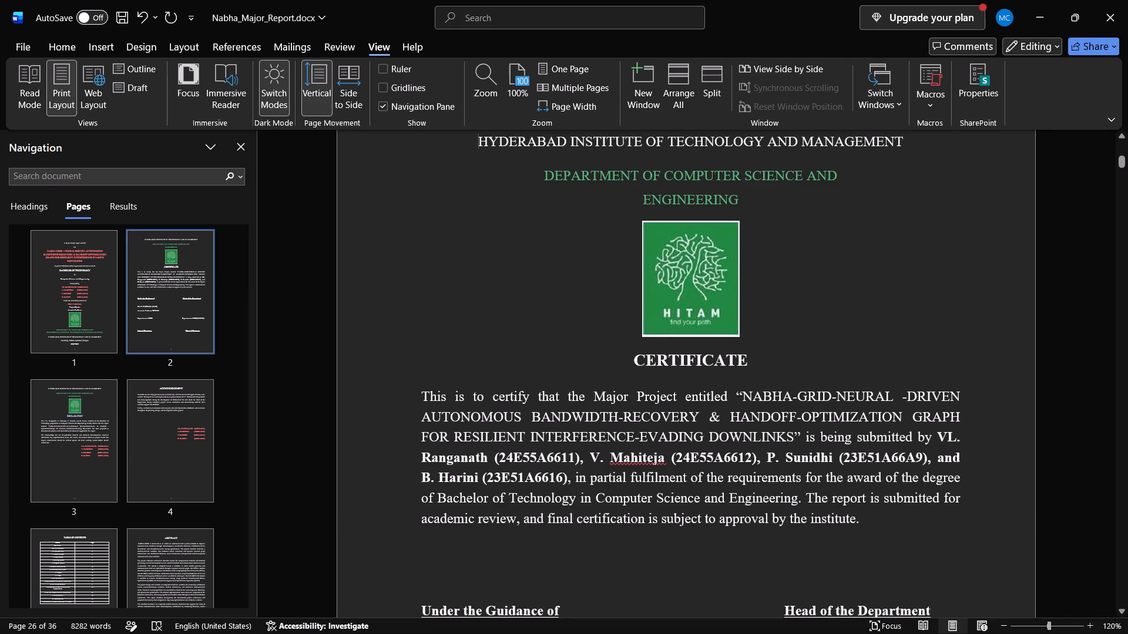
pyautogui.scroll(1, 559, 224)
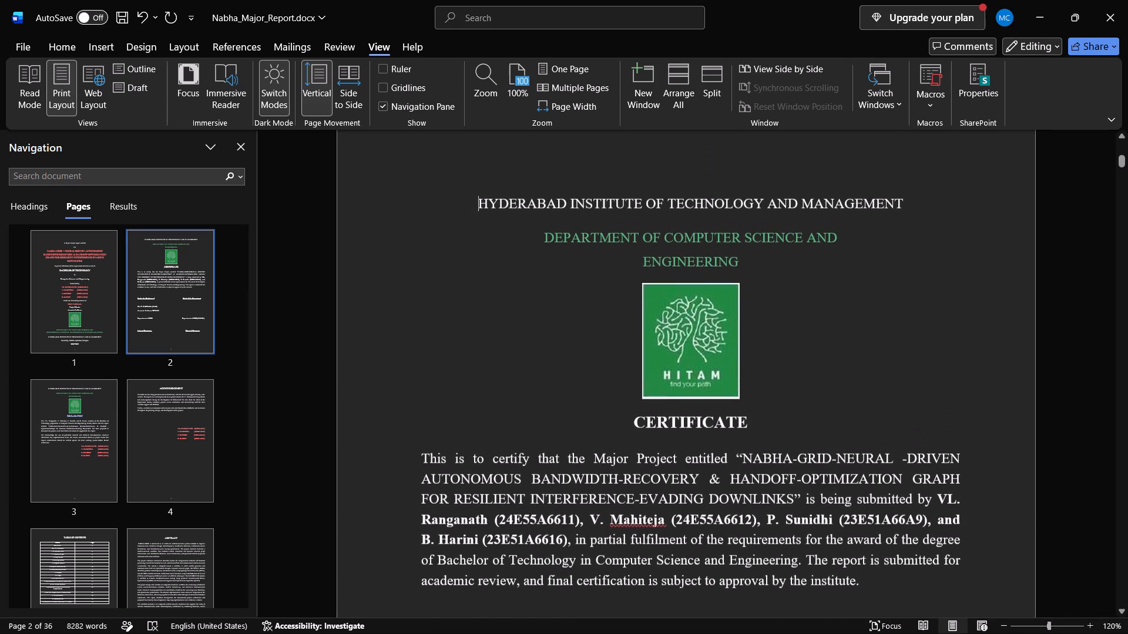
pyautogui.click(45, 331)
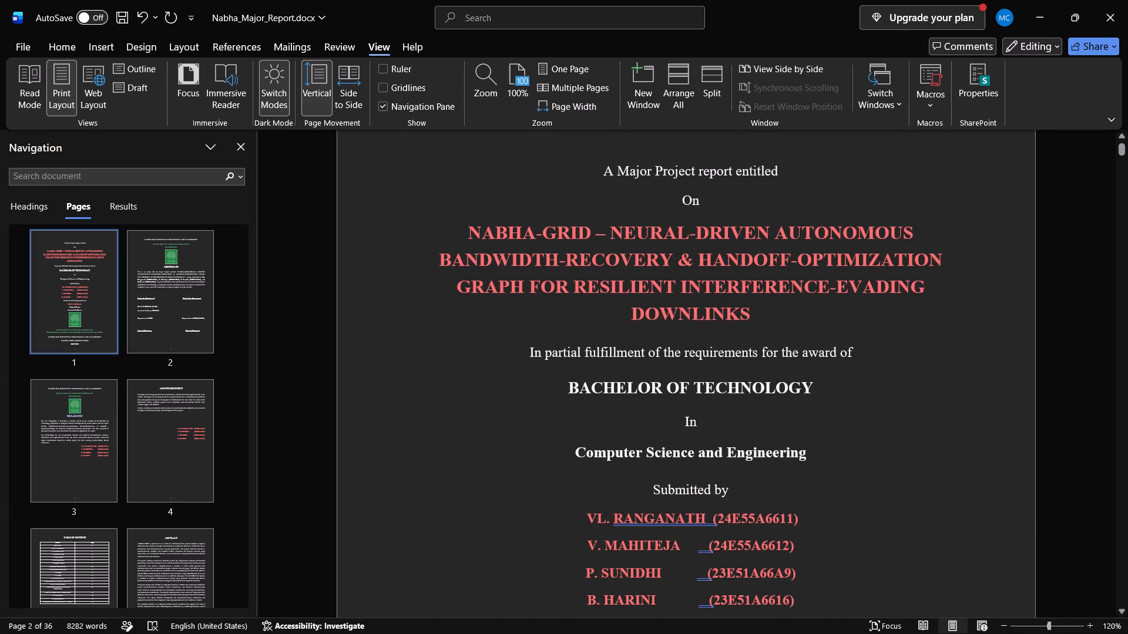
pyautogui.scroll(-2, 713, 464)
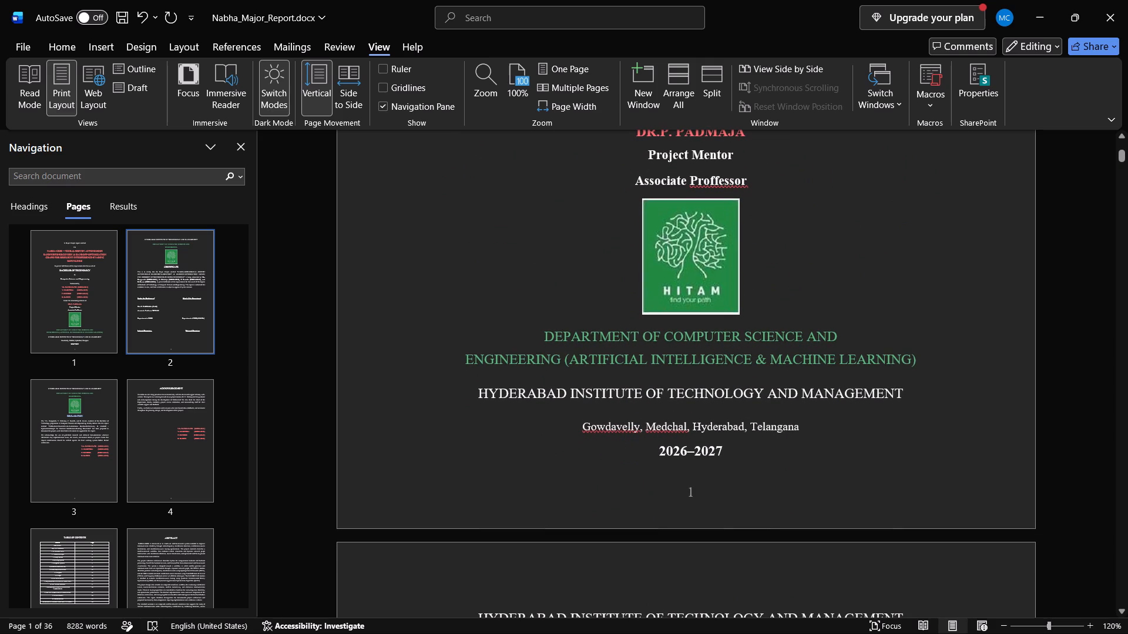
pyautogui.moveTo(937, 367); pyautogui.dragTo(545, 332)
pyautogui.hotkey('ctrl', 'c')
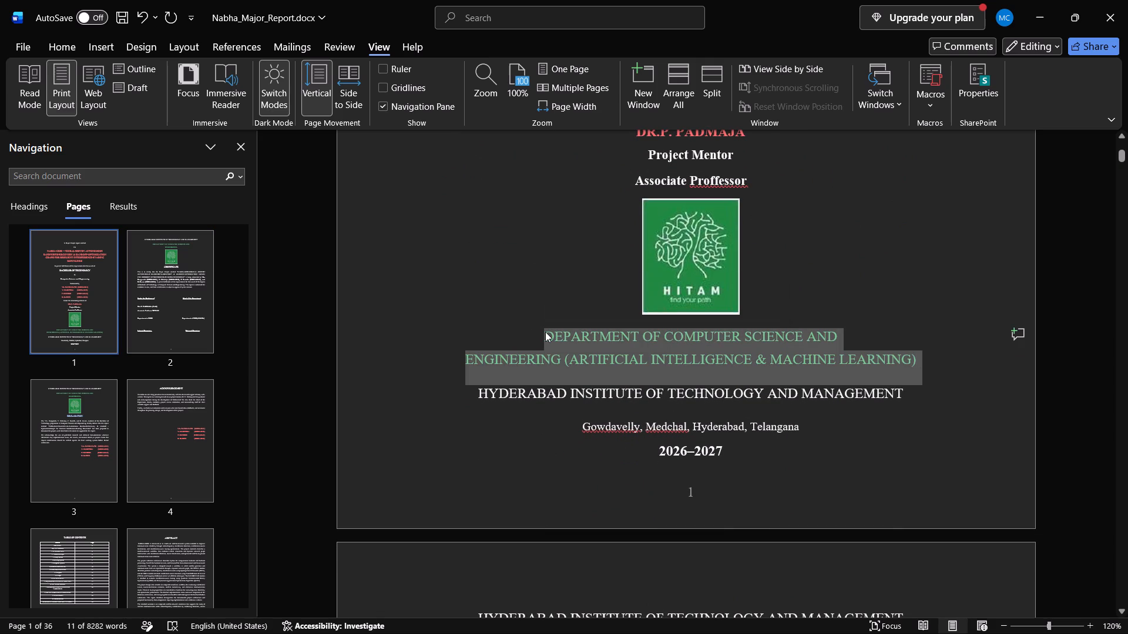
pyautogui.click(209, 264)
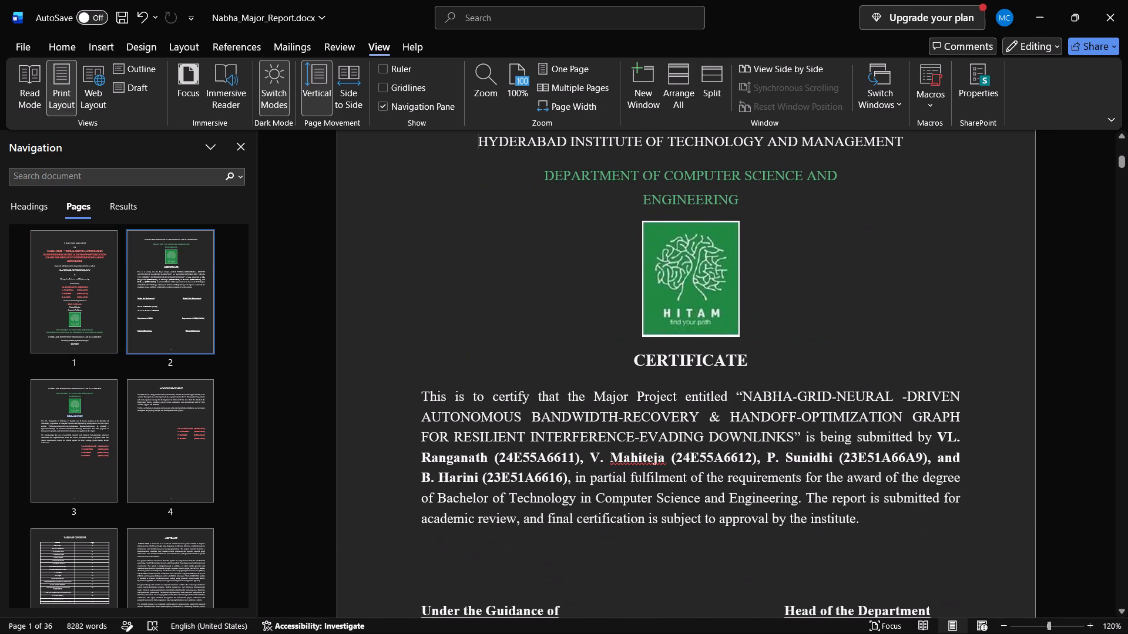
pyautogui.scroll(1, 651, 282)
pyautogui.moveTo(739, 254); pyautogui.dragTo(552, 234)
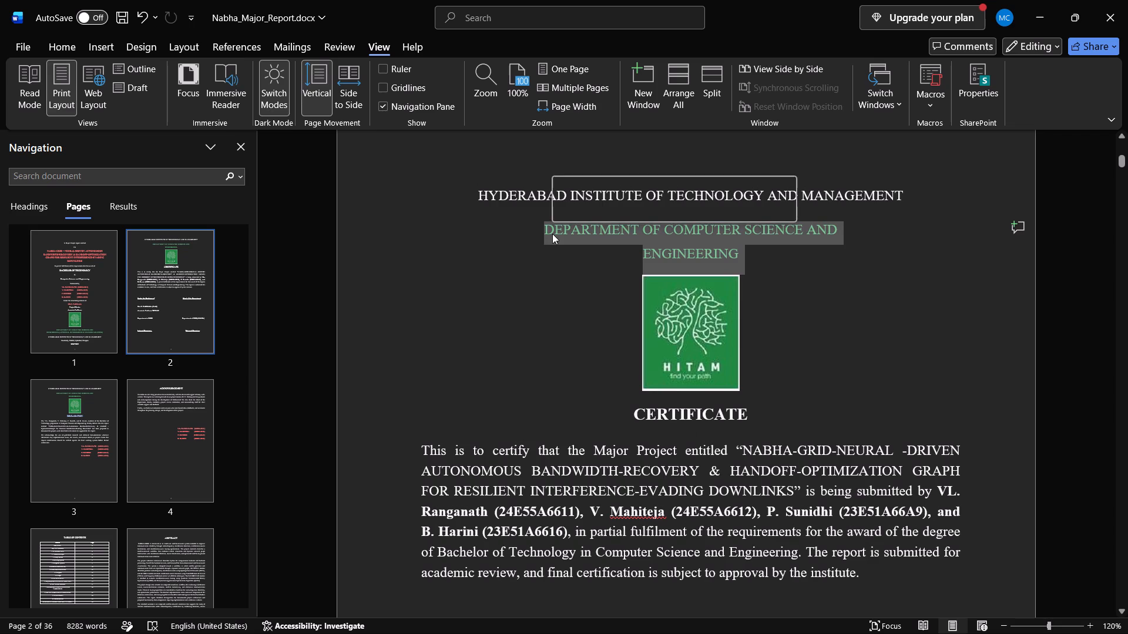
pyautogui.hotkey('ctrl', 'v')
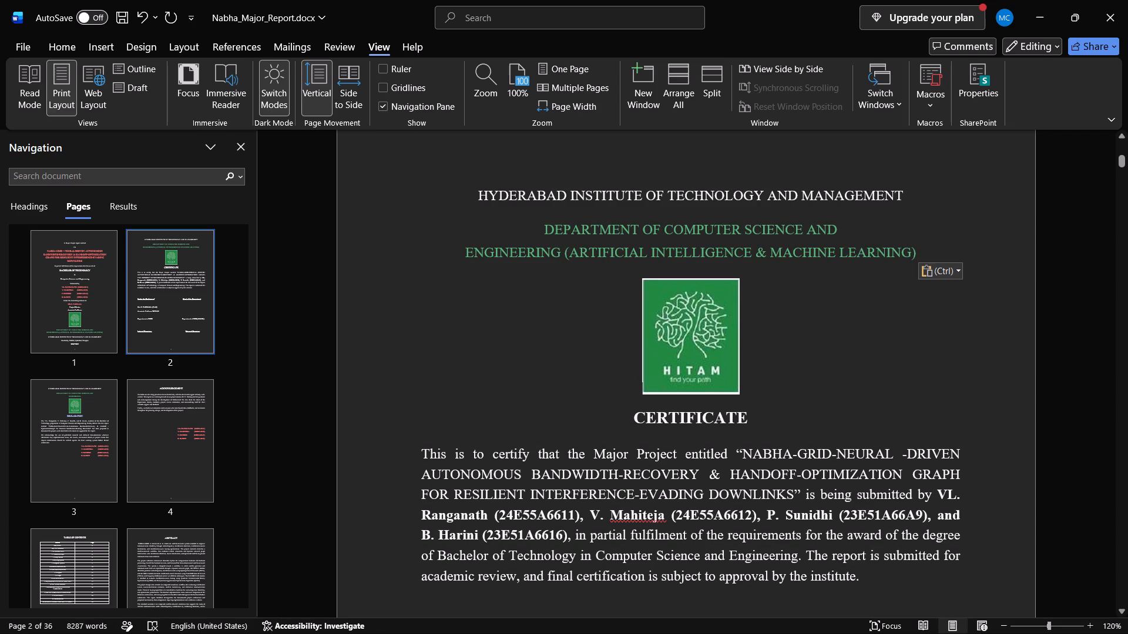
pyautogui.click(797, 356)
# Switch to the BCI internship report and examine the heading layout of its certificate page.
pyautogui.hotkey('alt', 'Tab')
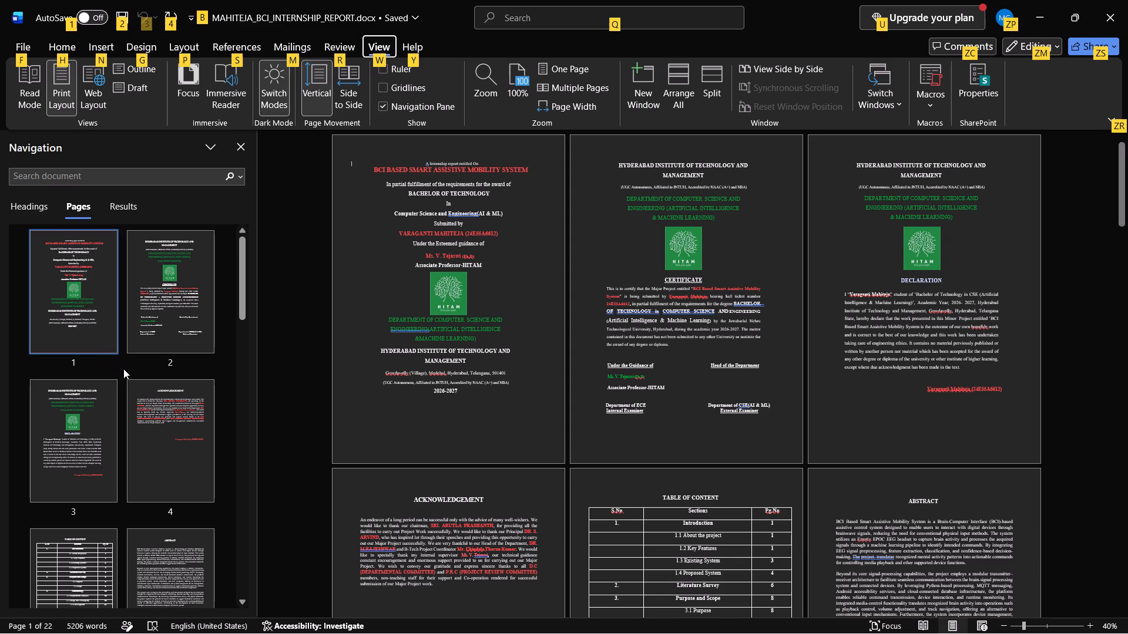
pyautogui.click(193, 299)
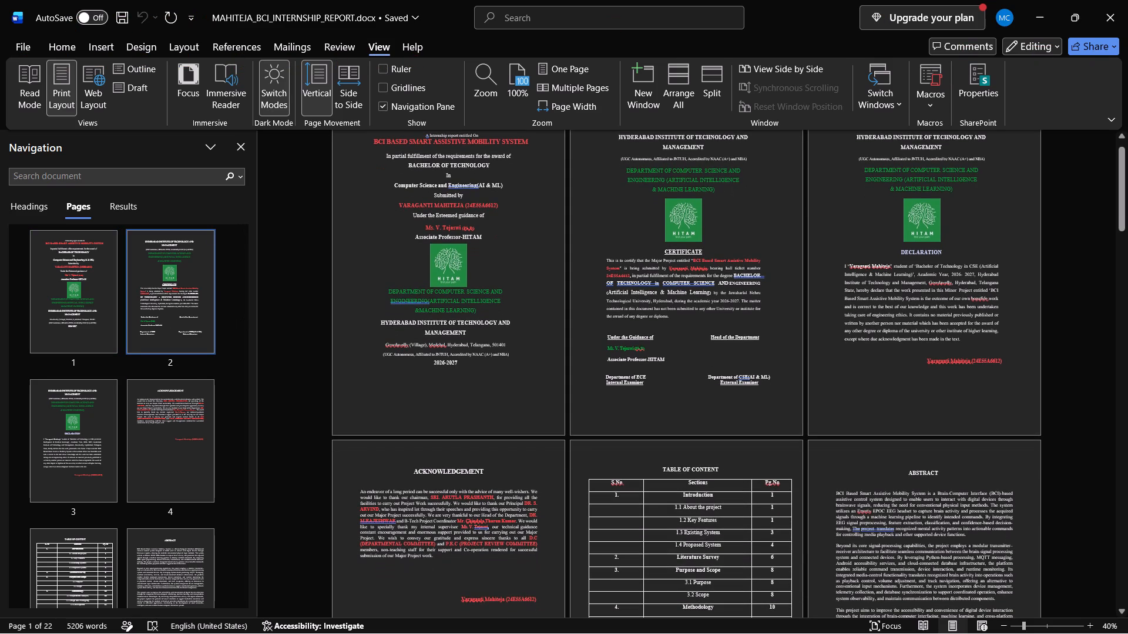
pyautogui.click(163, 284)
pyautogui.keyDown('ctrl'); pyautogui.scroll(4, 522, 220); pyautogui.keyUp('ctrl')
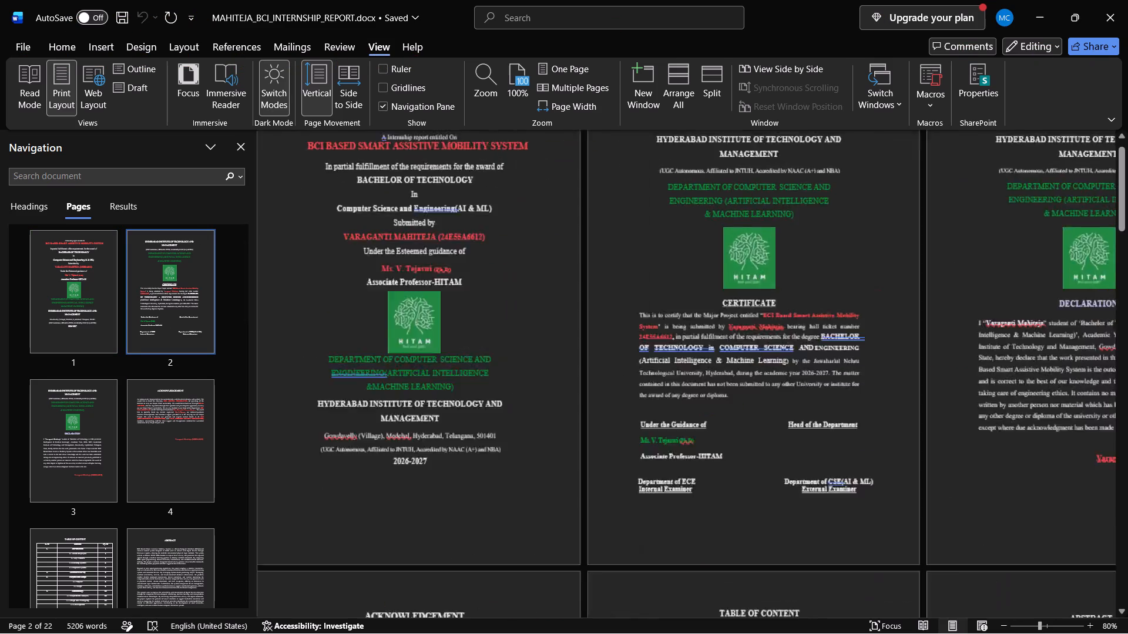
pyautogui.click(187, 274)
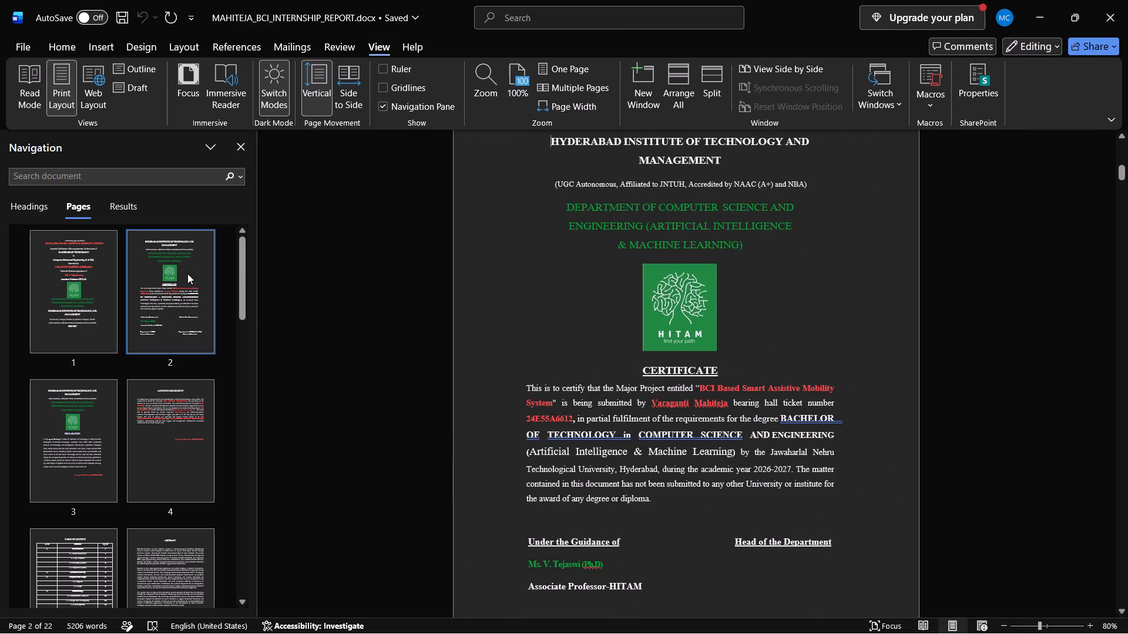
pyautogui.scroll(1, 559, 297)
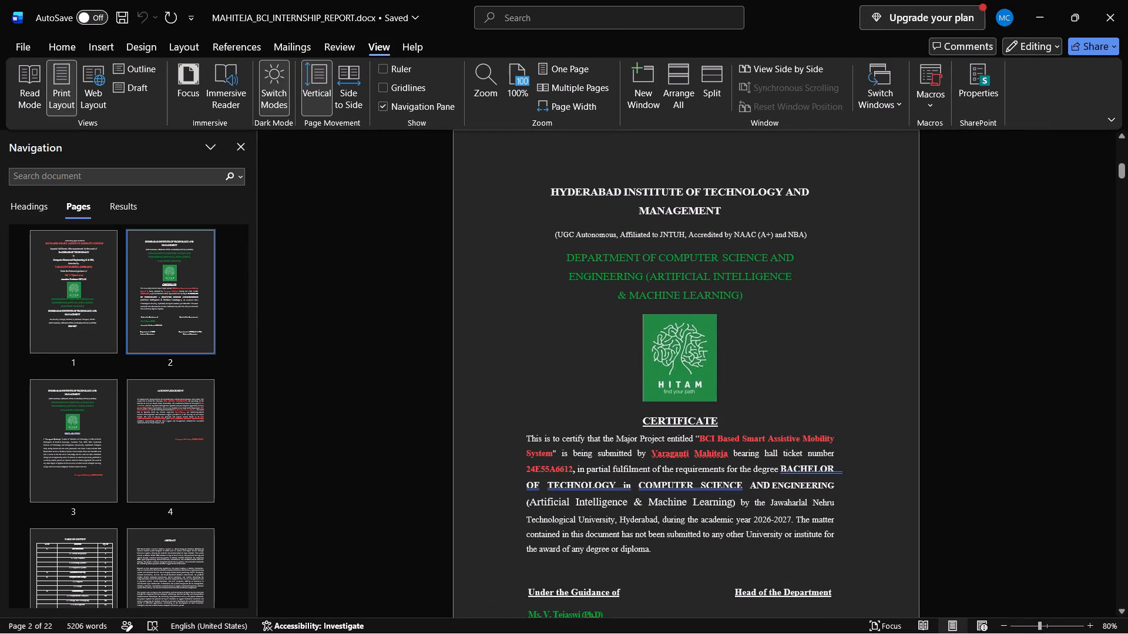
pyautogui.keyDown('ctrl'); pyautogui.scroll(5, 559, 297); pyautogui.keyUp('ctrl')
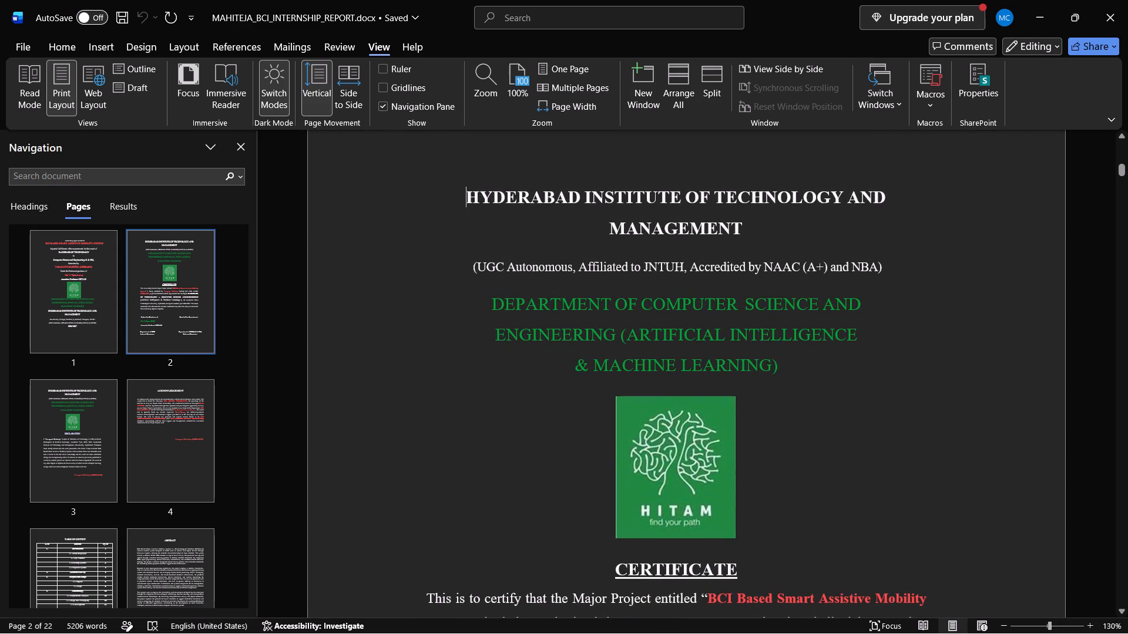
pyautogui.keyDown('ctrl'); pyautogui.scroll(-3, 559, 297); pyautogui.keyUp('ctrl')
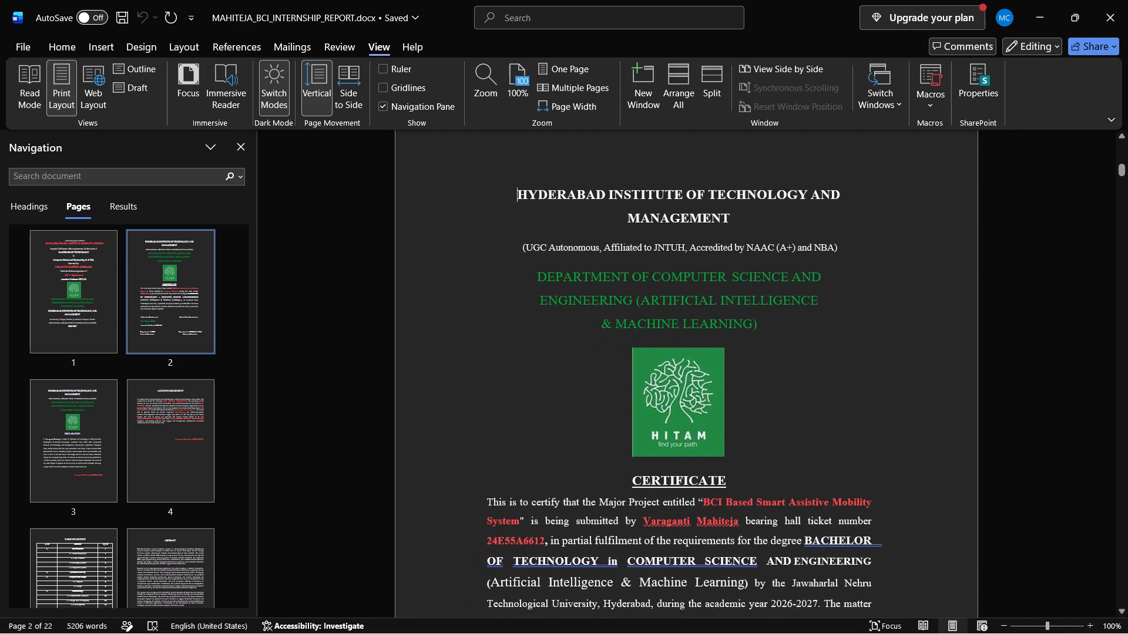
# Copy the line "(UGC Autonomous, Affiliated to JNTUH, Accredited by NAAC (A+) and NBA)" from the internship report's cover page.
pyautogui.click(76, 338)
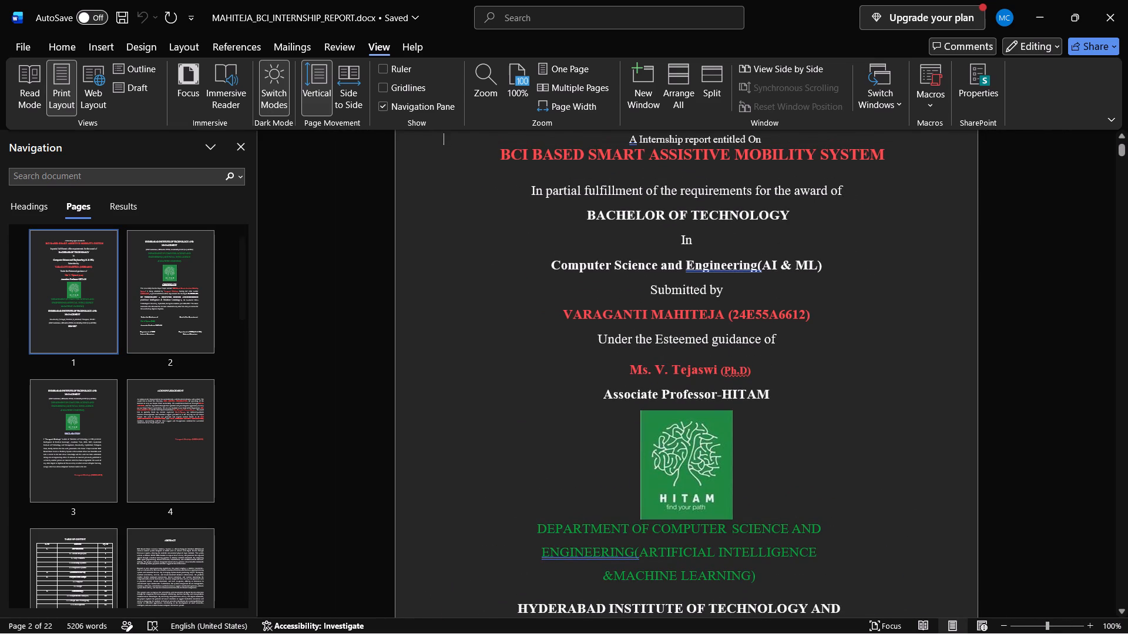
pyautogui.scroll(-2, 673, 379)
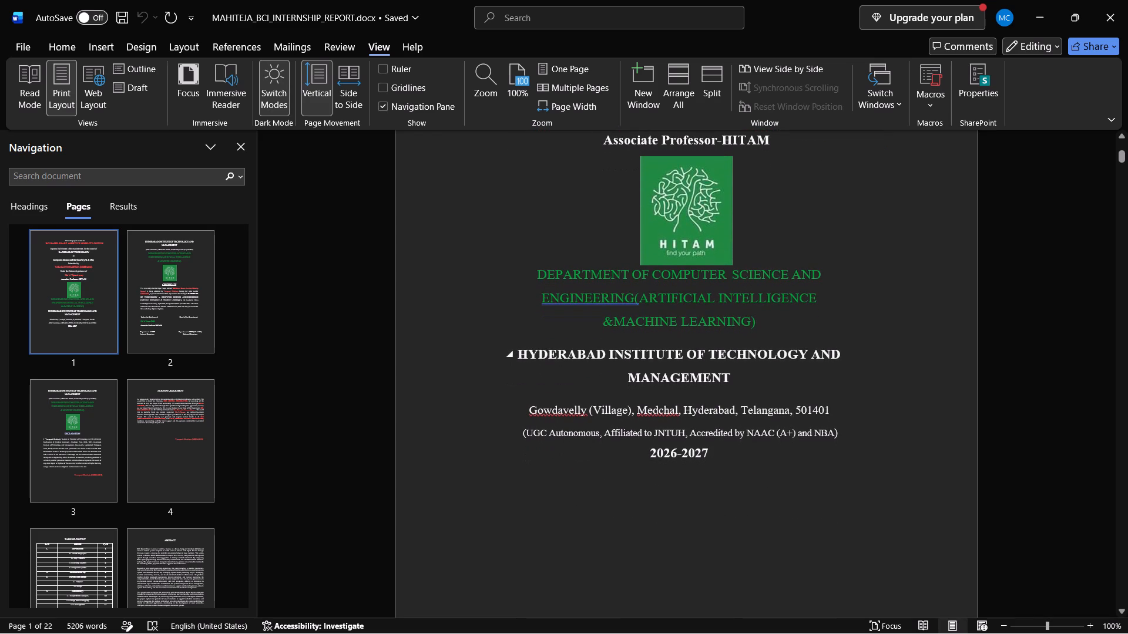
pyautogui.click(673, 379)
pyautogui.moveTo(850, 438); pyautogui.dragTo(528, 444)
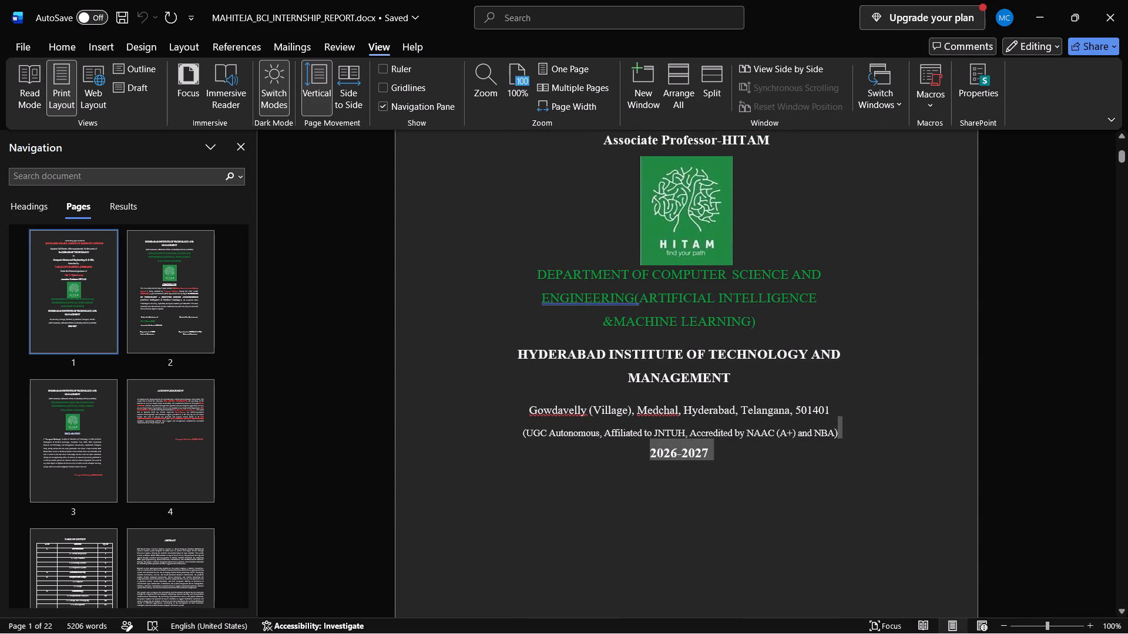
pyautogui.moveTo(528, 444); pyautogui.dragTo(507, 434)
pyautogui.hotkey('ctrl', 'c')
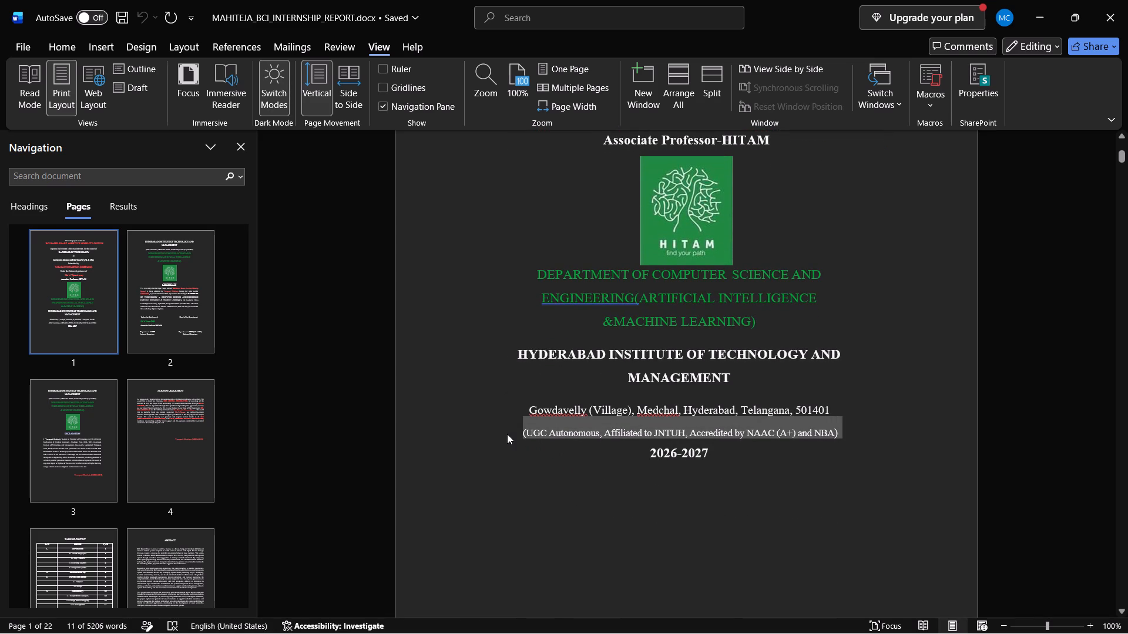
# Switch to Nabha_Major_Report and add an empty line below the institute's address on the cover page.
pyautogui.hotkey('alt', 'Tab')
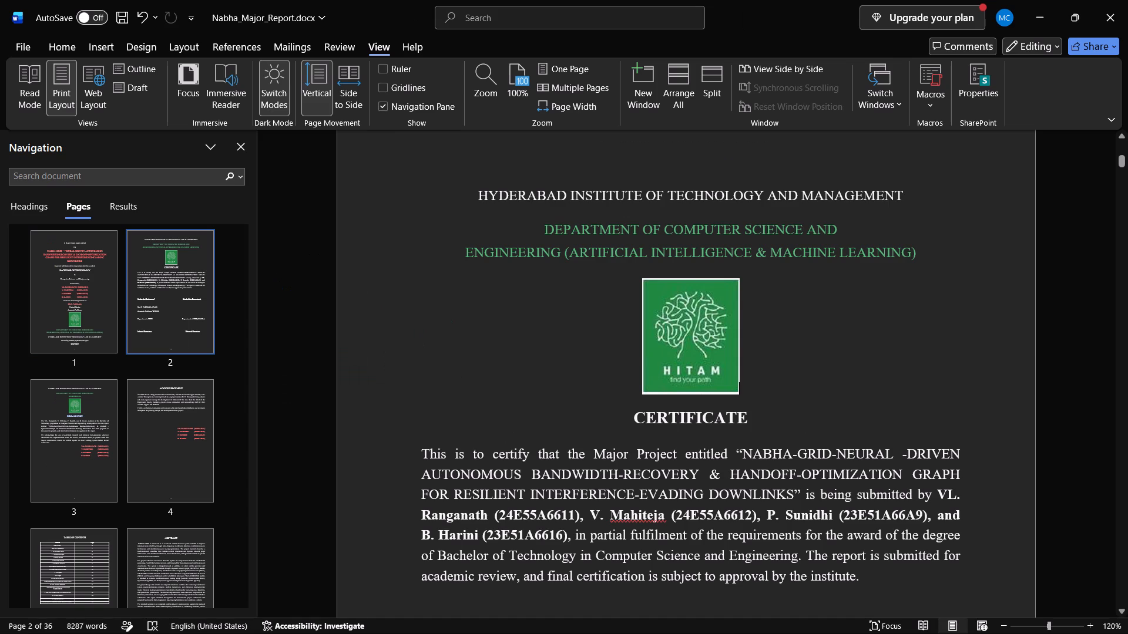
pyautogui.click(753, 412)
pyautogui.scroll(2, 753, 412)
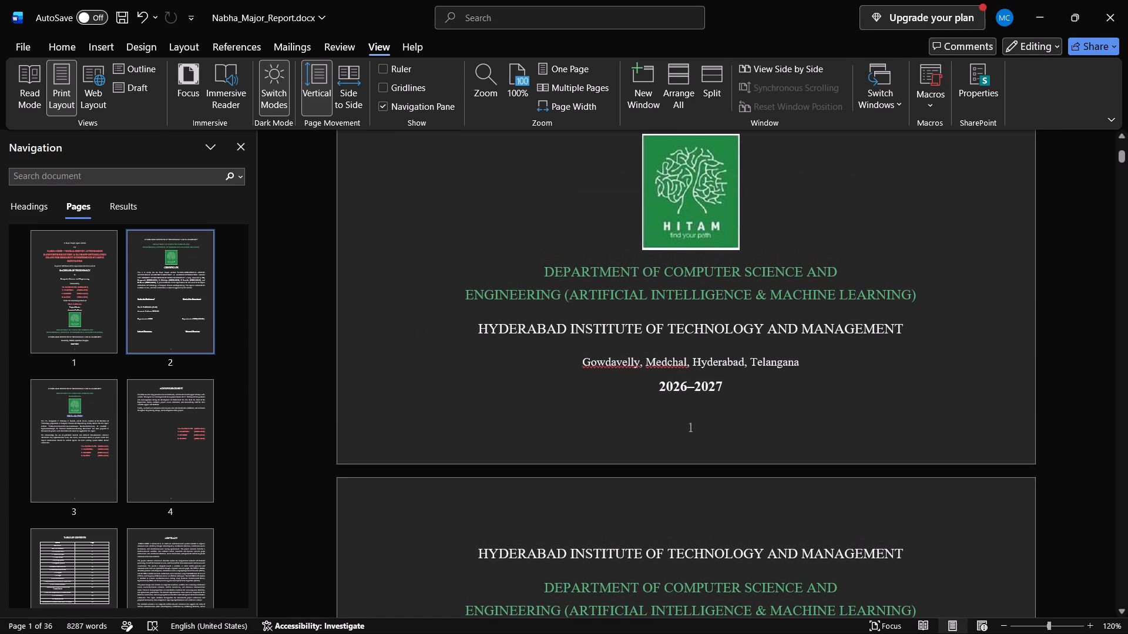
pyautogui.click(918, 332)
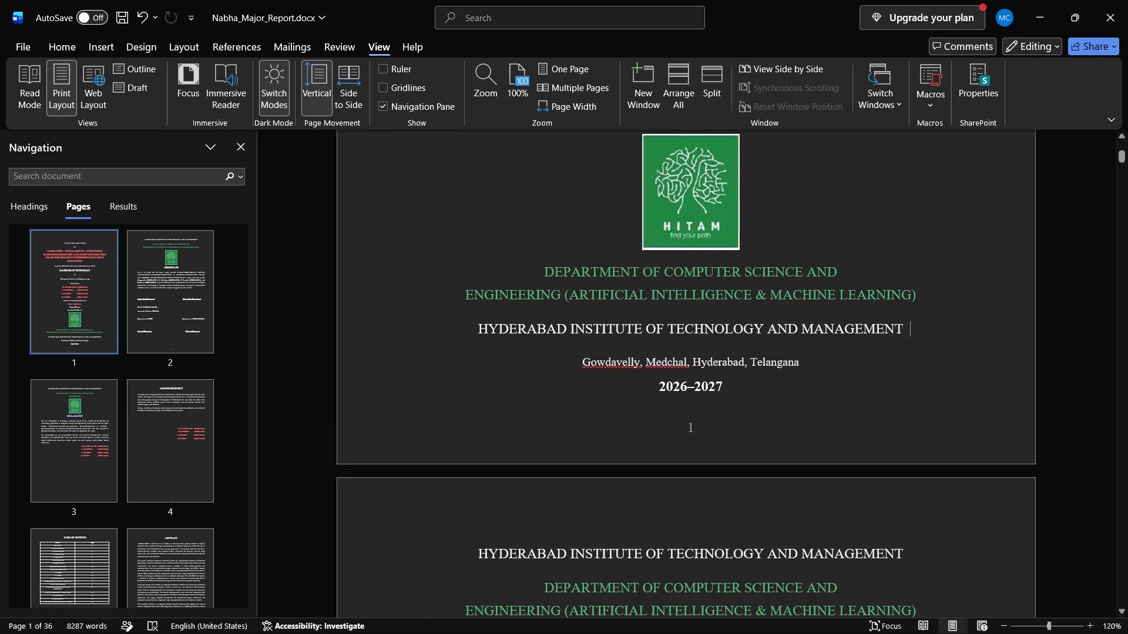
pyautogui.hotkey('alt', 'Tab')
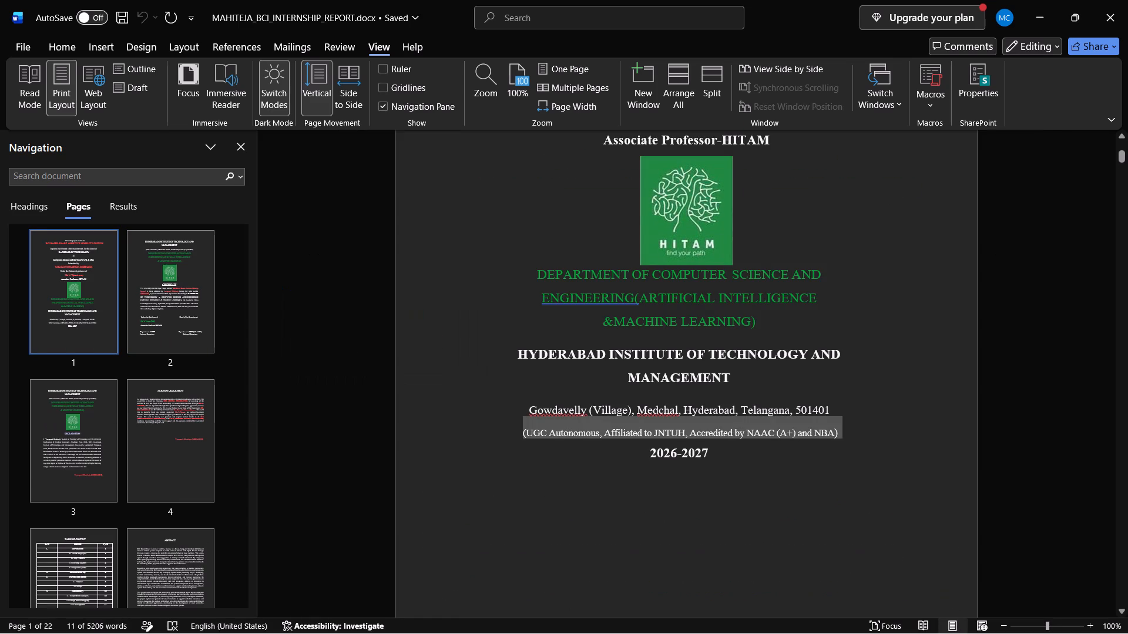
pyautogui.hotkey('alt', 'Tab')
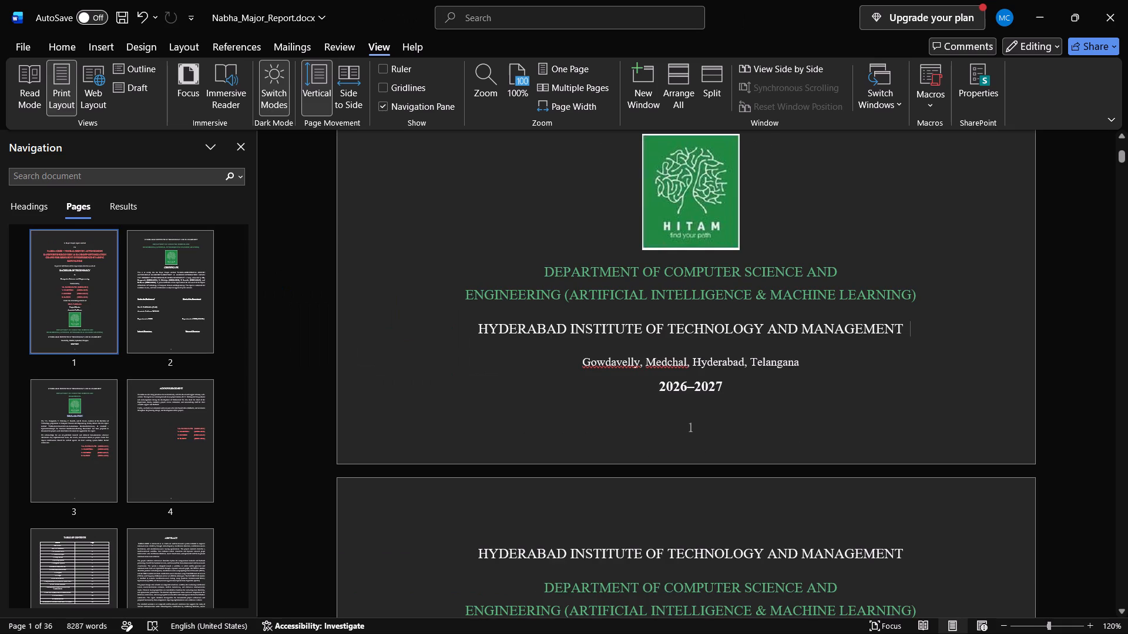
pyautogui.click(815, 367)
pyautogui.press('Return')
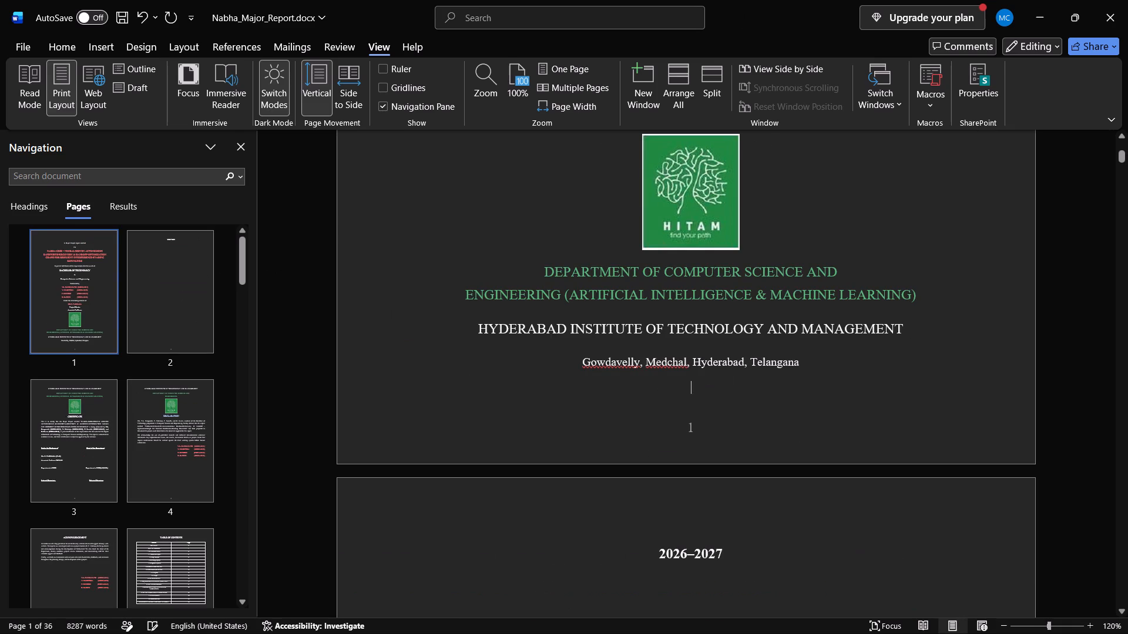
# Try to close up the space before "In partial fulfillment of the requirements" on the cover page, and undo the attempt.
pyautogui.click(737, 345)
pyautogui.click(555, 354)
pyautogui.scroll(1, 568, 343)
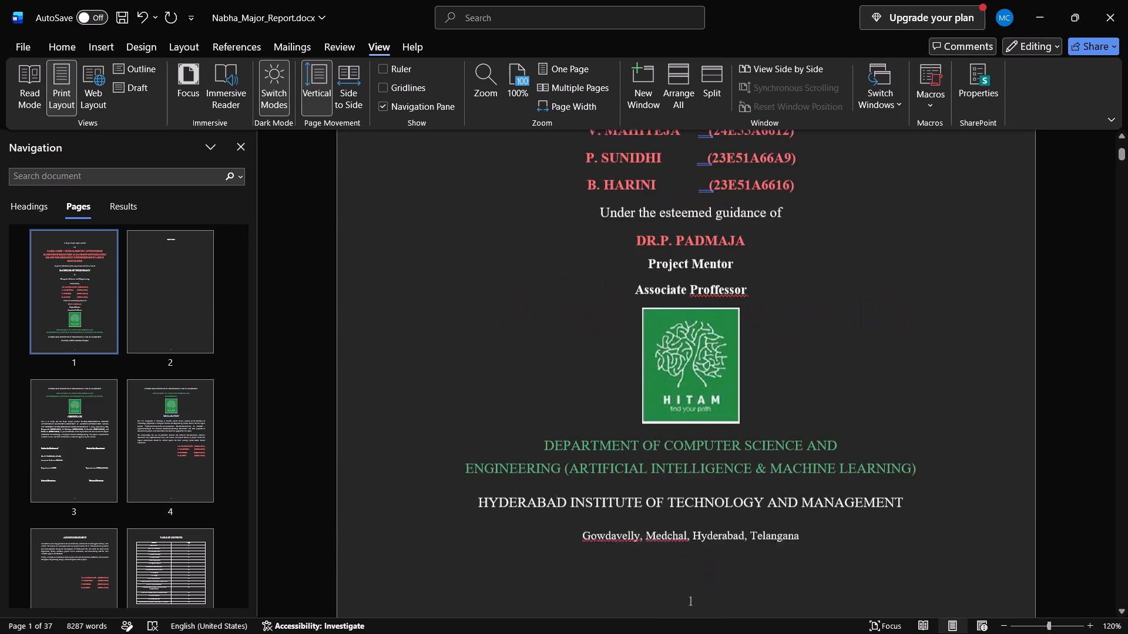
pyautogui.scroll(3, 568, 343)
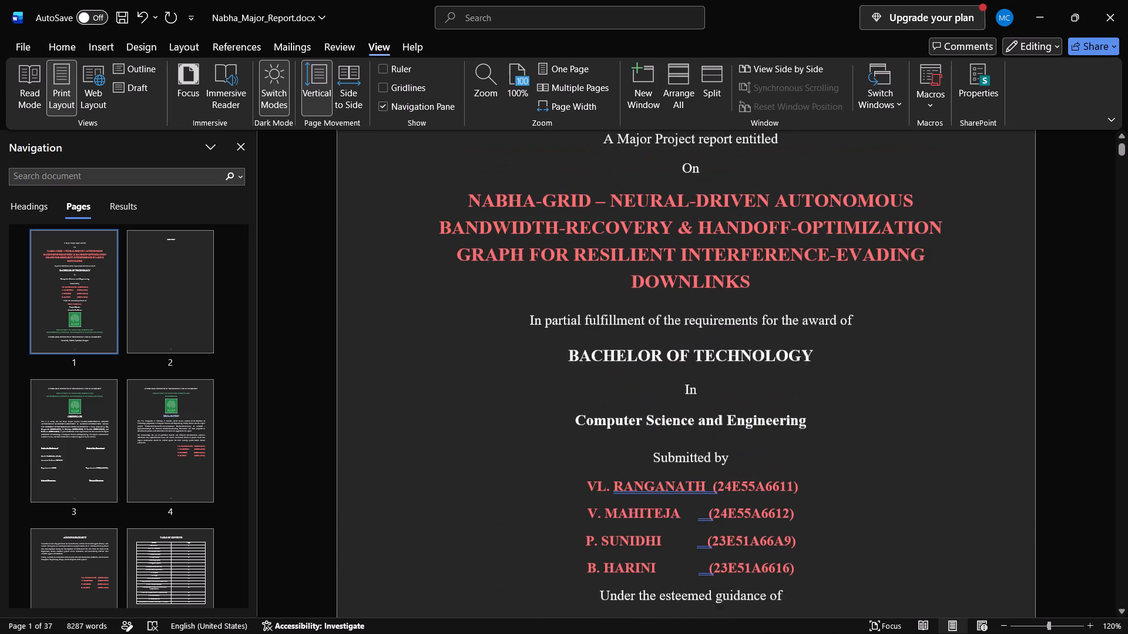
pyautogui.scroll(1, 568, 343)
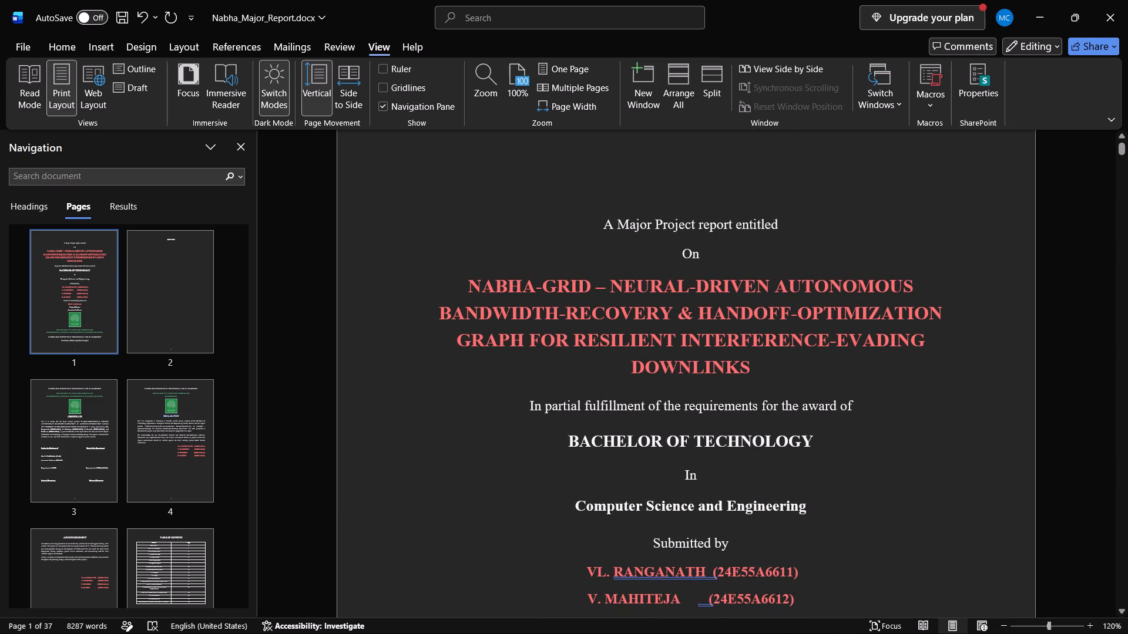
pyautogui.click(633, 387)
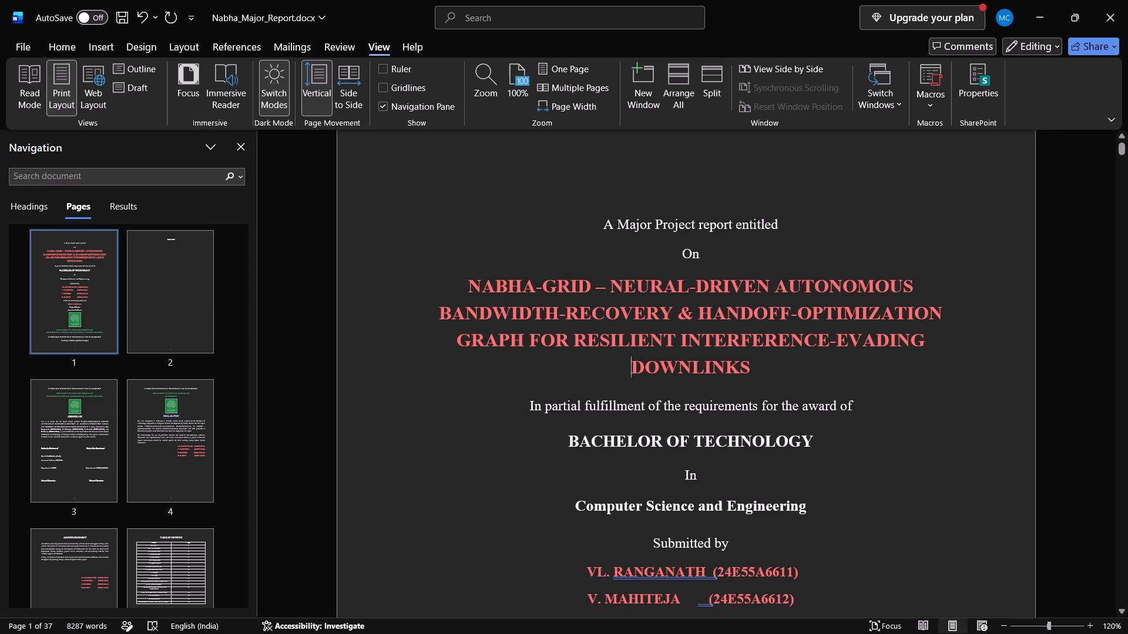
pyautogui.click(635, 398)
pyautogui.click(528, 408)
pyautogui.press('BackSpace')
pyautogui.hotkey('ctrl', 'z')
# Compare the font size of the major report's cover title with the internship report's cover title and text, and review that cover's layout.
pyautogui.moveTo(768, 364); pyautogui.dragTo(492, 286)
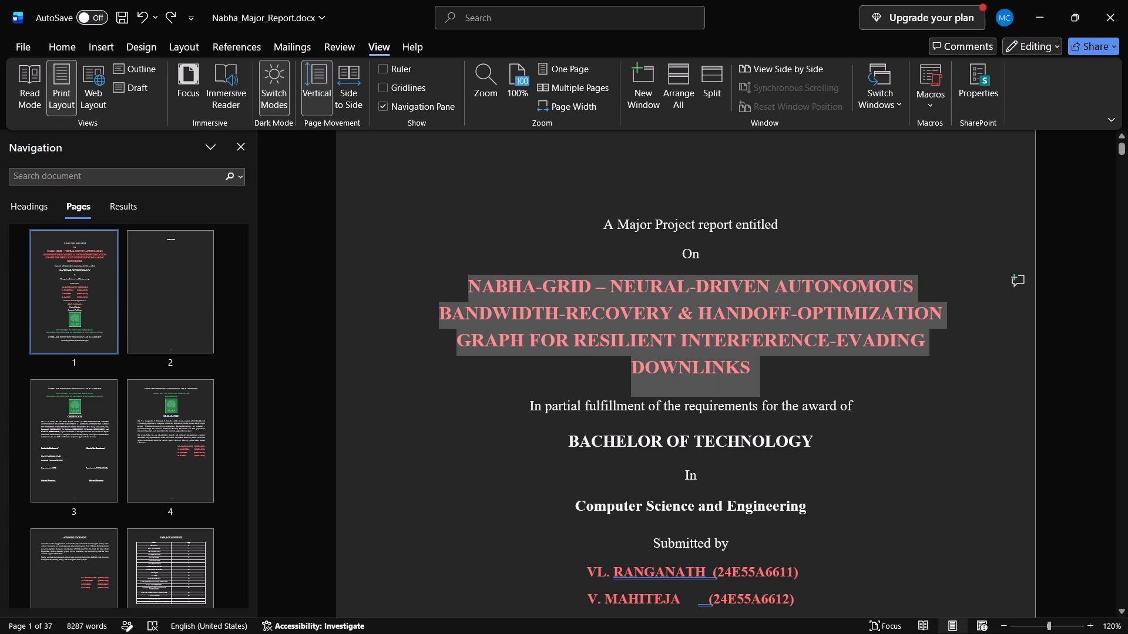
pyautogui.moveTo(492, 286); pyautogui.dragTo(475, 286)
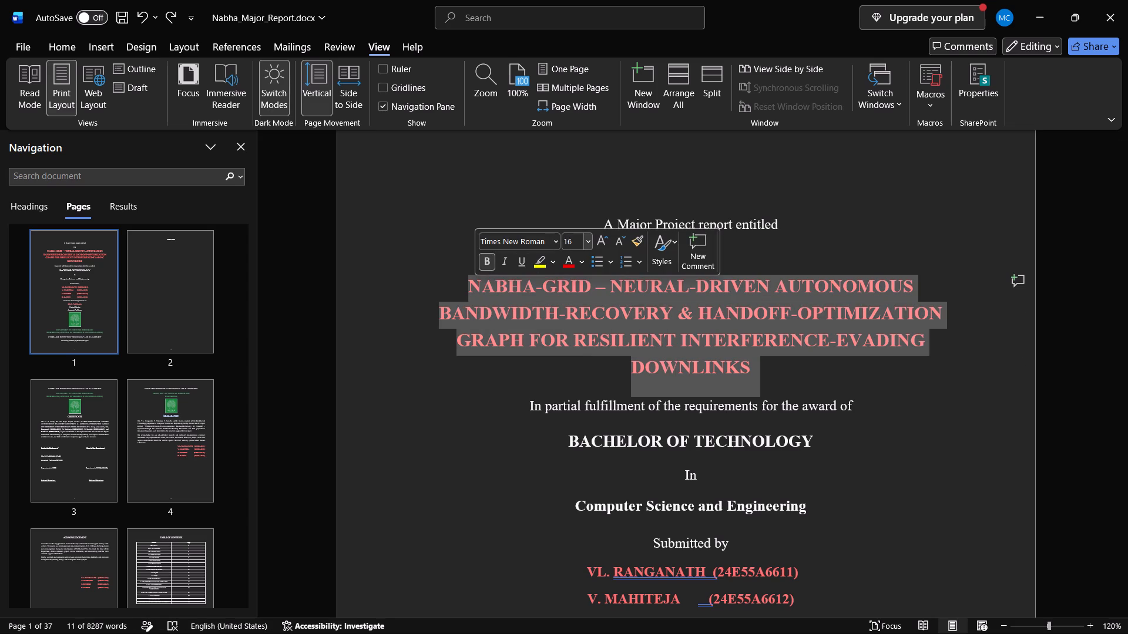
pyautogui.click(572, 240)
pyautogui.hotkey('alt', 'Tab')
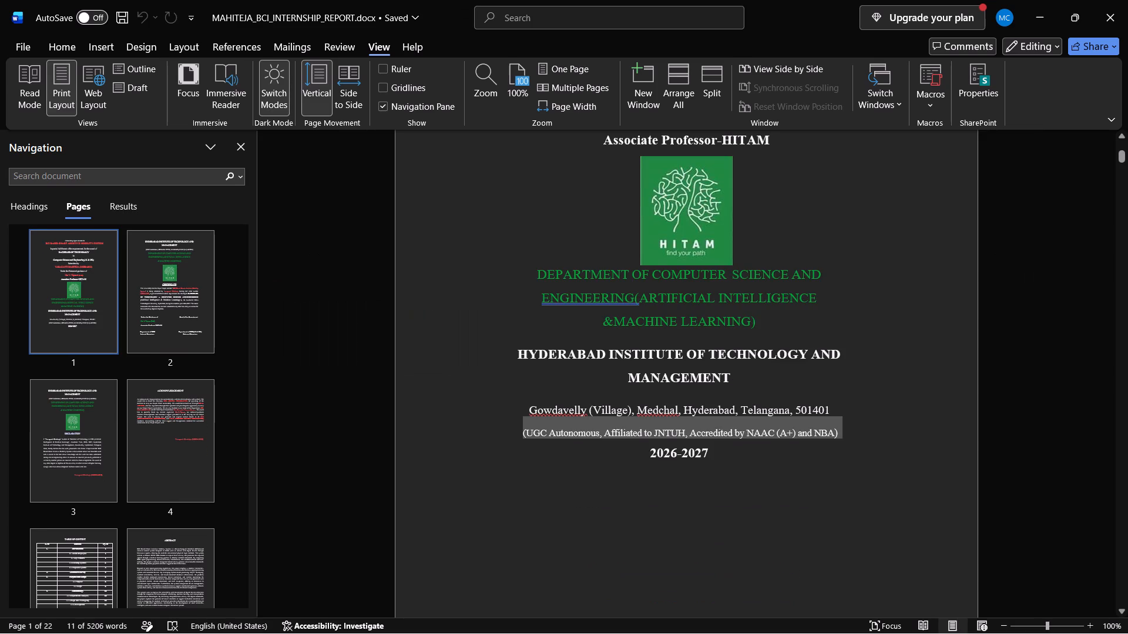
pyautogui.scroll(3, 634, 268)
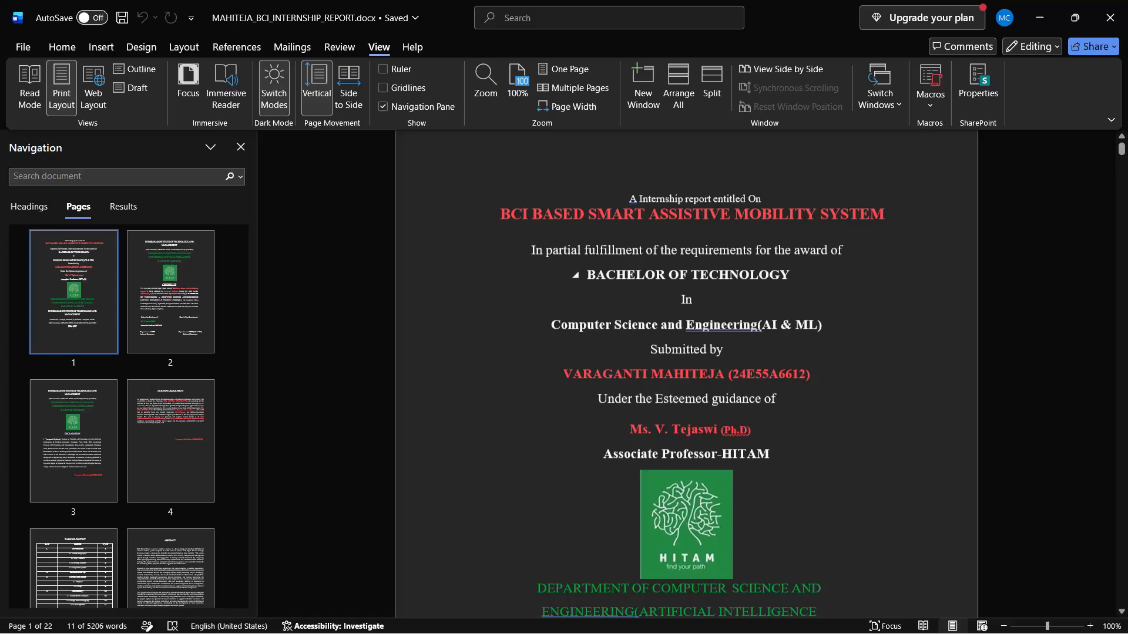
pyautogui.moveTo(878, 218); pyautogui.dragTo(724, 226)
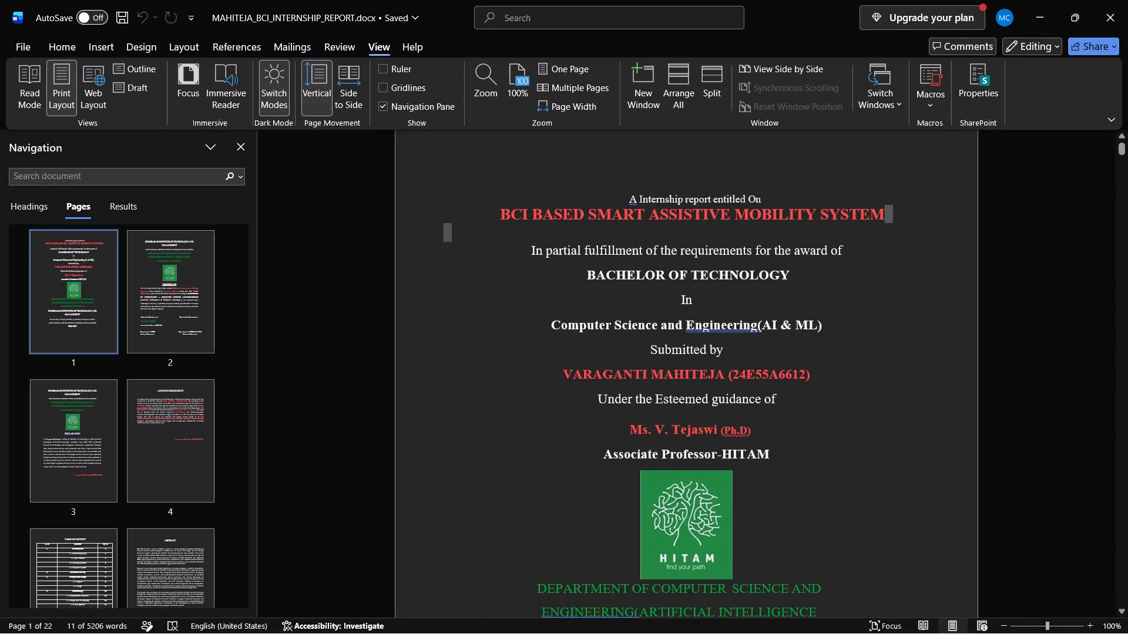
pyautogui.moveTo(724, 226); pyautogui.dragTo(694, 215)
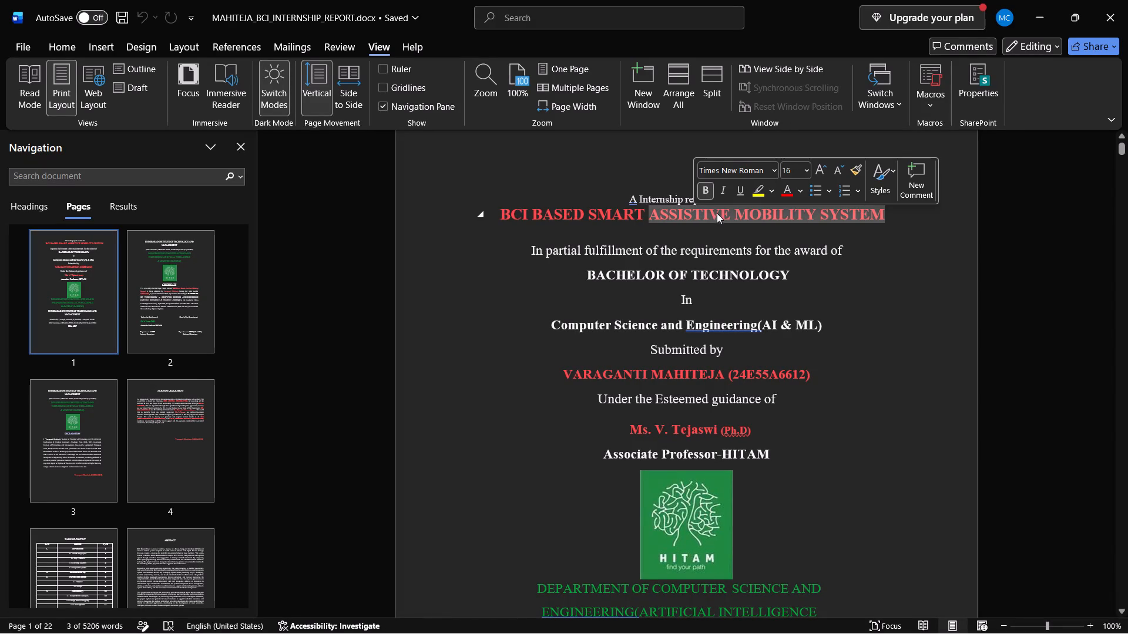
pyautogui.click(816, 250)
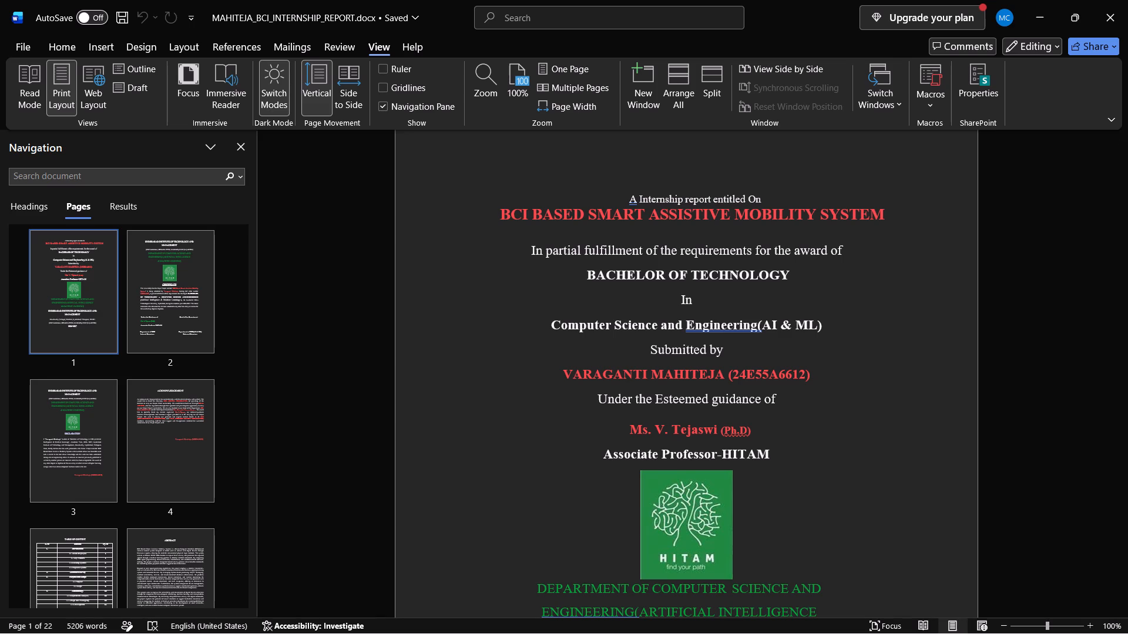
pyautogui.rightClick(816, 250)
pyautogui.scroll(-1, 816, 250)
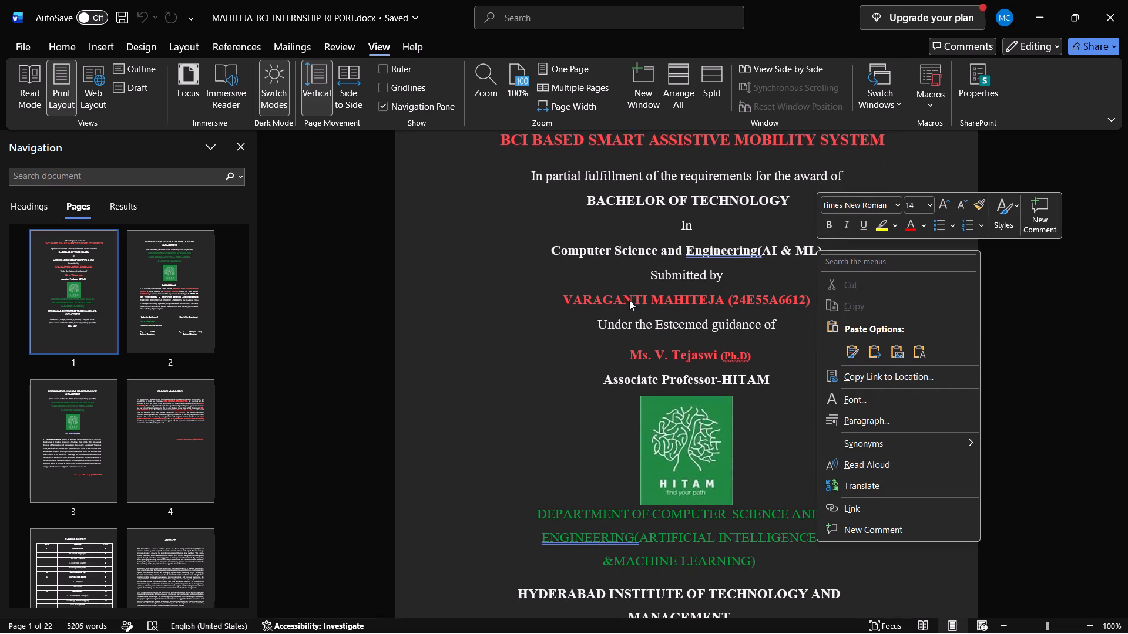
pyautogui.click(618, 304)
pyautogui.scroll(-2, 618, 304)
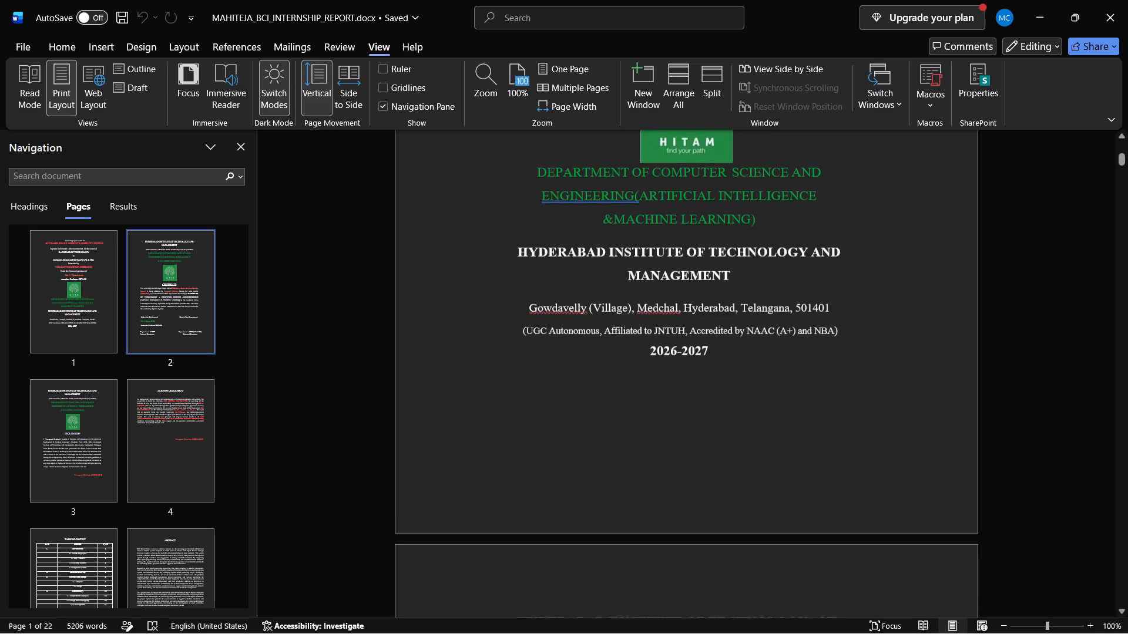
# Review the heading, logo and certificate text on the internship report's certificate page.
pyautogui.scroll(-2, 618, 304)
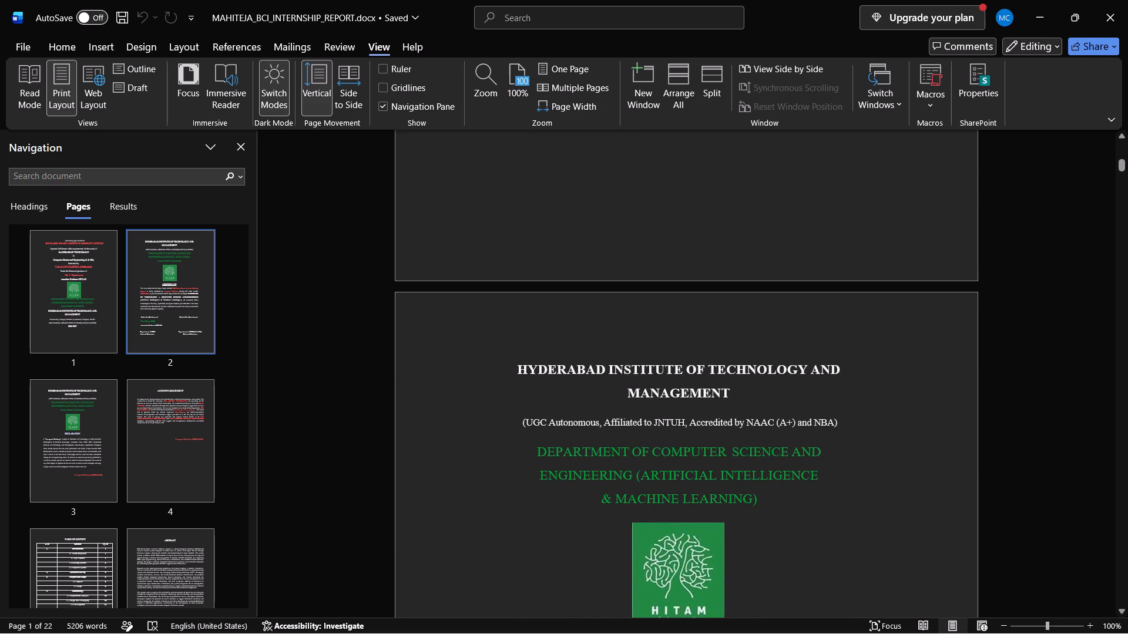
pyautogui.scroll(-3, 613, 342)
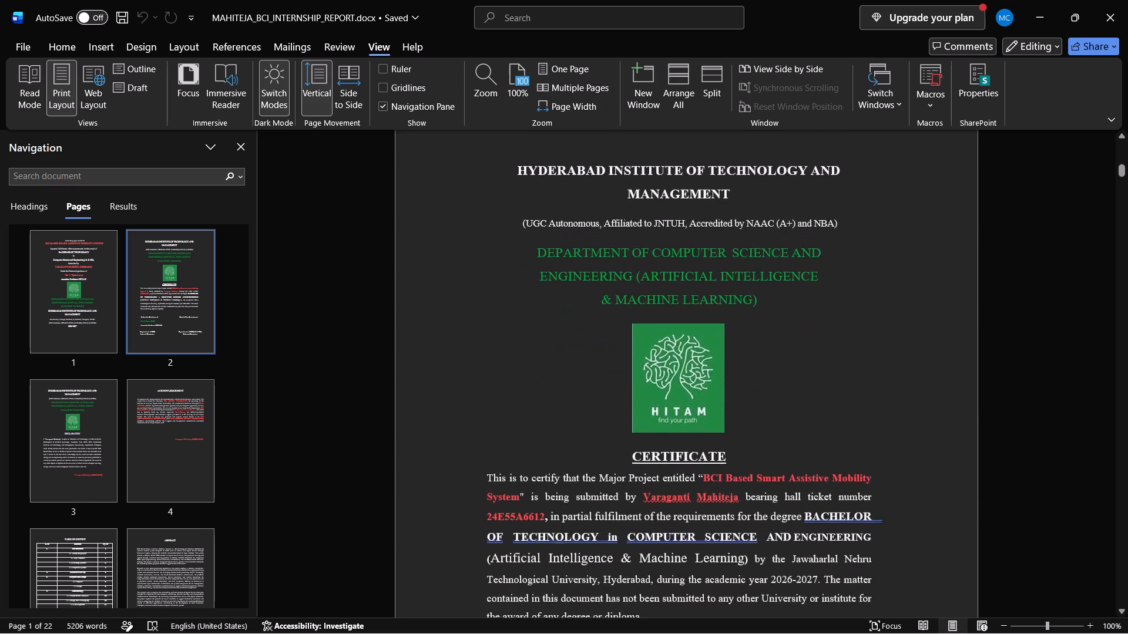
# Switch to Nabha_Major_Report and undo the empty line added below the institute's address on the cover page.
pyautogui.hotkey('alt', 'Tab')
pyautogui.click(882, 370)
pyautogui.scroll(-1, 882, 370)
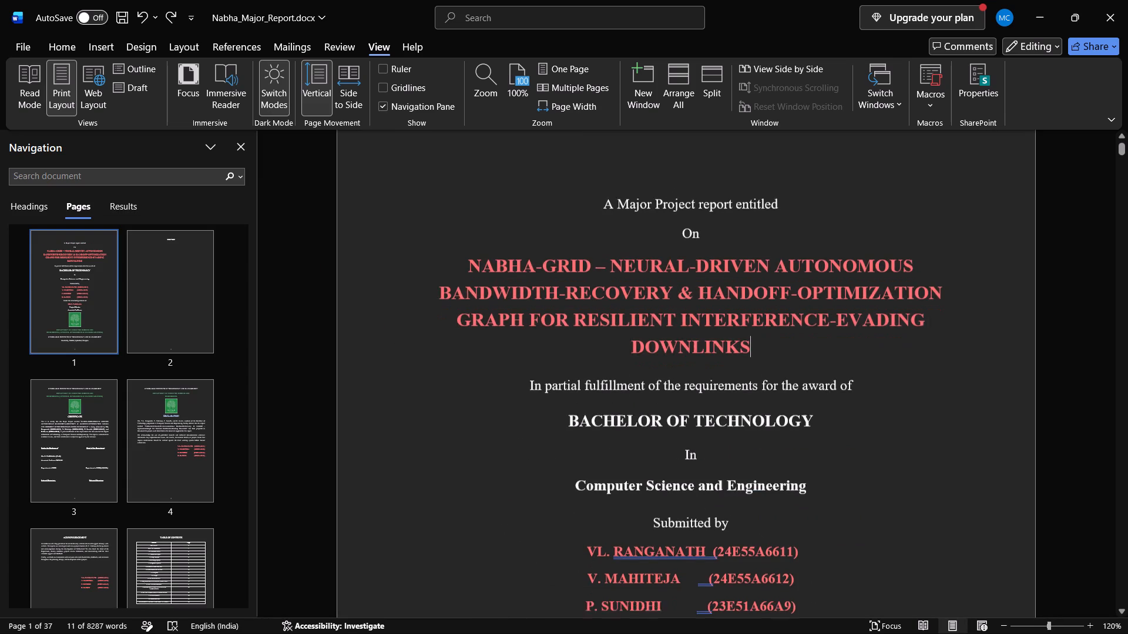
pyautogui.scroll(-4, 882, 370)
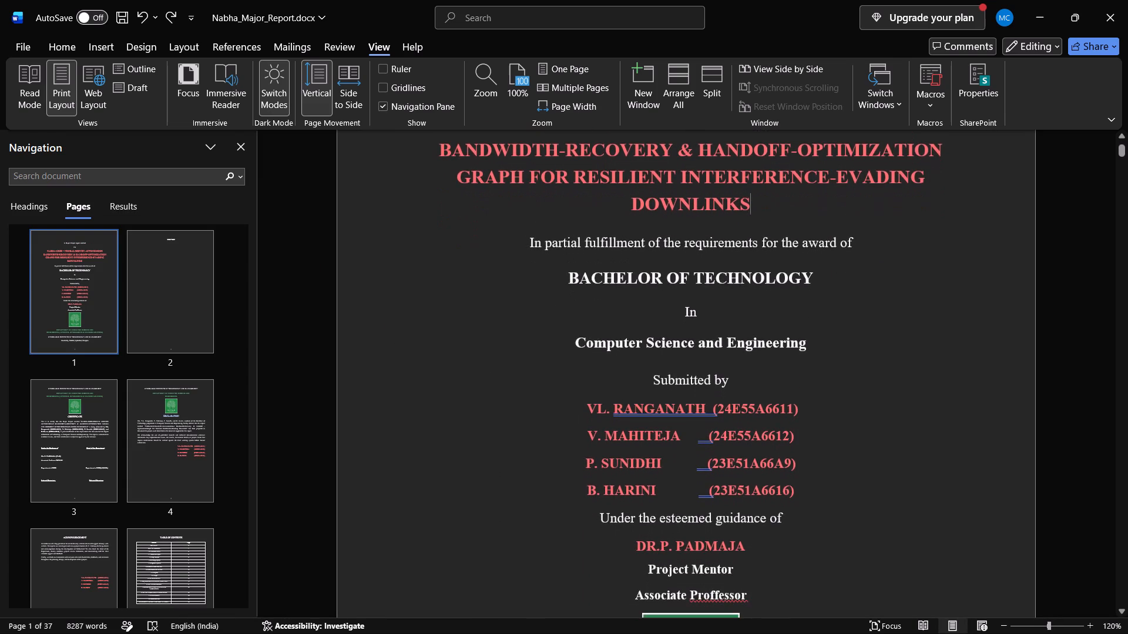
pyautogui.scroll(-3, 882, 370)
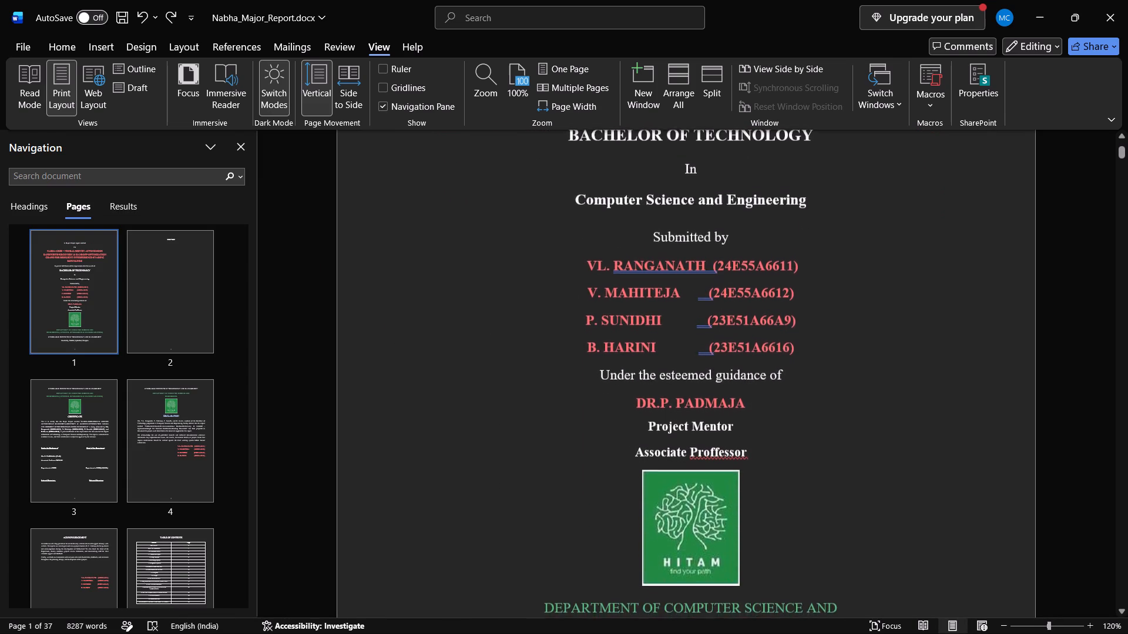
pyautogui.scroll(-3, 882, 370)
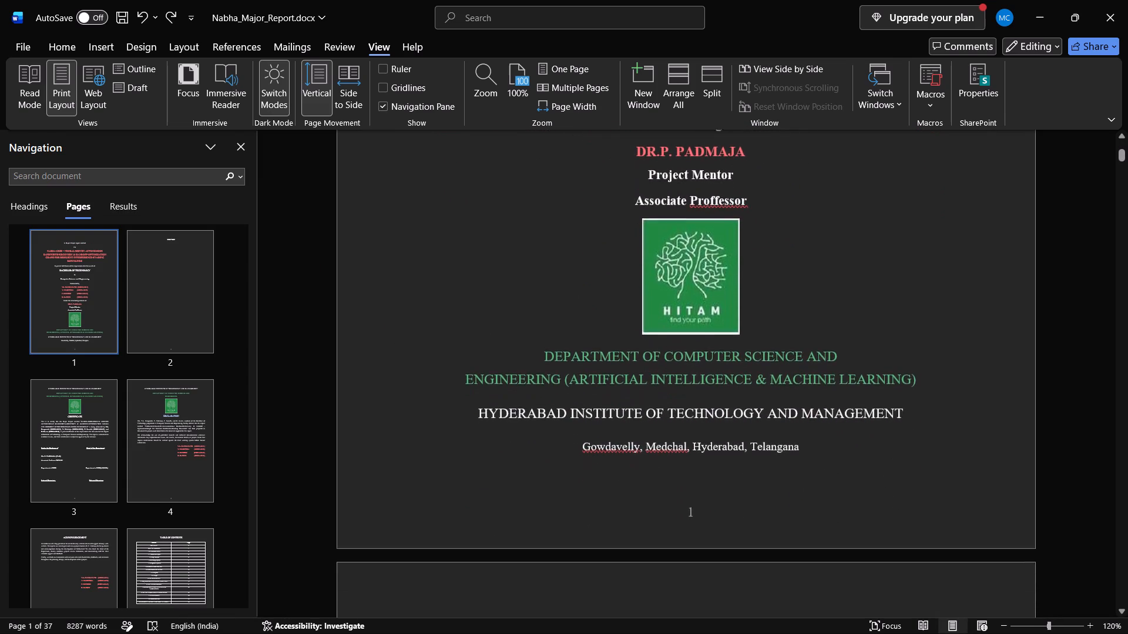
pyautogui.scroll(-3, 882, 370)
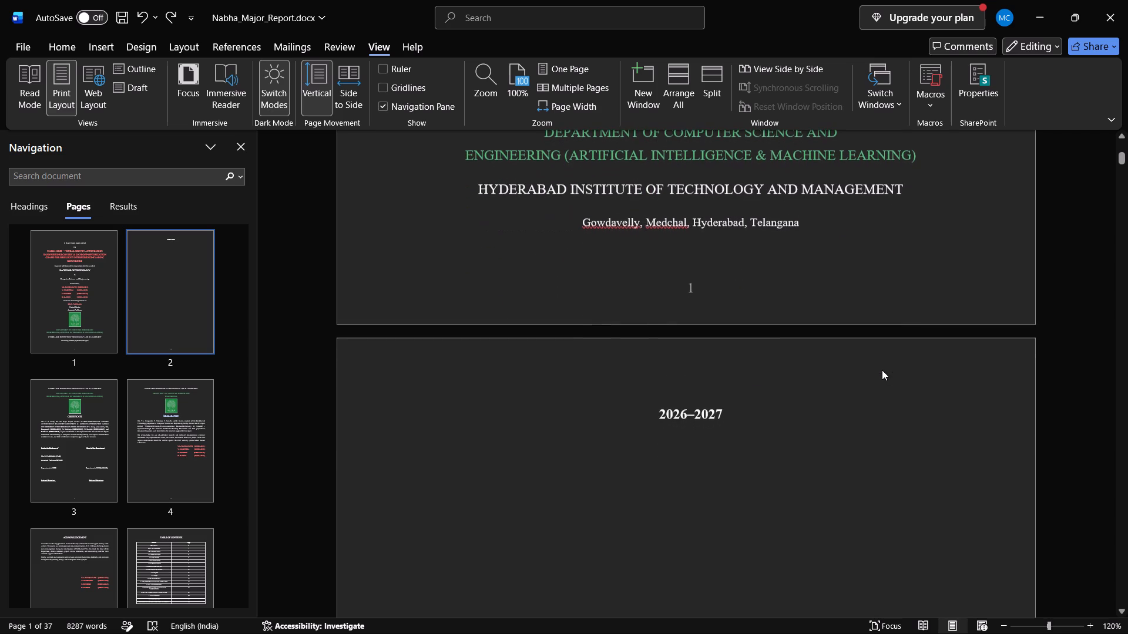
pyautogui.hotkey('ctrl', 'z')
pyautogui.scroll(1, 914, 372)
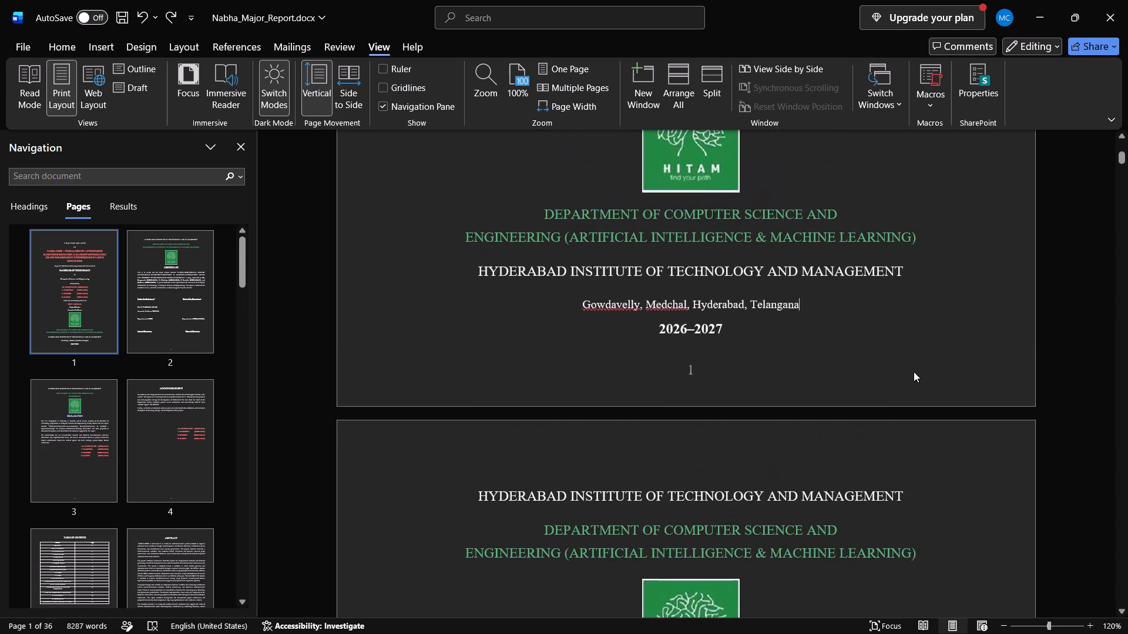
# Paste "(UGC Autonomous, Affiliated to JNTUH, Accredited by NAAC (A+) and NBA)" on its own line below the department name on the certificate page.
pyautogui.scroll(-2, 914, 372)
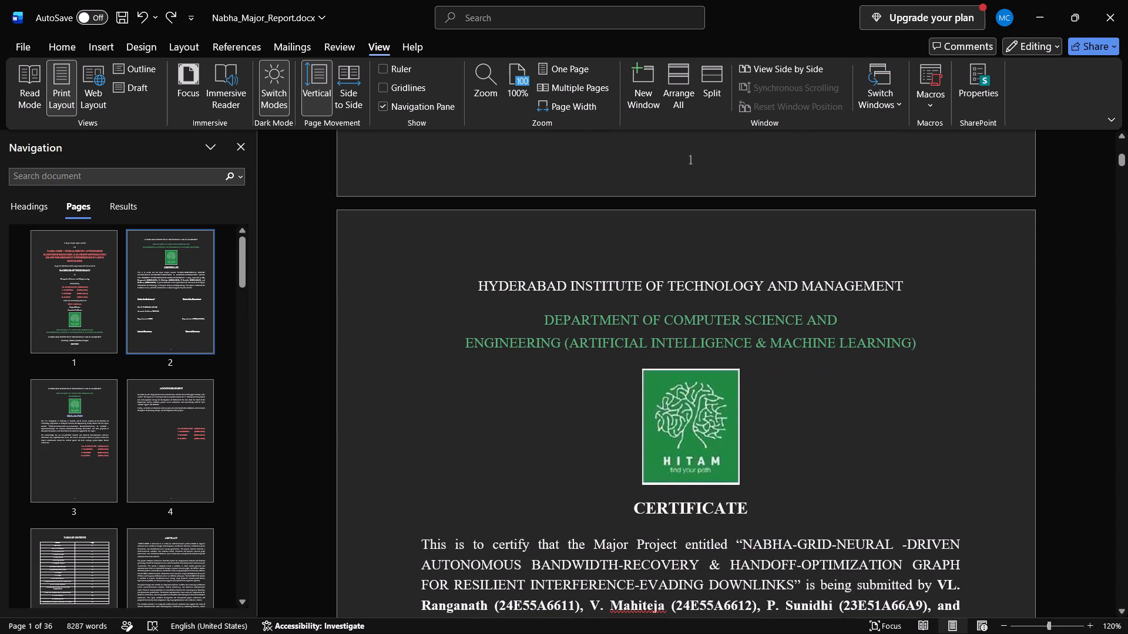
pyautogui.click(929, 350)
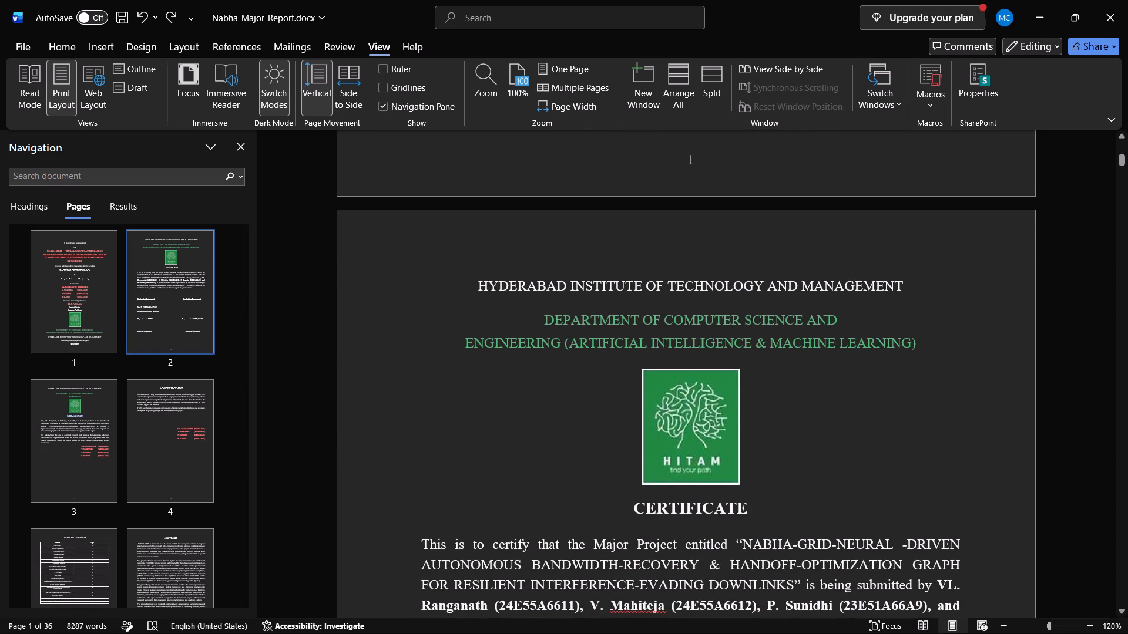
pyautogui.press('Return')
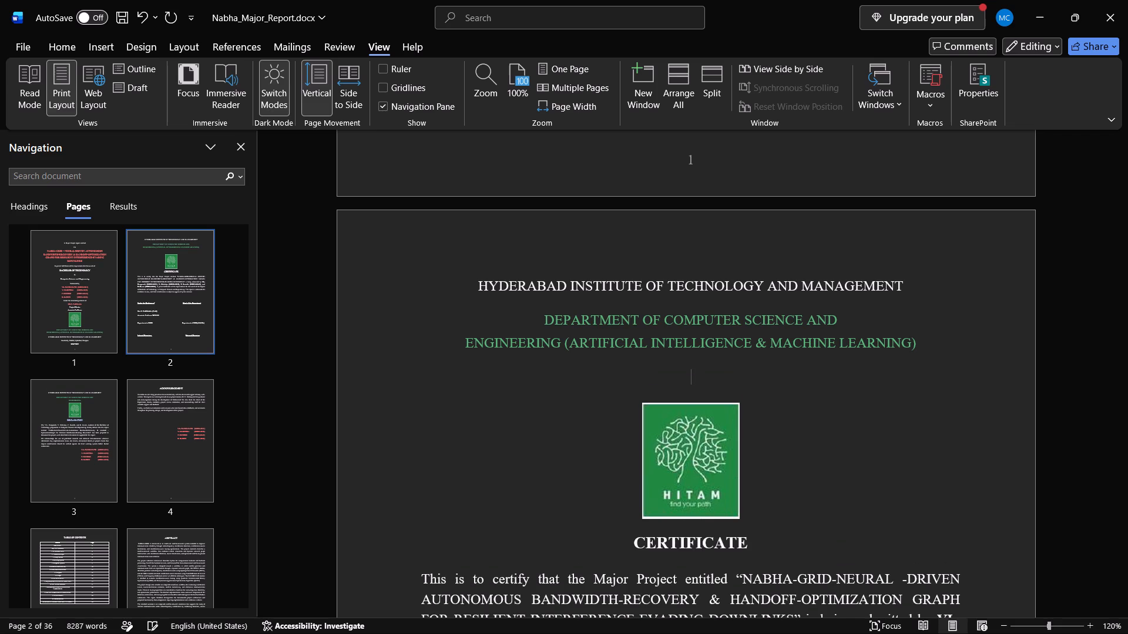
pyautogui.hotkey('ctrl', 'v')
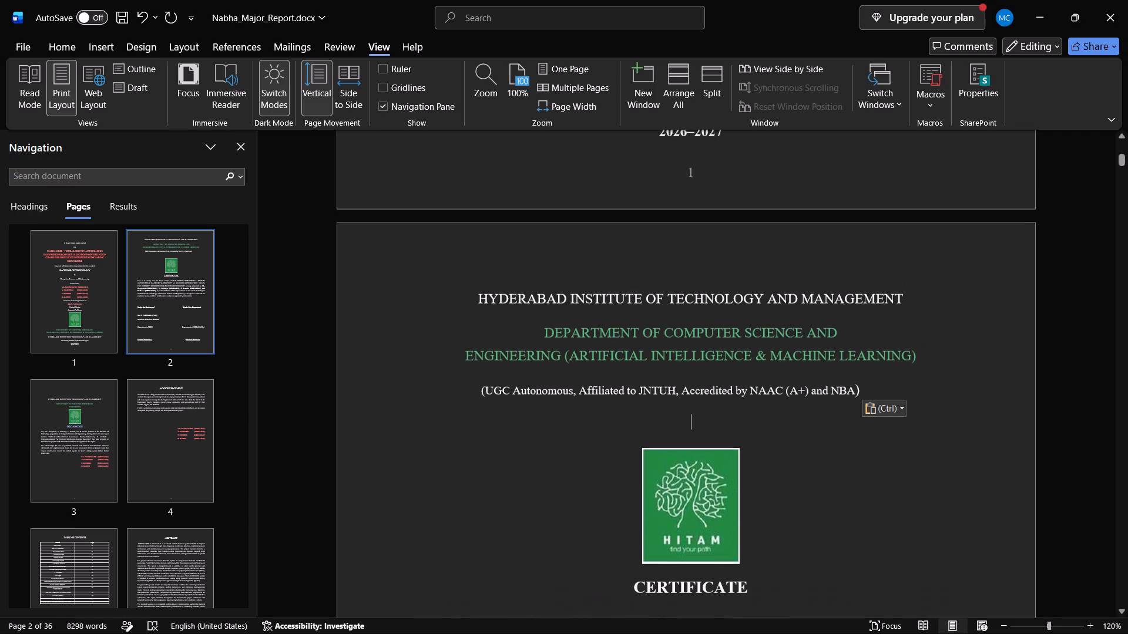
# Switch to the internship report and examine the order and layout of its certificate page for comparison.
pyautogui.scroll(1, 929, 350)
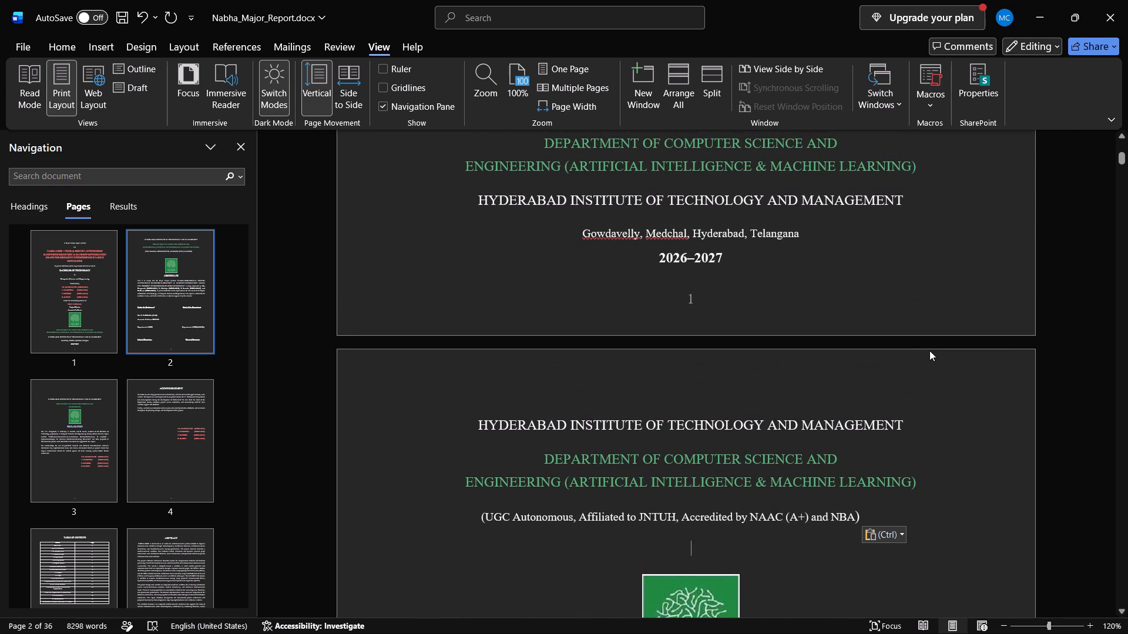
pyautogui.hotkey('alt', 'Tab')
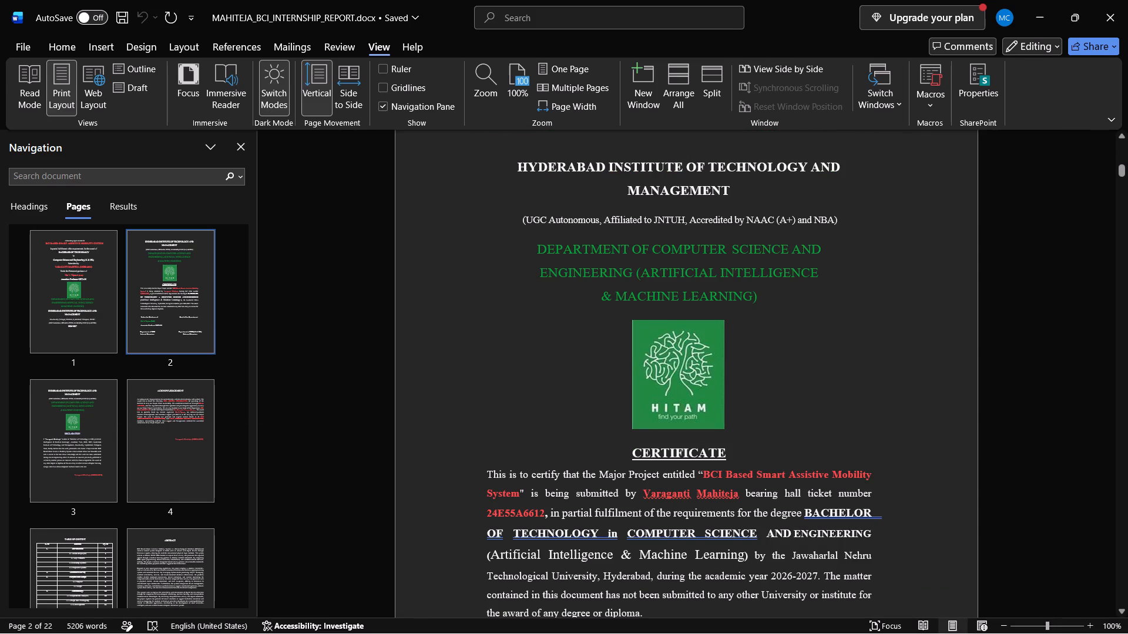
pyautogui.scroll(3, 705, 279)
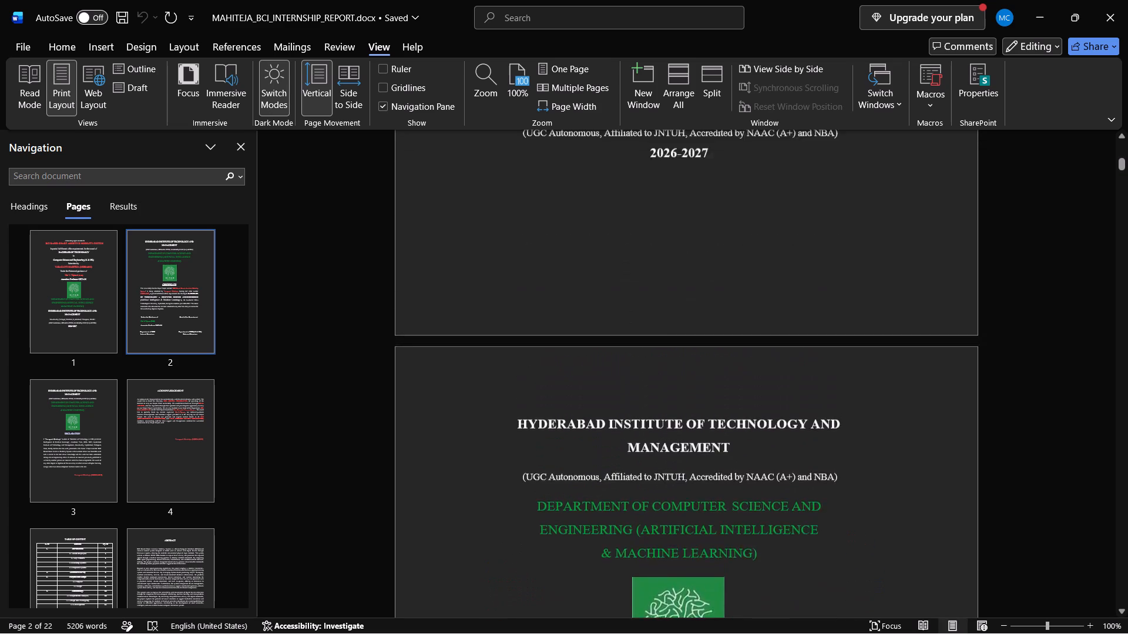
pyautogui.scroll(-1, 705, 279)
pyautogui.scroll(2, 705, 279)
pyautogui.scroll(-2, 705, 279)
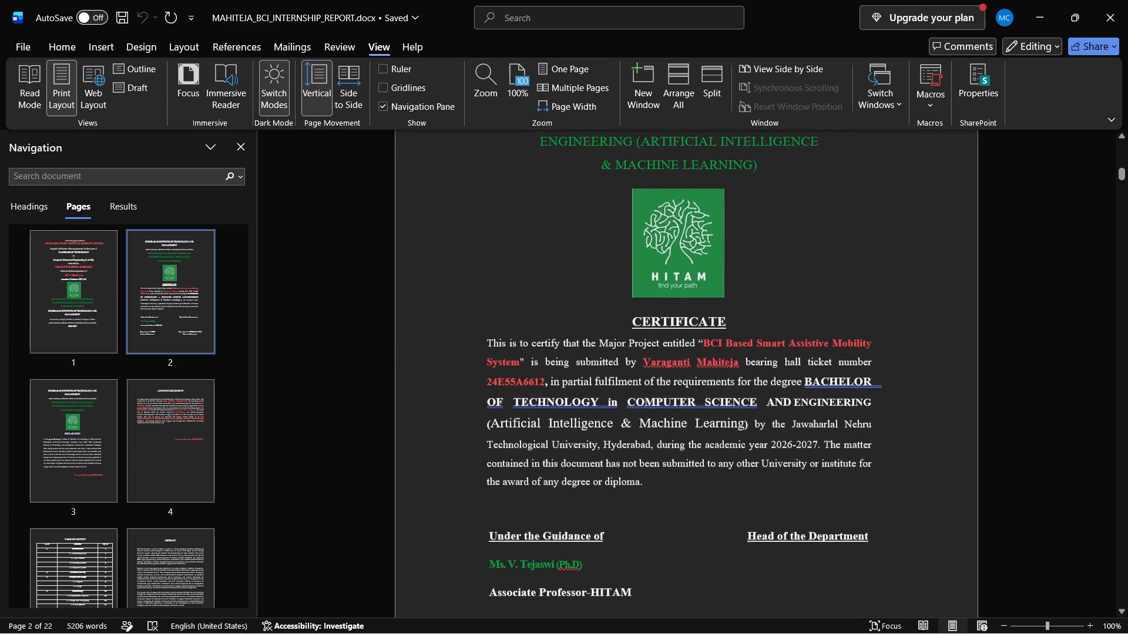
pyautogui.hotkey('alt', 'Tab')
pyautogui.hotkey('alt', 'Tab')
# Check the font sizes of the guide, student and "Computer Science and Engineering(AI & ML)" lines on the internship report's cover.
pyautogui.scroll(1, 705, 279)
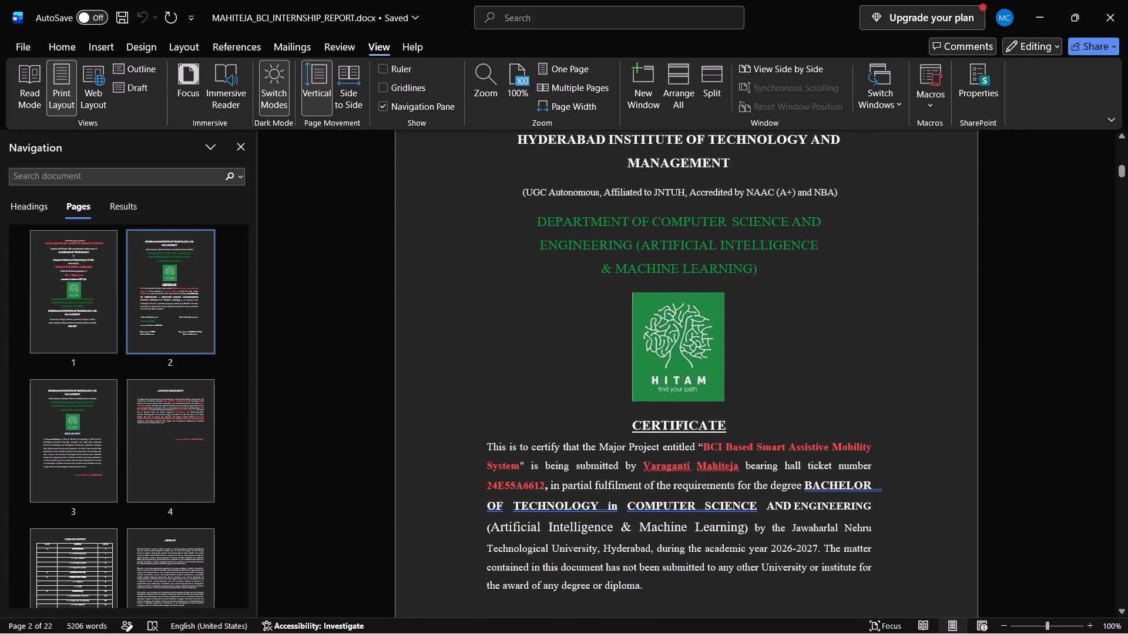
pyautogui.scroll(5, 705, 279)
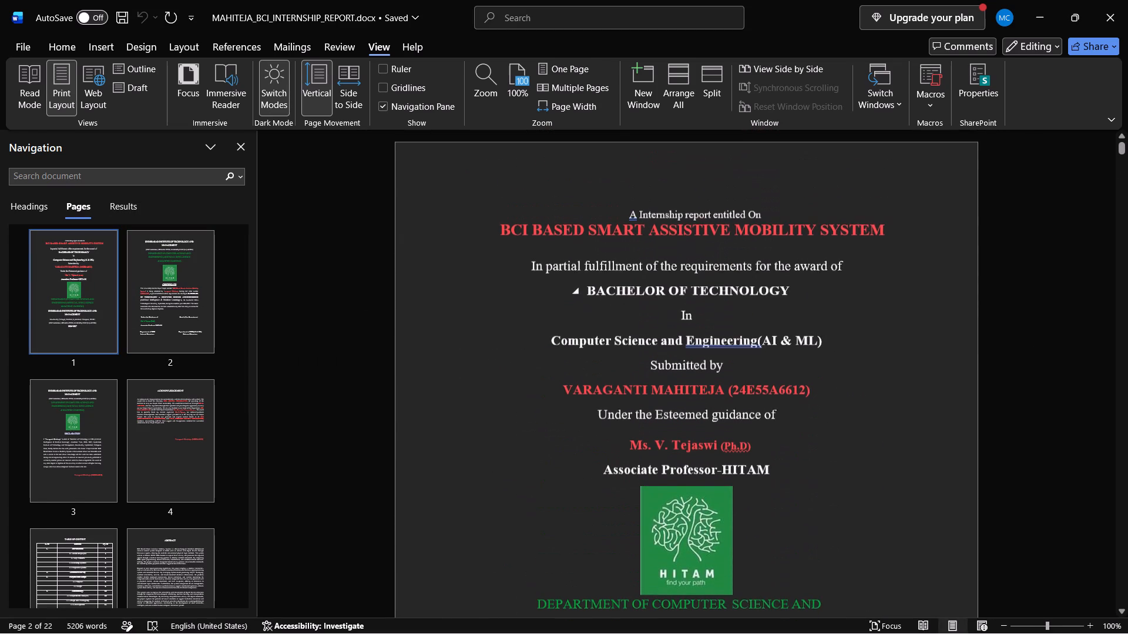
pyautogui.scroll(1, 705, 279)
pyautogui.scroll(-1, 705, 279)
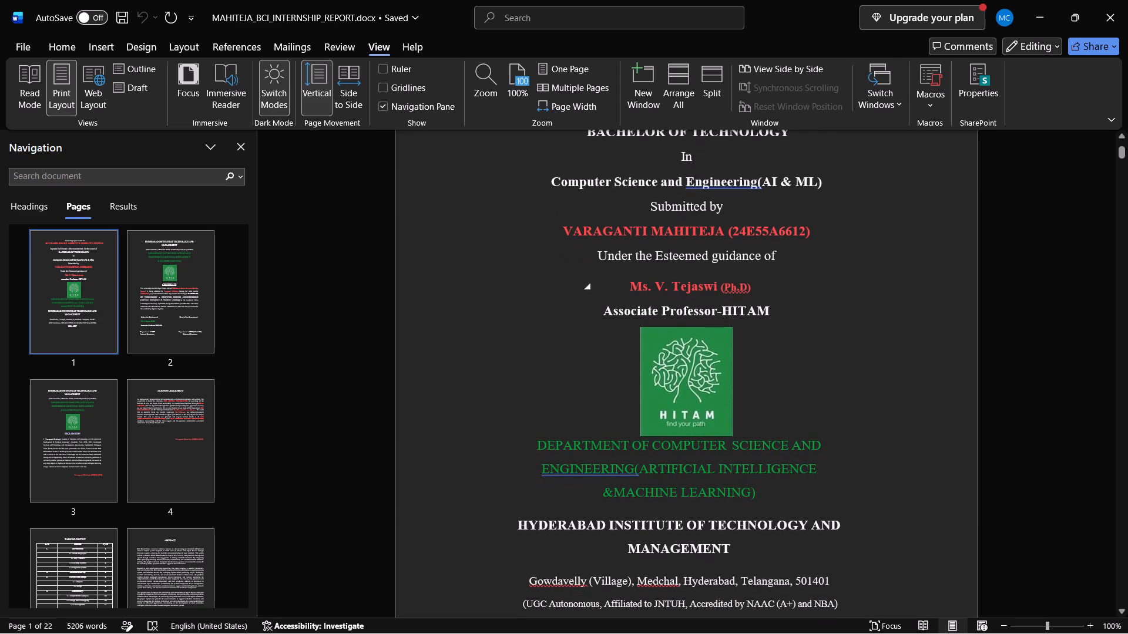
pyautogui.moveTo(747, 286); pyautogui.dragTo(656, 292)
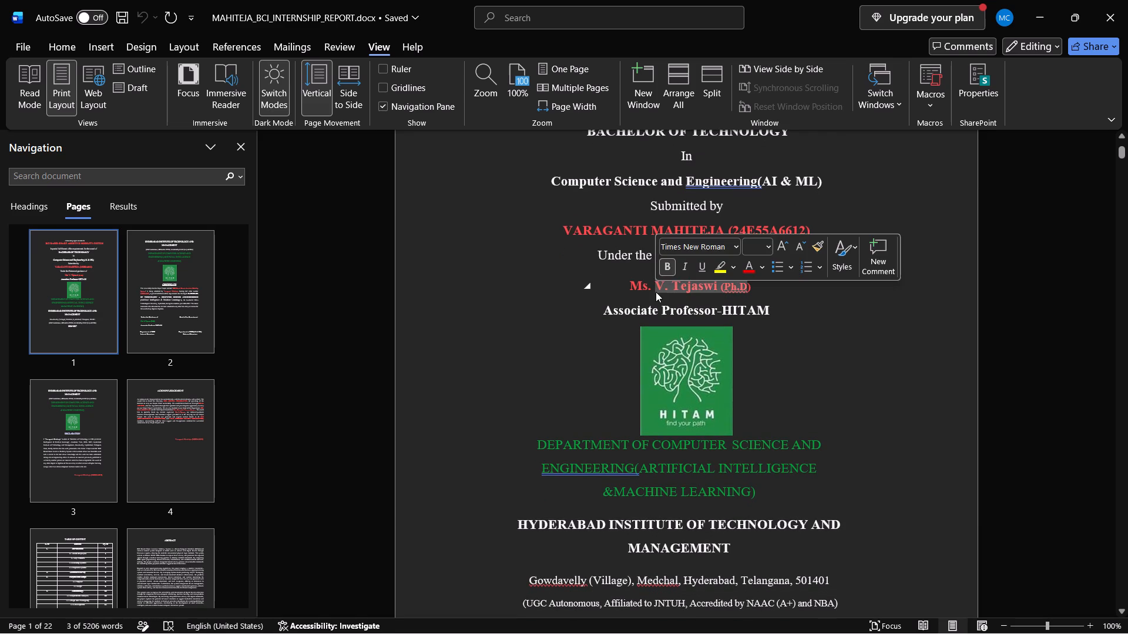
pyautogui.click(768, 331)
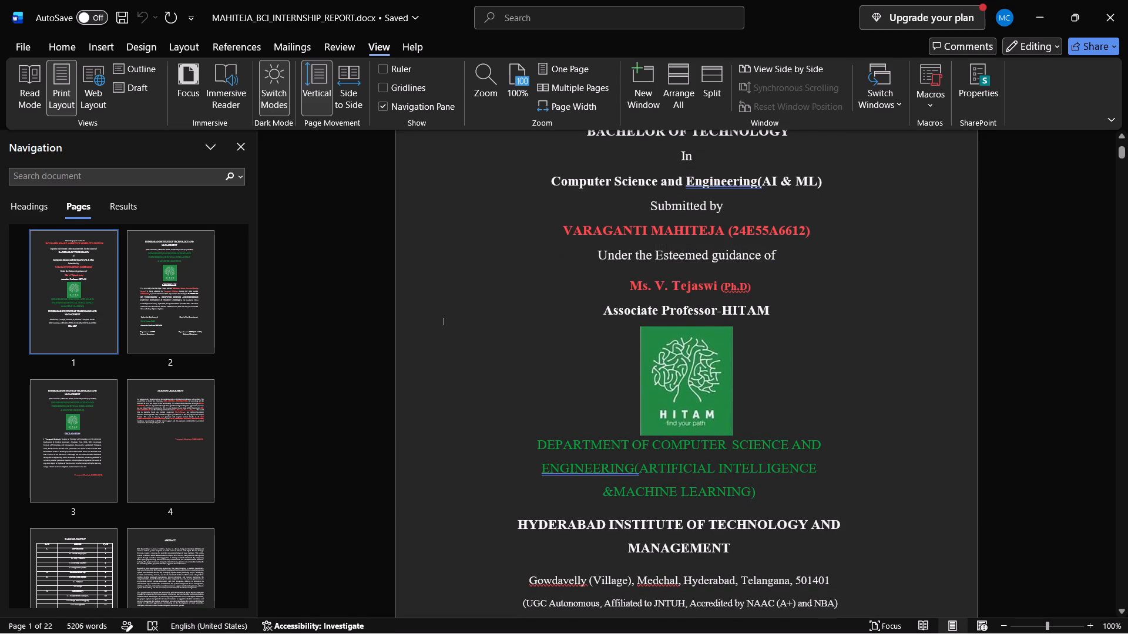
pyautogui.moveTo(817, 235); pyautogui.dragTo(672, 228)
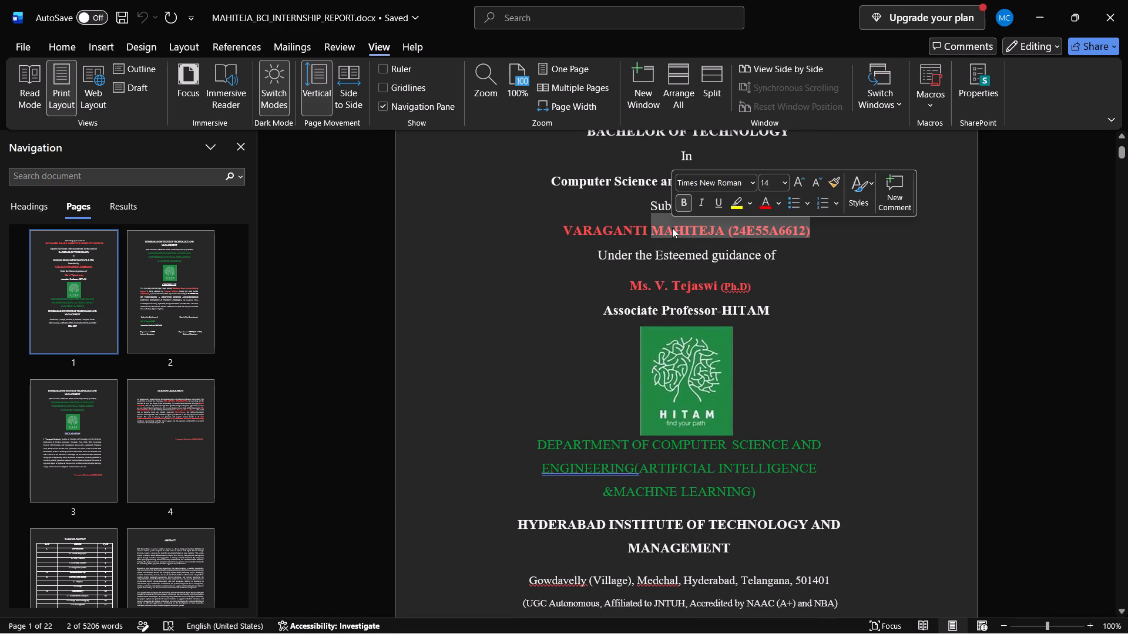
pyautogui.click(764, 288)
pyautogui.moveTo(818, 181); pyautogui.dragTo(725, 173)
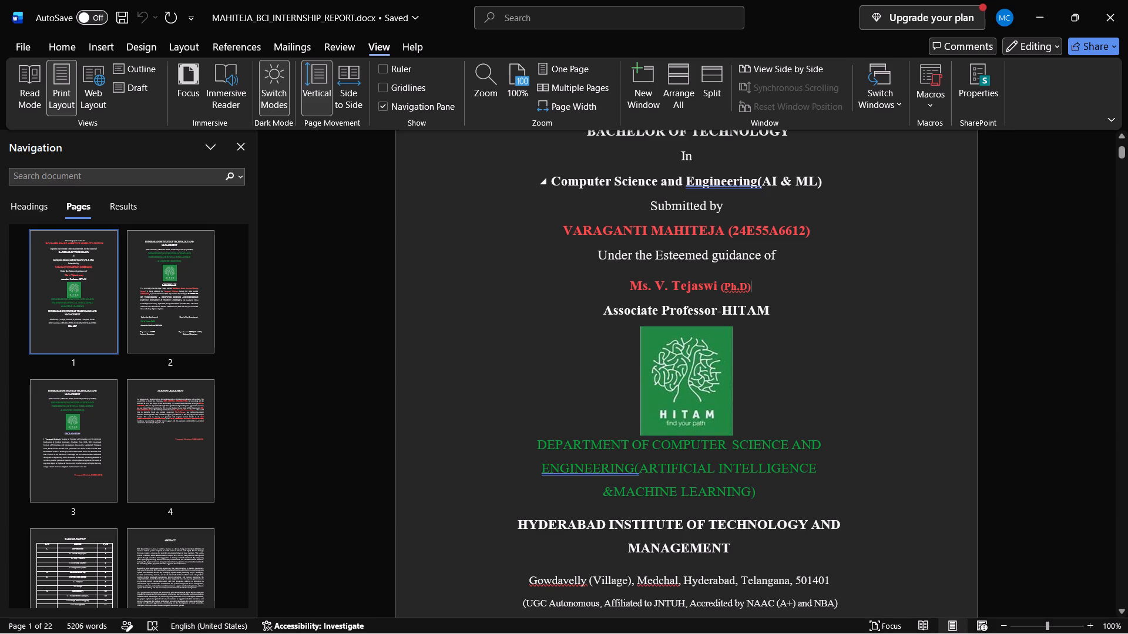
pyautogui.moveTo(725, 173); pyautogui.dragTo(679, 173)
pyautogui.click(788, 293)
# Switch to Nabha_Major_Report and inspect the font size and spacing of the cover line "A Major Project report entitled" at 100% zoom.
pyautogui.hotkey('alt', 'Tab')
pyautogui.scroll(5, 774, 269)
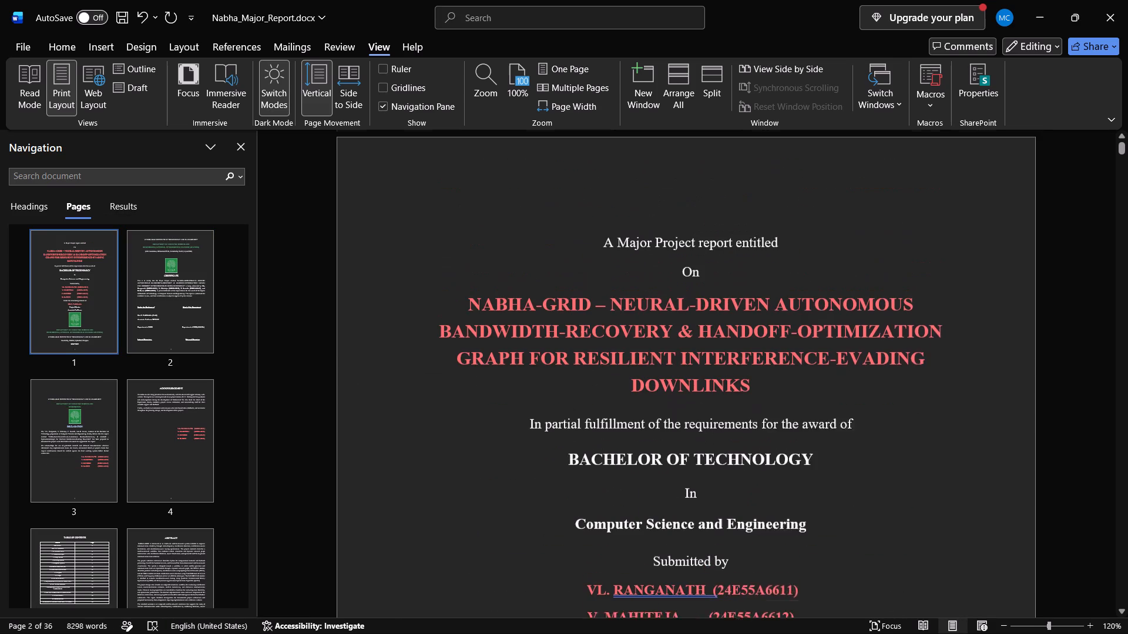
pyautogui.scroll(1, 774, 269)
pyautogui.scroll(-1, 774, 269)
pyautogui.click(696, 169)
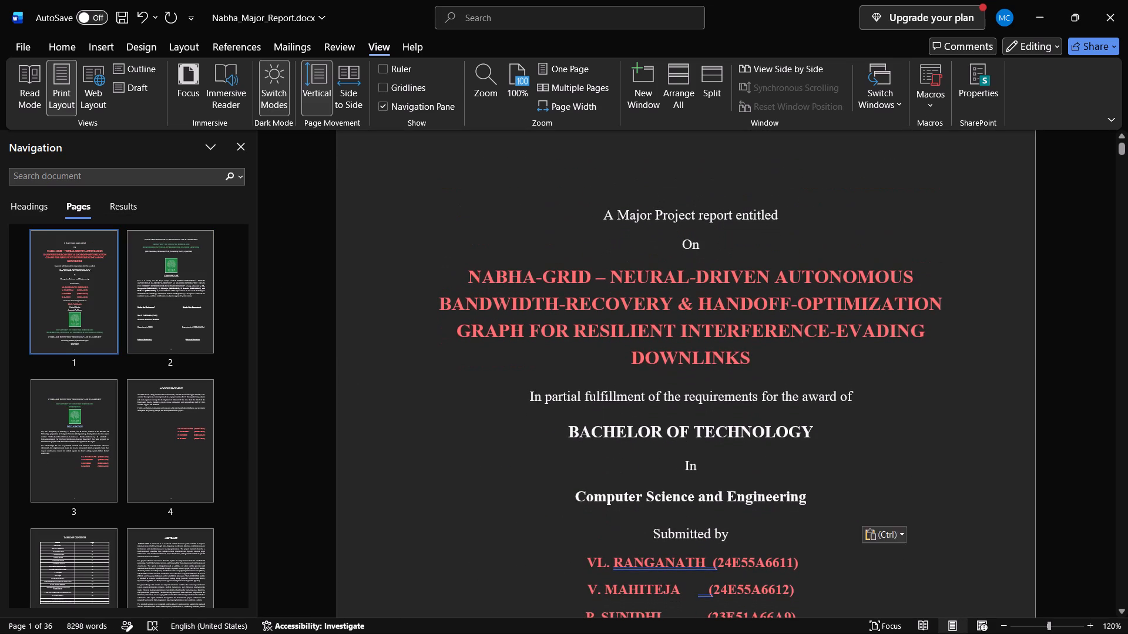
pyautogui.click(680, 182)
pyautogui.doubleClick(680, 182)
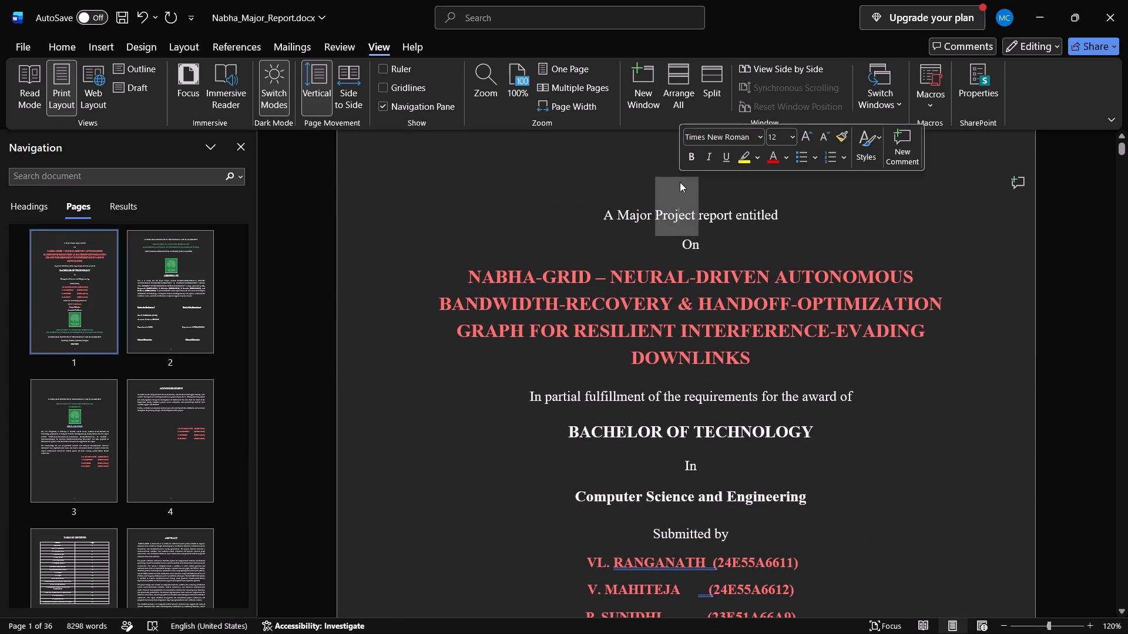
pyautogui.click(590, 197)
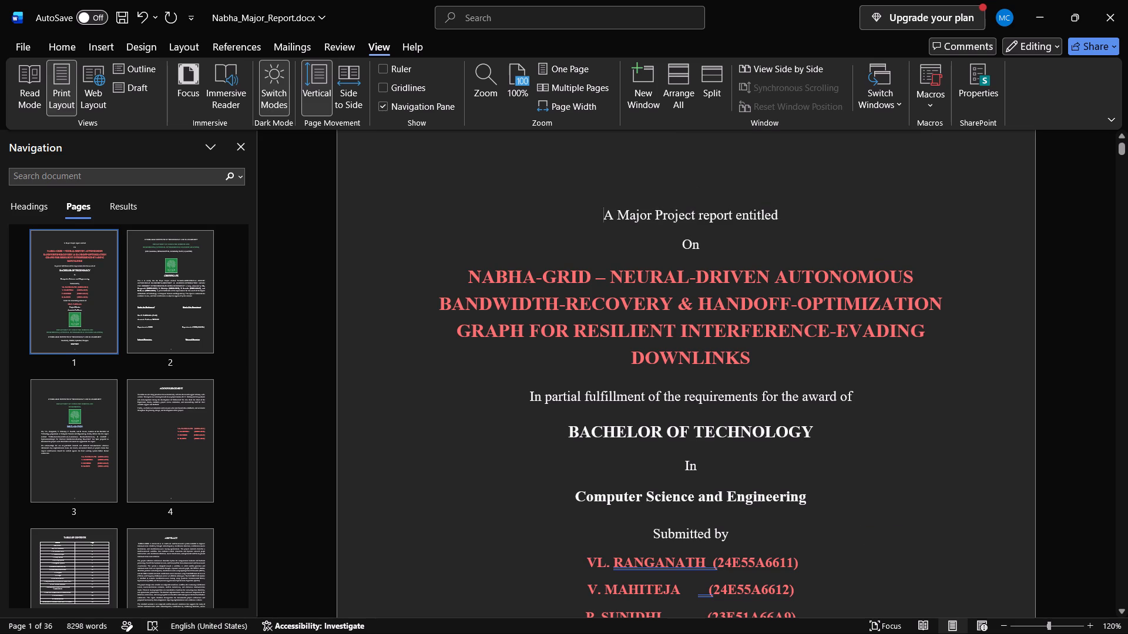
pyautogui.tripleClick(604, 186)
pyautogui.click(604, 186)
pyautogui.doubleClick(604, 186)
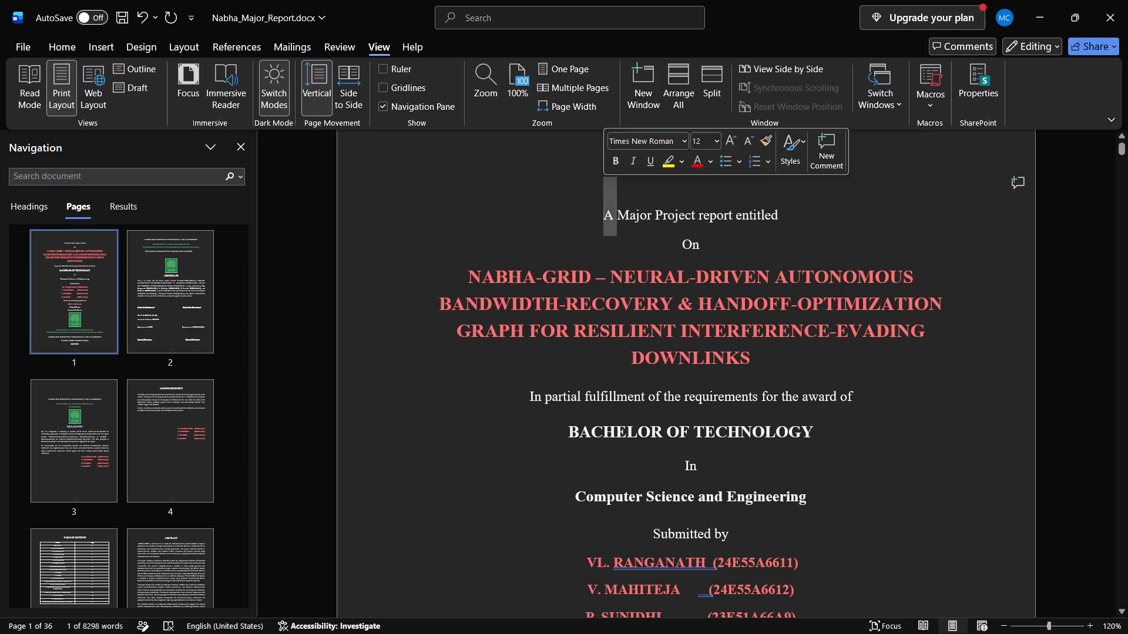
pyautogui.click(644, 180)
pyautogui.keyDown('ctrl'); pyautogui.scroll(-2, 644, 181); pyautogui.keyUp('ctrl')
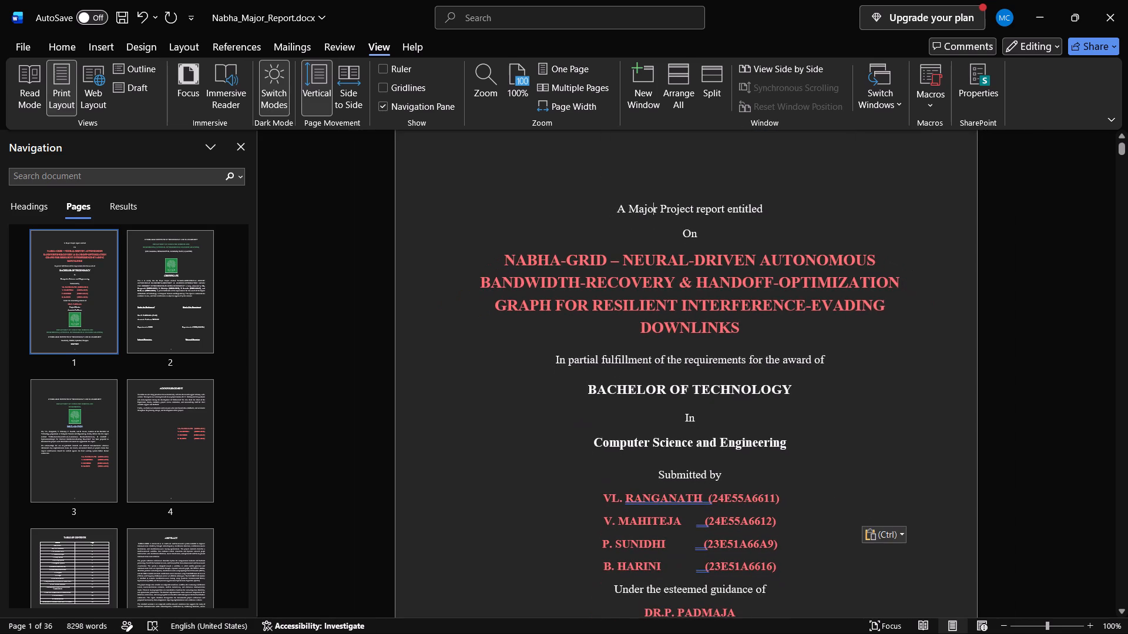
pyautogui.scroll(1, 648, 190)
pyautogui.tripleClick(647, 210)
pyautogui.click(647, 210)
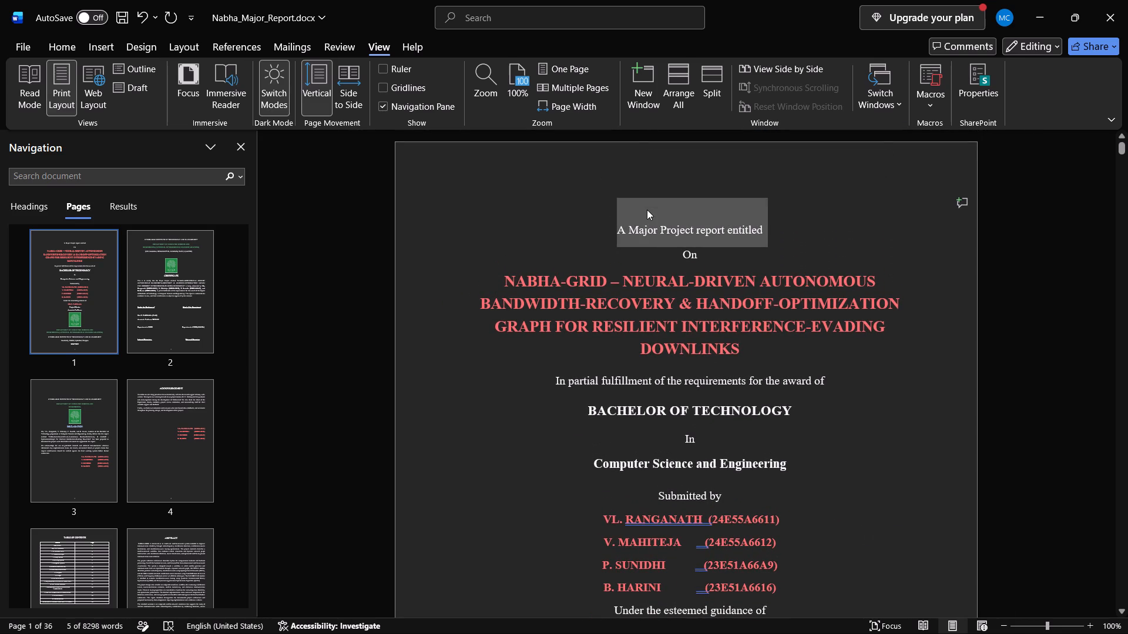
pyautogui.tripleClick(658, 188)
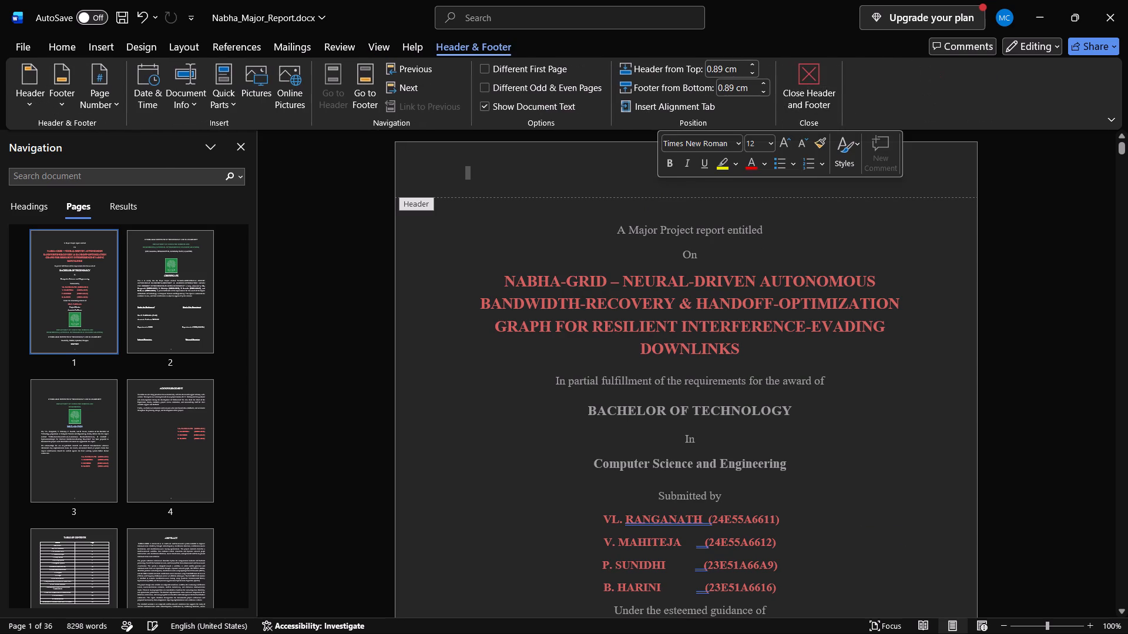
pyautogui.click(616, 230)
pyautogui.doubleClick(616, 230)
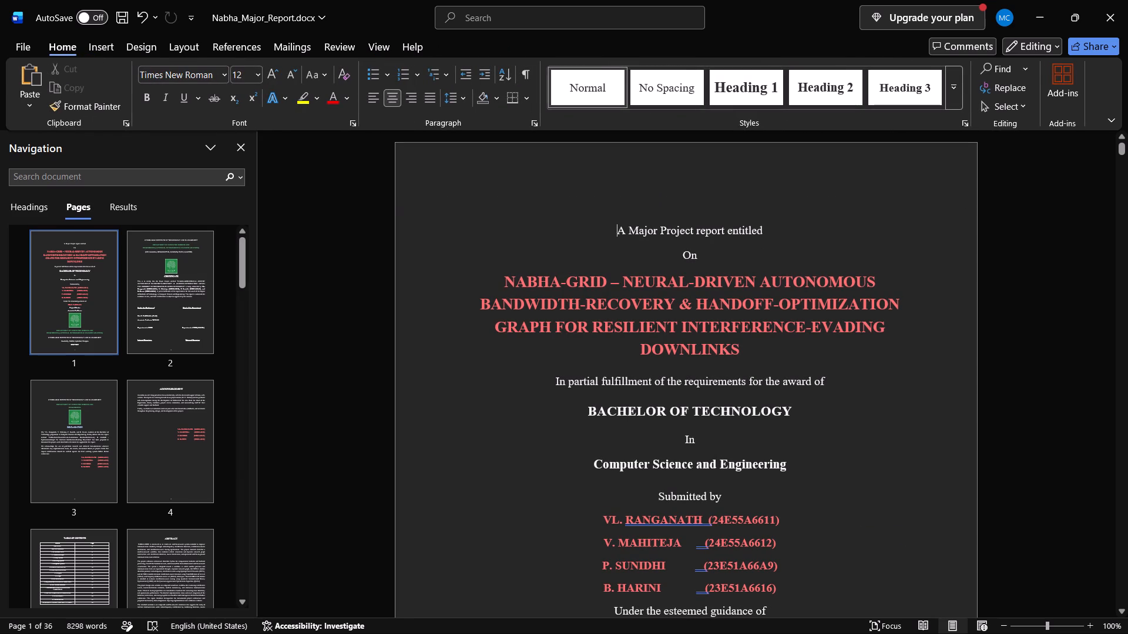
# Switch to the internship report and open its Page Setup from the cover page to examine the margins.
pyautogui.hotkey('alt', 'Tab')
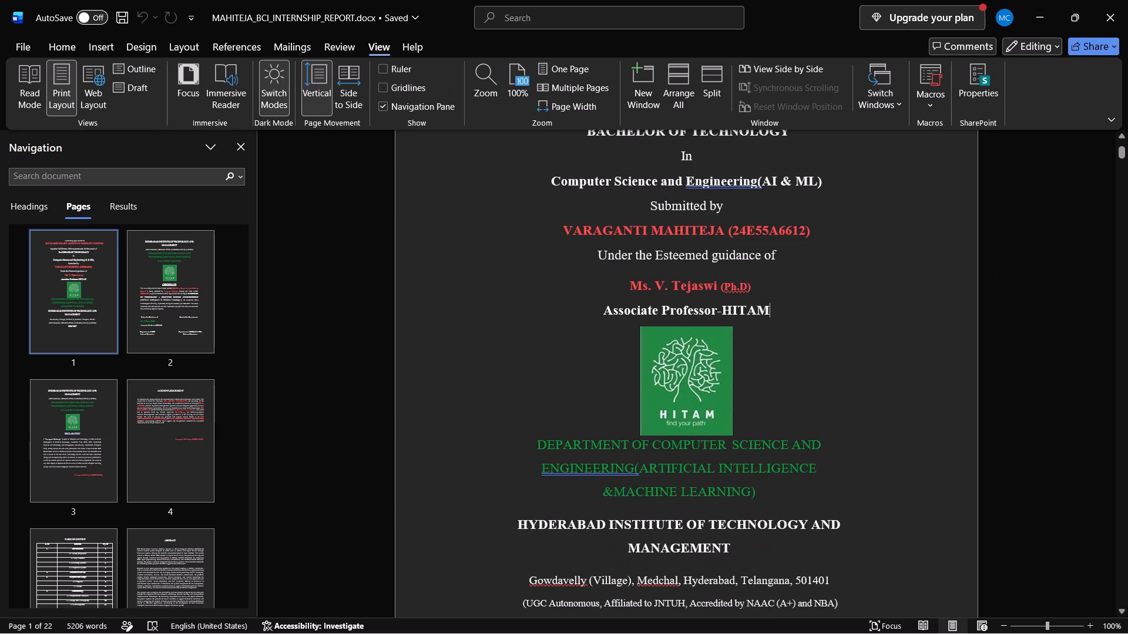
pyautogui.scroll(11, 525, 218)
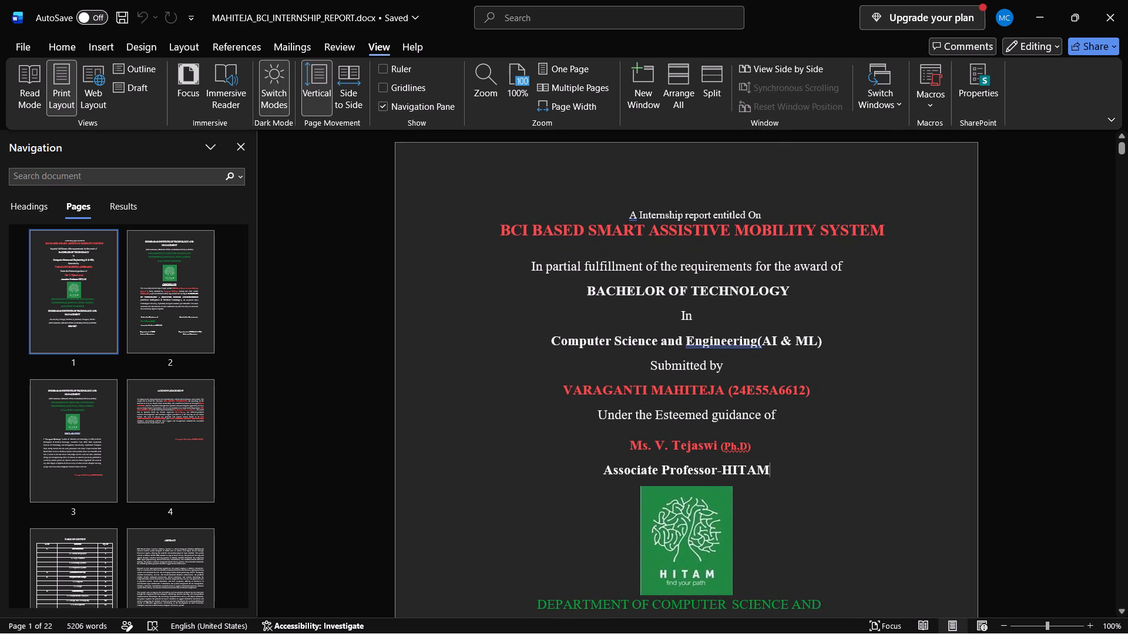
pyautogui.tripleClick(535, 187)
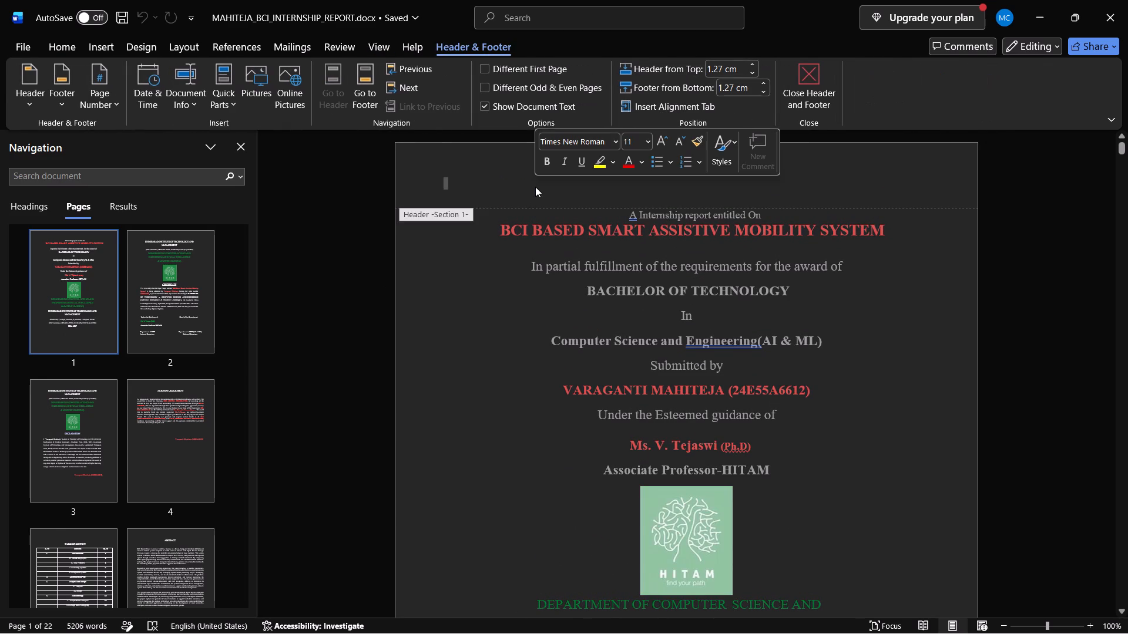
pyautogui.tripleClick(479, 181)
pyautogui.doubleClick(479, 181)
pyautogui.tripleClick(343, 222)
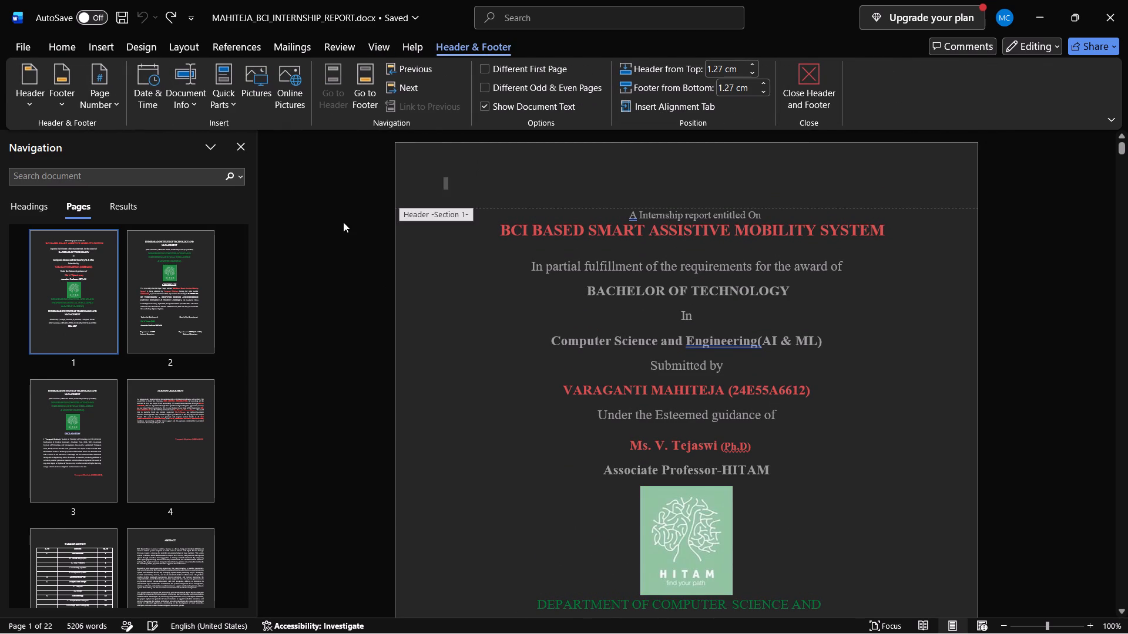
pyautogui.tripleClick(343, 222)
pyautogui.click(343, 222)
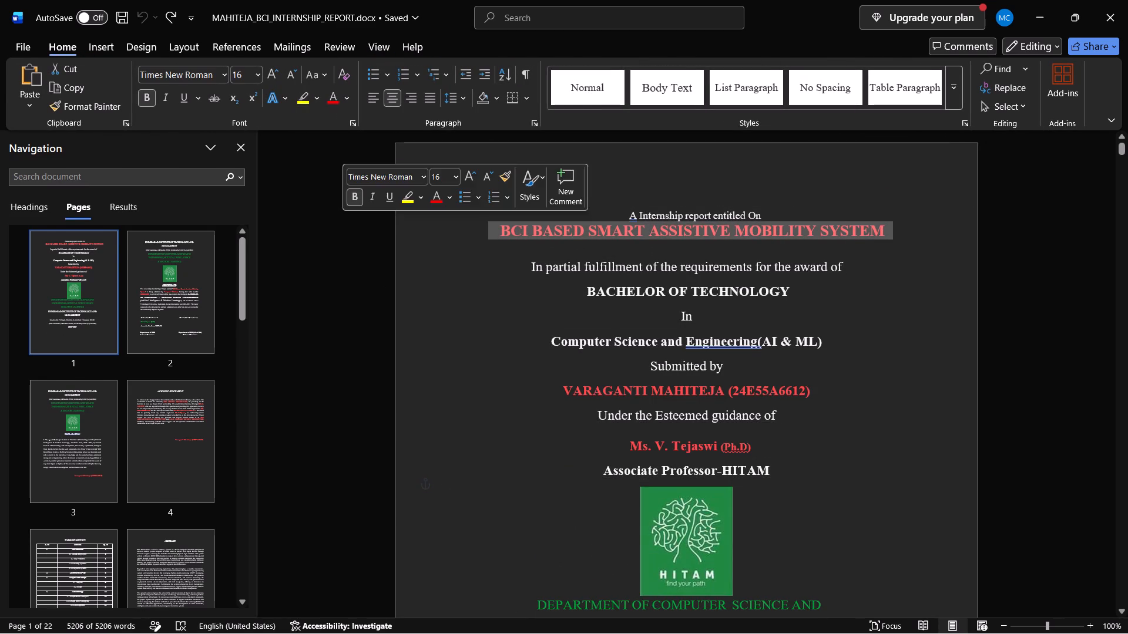
pyautogui.click(368, 225)
pyautogui.moveTo(741, 106); pyautogui.dragTo(653, 157)
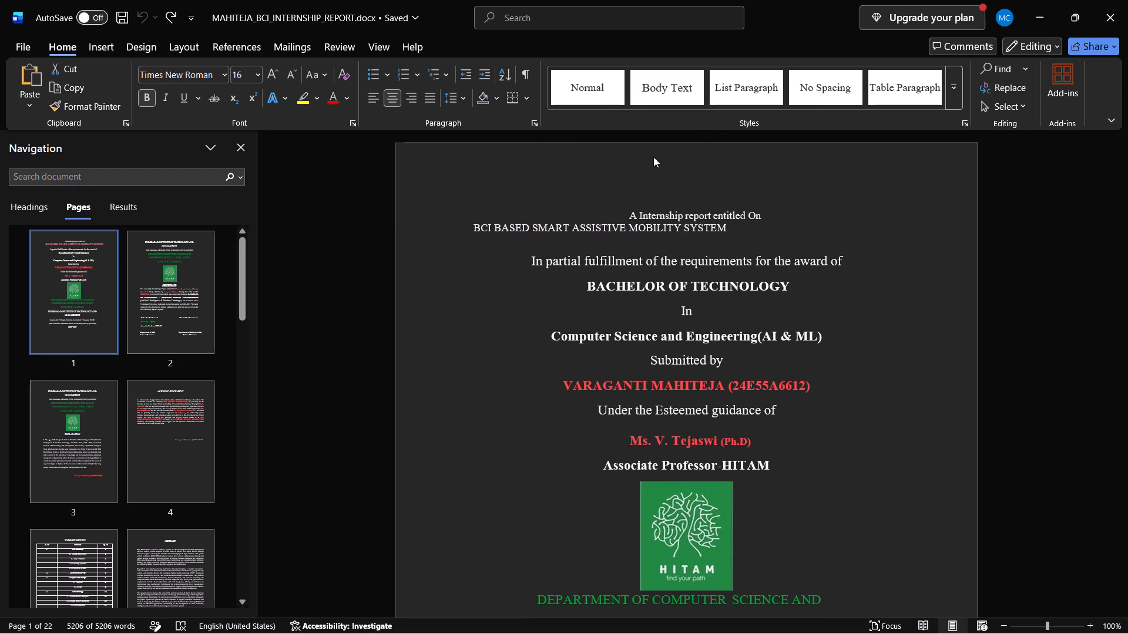
pyautogui.moveTo(653, 157); pyautogui.dragTo(623, 174)
pyautogui.tripleClick(623, 174)
pyautogui.click(623, 174)
pyautogui.tripleClick(378, 183)
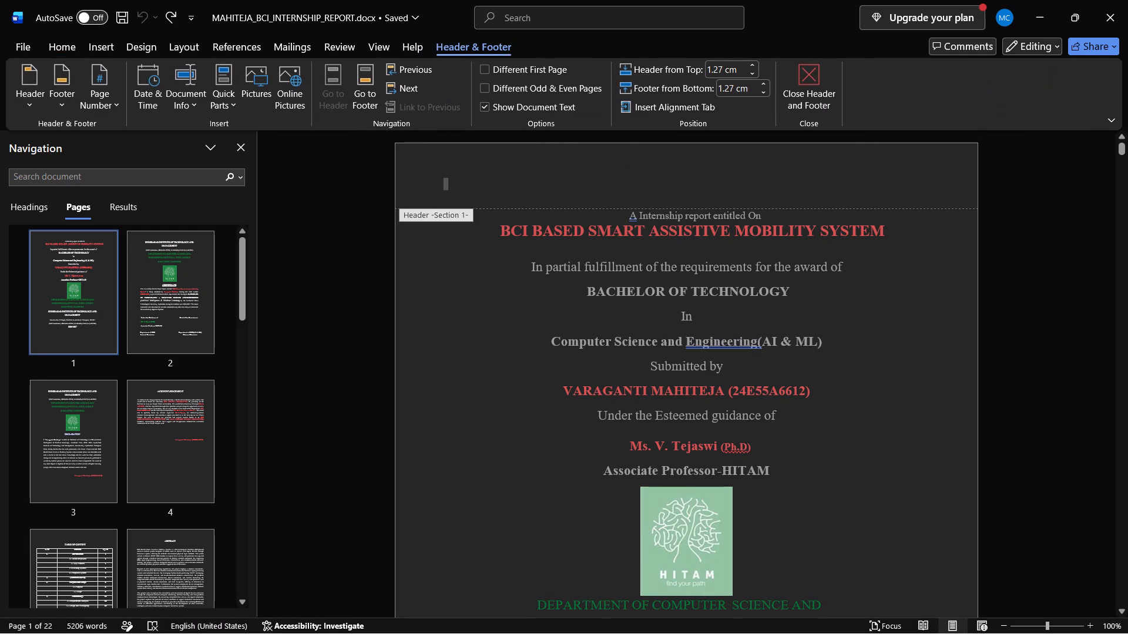
pyautogui.click(378, 183)
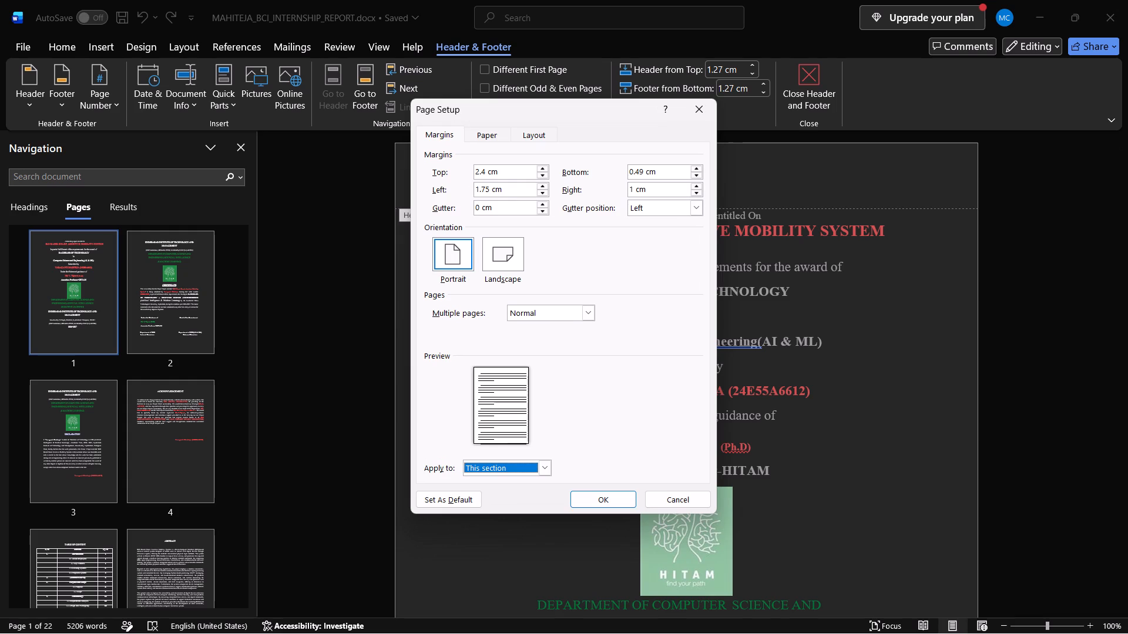
pyautogui.click(354, 224)
# Switch to Nabha_Major_Report and check its Page Setup margins against those of the internship report.
pyautogui.hotkey('alt', 'Tab')
pyautogui.hotkey('alt', 'Tab')
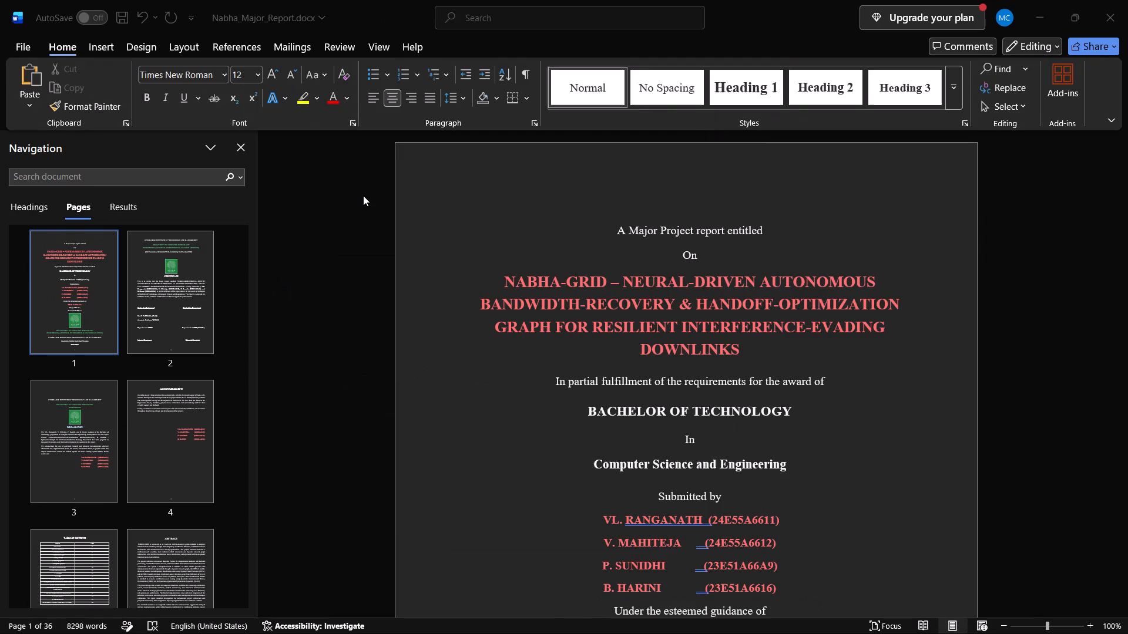
pyautogui.hotkey('alt', 'Tab')
pyautogui.click(696, 101)
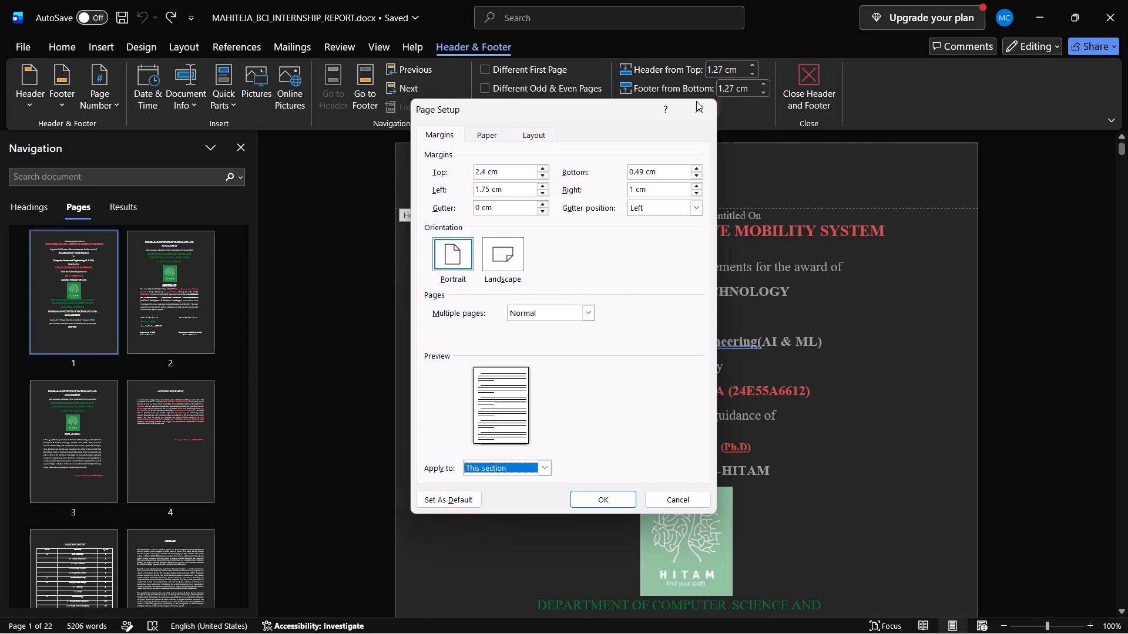
pyautogui.hotkey('alt', 'Tab')
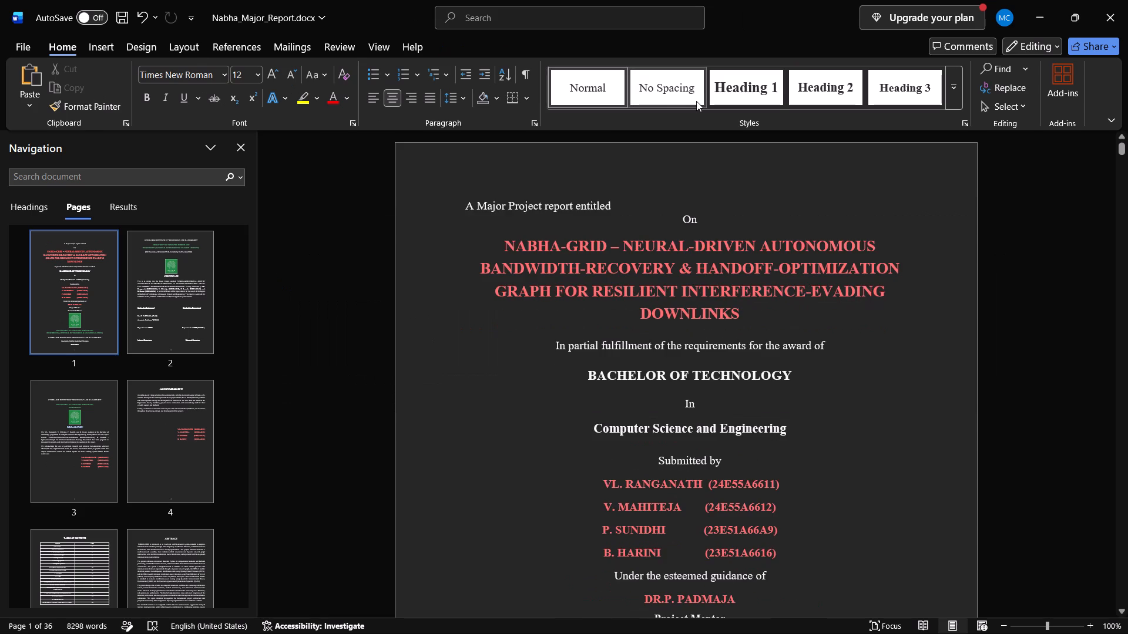
pyautogui.tripleClick(566, 161)
pyautogui.click(566, 161)
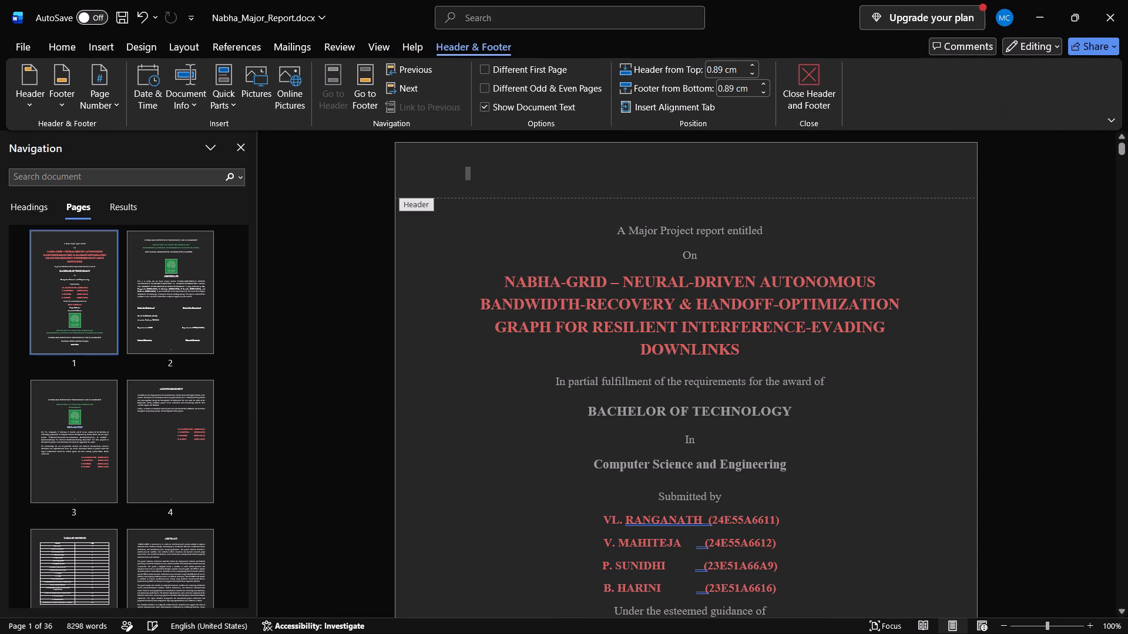
pyautogui.tripleClick(388, 174)
pyautogui.click(388, 174)
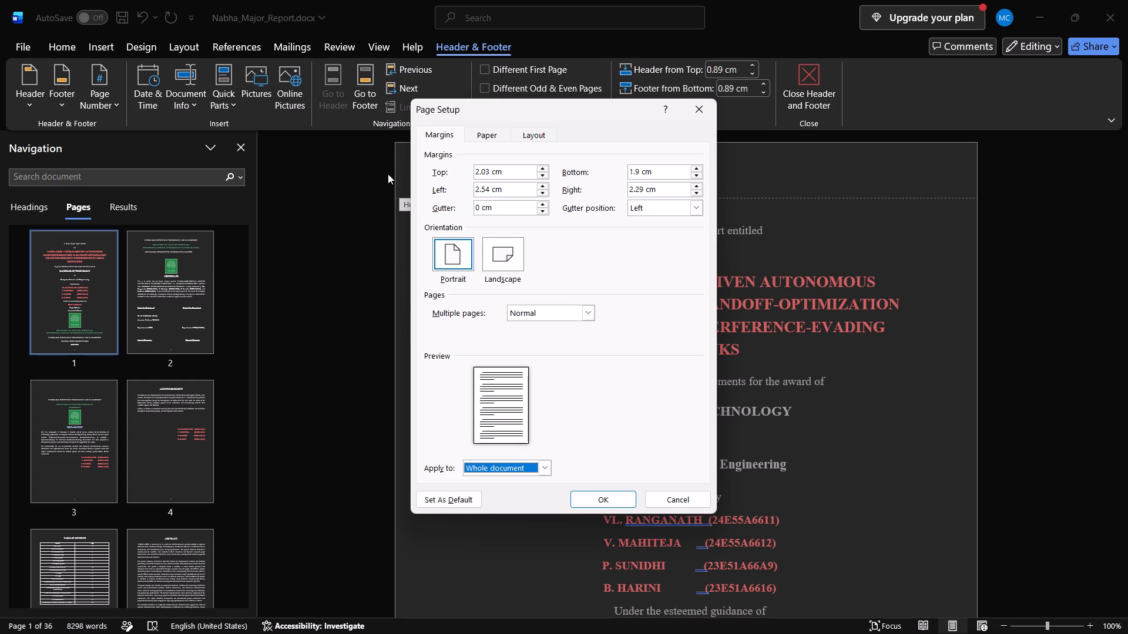
pyautogui.hotkey('alt', 'Tab')
pyautogui.hotkey('alt', 'Tab')
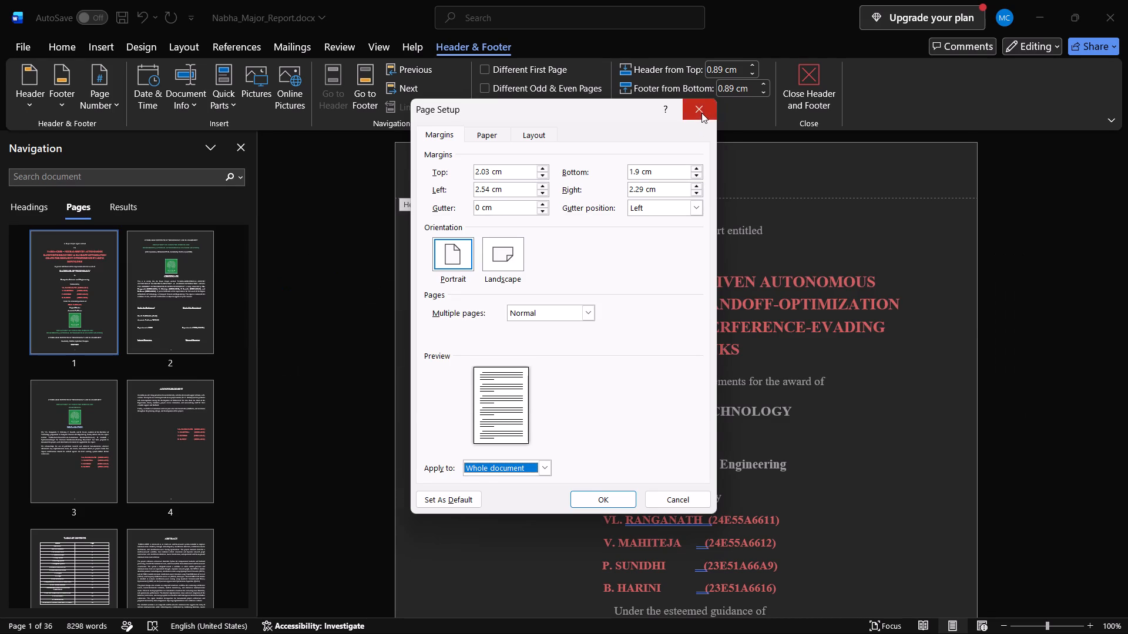
pyautogui.click(696, 106)
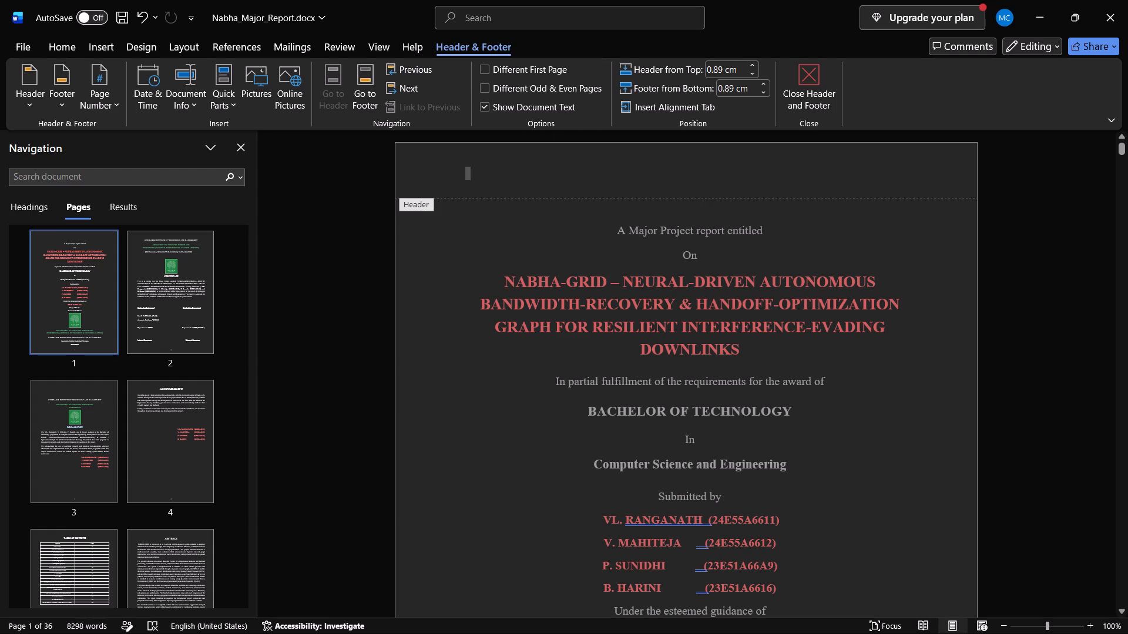
pyautogui.tripleClick(381, 193)
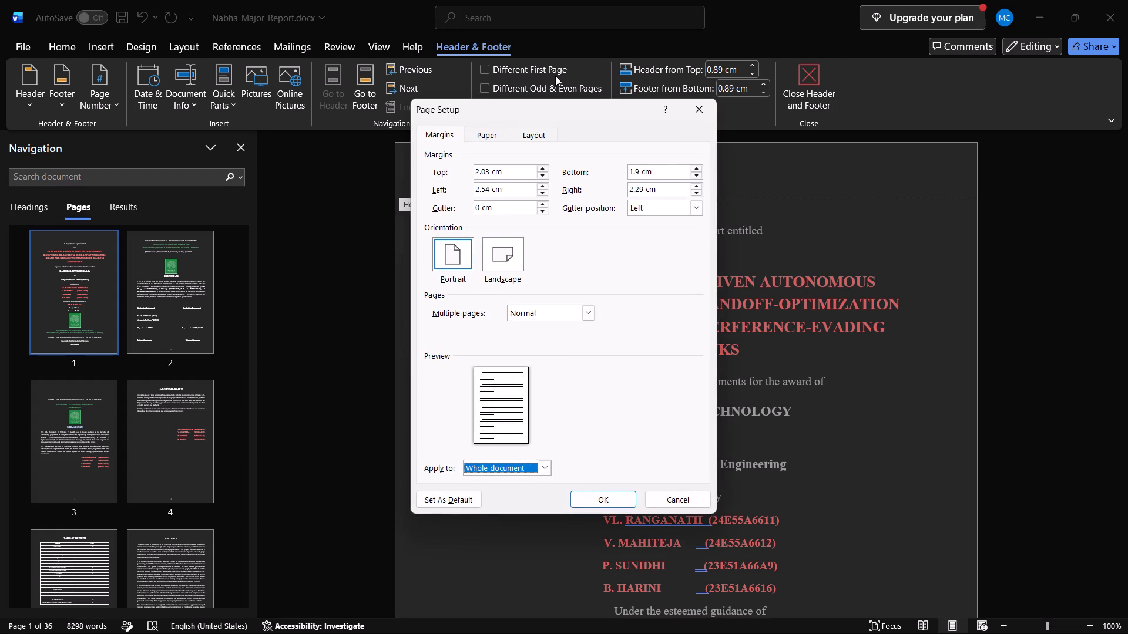
pyautogui.click(711, 99)
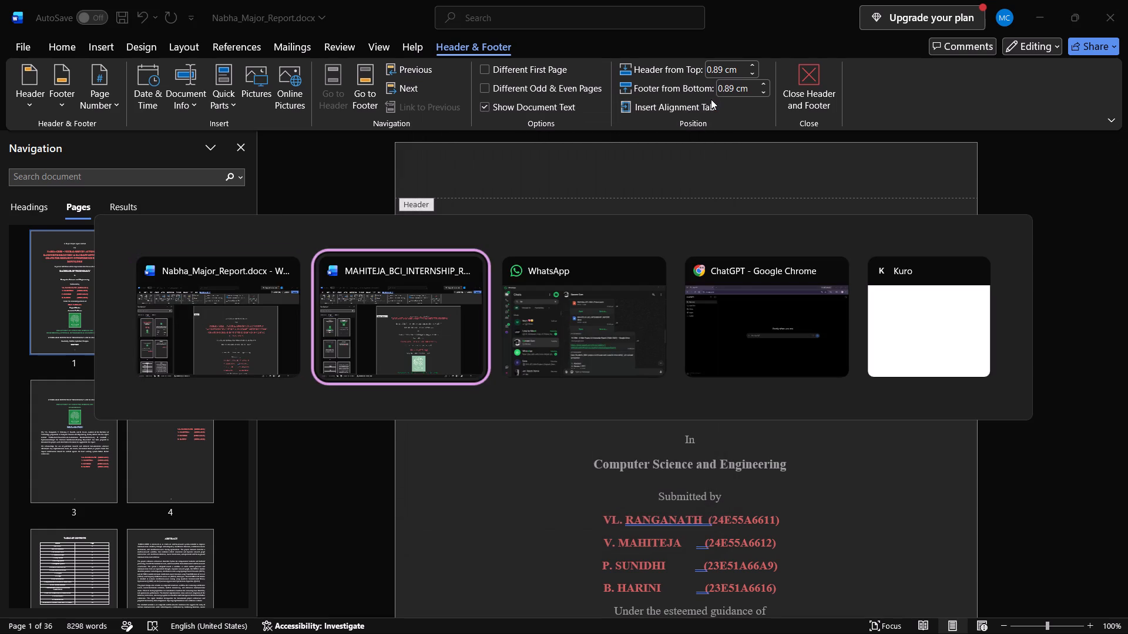
# Recheck the internship report's Page Setup margins.
pyautogui.tripleClick(362, 178)
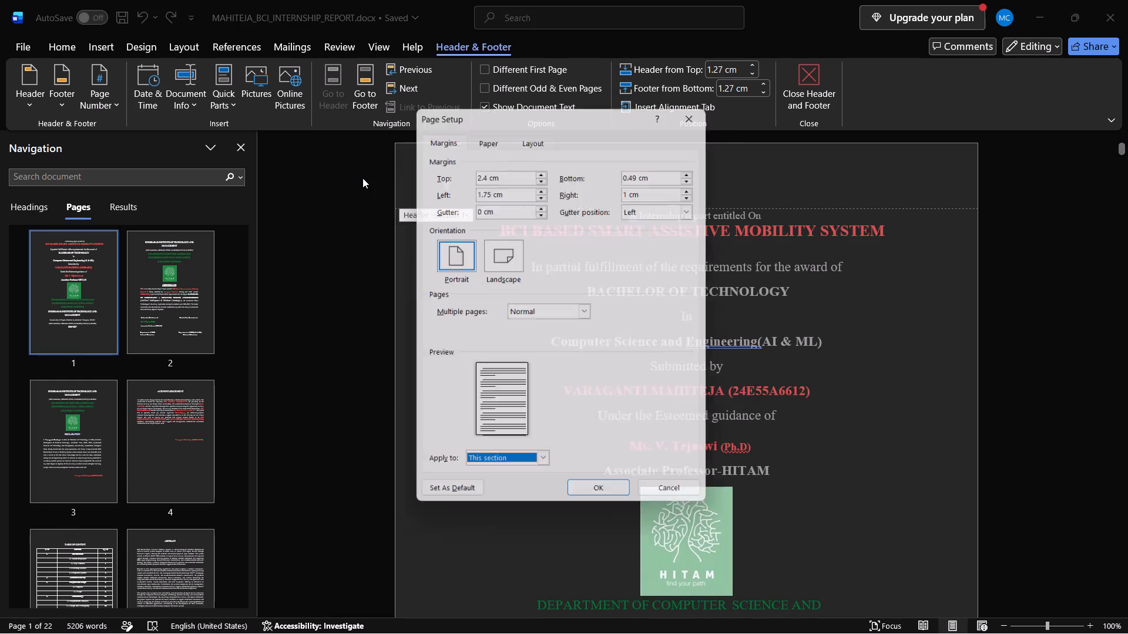
pyautogui.click(362, 178)
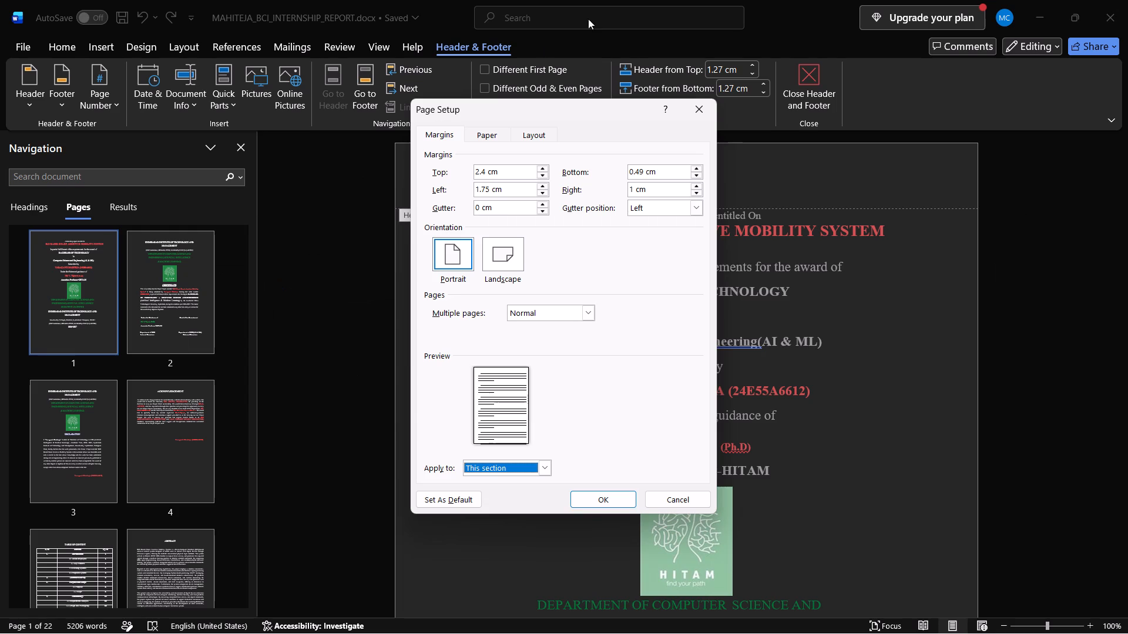
pyautogui.click(700, 106)
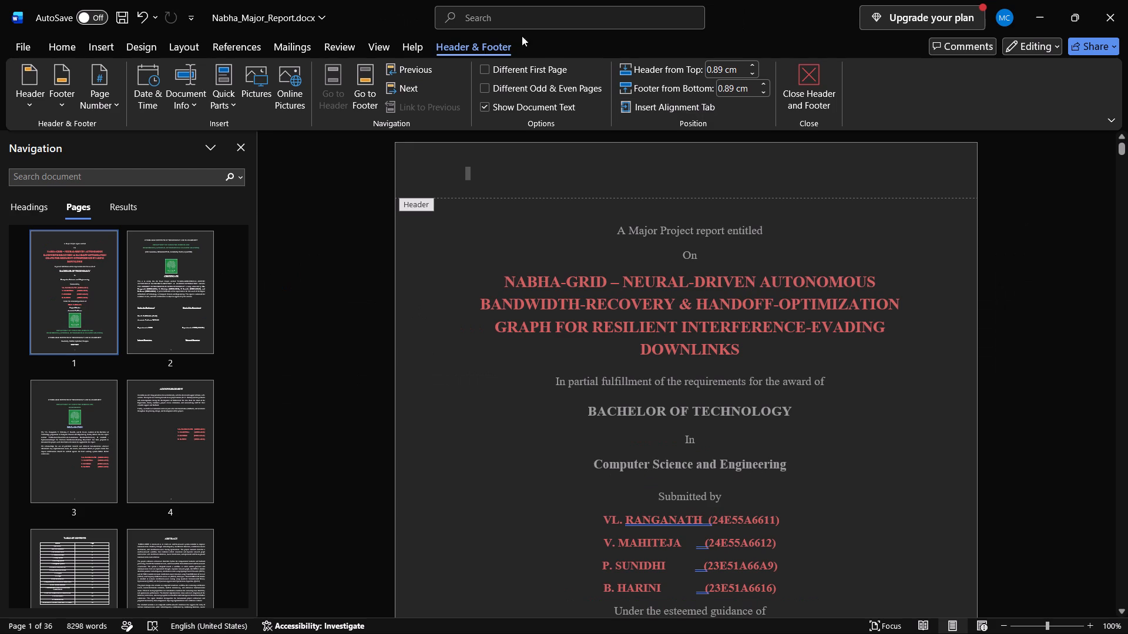
# Set the bottom margin of Nabha_Major_Report to 0.49 cm for the whole document.
pyautogui.tripleClick(358, 156)
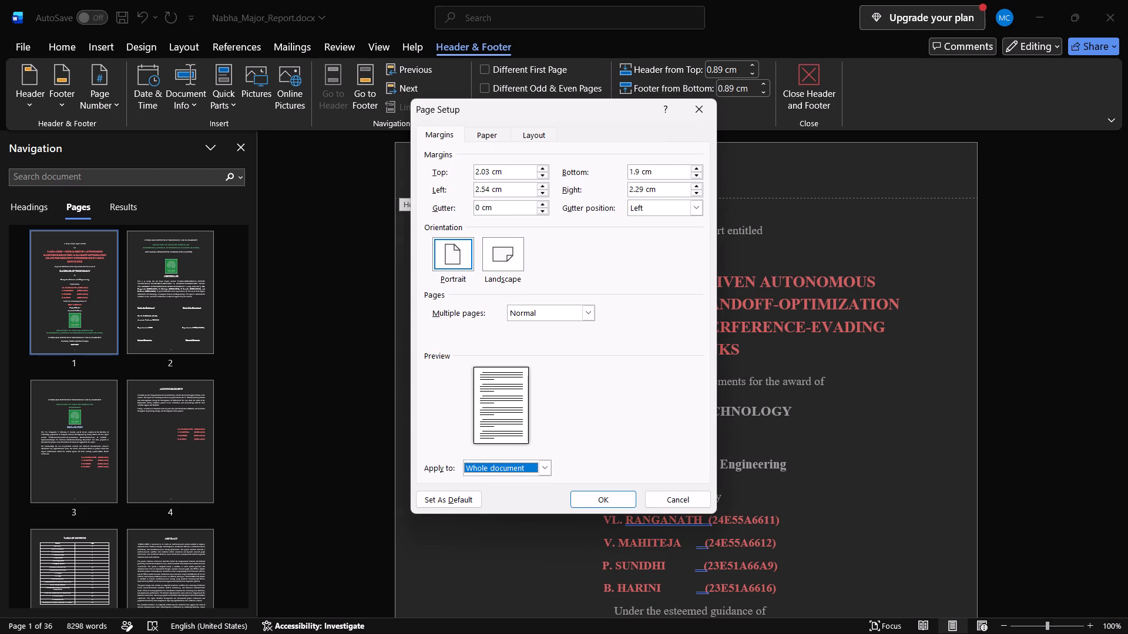
pyautogui.click(660, 173)
pyautogui.press('BackSpace')
pyautogui.press('BackSpace')
pyautogui.press('BackSpace')
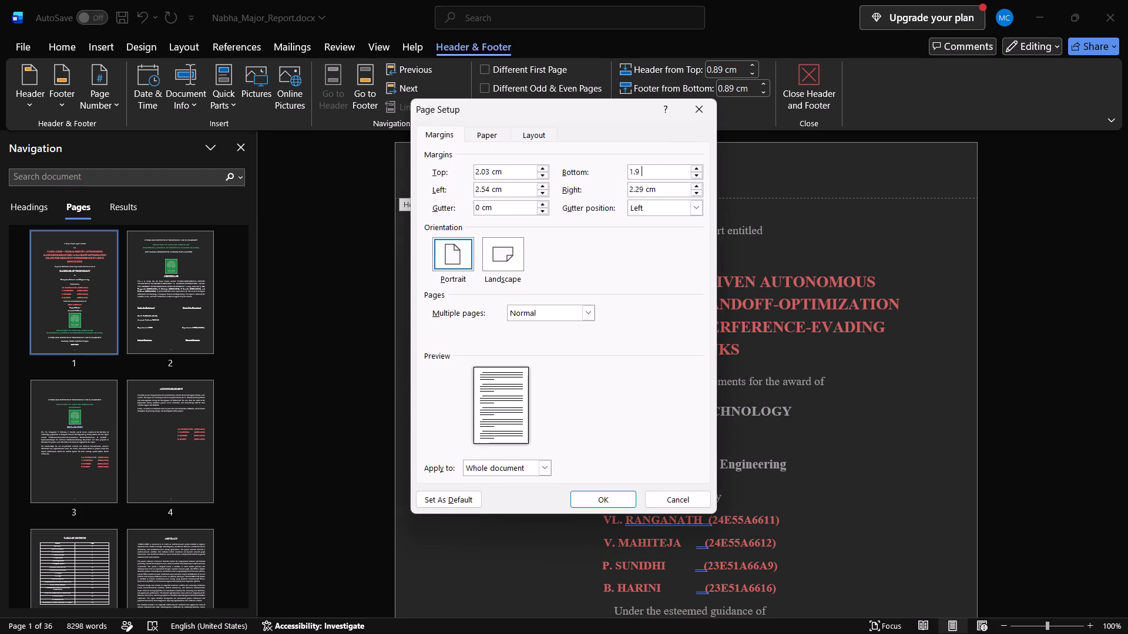
pyautogui.press('BackSpace')
pyautogui.press('BackSpace')
pyautogui.press('BackSpace')
pyautogui.press('0')
pyautogui.write('.49')
pyautogui.press('Return')
# Set the left margin of Nabha_Major_Report to 1.75 cm for the whole document and leave header editing.
pyautogui.tripleClick(378, 167)
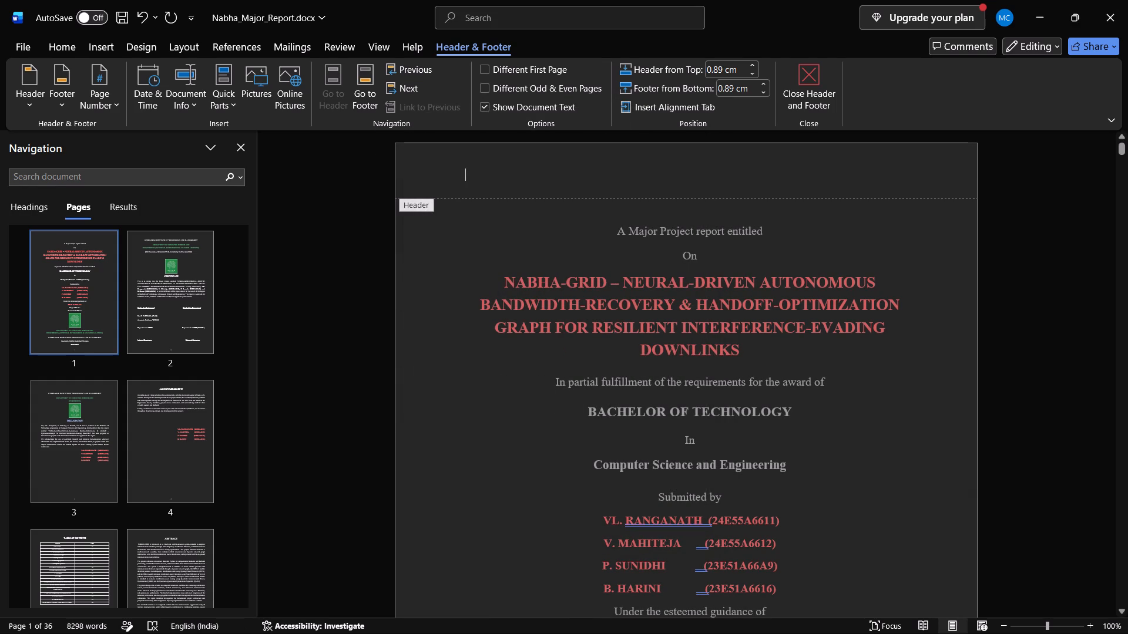
pyautogui.click(378, 167)
pyautogui.click(501, 190)
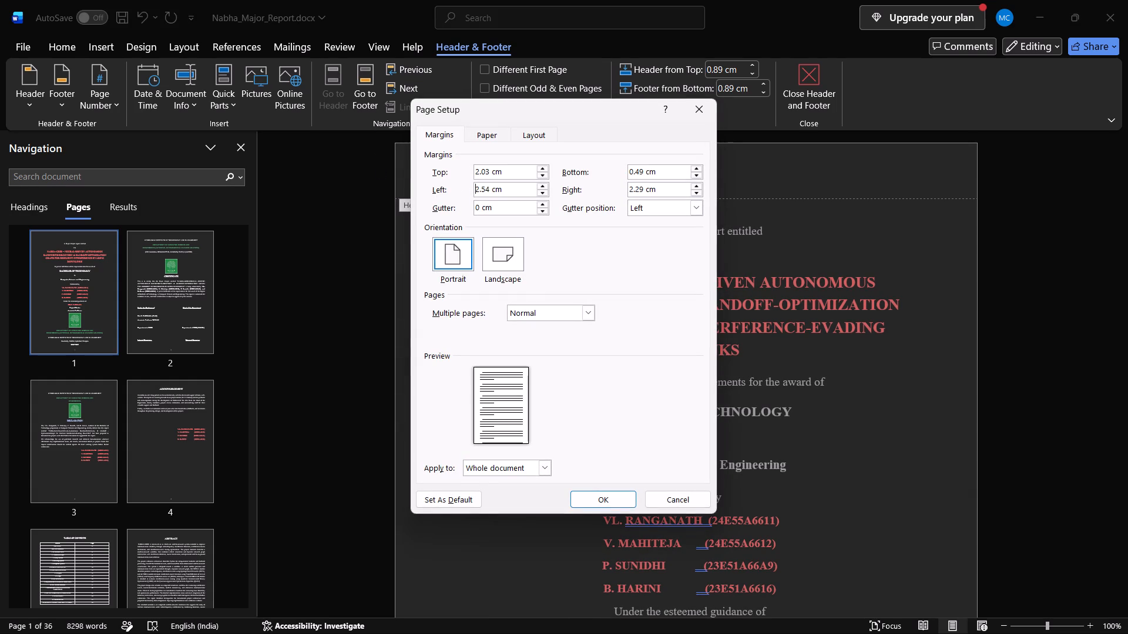
pyautogui.hotkey('ctrl', 'a')
pyautogui.press('BackSpace')
pyautogui.write('1.75')
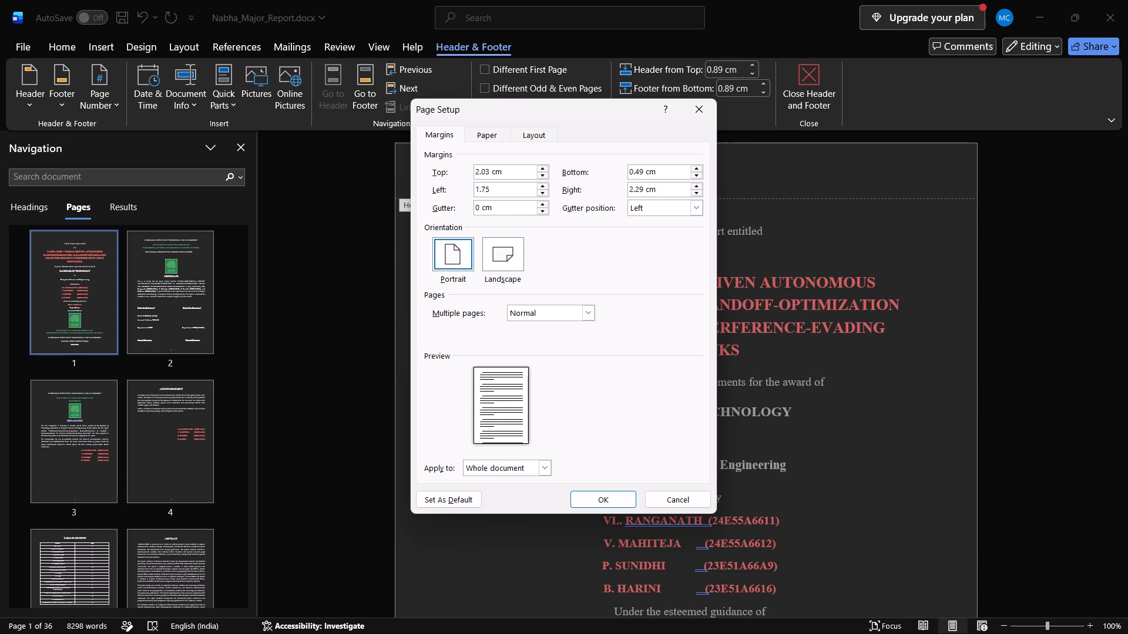
pyautogui.click(662, 190)
pyautogui.press('Return')
pyautogui.click(367, 275)
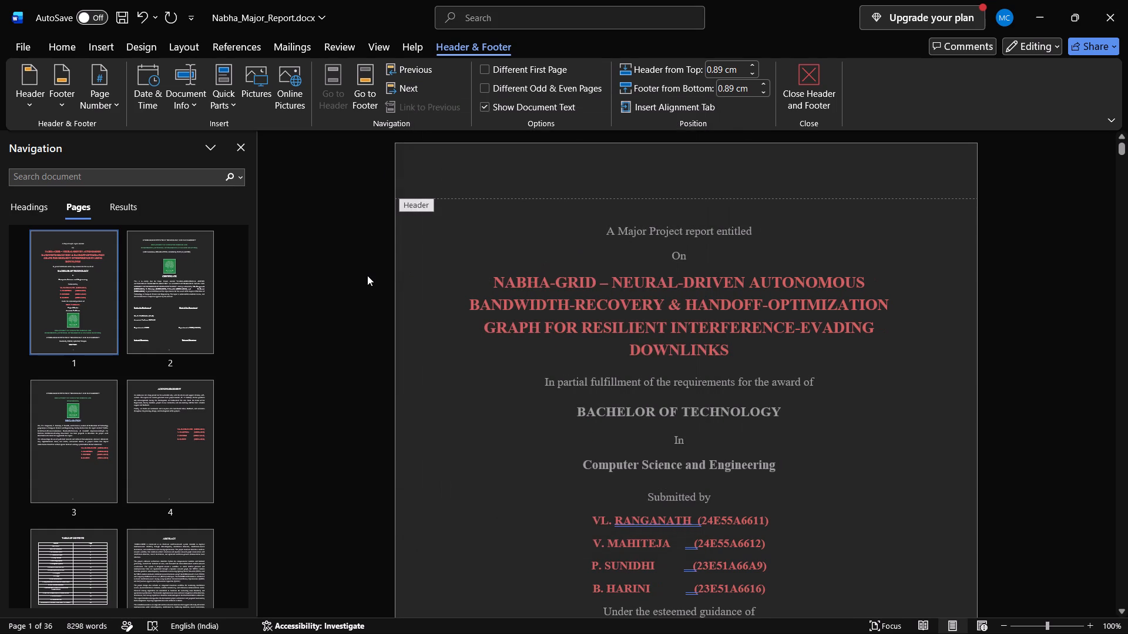
pyautogui.scroll(-3, 367, 275)
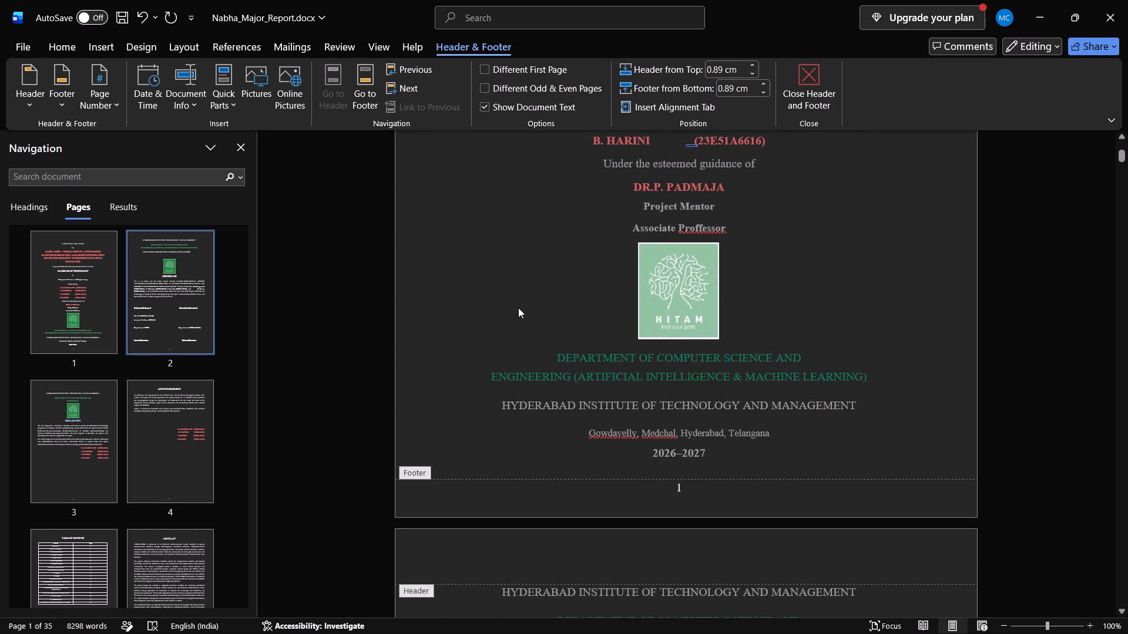
pyautogui.click(396, 403)
pyautogui.tripleClick(364, 415)
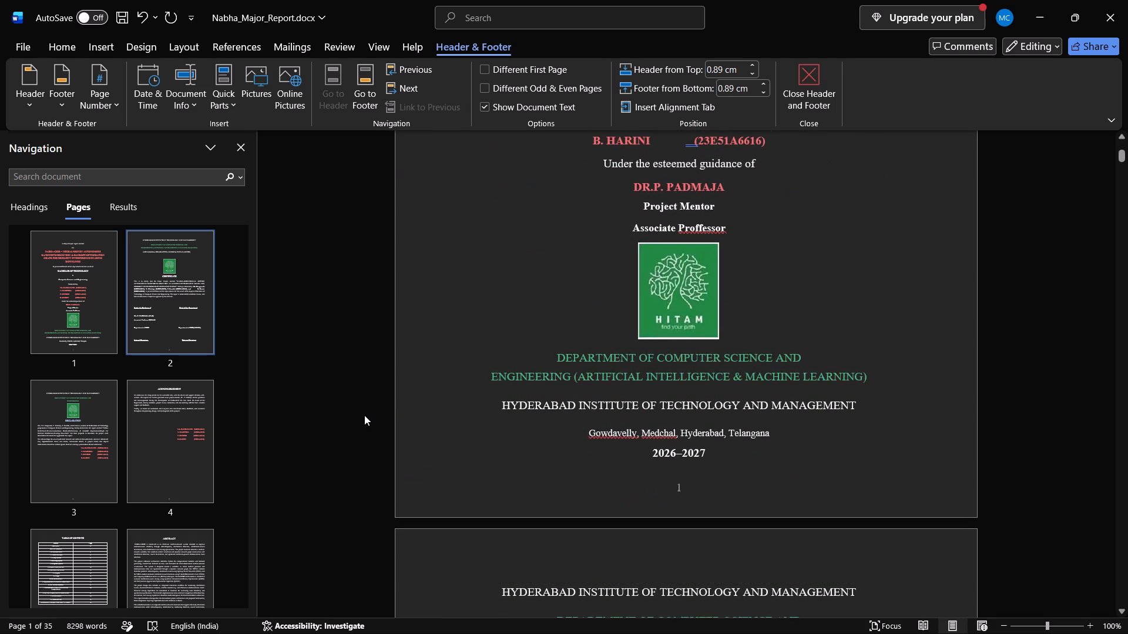
# Examine the cover page of Nabha_Major_Report, especially the blank space above "A Major Project report entitled".
pyautogui.click(563, 513)
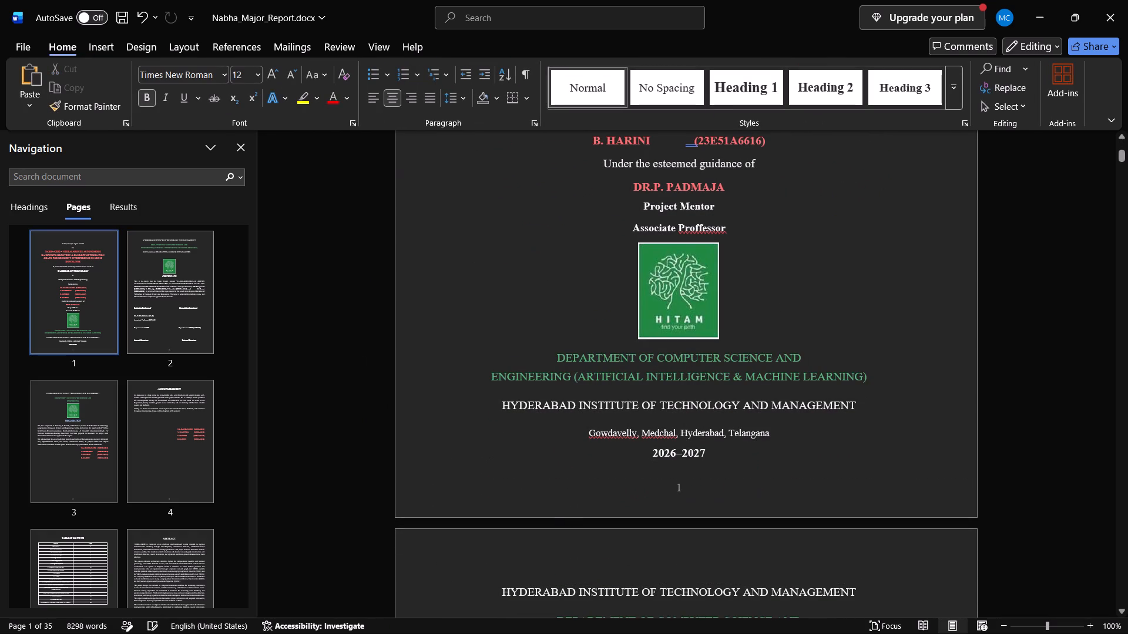
pyautogui.click(706, 419)
pyautogui.scroll(2, 706, 419)
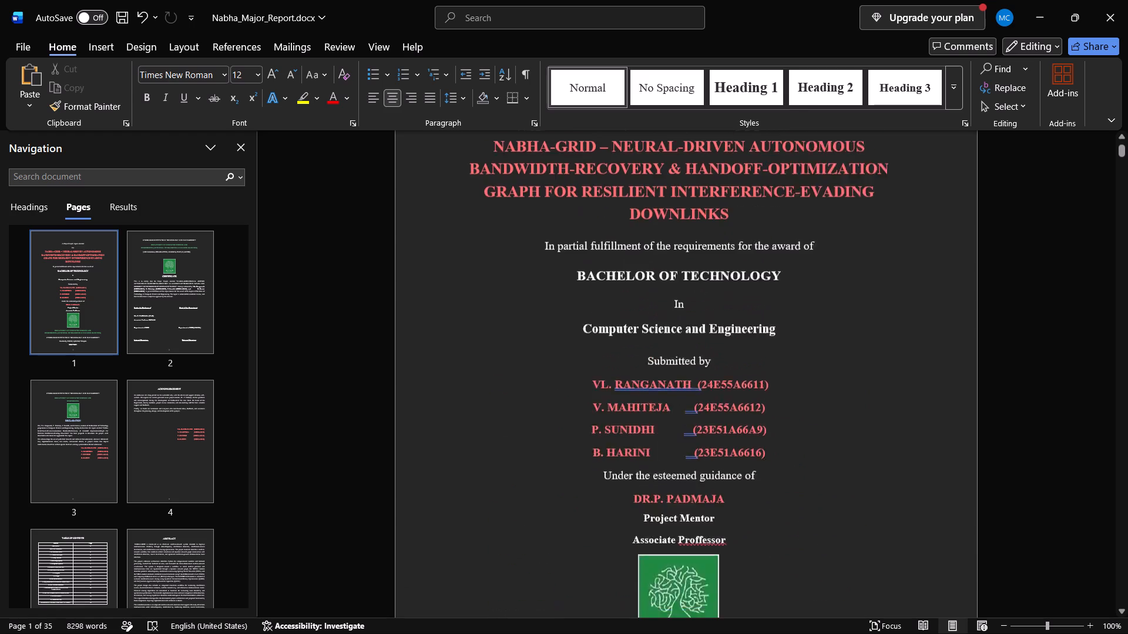
pyautogui.scroll(2, 706, 419)
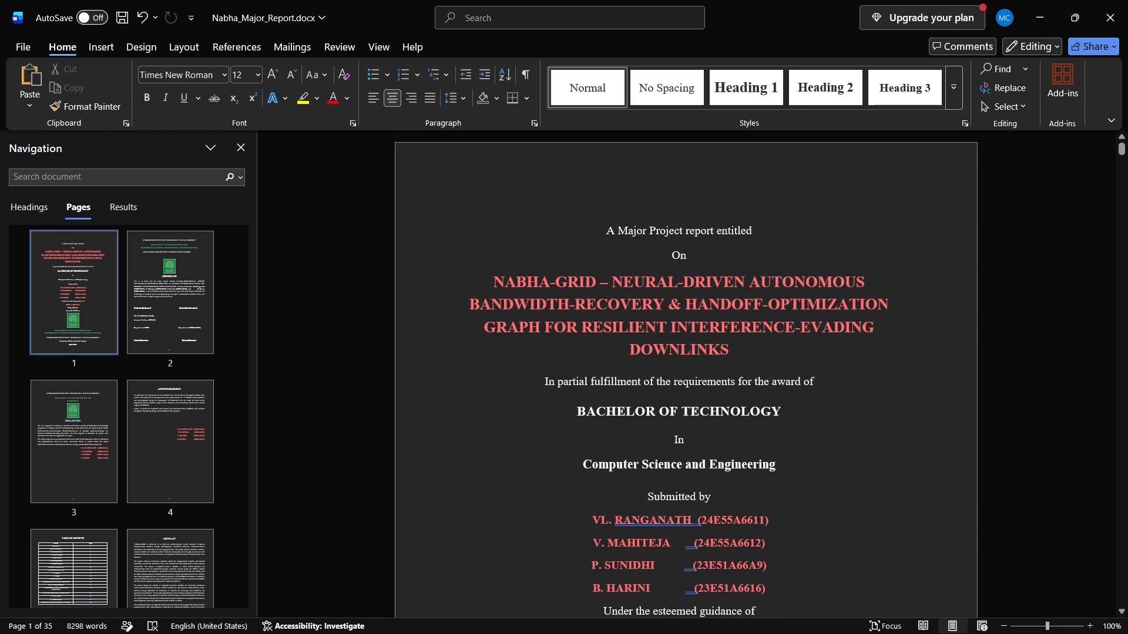
pyautogui.click(641, 193)
pyautogui.tripleClick(649, 204)
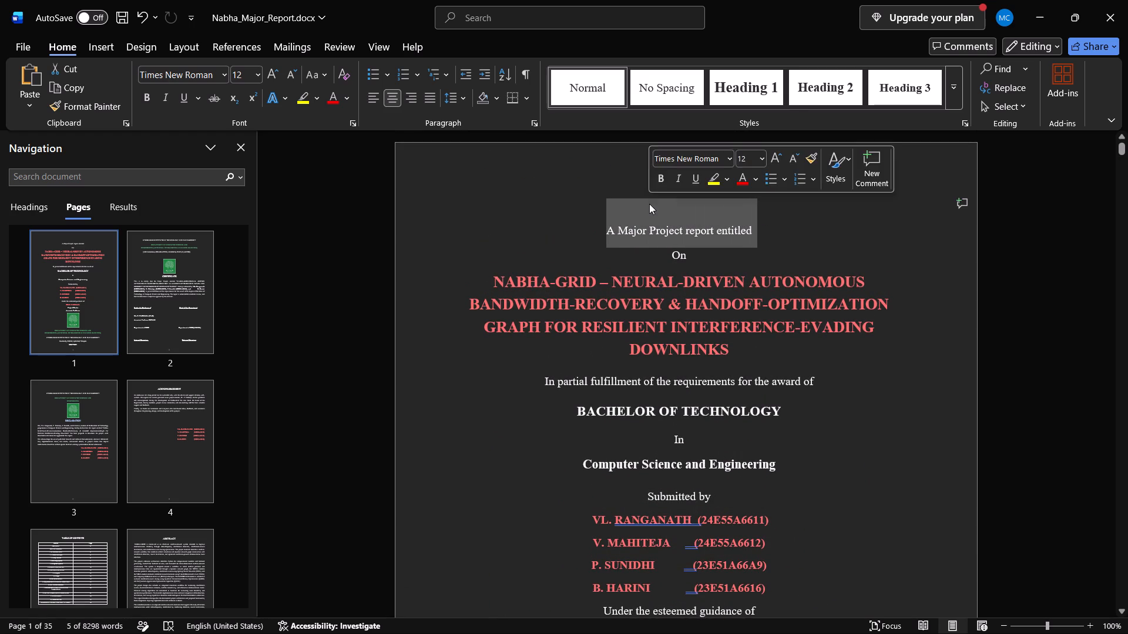
pyautogui.click(649, 204)
pyautogui.click(588, 205)
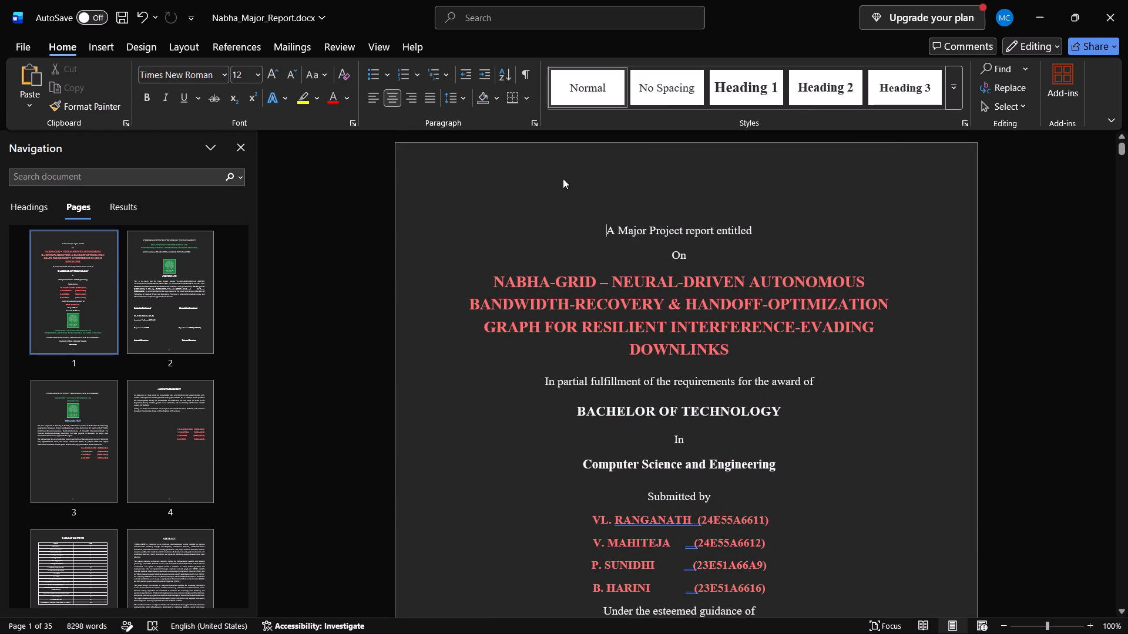
pyautogui.tripleClick(563, 178)
pyautogui.tripleClick(579, 218)
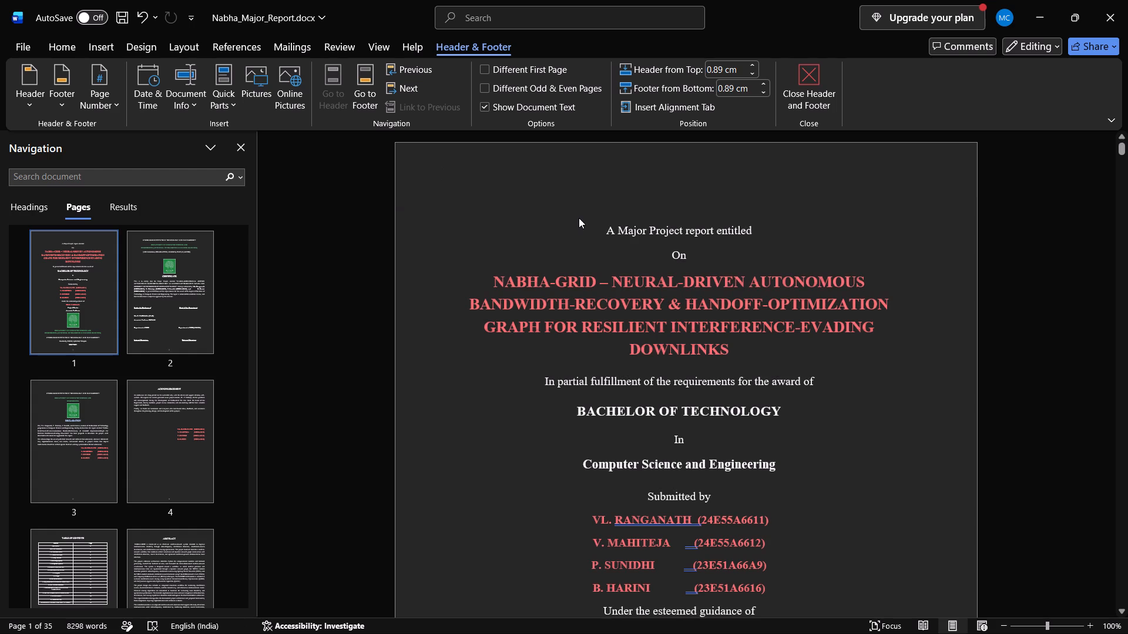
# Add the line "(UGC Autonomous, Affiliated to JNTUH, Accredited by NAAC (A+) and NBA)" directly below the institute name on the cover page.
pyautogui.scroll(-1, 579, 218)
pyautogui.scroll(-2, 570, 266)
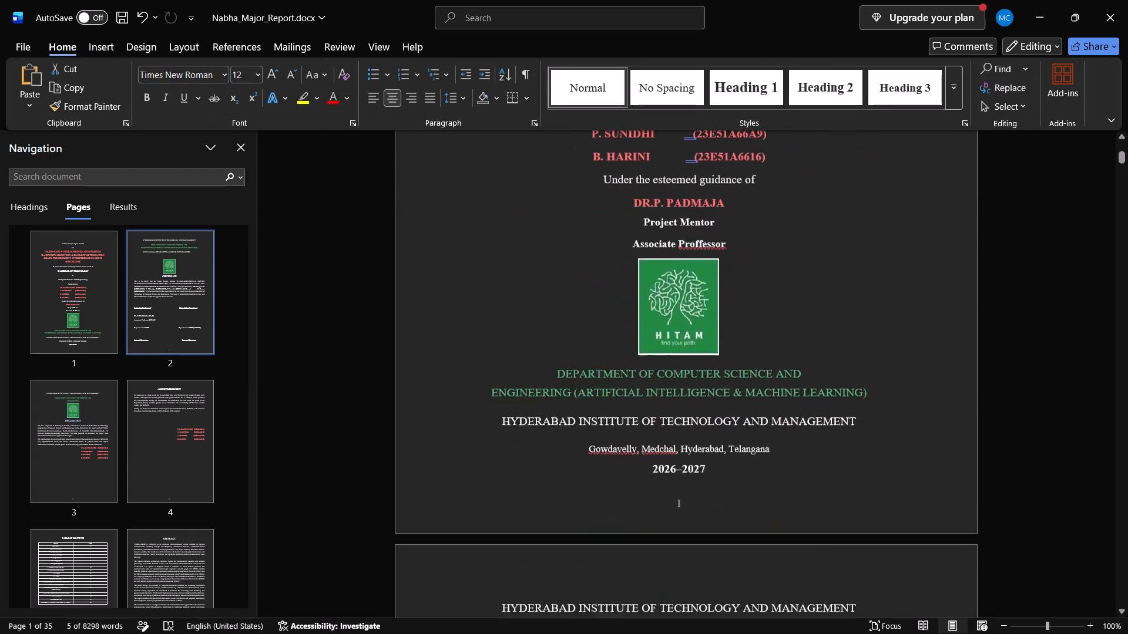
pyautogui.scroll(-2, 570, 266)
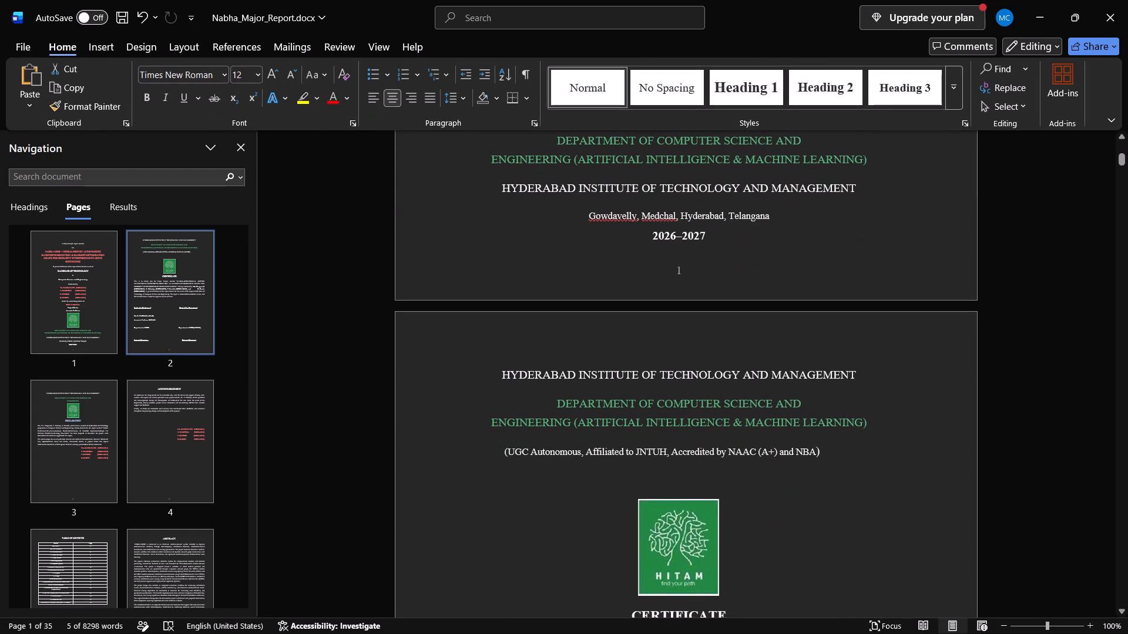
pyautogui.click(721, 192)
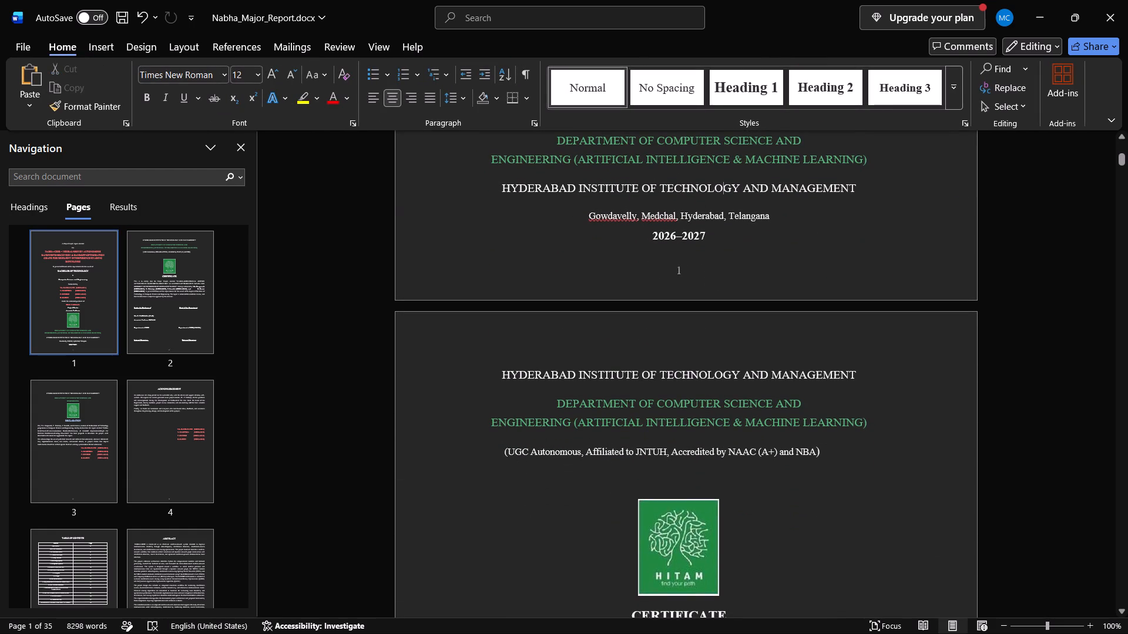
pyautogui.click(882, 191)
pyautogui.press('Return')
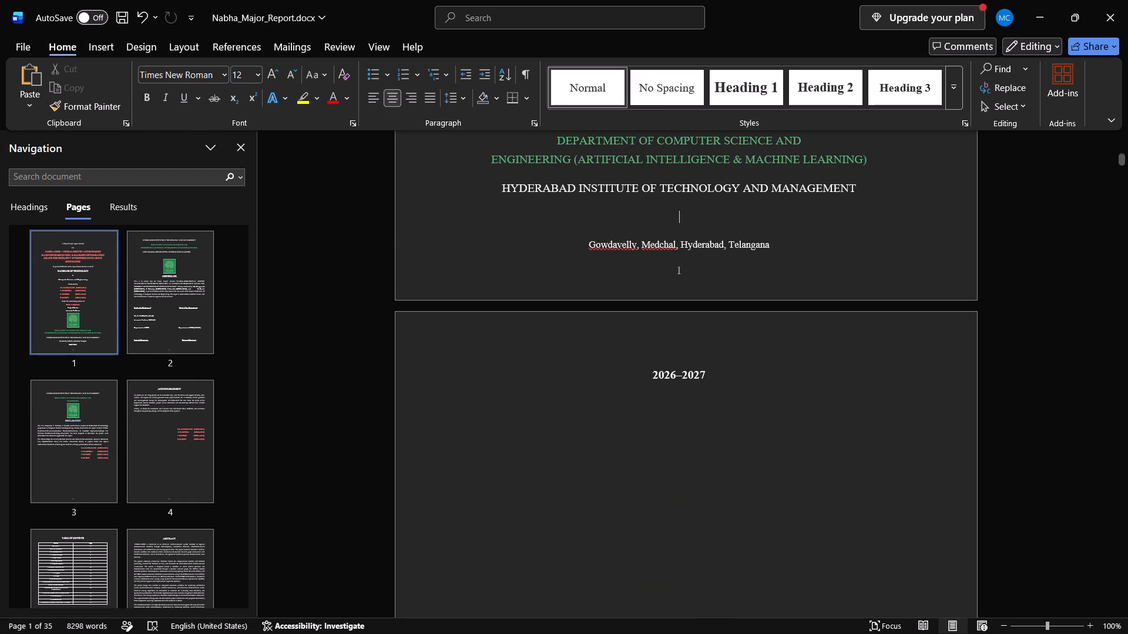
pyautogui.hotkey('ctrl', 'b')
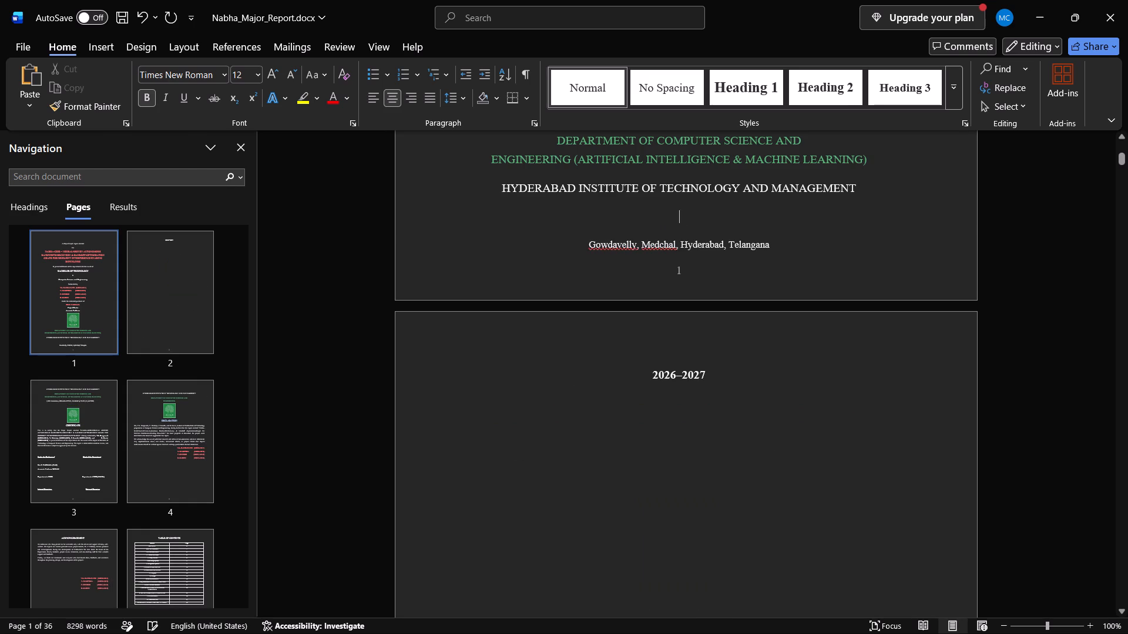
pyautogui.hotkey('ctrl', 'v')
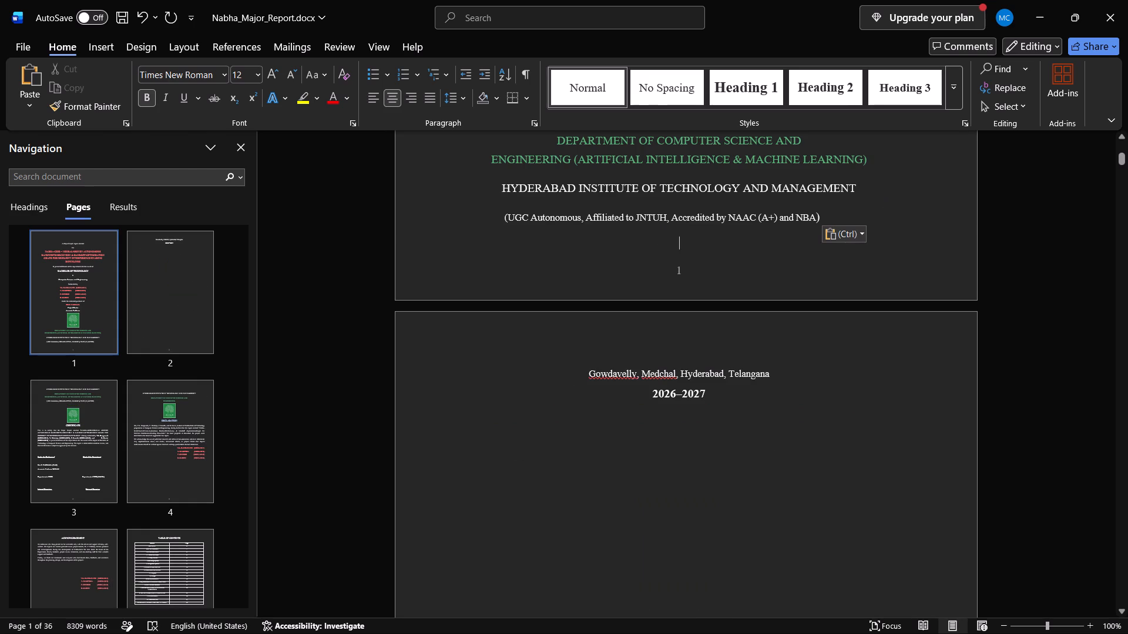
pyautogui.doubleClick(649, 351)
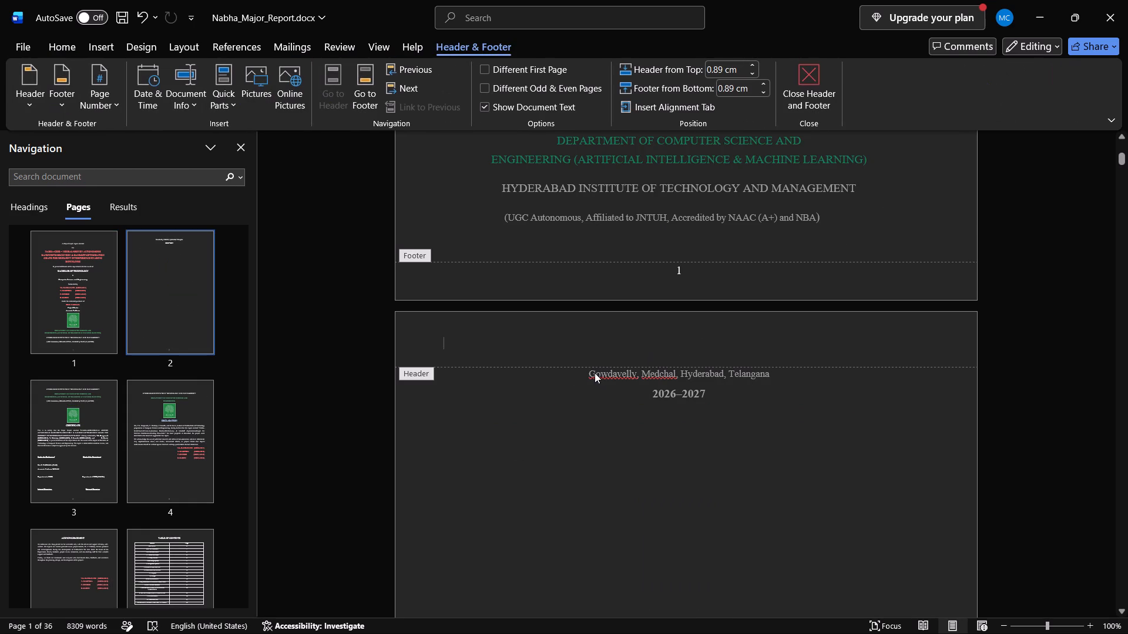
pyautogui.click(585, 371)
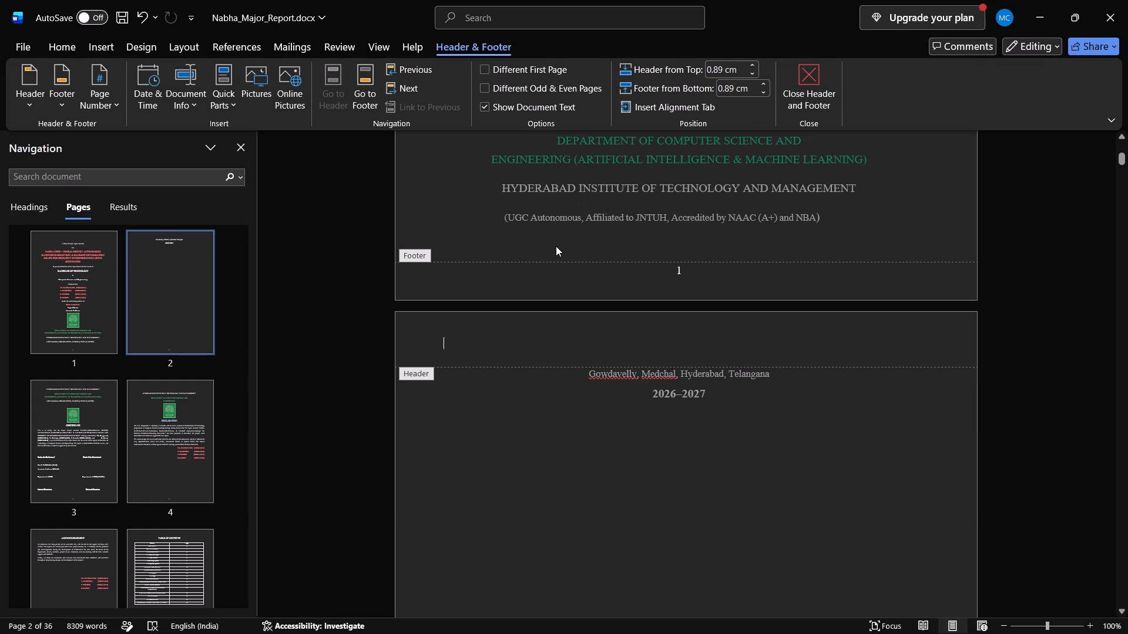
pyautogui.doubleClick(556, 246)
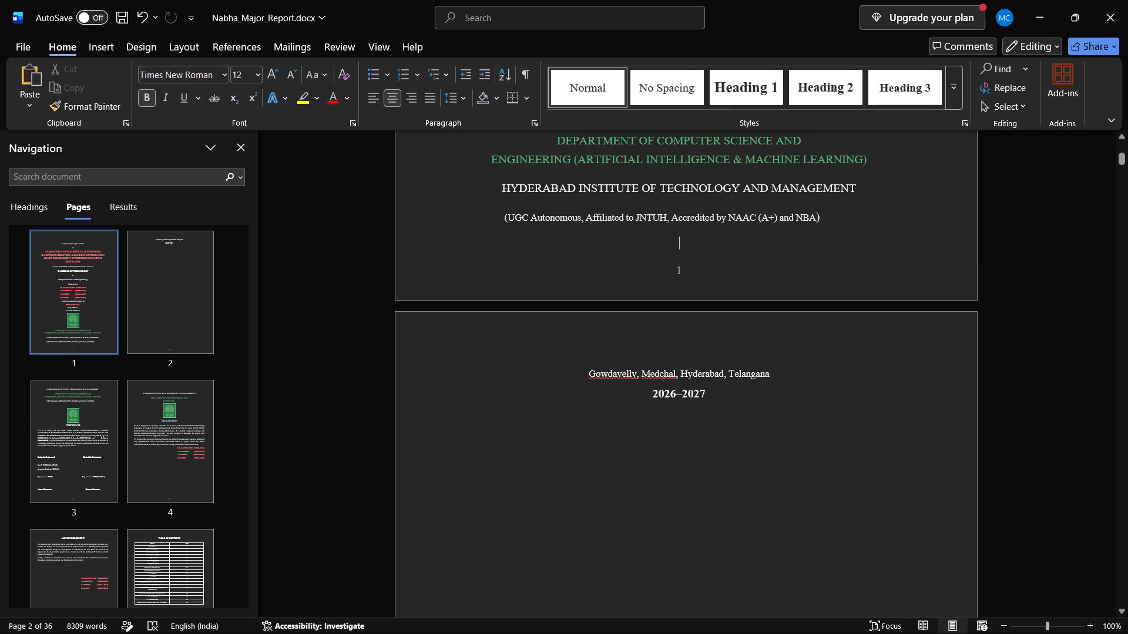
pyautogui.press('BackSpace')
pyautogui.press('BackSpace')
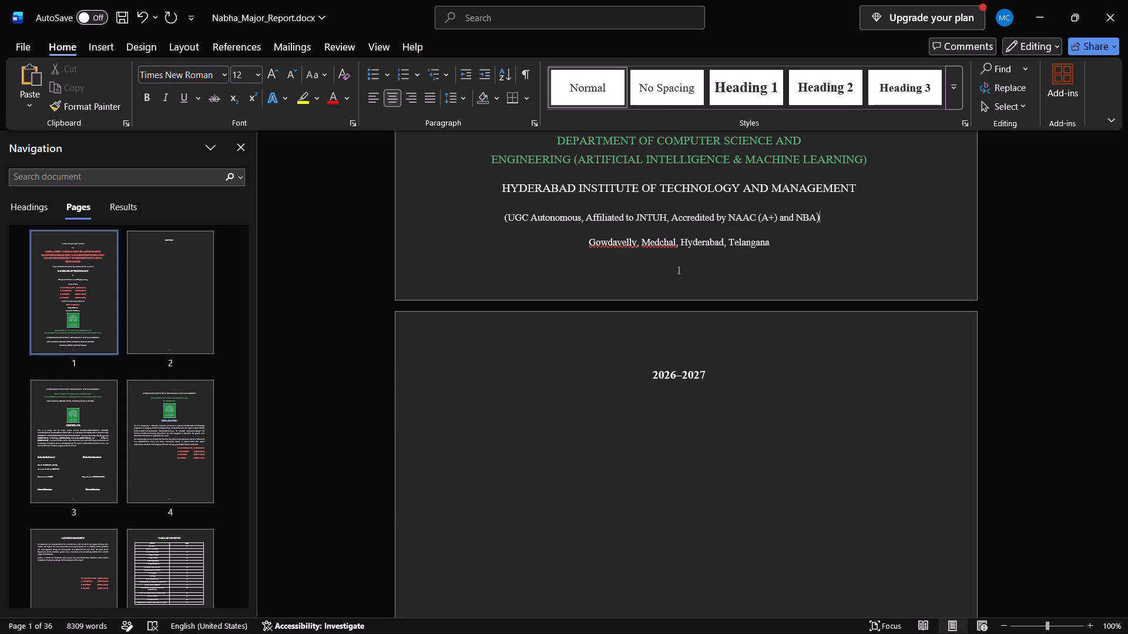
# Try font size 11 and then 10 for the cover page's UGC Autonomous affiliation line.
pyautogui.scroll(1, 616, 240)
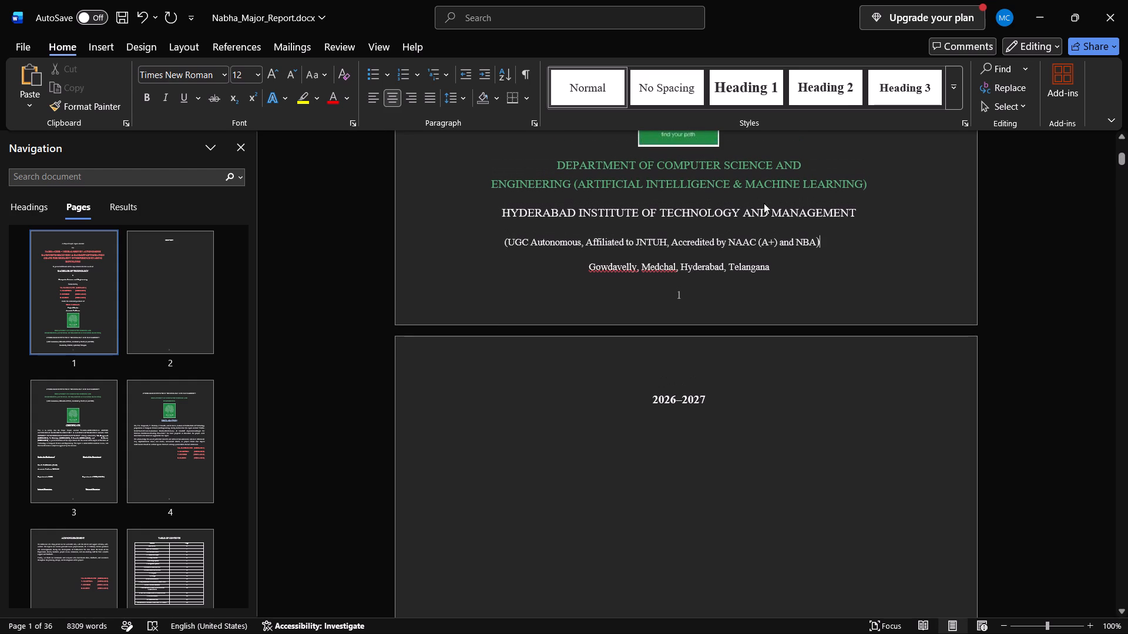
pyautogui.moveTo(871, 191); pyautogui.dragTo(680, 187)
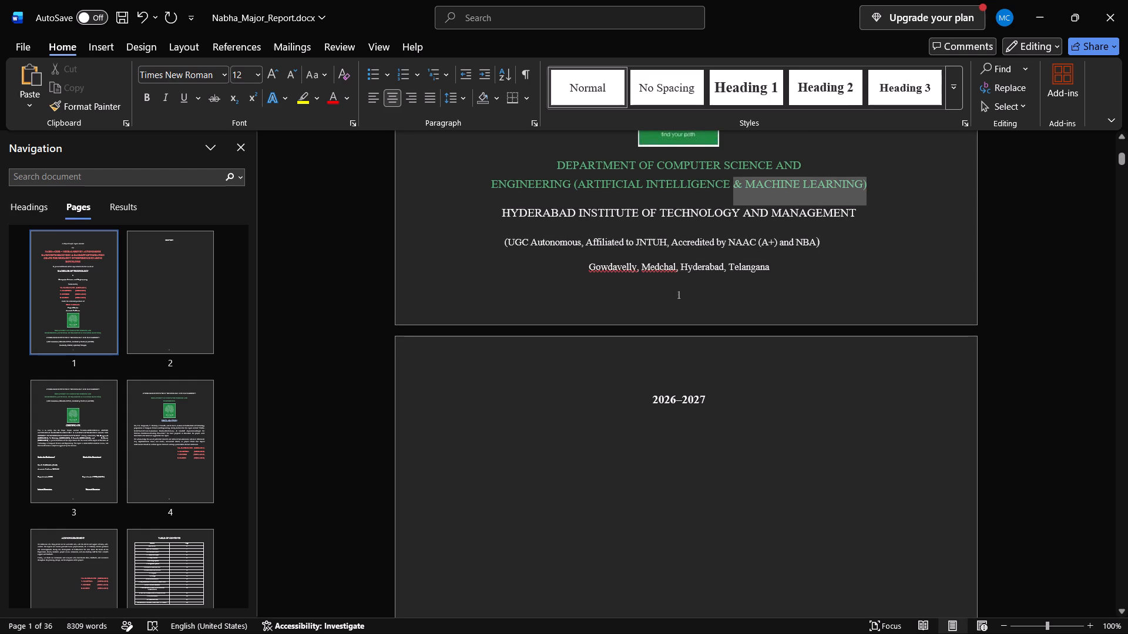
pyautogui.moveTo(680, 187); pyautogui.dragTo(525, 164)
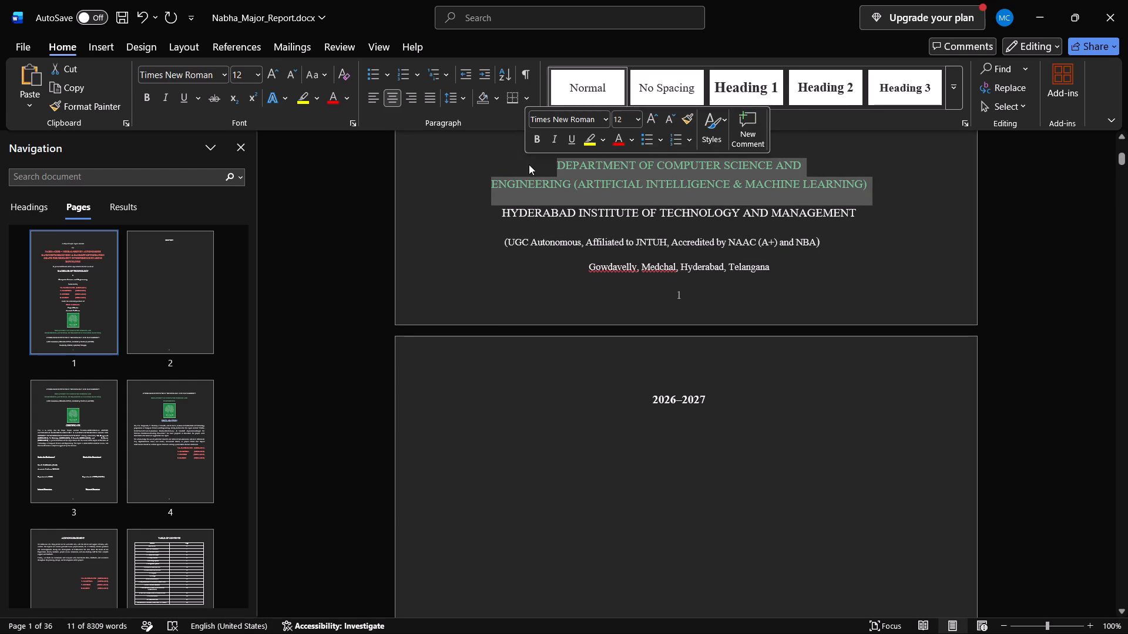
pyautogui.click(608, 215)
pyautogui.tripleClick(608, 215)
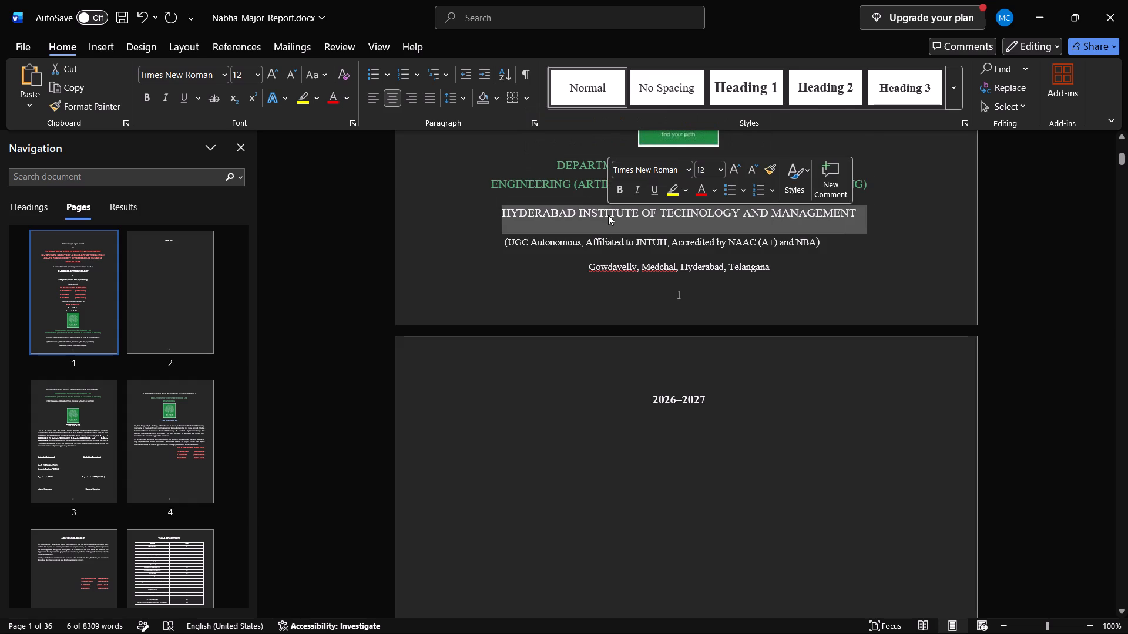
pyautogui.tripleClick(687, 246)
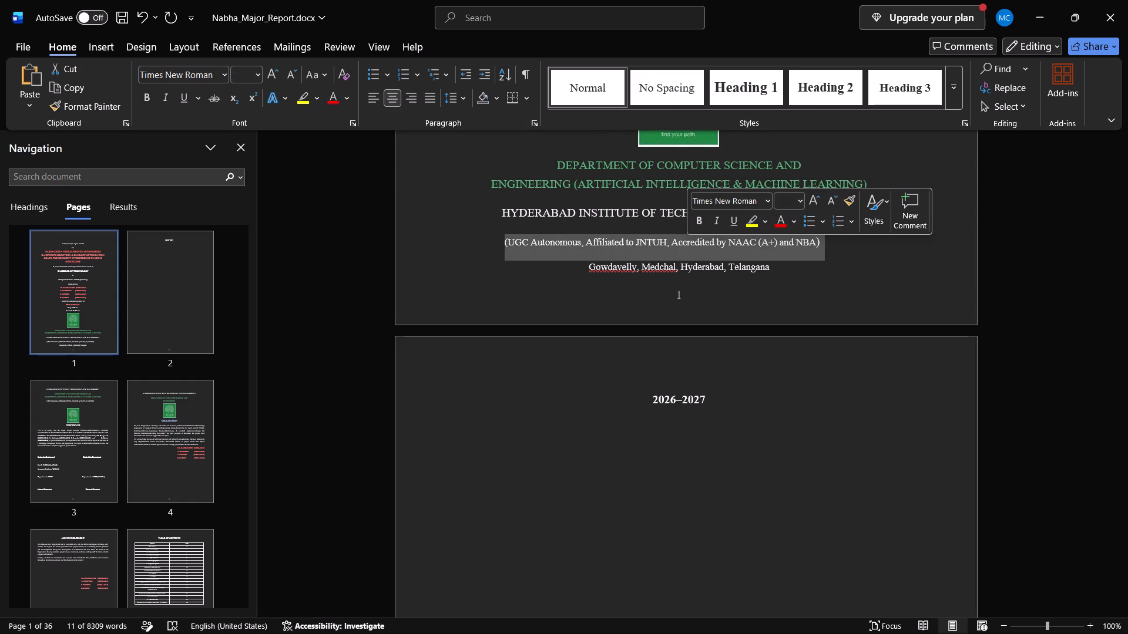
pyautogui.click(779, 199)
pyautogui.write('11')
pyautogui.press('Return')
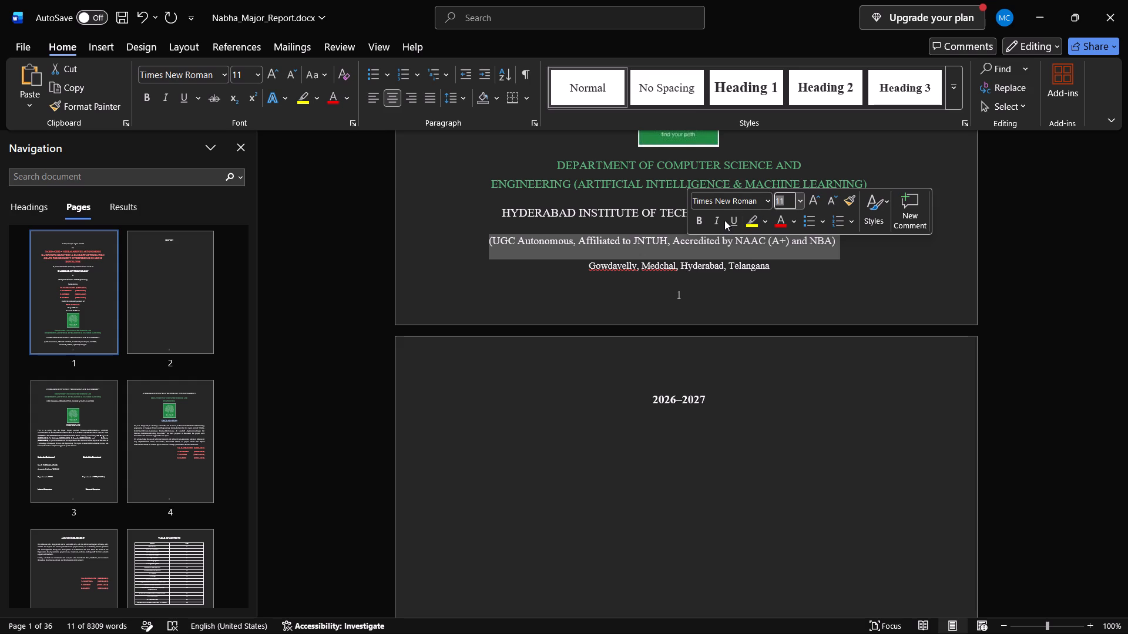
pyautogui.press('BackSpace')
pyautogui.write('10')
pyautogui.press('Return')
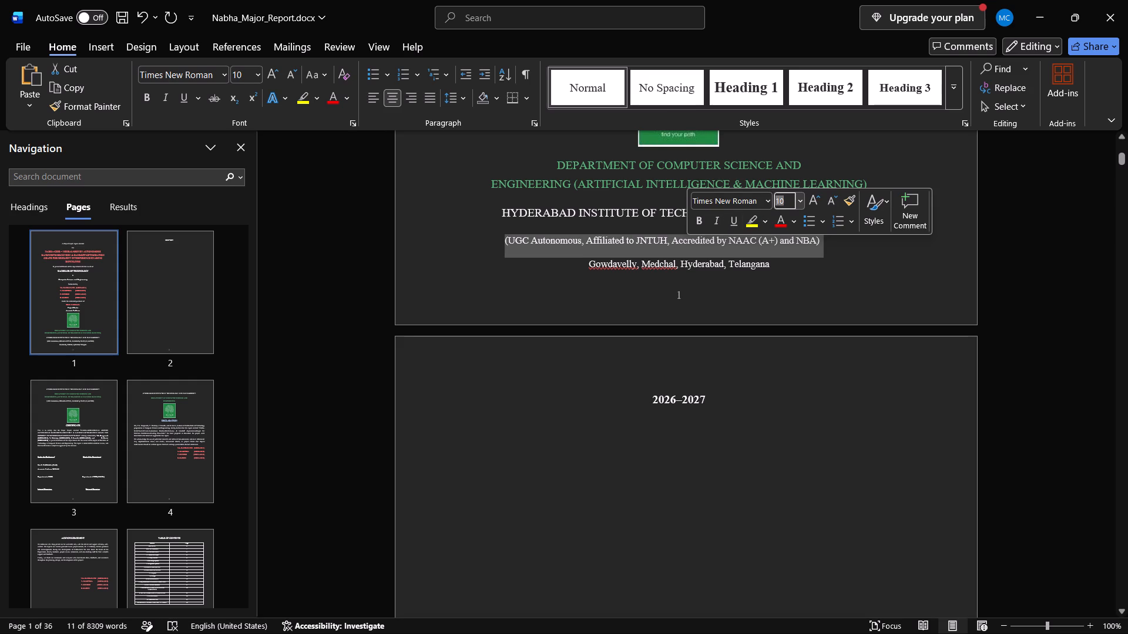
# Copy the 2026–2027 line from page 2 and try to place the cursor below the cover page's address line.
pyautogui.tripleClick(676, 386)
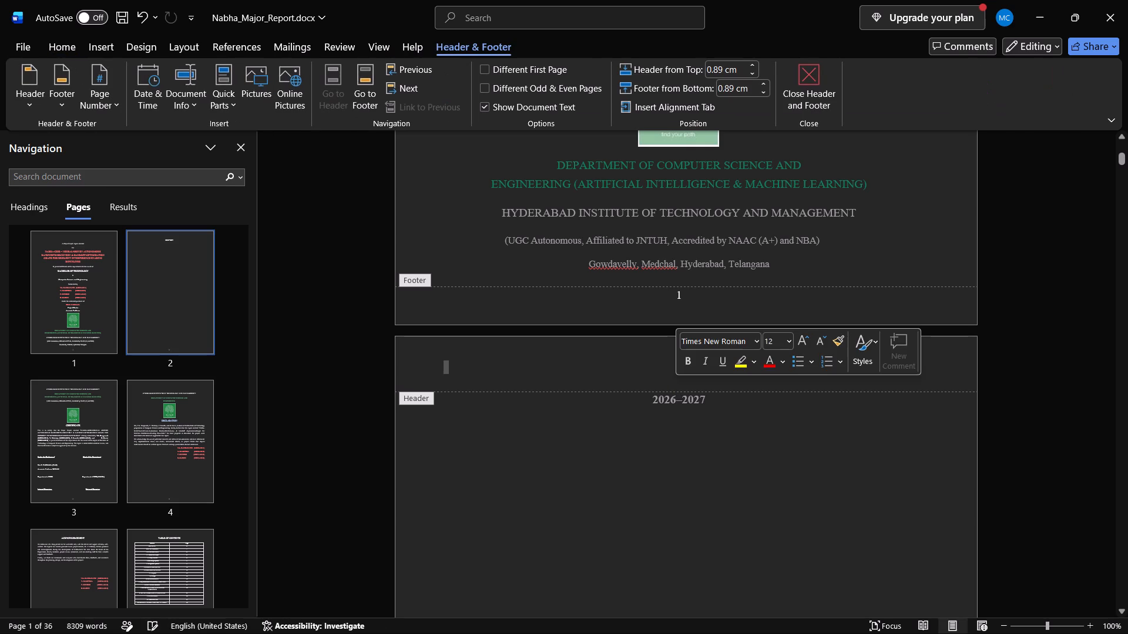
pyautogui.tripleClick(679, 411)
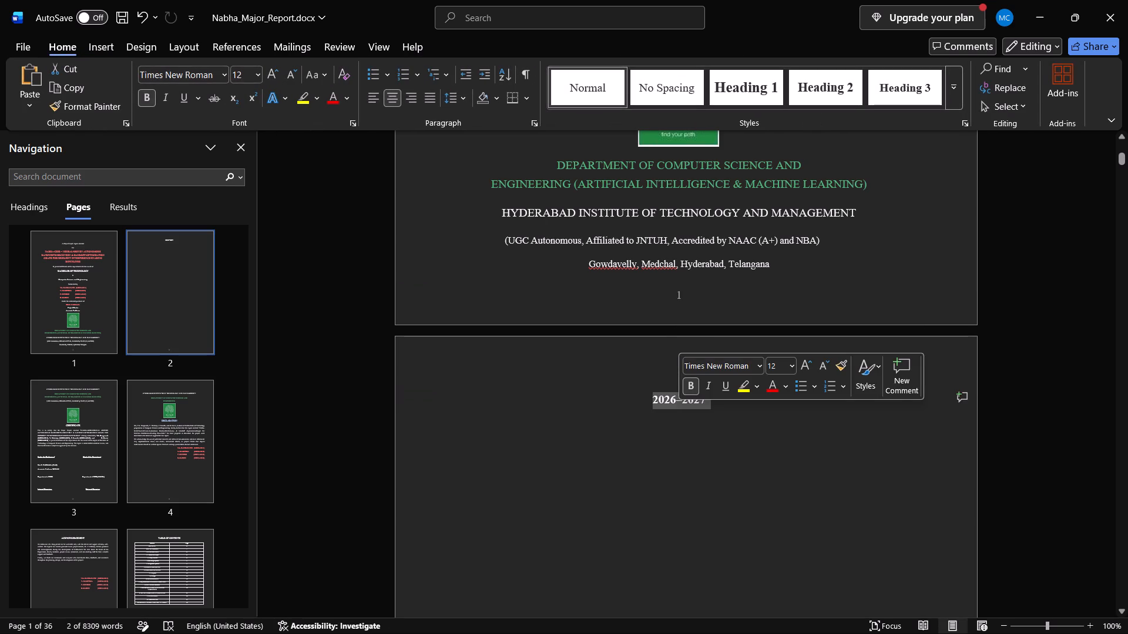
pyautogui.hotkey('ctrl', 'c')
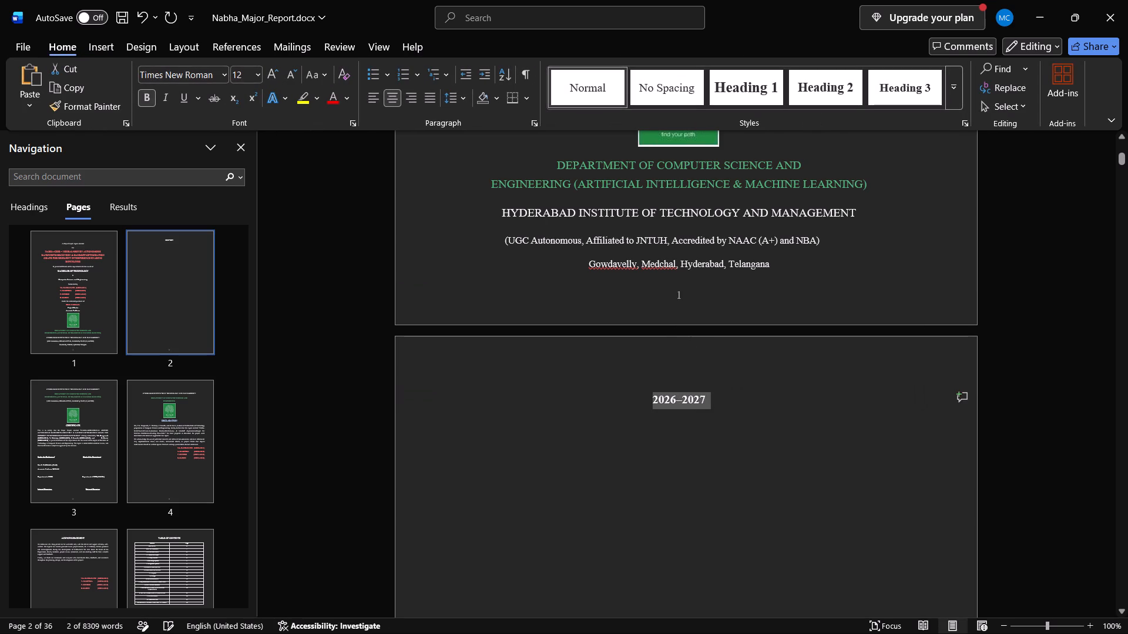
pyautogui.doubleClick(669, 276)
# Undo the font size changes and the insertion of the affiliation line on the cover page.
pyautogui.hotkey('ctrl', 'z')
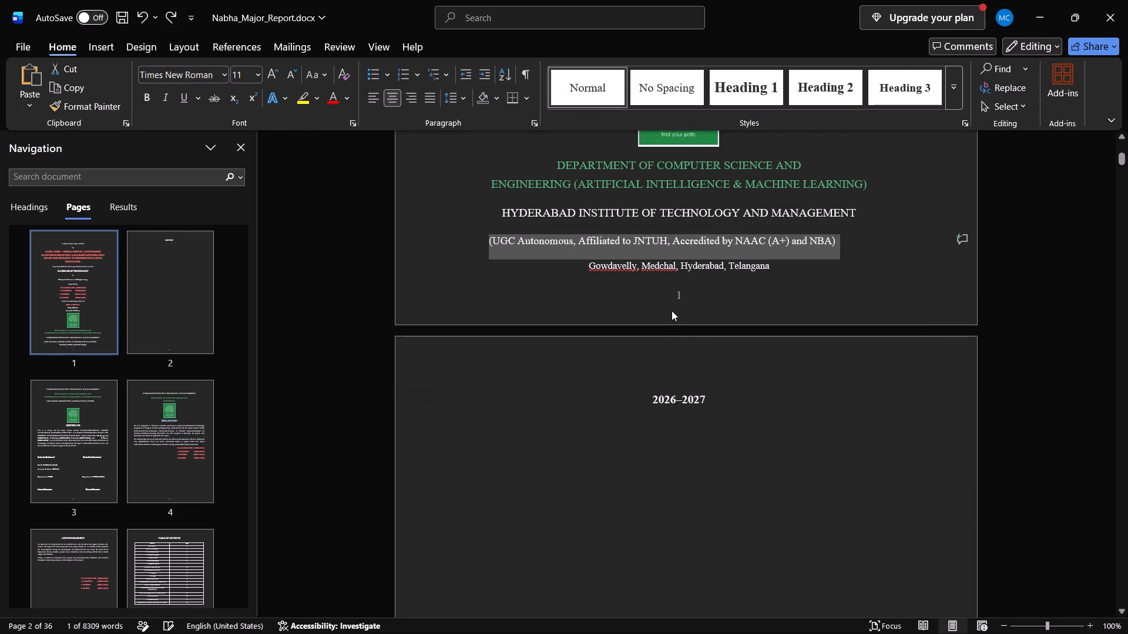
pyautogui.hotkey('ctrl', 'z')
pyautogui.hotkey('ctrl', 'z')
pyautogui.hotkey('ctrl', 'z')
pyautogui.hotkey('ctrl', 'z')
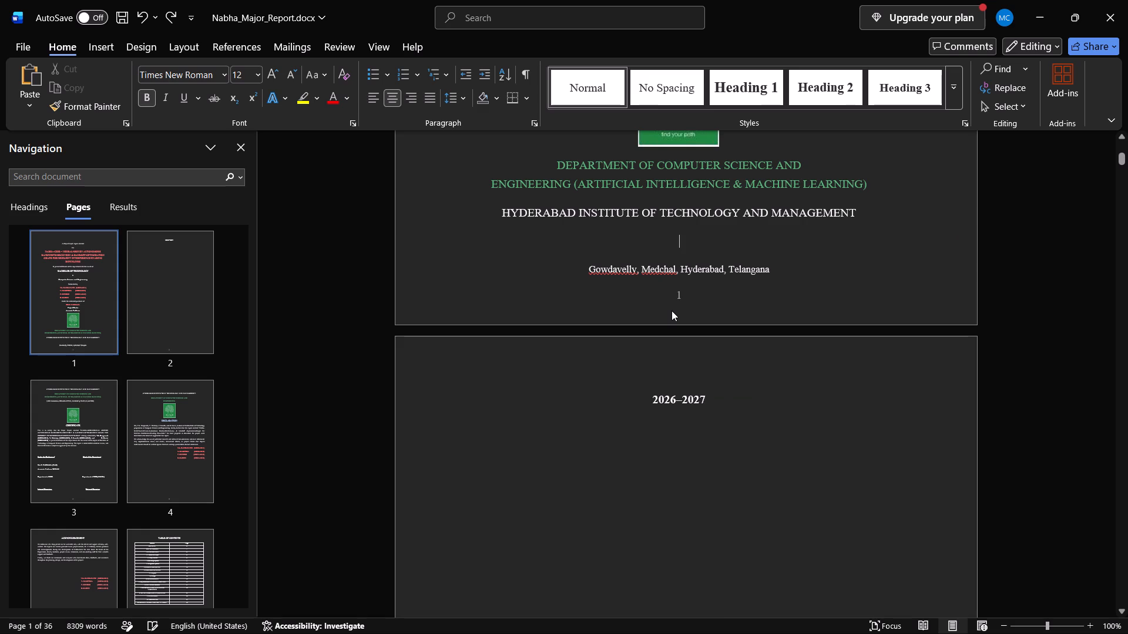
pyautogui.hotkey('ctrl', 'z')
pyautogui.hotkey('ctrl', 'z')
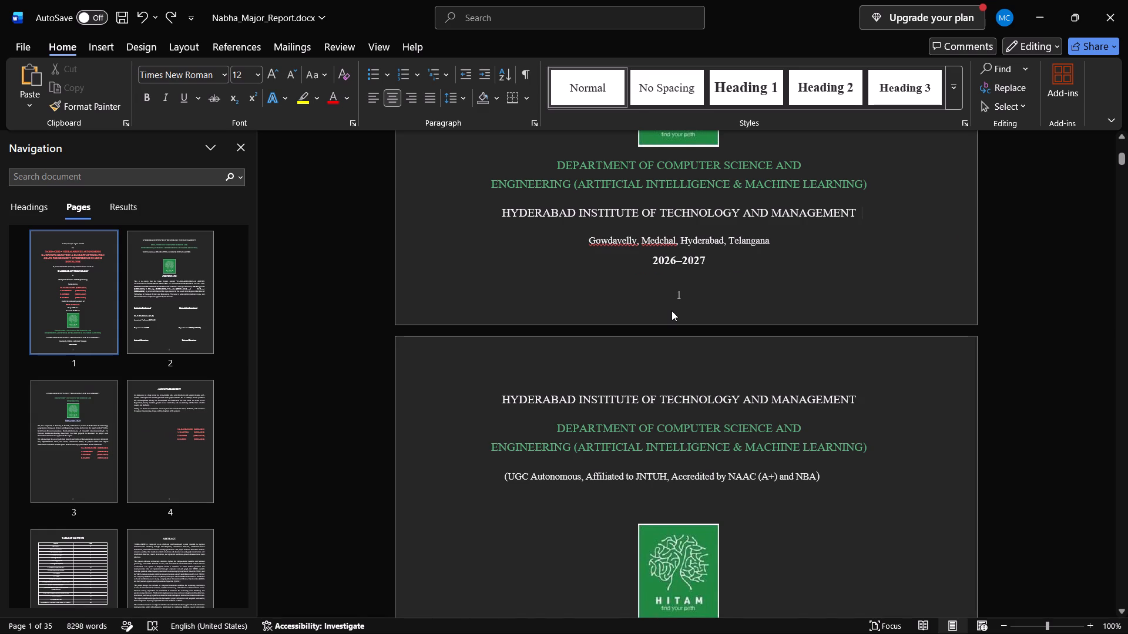
# Insert a blank line below the department name on the certificate page.
pyautogui.scroll(-2, 672, 311)
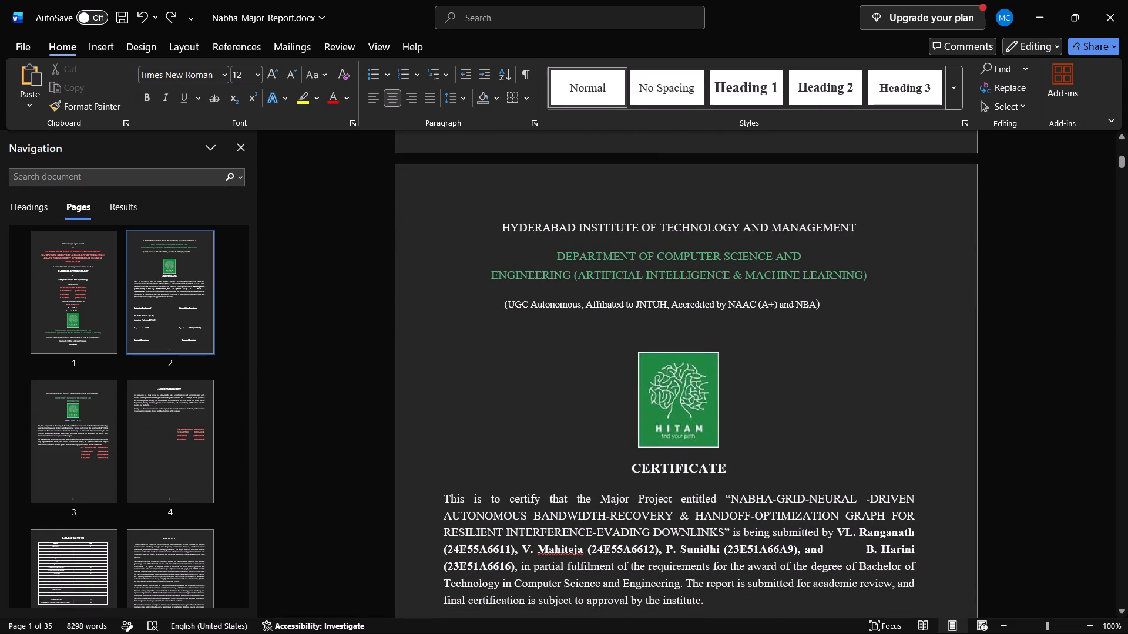
pyautogui.click(881, 276)
pyautogui.press('Return')
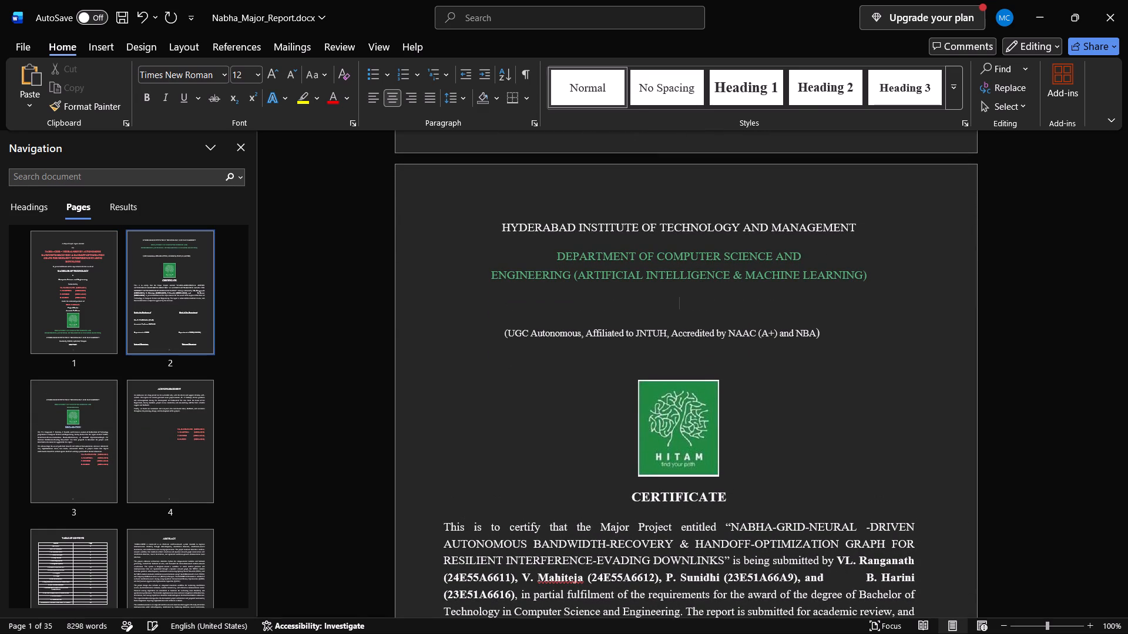
# Examine the cover page's closing lines and the certificate page's heading order and wording in the BCI internship report.
pyautogui.hotkey('alt', 'Tab')
pyautogui.click(801, 298)
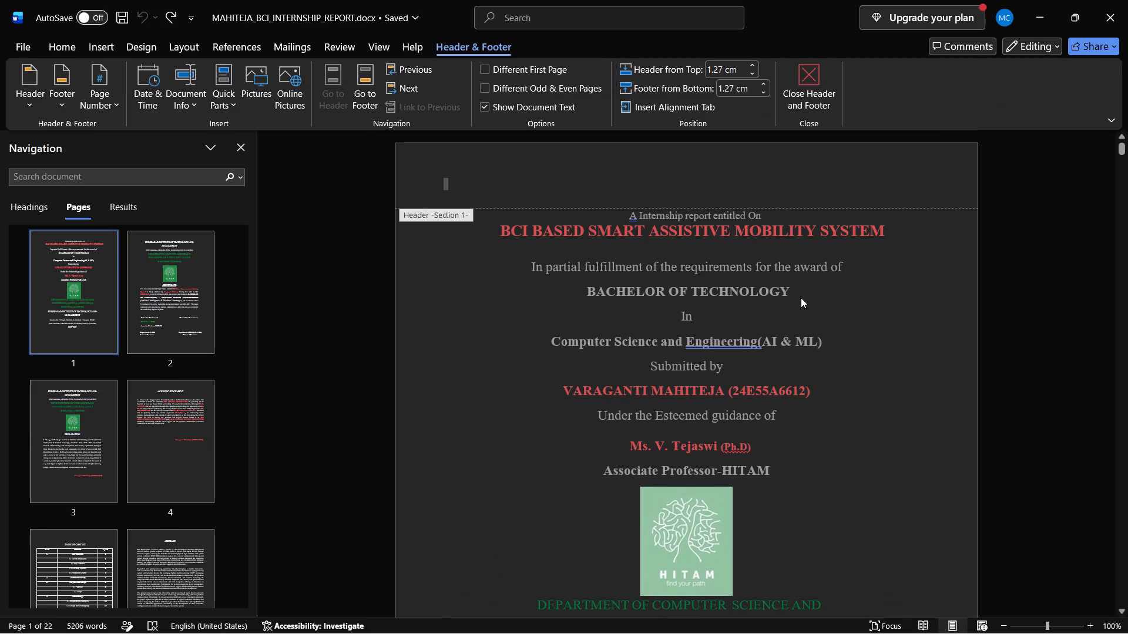
pyautogui.scroll(-1, 801, 298)
pyautogui.doubleClick(801, 298)
pyautogui.scroll(-2, 801, 298)
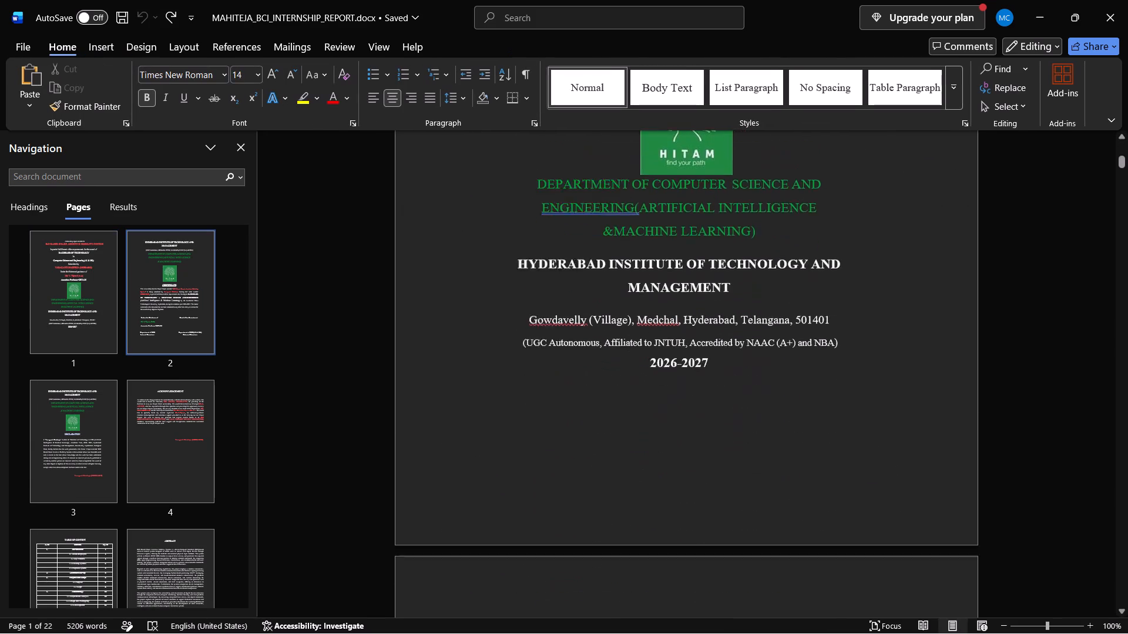
pyautogui.scroll(-2, 801, 298)
pyautogui.scroll(1, 801, 298)
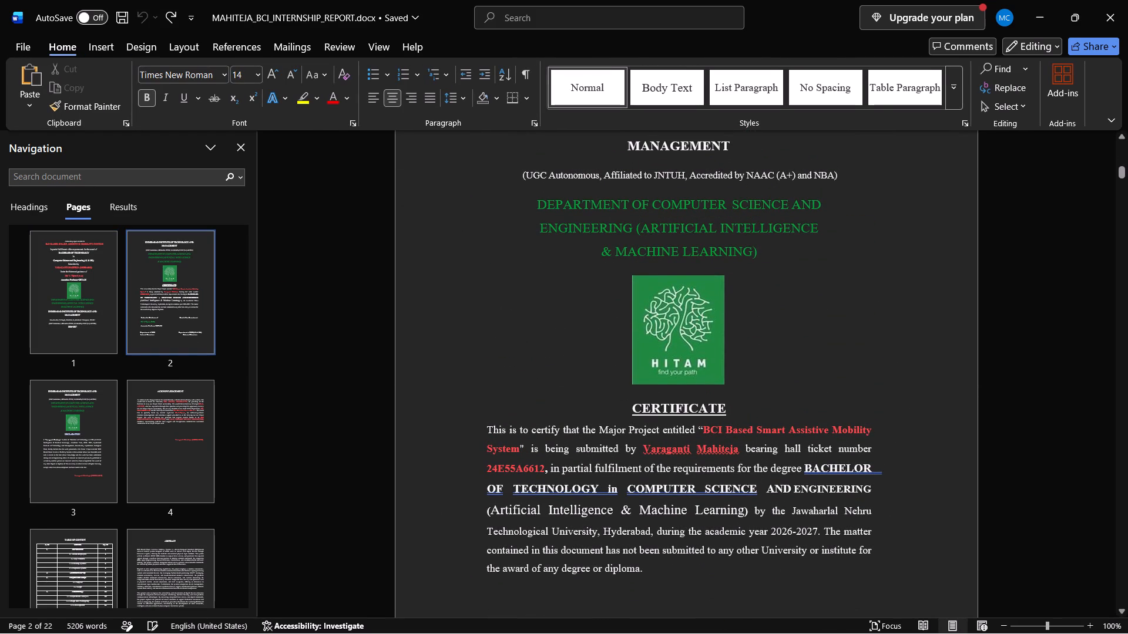
pyautogui.scroll(1, 772, 219)
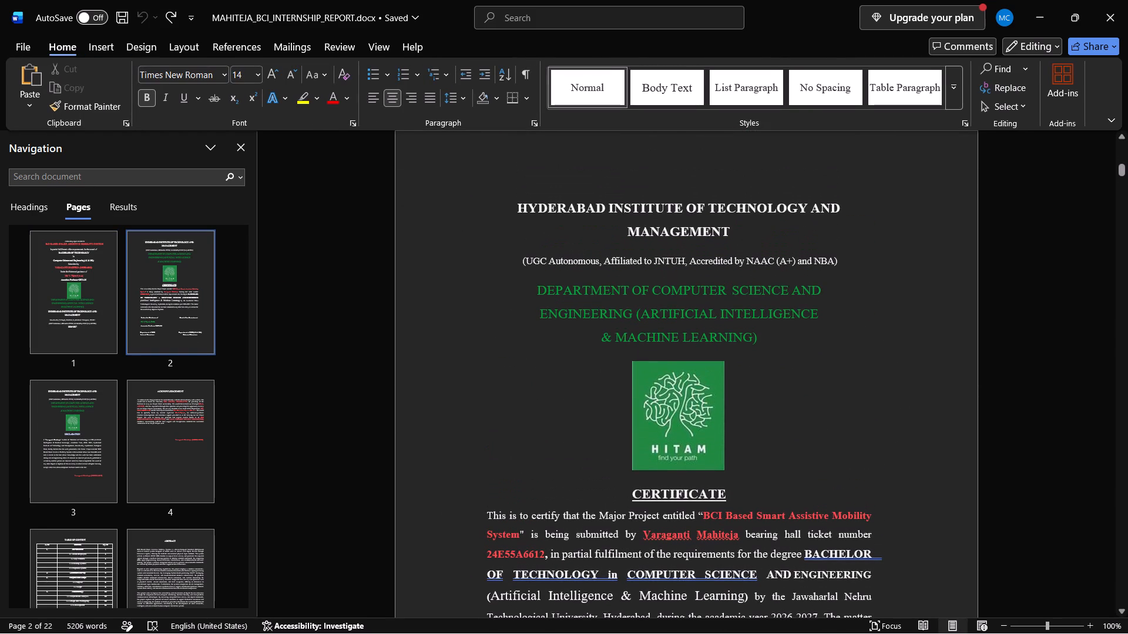
# In the major report, remove the blank line between the department name and the UGC Autonomous affiliation line on the certificate page.
pyautogui.hotkey('alt', 'Tab')
pyautogui.scroll(-1, 772, 219)
pyautogui.press('BackSpace')
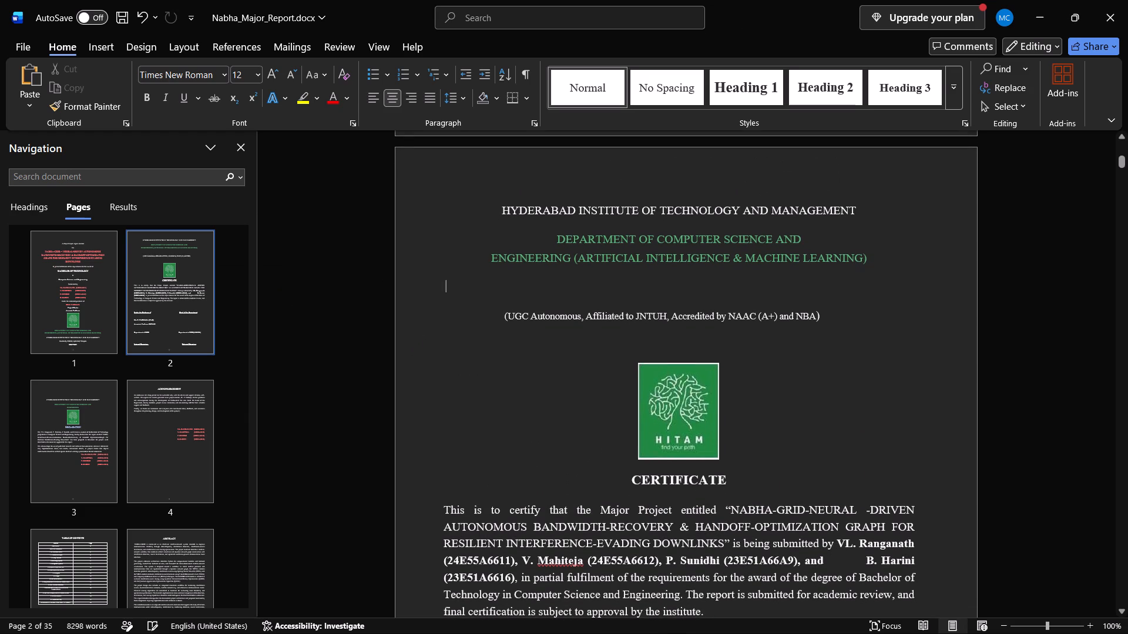
pyautogui.press('BackSpace')
# Replace the wide gap between "and" and the last student's name in the certificate paragraph with a single space.
pyautogui.scroll(-2, 772, 219)
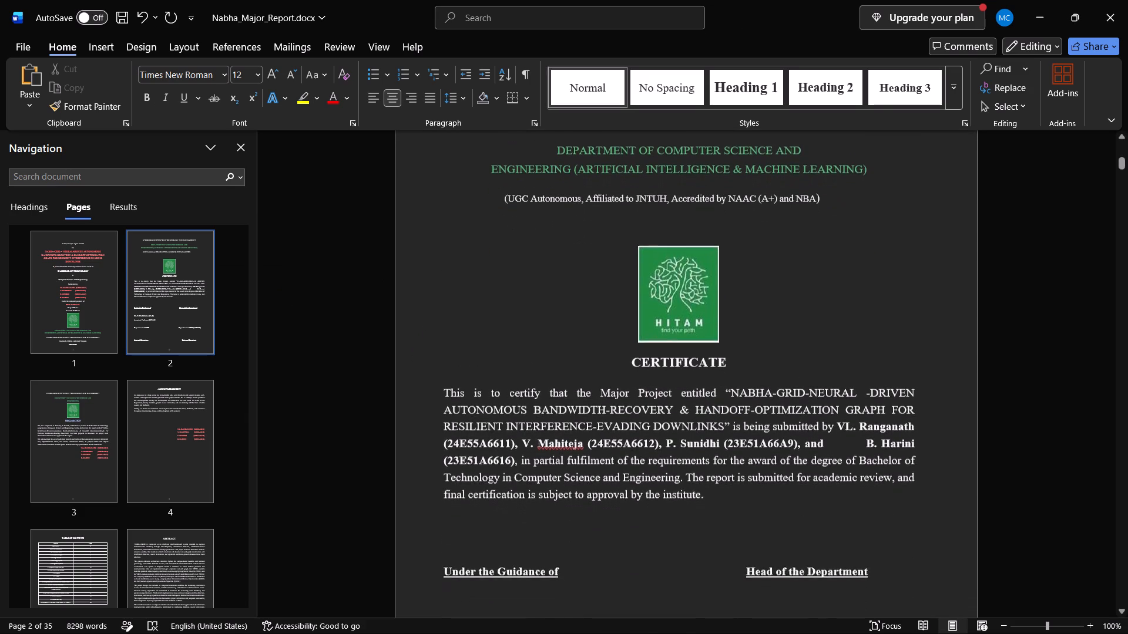
pyautogui.scroll(-4, 772, 219)
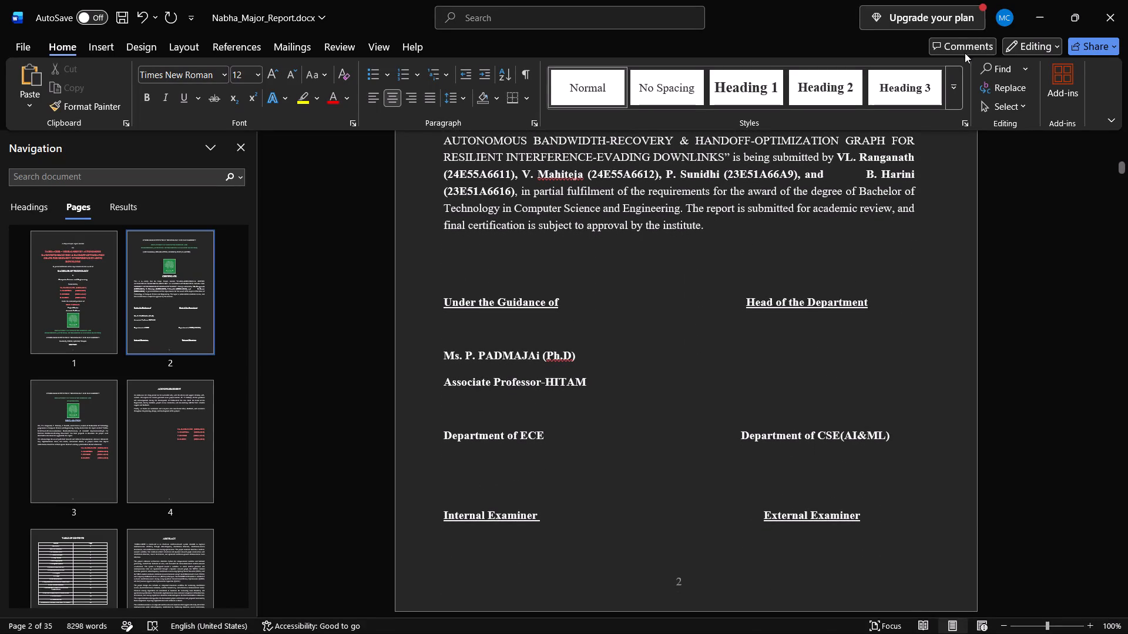
pyautogui.click(865, 180)
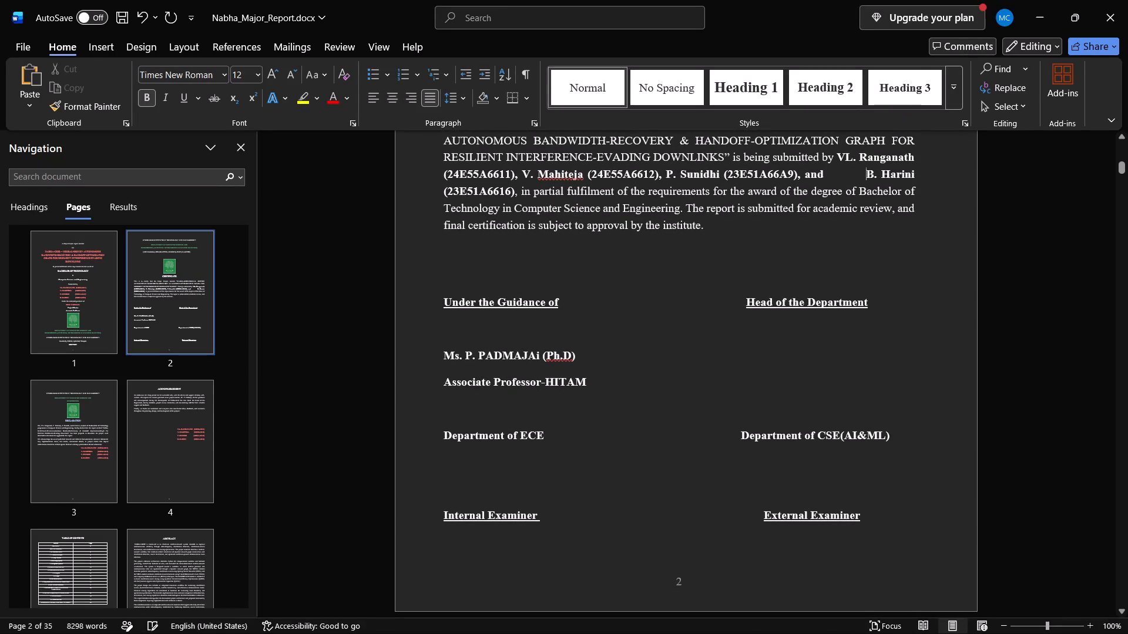
pyautogui.press('BackSpace')
pyautogui.press('BackSpace')
pyautogui.press('BackSpace')
pyautogui.press('BackSpace')
pyautogui.press('BackSpace')
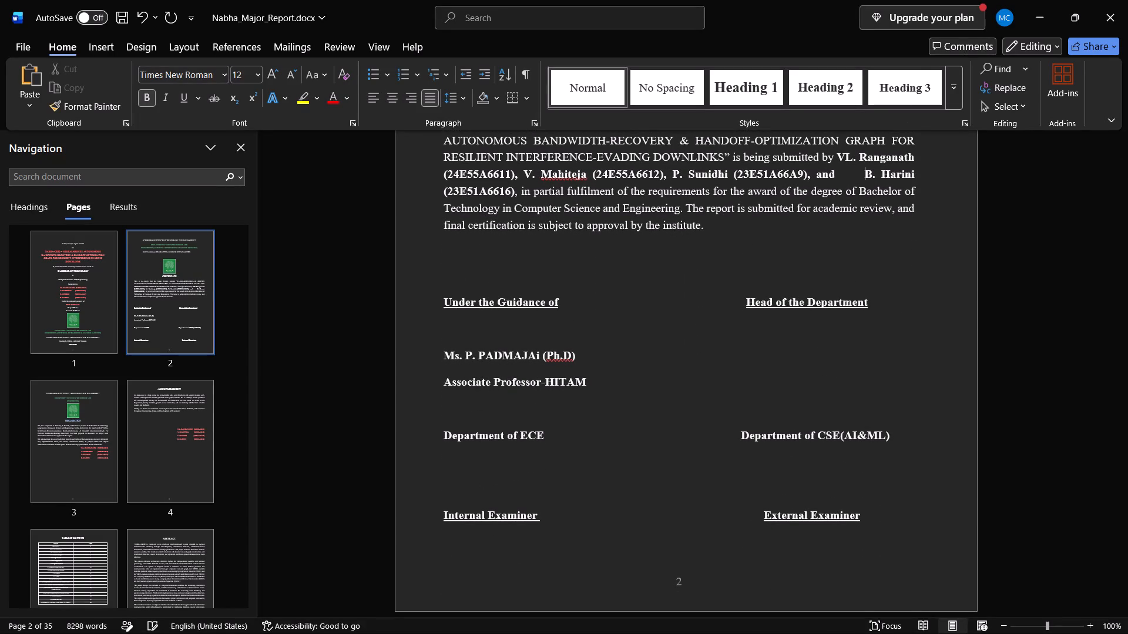
pyautogui.press('BackSpace')
pyautogui.press('BackSpace')
pyautogui.press('BackSpace')
pyautogui.press('BackSpace')
pyautogui.press('BackSpace')
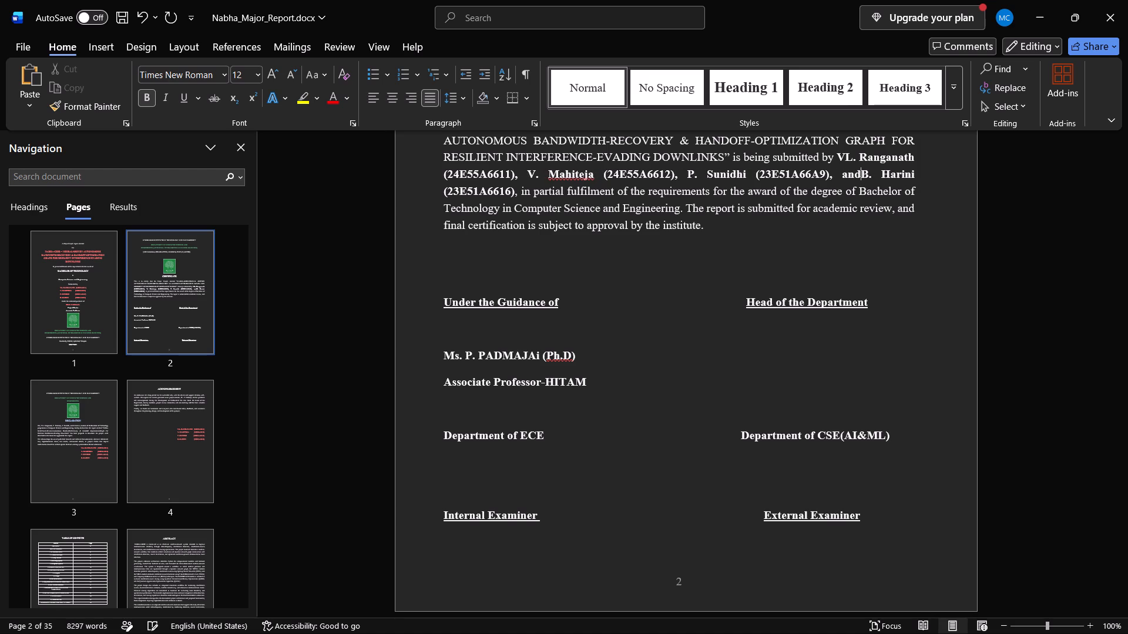
pyautogui.press('space')
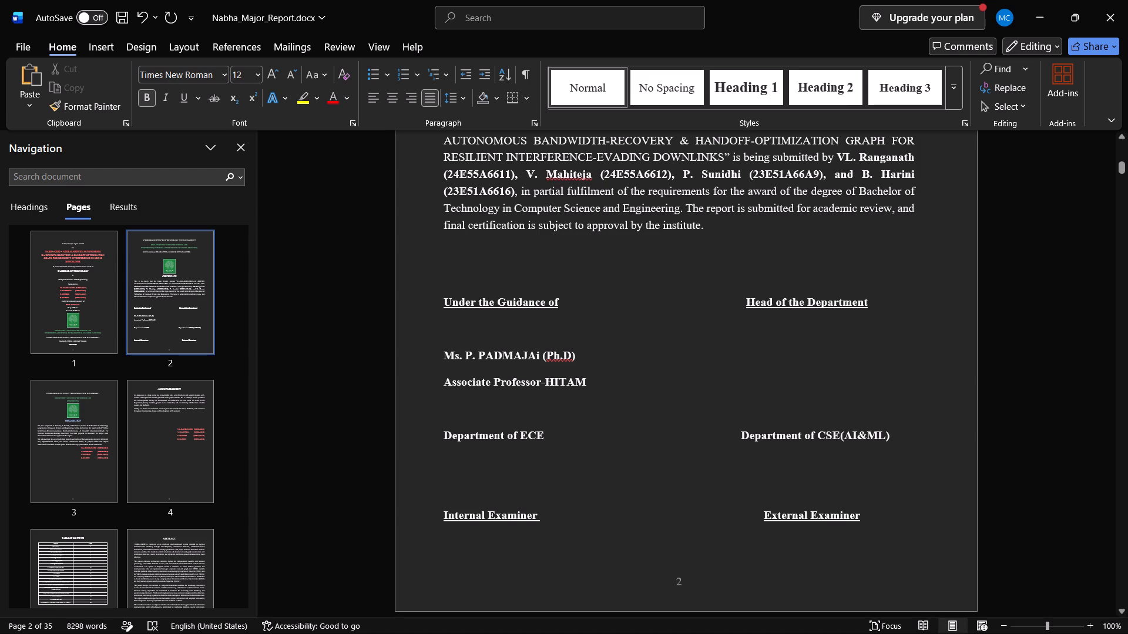
# Delete the space before "and" and the spaces following the third and second students' initials in the certificate paragraph.
pyautogui.click(828, 178)
pyautogui.press('Right')
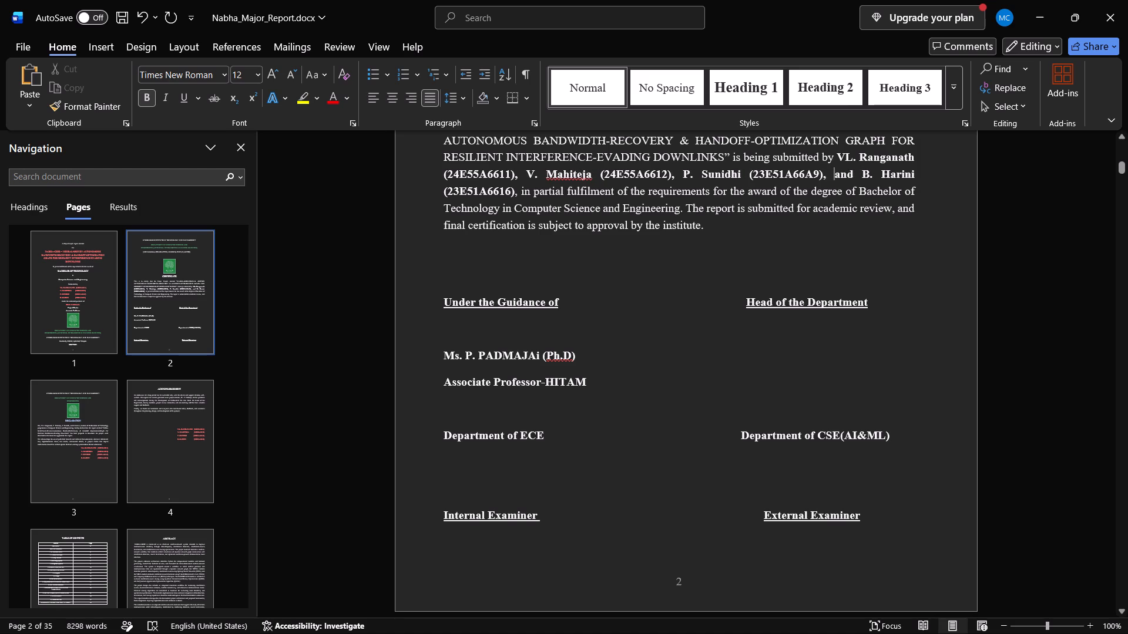
pyautogui.press('BackSpace')
pyautogui.scroll(1, 793, 220)
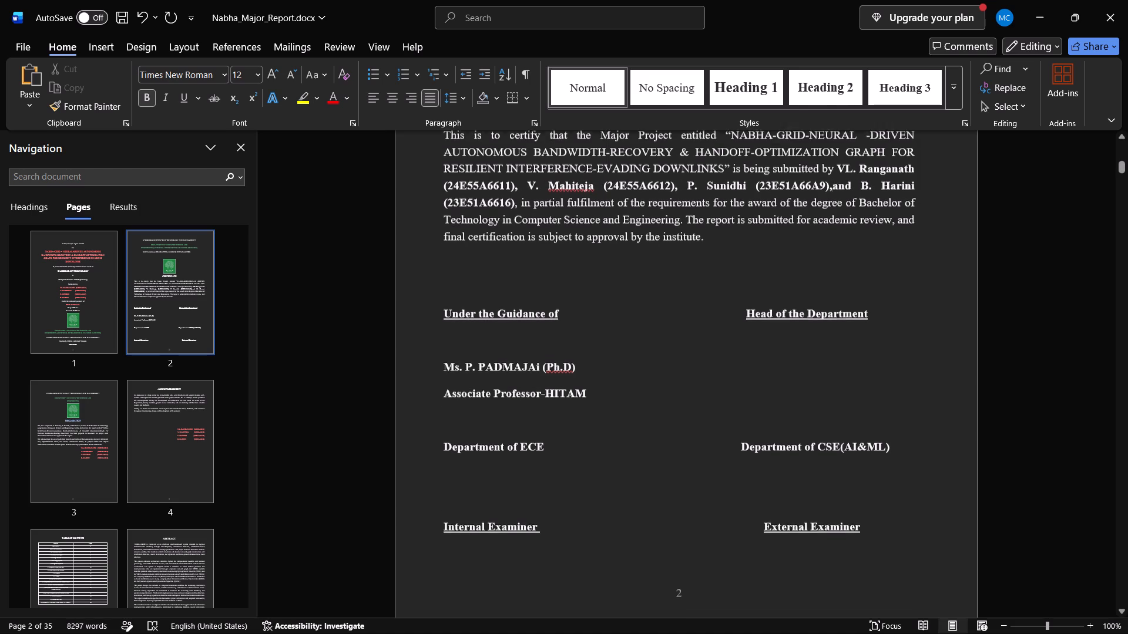
pyautogui.scroll(2, 793, 220)
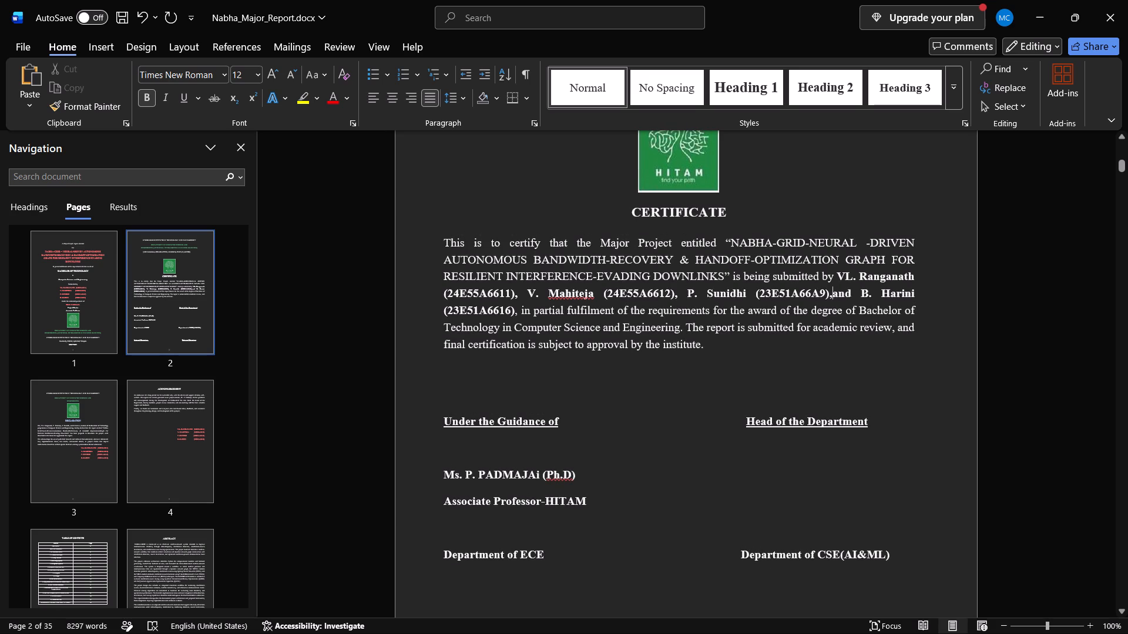
pyautogui.click(709, 295)
pyautogui.press('BackSpace')
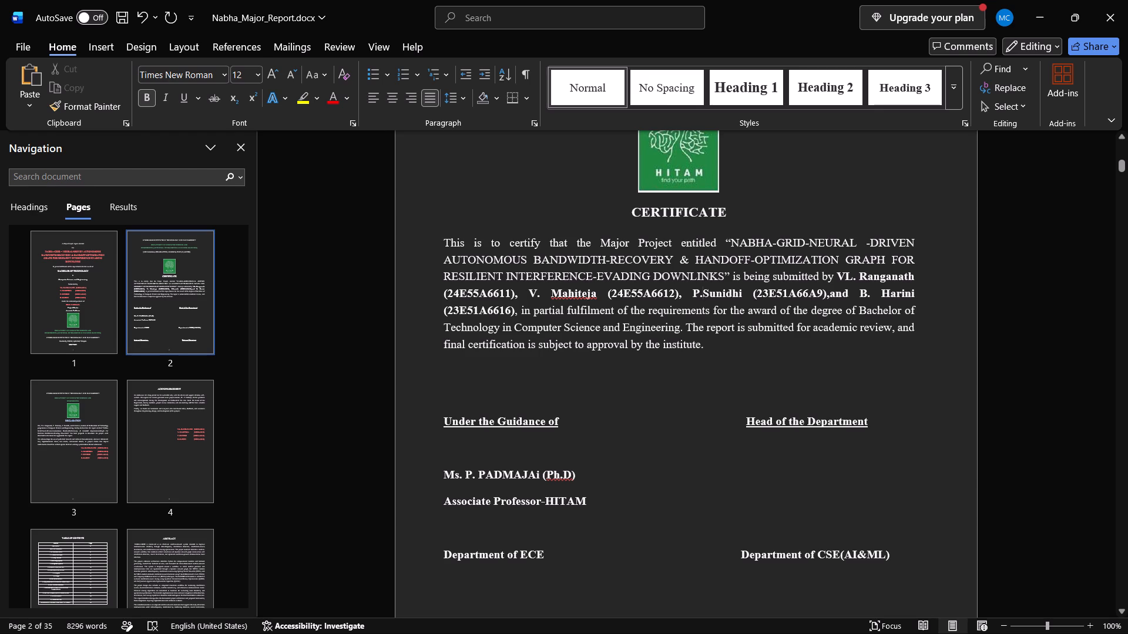
pyautogui.click(545, 298)
pyautogui.press('Right')
pyautogui.press('BackSpace')
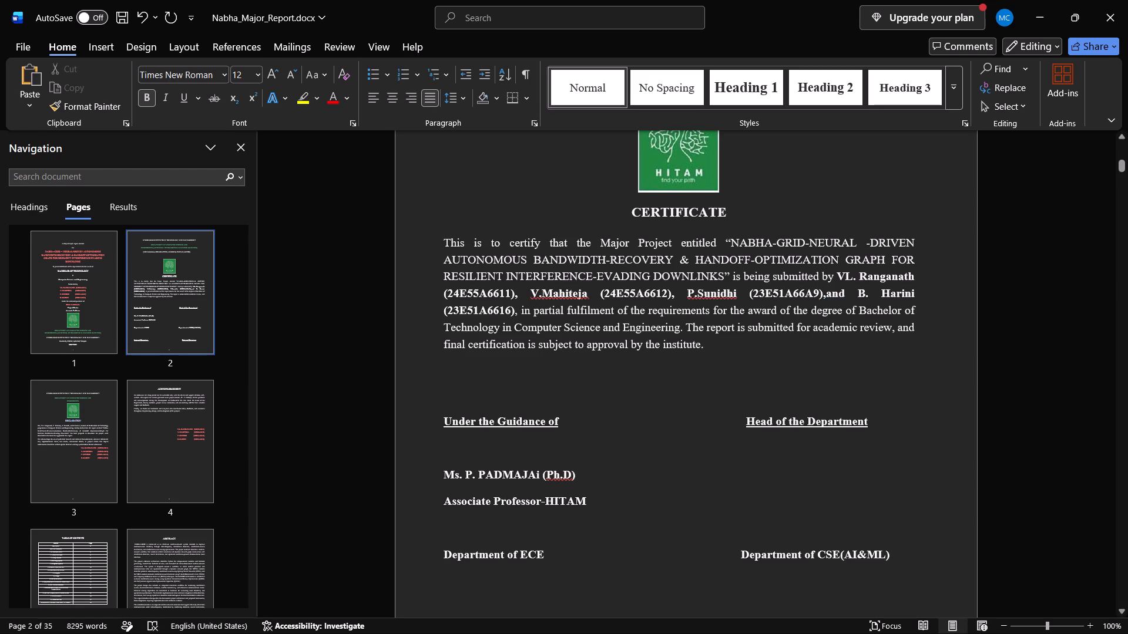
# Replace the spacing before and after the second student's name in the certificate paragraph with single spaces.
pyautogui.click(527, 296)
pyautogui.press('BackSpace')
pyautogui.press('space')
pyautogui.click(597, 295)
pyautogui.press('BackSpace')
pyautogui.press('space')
# Delete the stray "i" at the end of the guide's name in the certificate page's signature block.
pyautogui.click(694, 381)
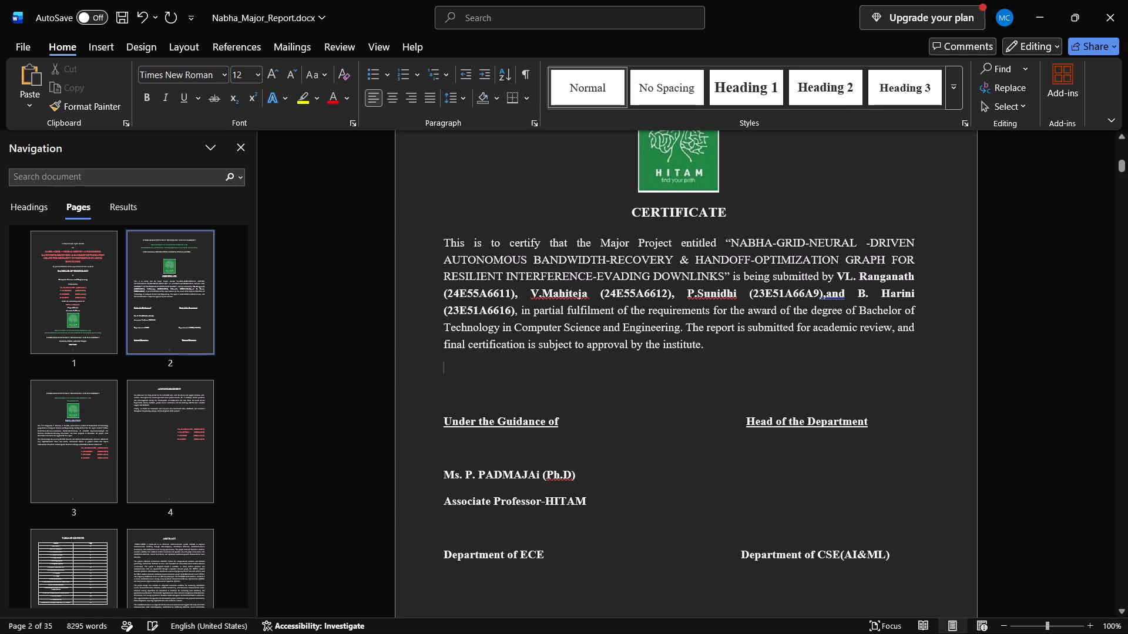
pyautogui.scroll(-3, 694, 381)
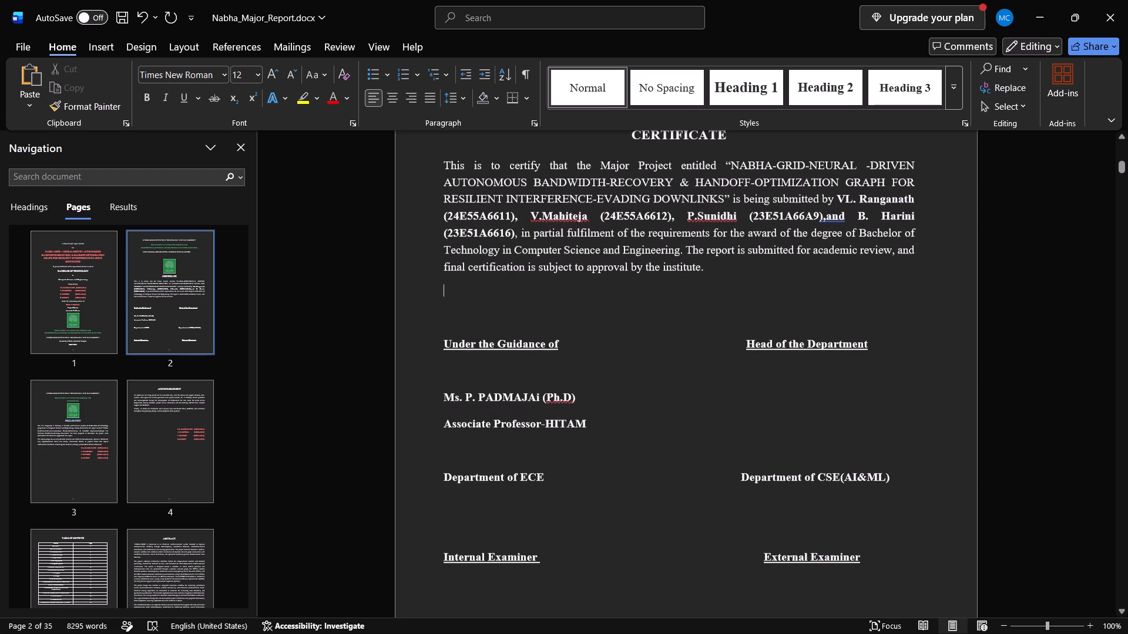
pyautogui.scroll(-1, 694, 381)
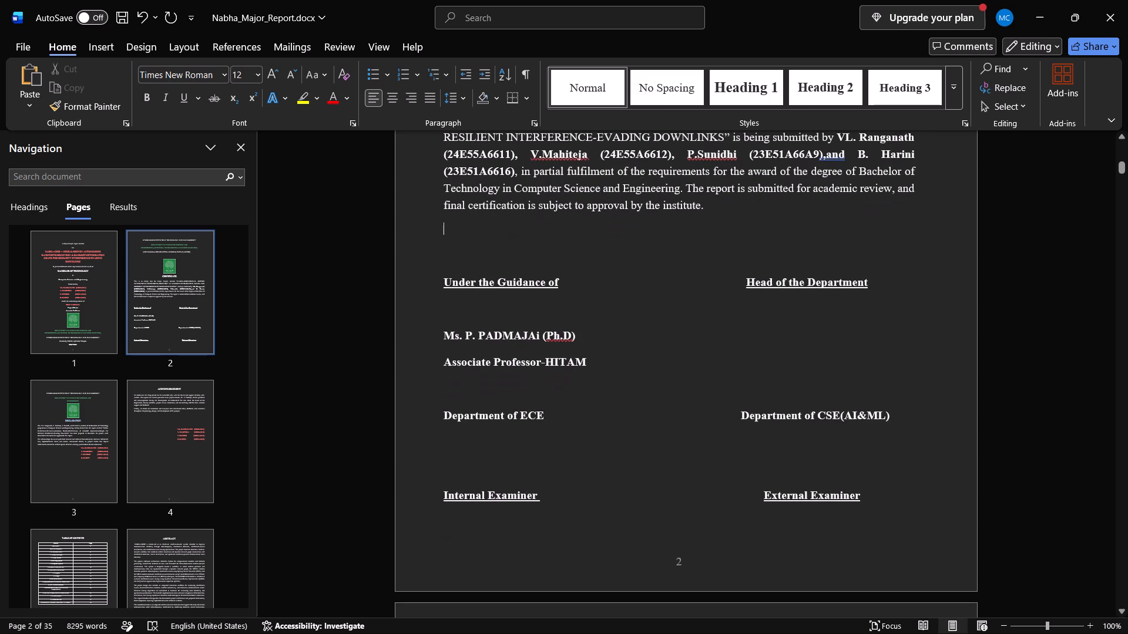
pyautogui.scroll(-2, 694, 381)
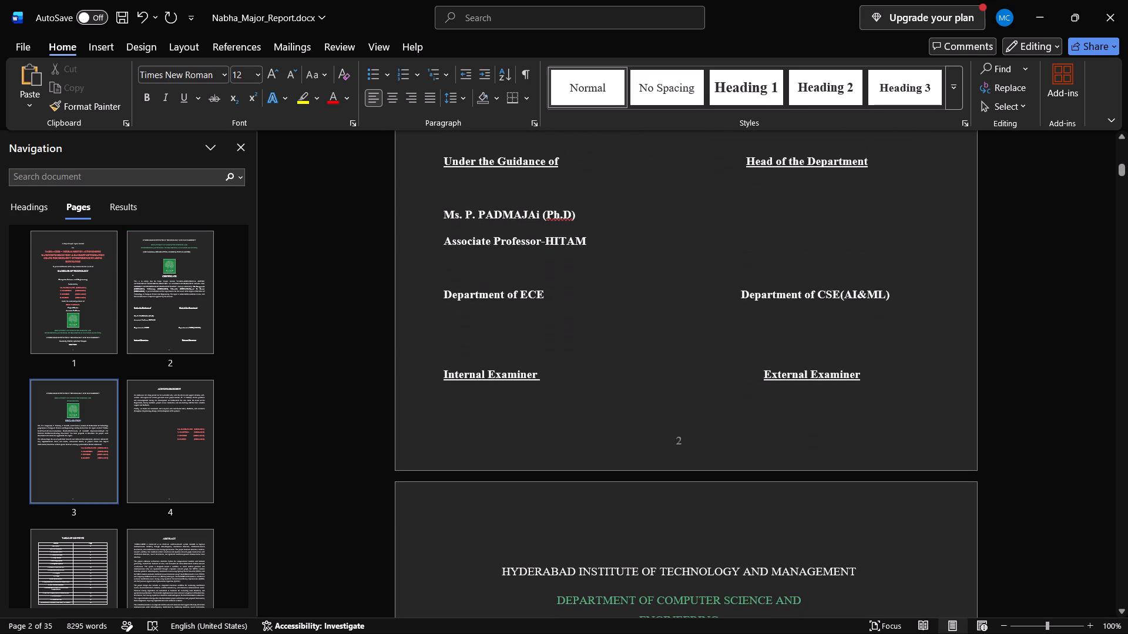
pyautogui.scroll(-1, 694, 381)
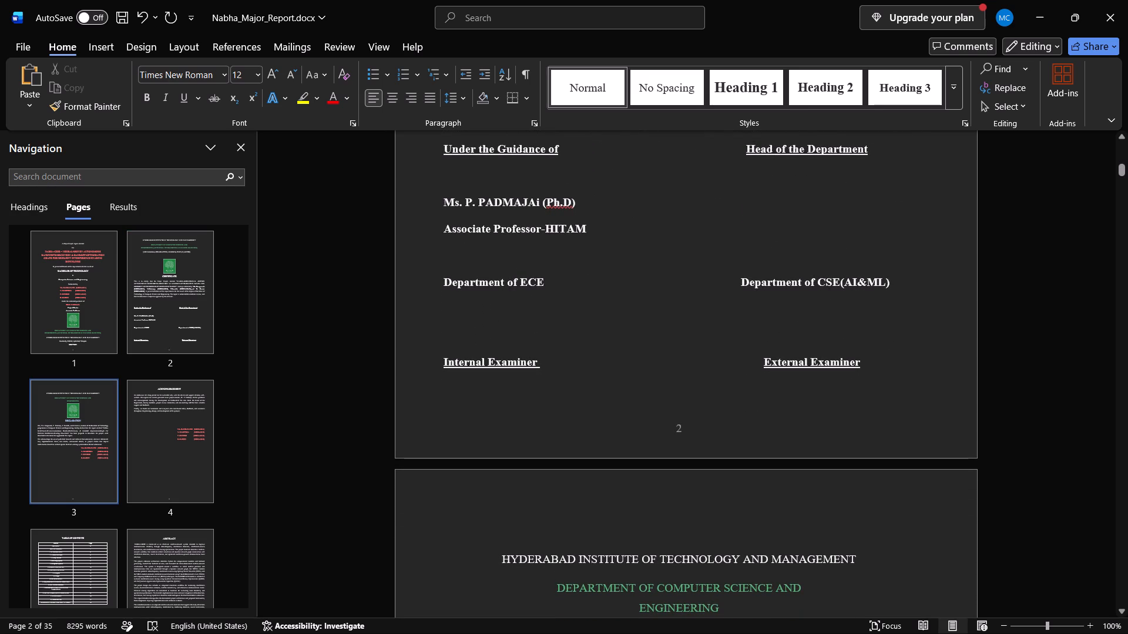
pyautogui.click(540, 203)
pyautogui.press('BackSpace')
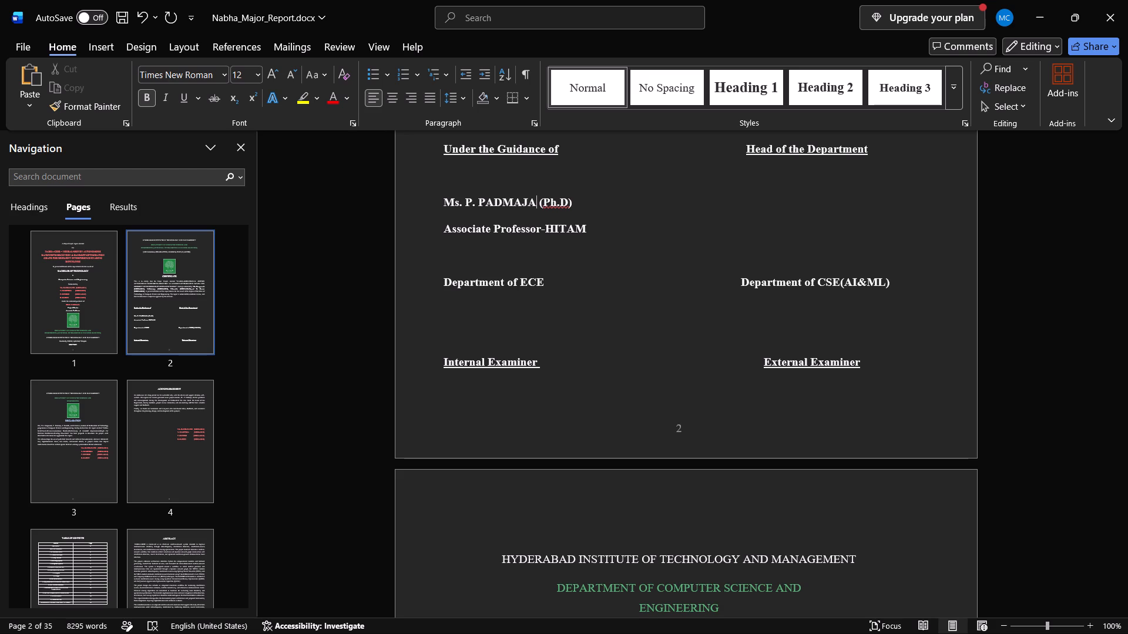
# Review the certificate page from its institute heading down to the examiner signature lines.
pyautogui.scroll(4, 540, 203)
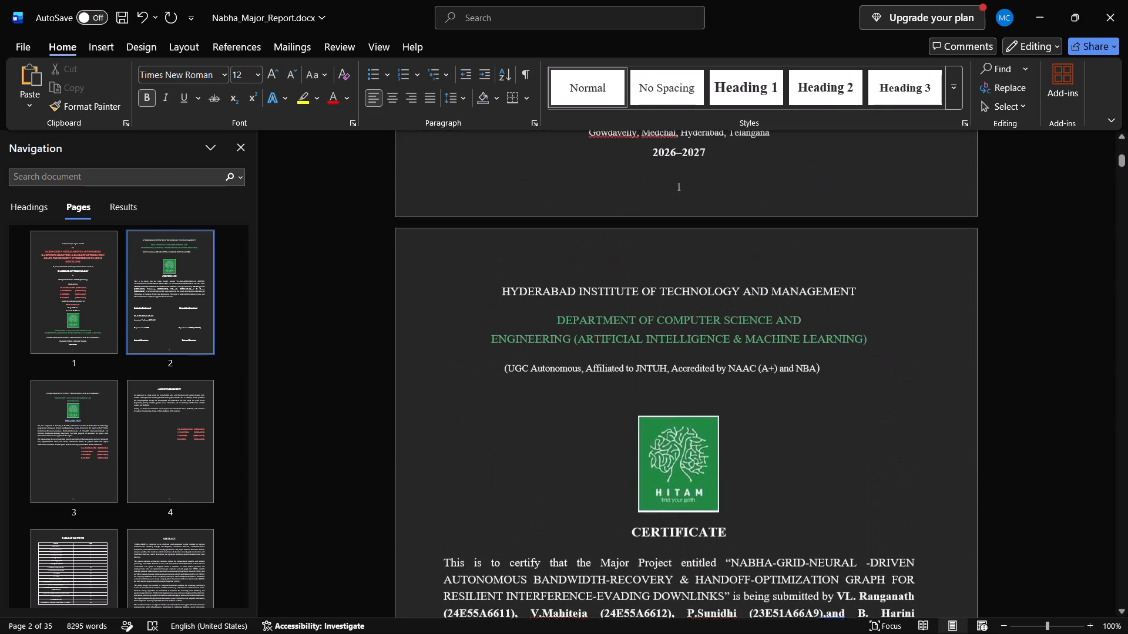
pyautogui.scroll(-1, 540, 203)
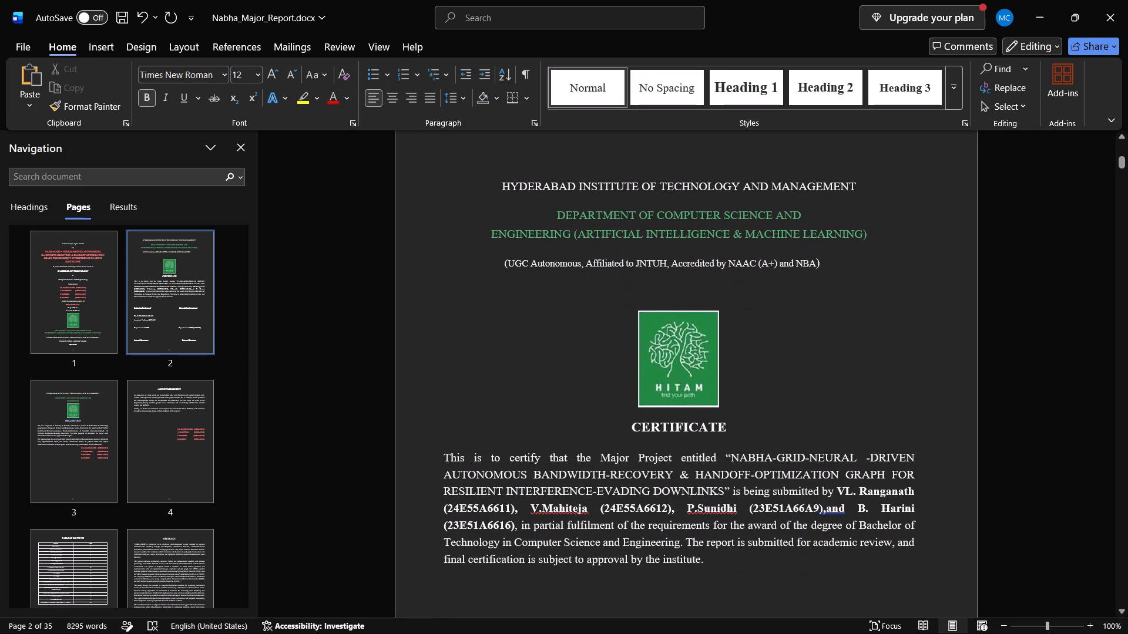
pyautogui.scroll(-2, 540, 203)
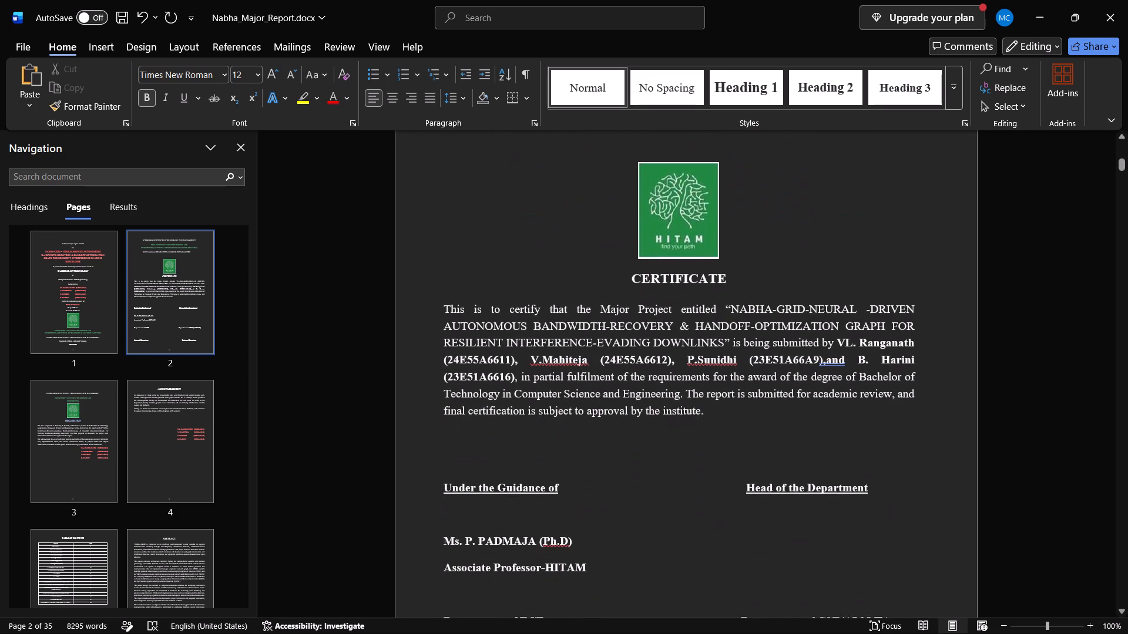
pyautogui.scroll(-2, 540, 203)
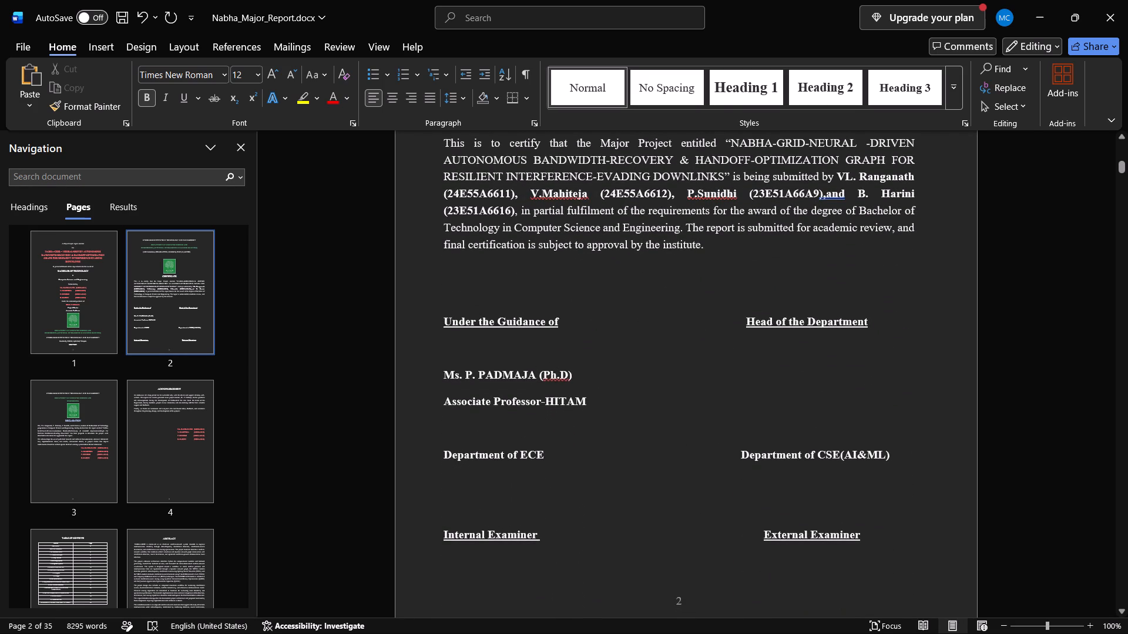
pyautogui.scroll(-2, 540, 203)
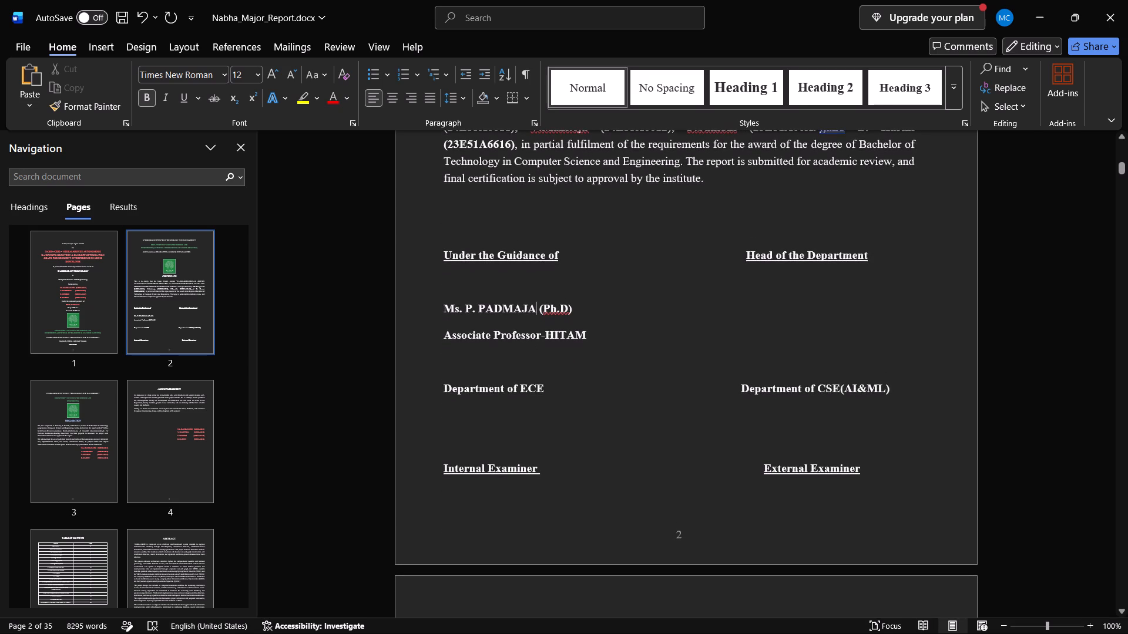
pyautogui.scroll(-1, 540, 203)
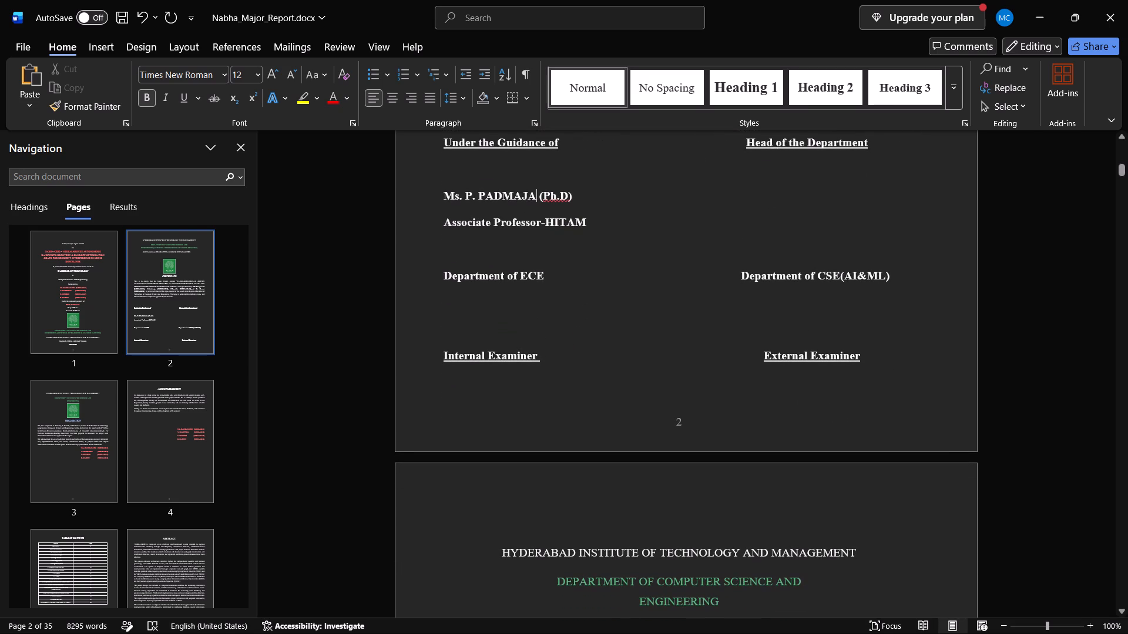
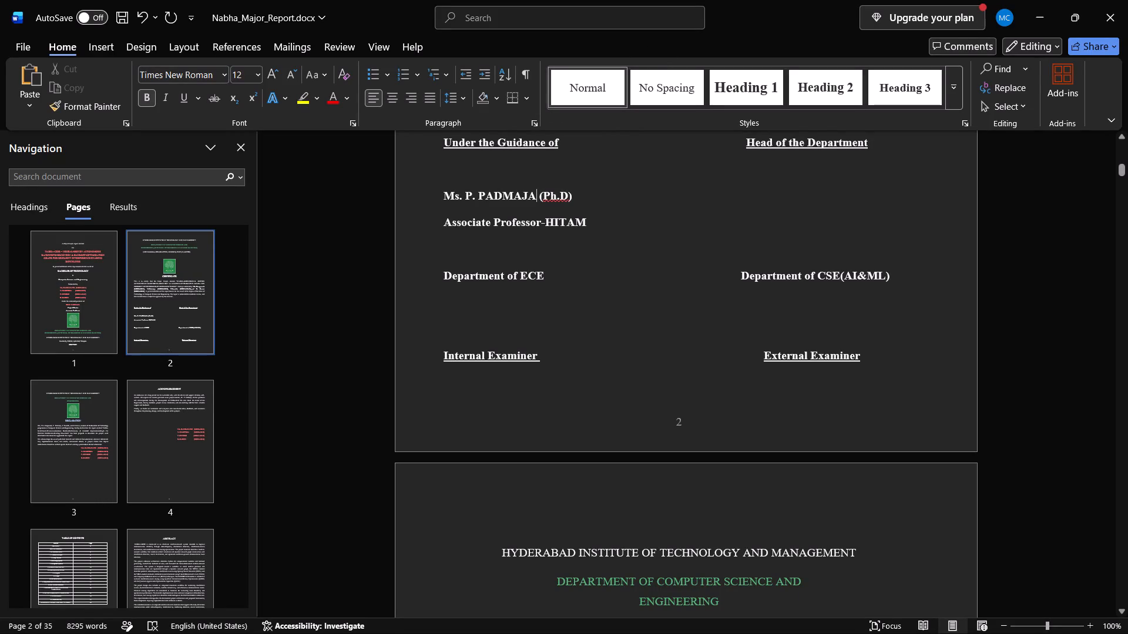
# Change the guide's title to "Dr." in the certificate page's signature block.
pyautogui.click(458, 197)
pyautogui.press('BackSpace')
pyautogui.press('BackSpace')
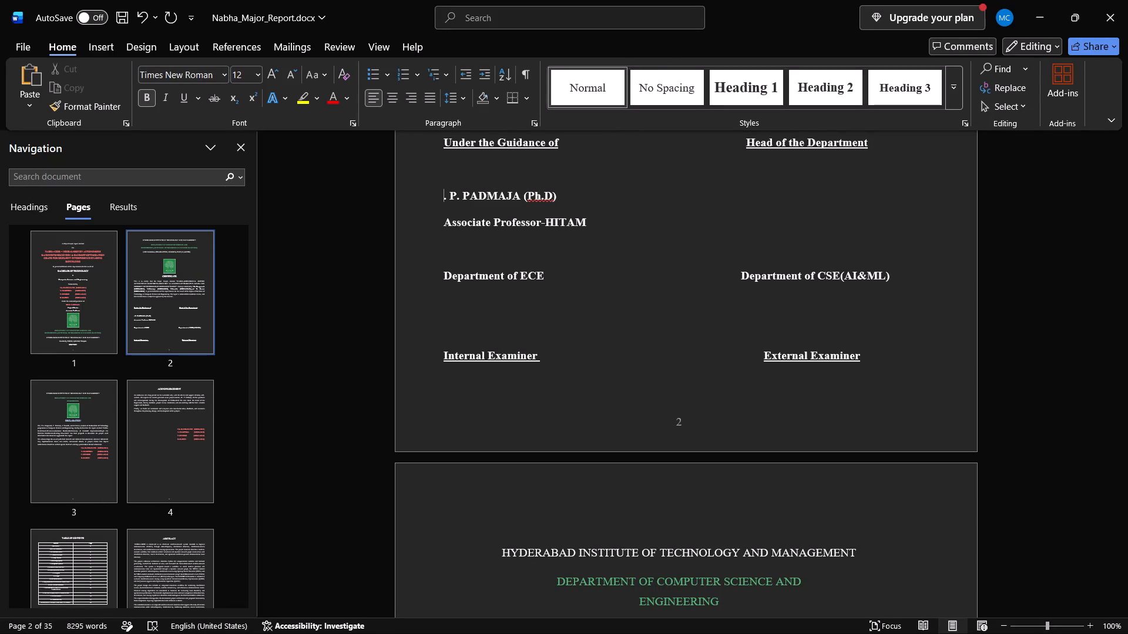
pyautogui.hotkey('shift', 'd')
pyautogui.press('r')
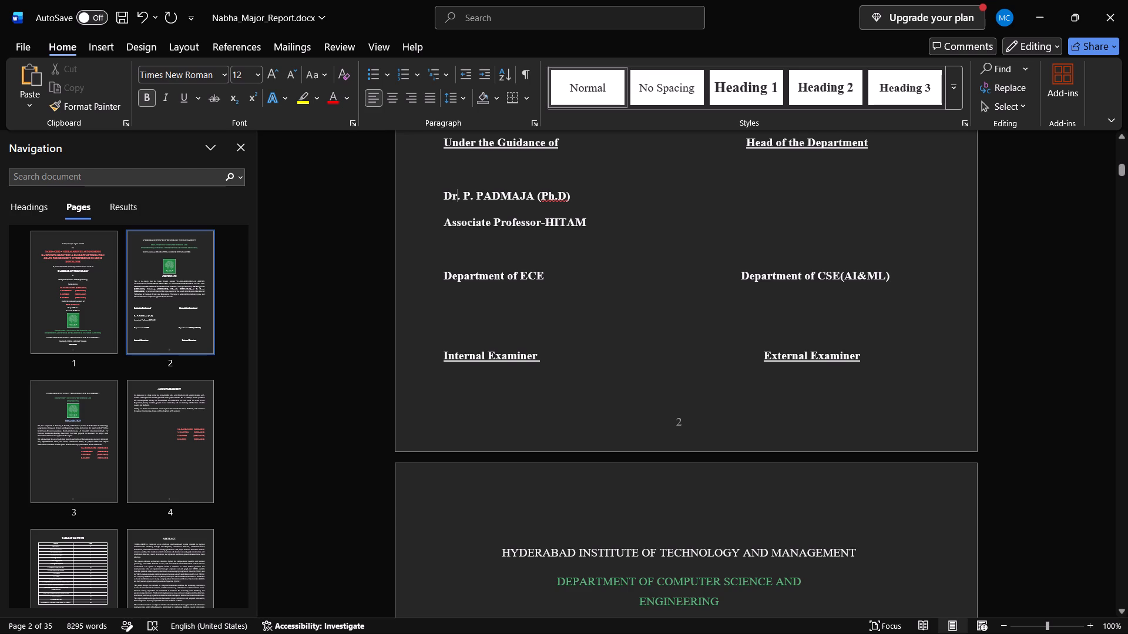
# Remove the initial before the guide's given name and add the guide's surname in capitals after it.
pyautogui.click(474, 195)
pyautogui.press('BackSpace')
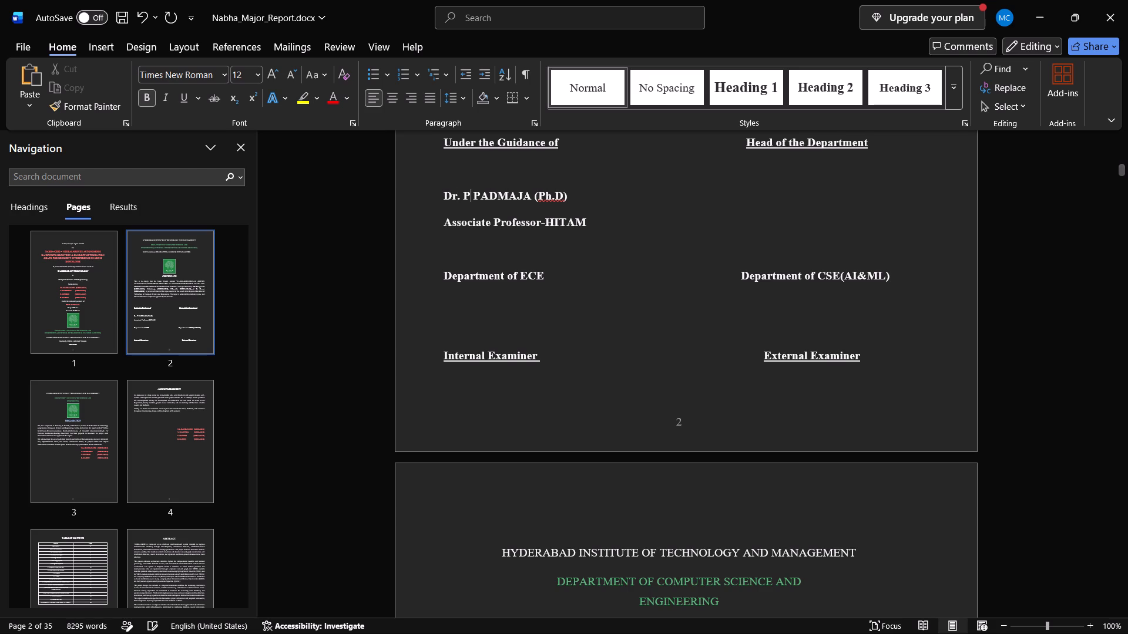
pyautogui.press('BackSpace')
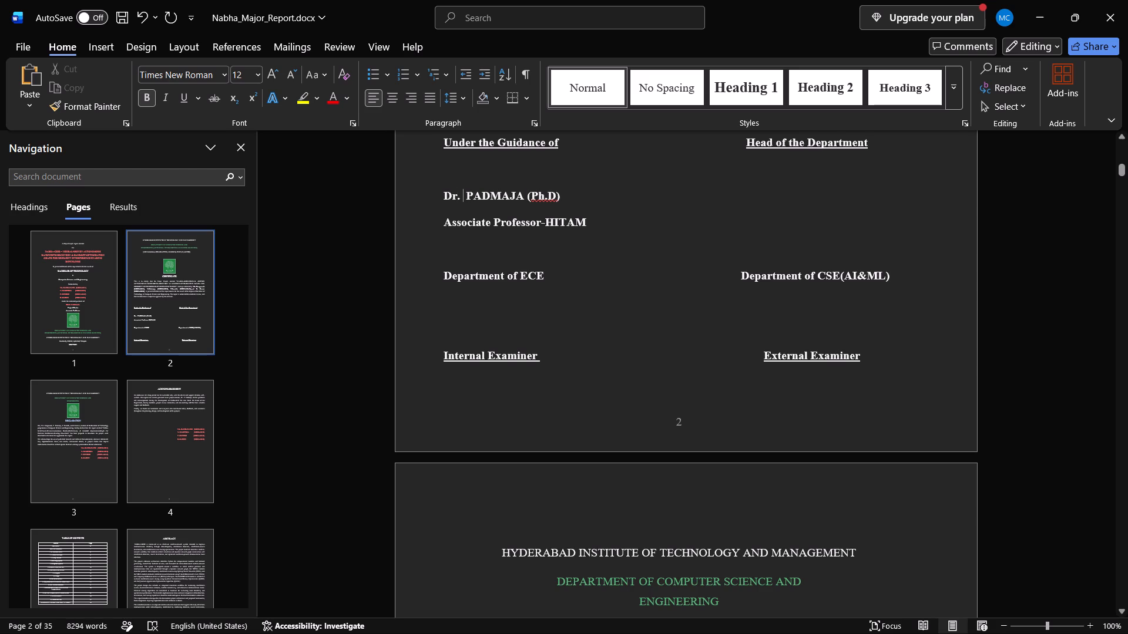
pyautogui.press('BackSpace')
pyautogui.click(524, 196)
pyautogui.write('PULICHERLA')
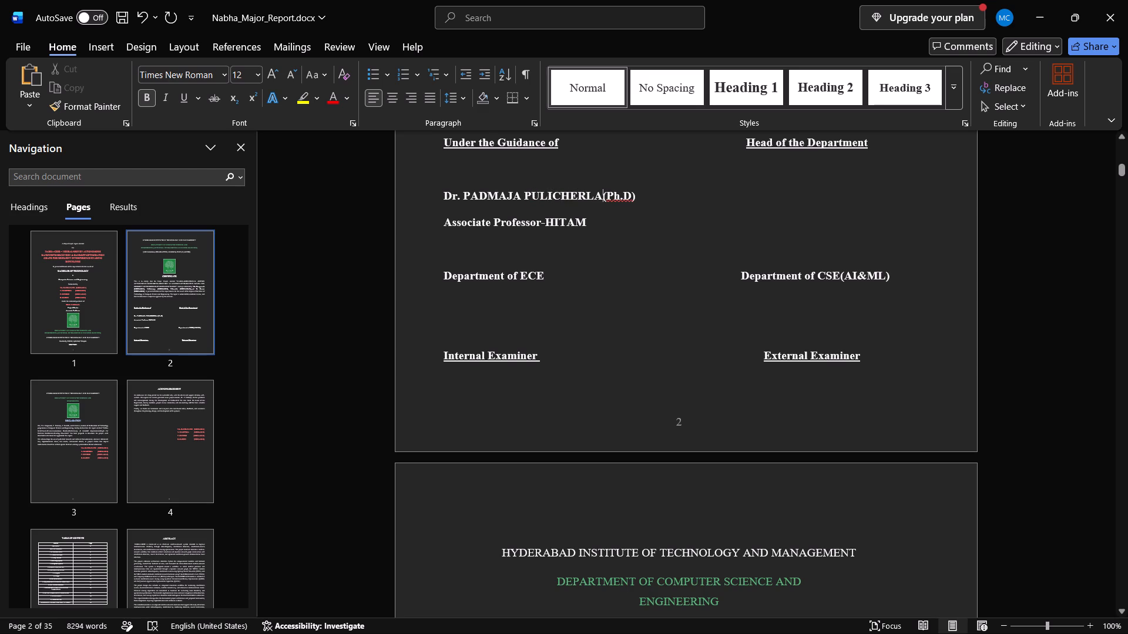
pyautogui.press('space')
# Delete the "(Ph.D)" qualification after the guide's name in the signature block.
pyautogui.click(639, 197)
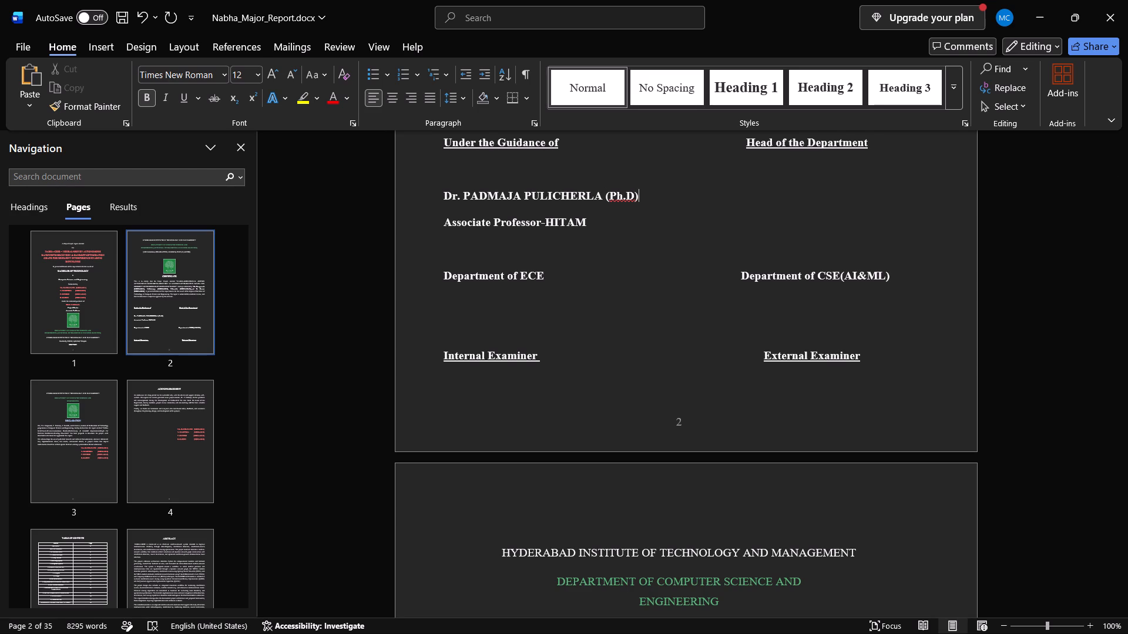
pyautogui.press('BackSpace')
pyautogui.press('BackSpace')
pyautogui.press('BackSpace')
pyautogui.press('BackSpace')
pyautogui.press('BackSpace')
pyautogui.press('BackSpace')
# Delete "Department of ECE" and the empty line above it from the certificate page's signature block.
pyautogui.click(540, 278)
pyautogui.press('BackSpace')
pyautogui.press('BackSpace')
pyautogui.press('BackSpace')
pyautogui.press('BackSpace')
pyautogui.press('BackSpace')
pyautogui.press('BackSpace')
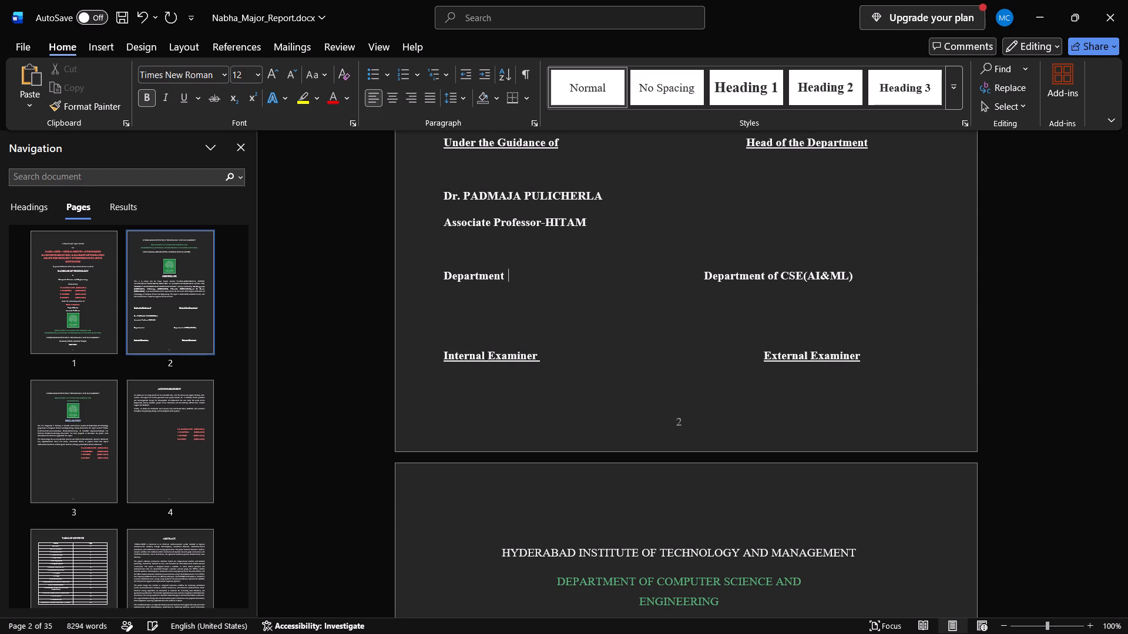
pyautogui.press('BackSpace')
pyautogui.press('BackSpace')
pyautogui.press('BackSpace')
pyautogui.press('BackSpace')
pyautogui.press('BackSpace')
pyautogui.press('BackSpace')
pyautogui.press('BackSpace')
pyautogui.press('BackSpace')
pyautogui.press('BackSpace')
pyautogui.press('BackSpace')
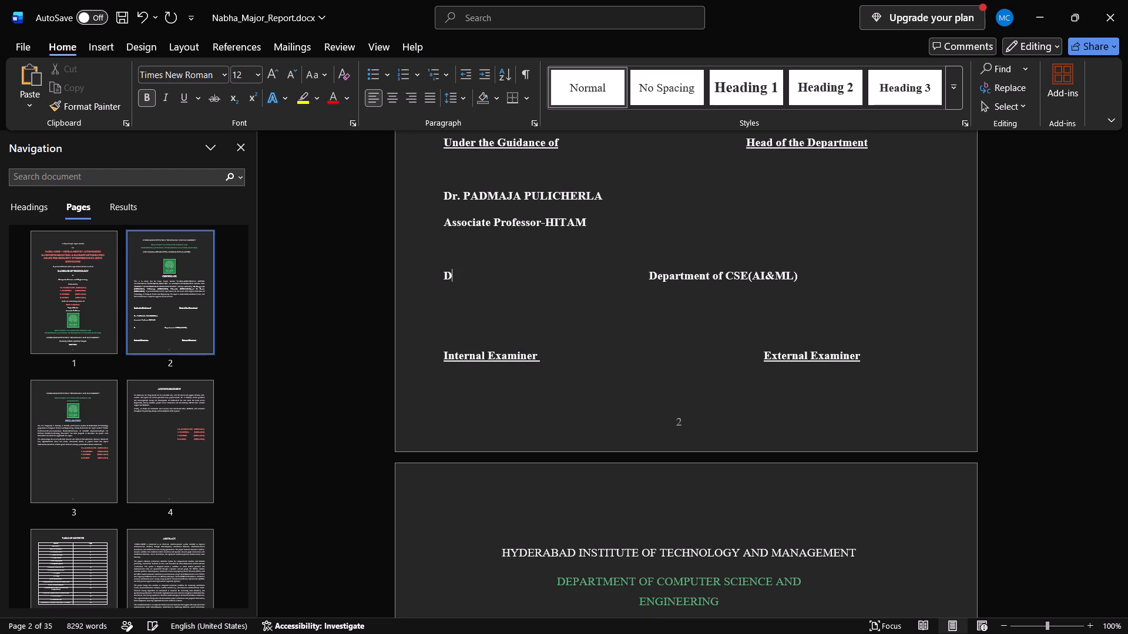
pyautogui.press('BackSpace')
pyautogui.press('BackSpace')
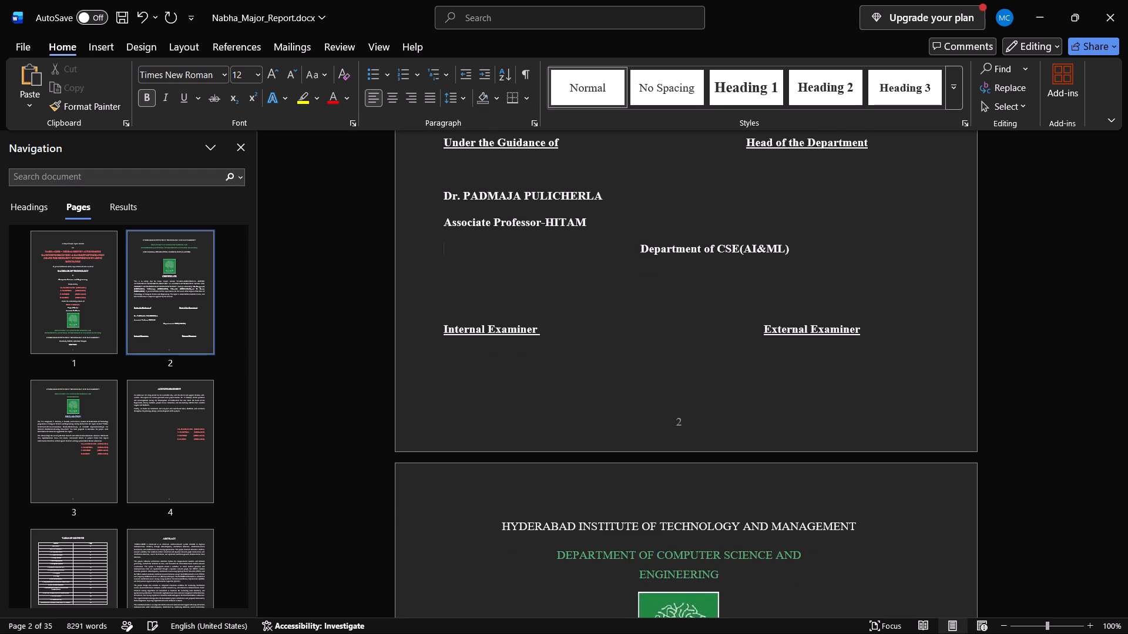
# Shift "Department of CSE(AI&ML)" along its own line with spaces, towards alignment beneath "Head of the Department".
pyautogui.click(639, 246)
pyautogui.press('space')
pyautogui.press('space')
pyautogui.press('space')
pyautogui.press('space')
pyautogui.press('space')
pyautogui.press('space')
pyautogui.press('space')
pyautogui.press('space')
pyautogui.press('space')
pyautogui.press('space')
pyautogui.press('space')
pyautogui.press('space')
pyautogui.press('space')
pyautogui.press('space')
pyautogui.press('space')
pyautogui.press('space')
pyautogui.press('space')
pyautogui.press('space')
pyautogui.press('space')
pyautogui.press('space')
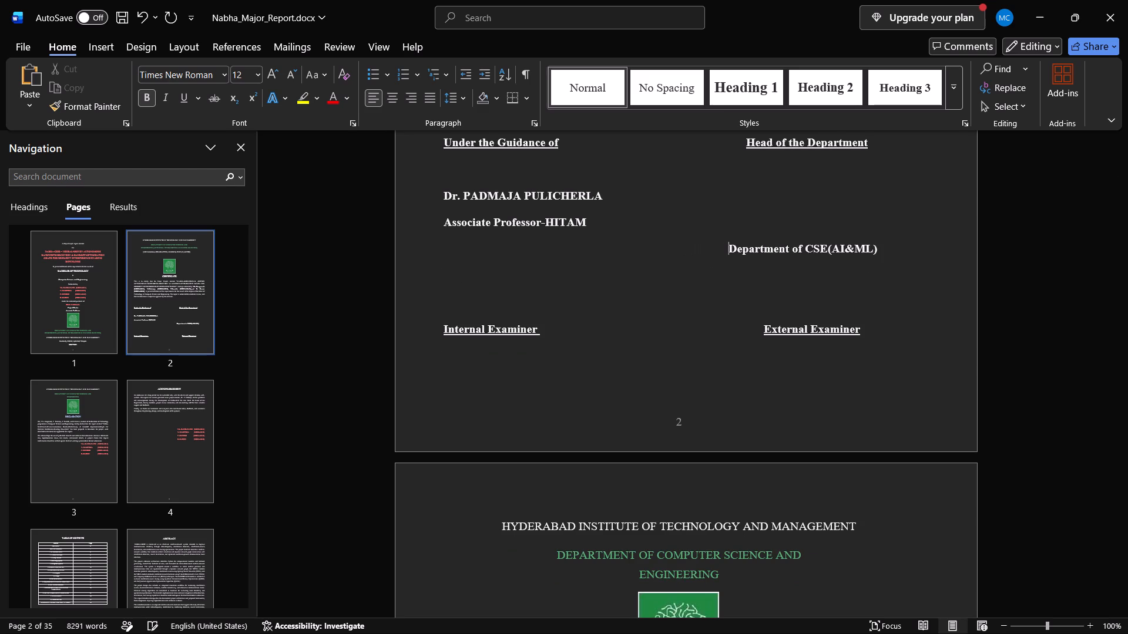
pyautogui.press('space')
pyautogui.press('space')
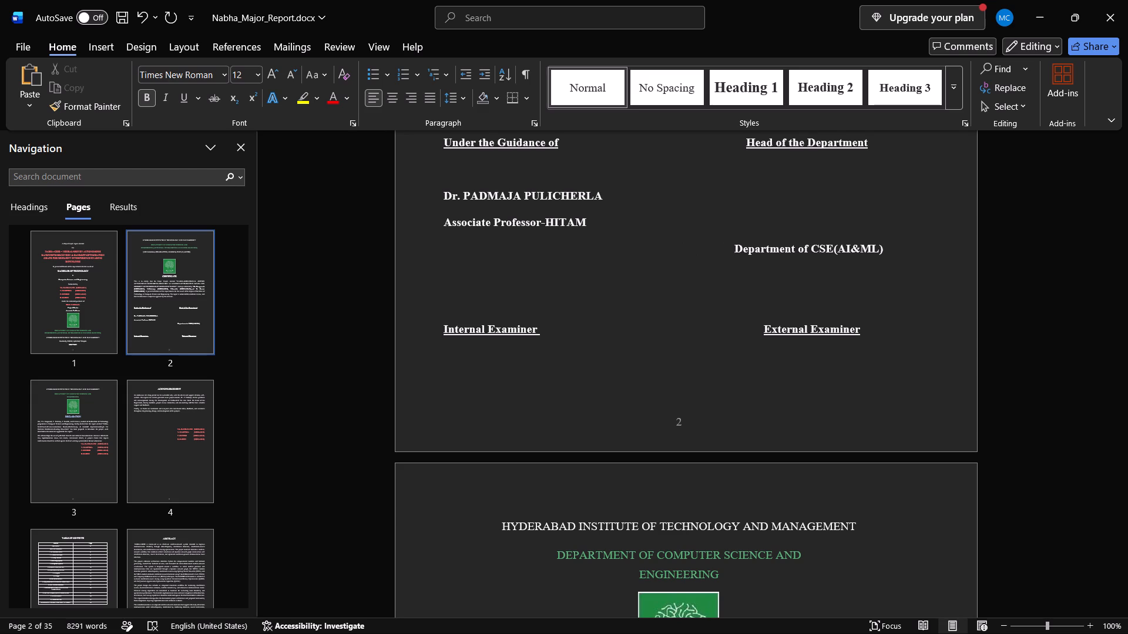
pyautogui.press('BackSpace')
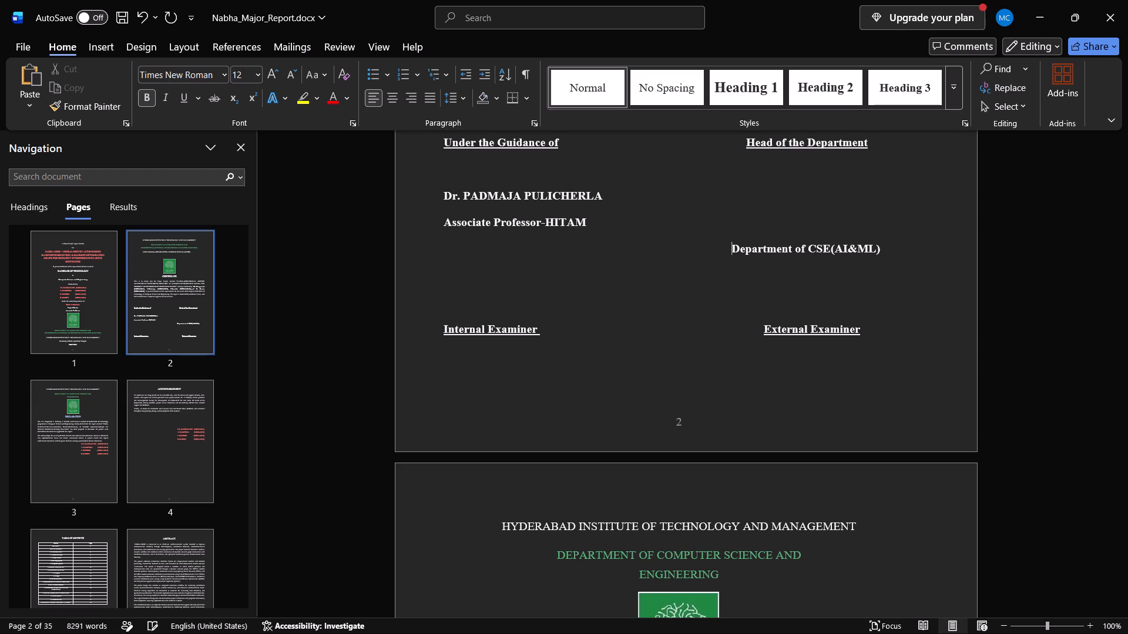
# Bring "Department of CSE(AI&ML)" up onto the "Associate Professor-HITAM" line and space it beneath "Head of the Department".
pyautogui.press('BackSpace')
pyautogui.press('BackSpace')
pyautogui.press('BackSpace')
pyautogui.press('BackSpace')
pyautogui.press('BackSpace')
pyautogui.press('BackSpace')
pyautogui.press('BackSpace')
pyautogui.press('BackSpace')
pyautogui.press('BackSpace')
pyautogui.press('BackSpace')
pyautogui.press('BackSpace')
pyautogui.press('BackSpace')
pyautogui.press('BackSpace')
pyautogui.press('BackSpace')
pyautogui.press('BackSpace')
pyautogui.press('BackSpace')
pyautogui.press('BackSpace')
pyautogui.press('BackSpace')
pyautogui.press('BackSpace')
pyautogui.press('BackSpace')
pyautogui.press('BackSpace')
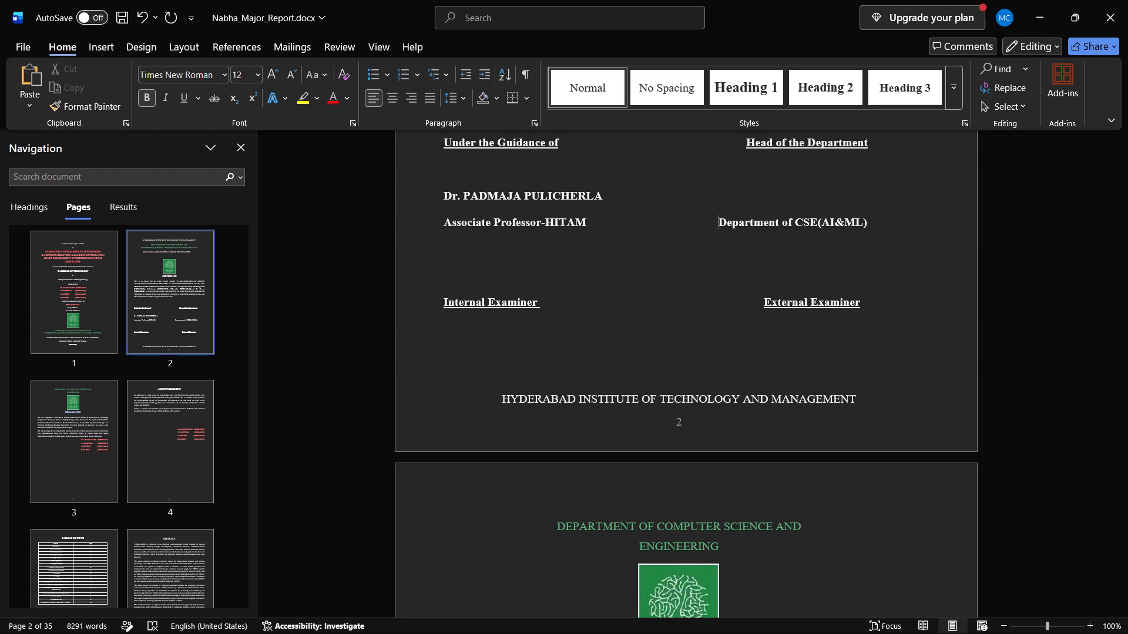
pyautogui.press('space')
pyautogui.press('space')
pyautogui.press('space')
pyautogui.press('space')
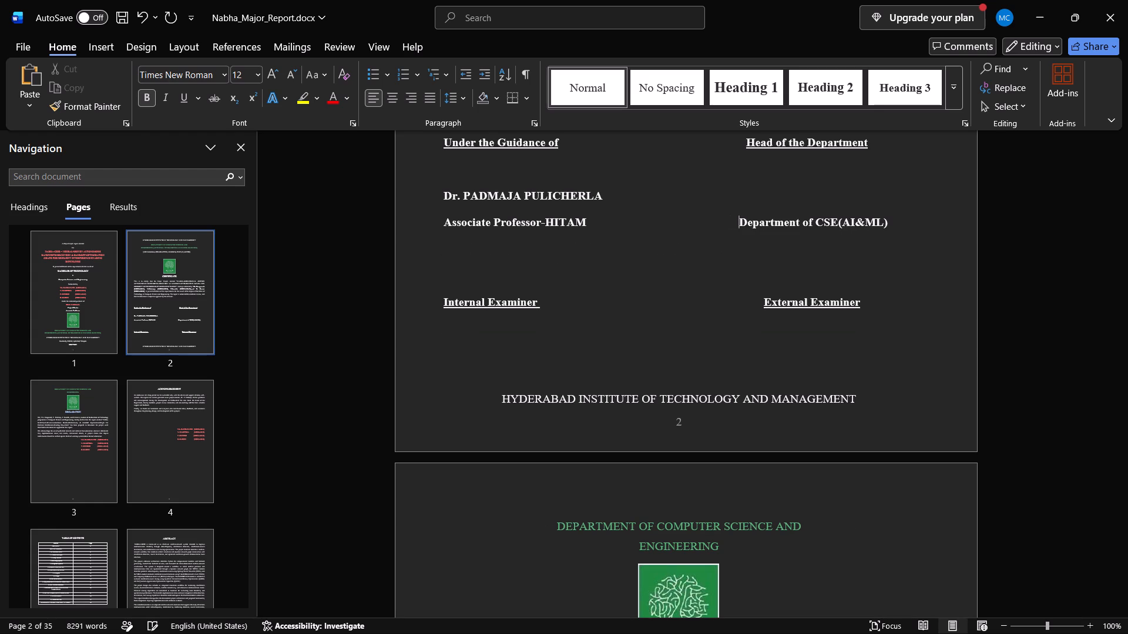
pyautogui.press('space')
# Insert a blank line below the examiner lines so the declaration's institute heading moves back to page 3.
pyautogui.click(484, 387)
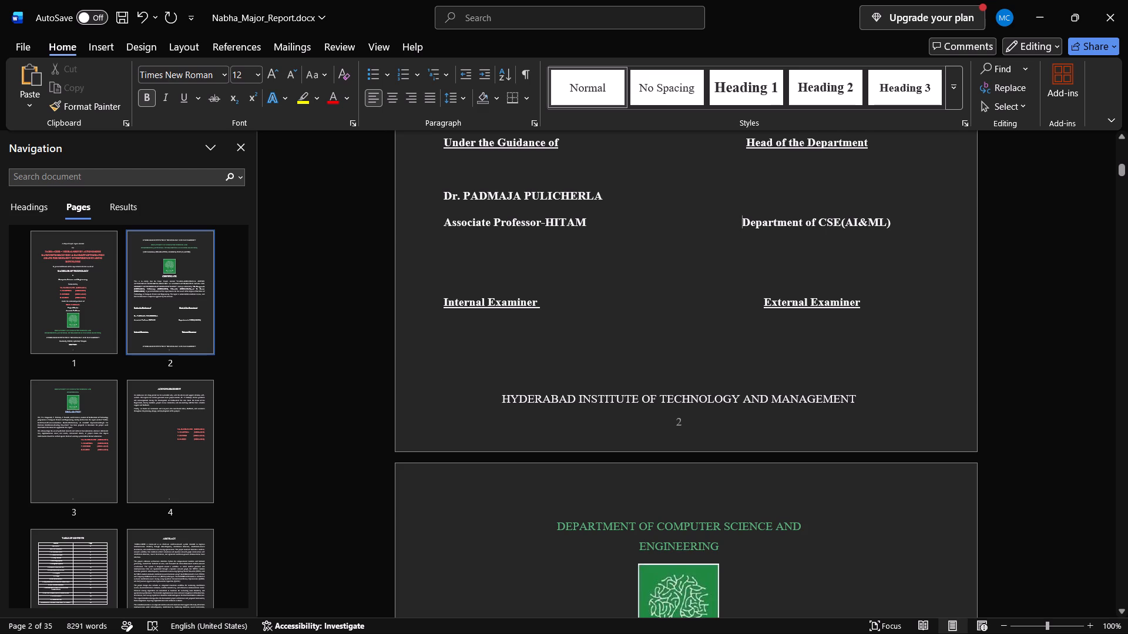
pyautogui.press('Return')
pyautogui.scroll(-1, 484, 387)
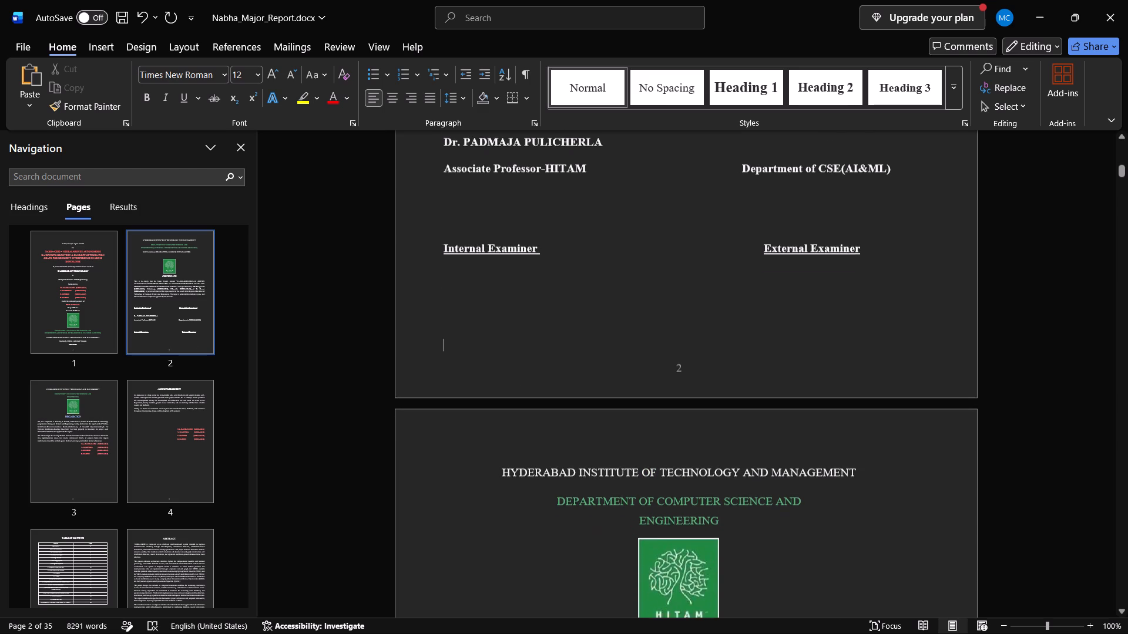
pyautogui.scroll(-1, 484, 387)
pyautogui.scroll(2, 484, 387)
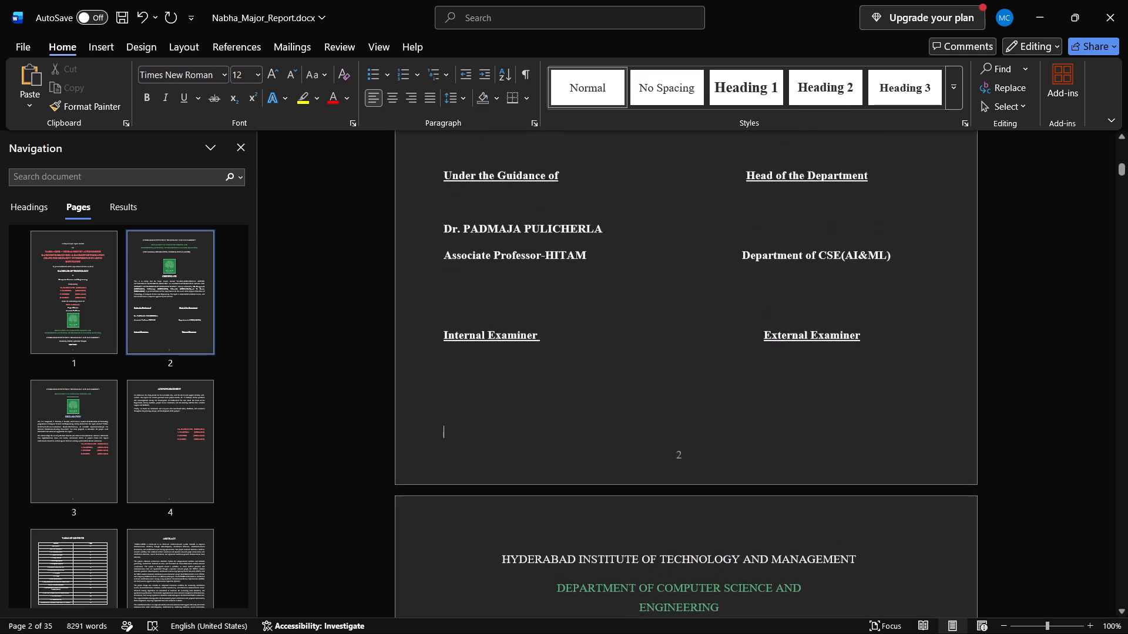
pyautogui.scroll(1, 484, 387)
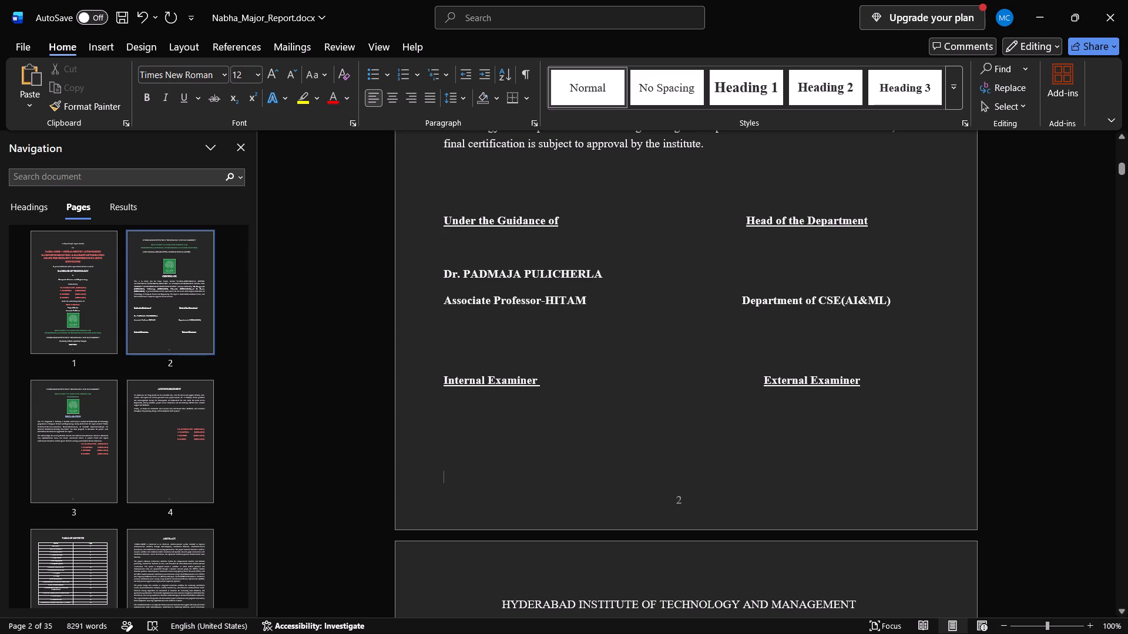
pyautogui.scroll(-2, 534, 410)
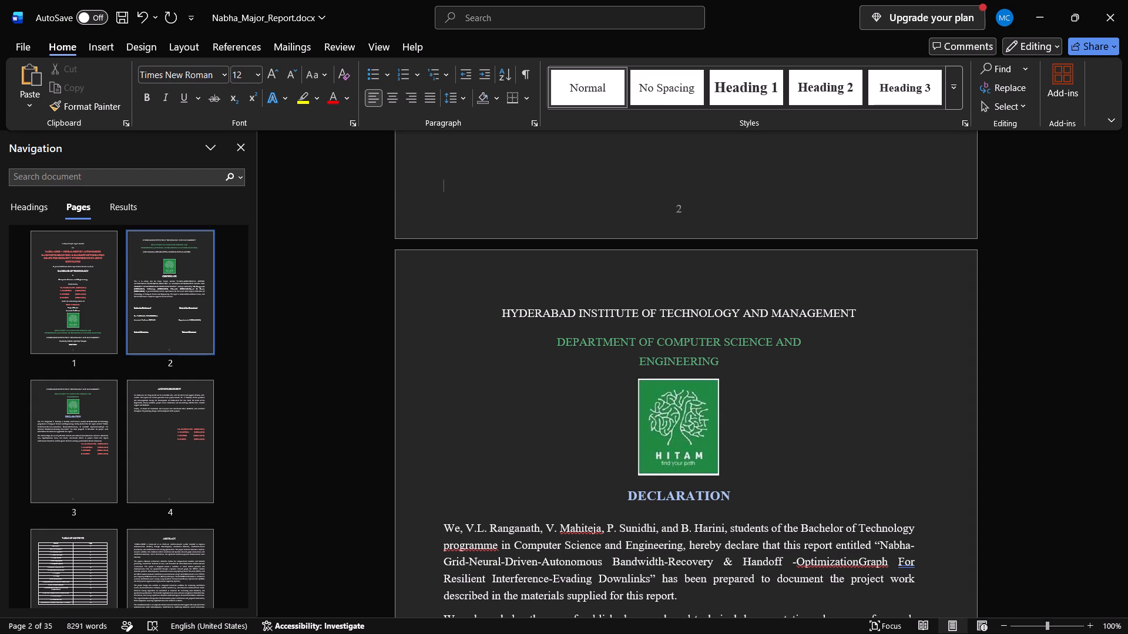
# Add two spaces before "Department of CSE(AI&ML)" in the certificate page's signature block.
pyautogui.scroll(1, 534, 410)
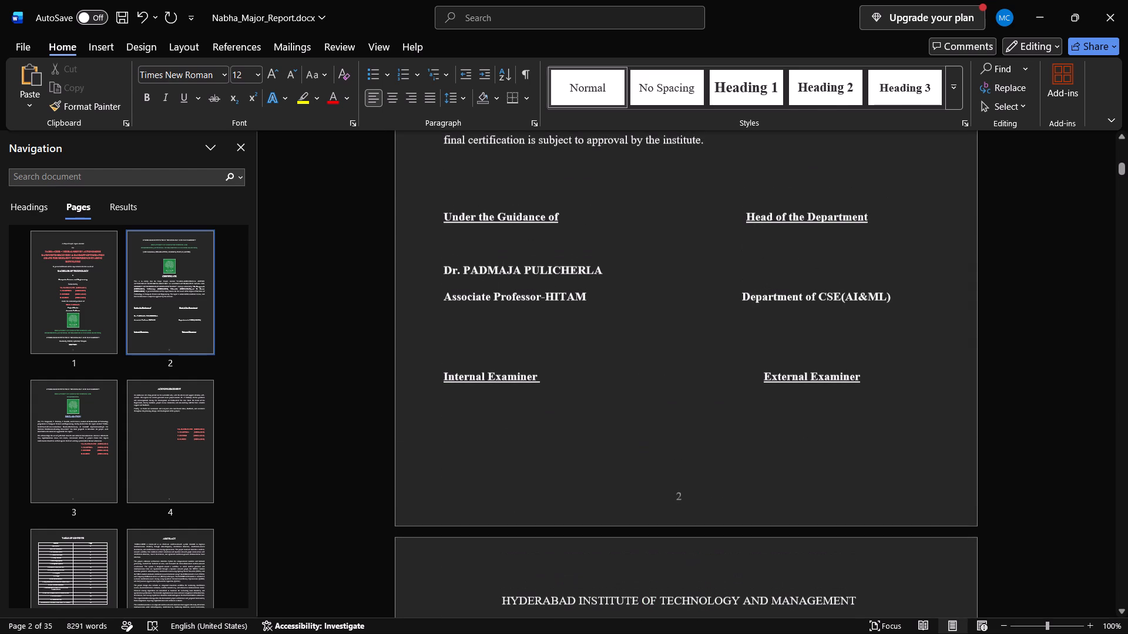
pyautogui.scroll(1, 534, 410)
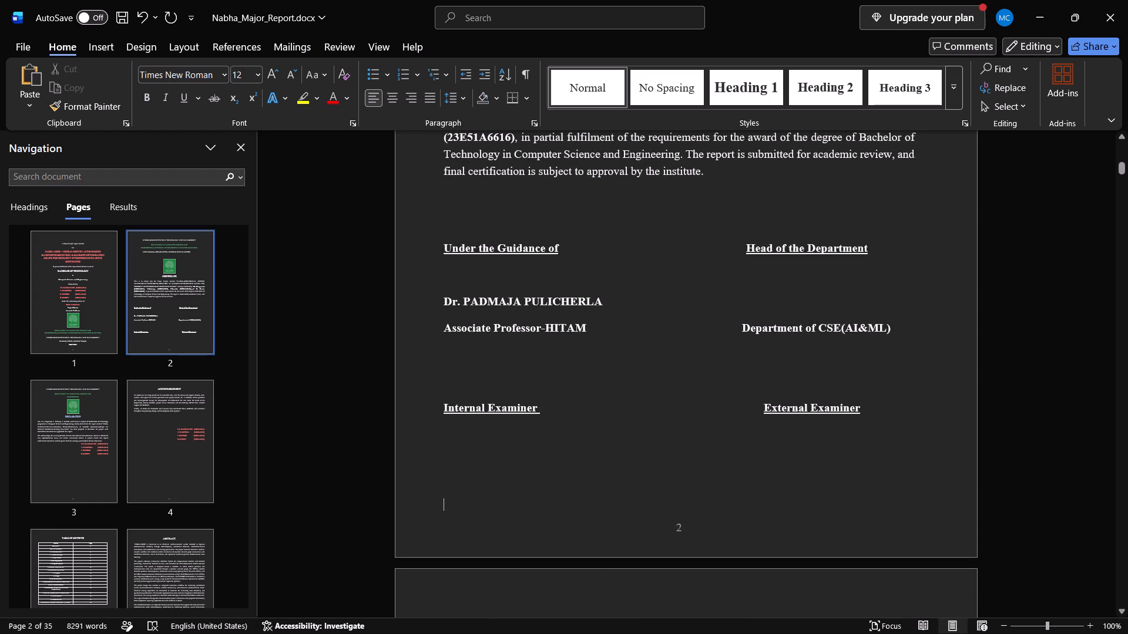
pyautogui.click(739, 326)
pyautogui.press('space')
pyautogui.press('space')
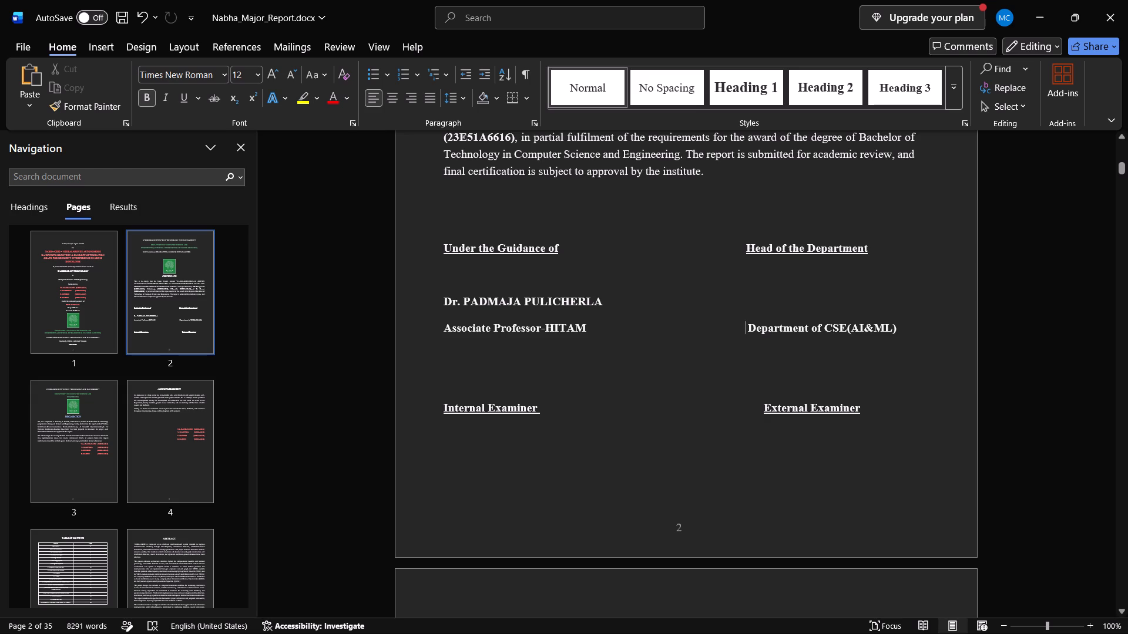
# Retype the guide's all-capitals name in title case after "Dr." in the certificate page's signature block.
pyautogui.scroll(1, 613, 314)
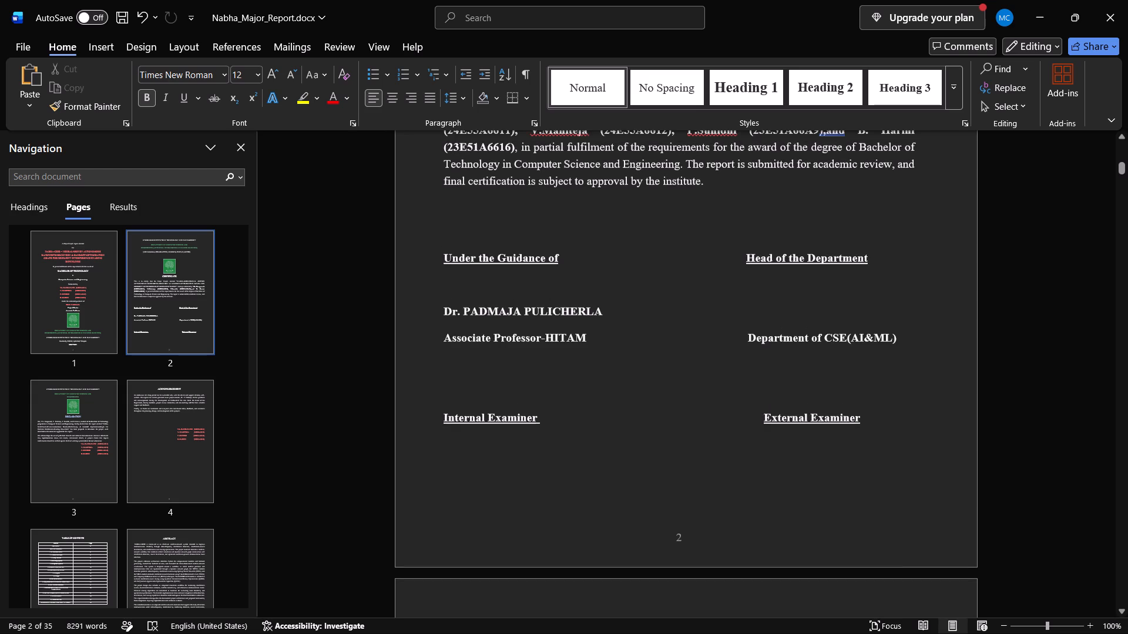
pyautogui.scroll(1, 613, 314)
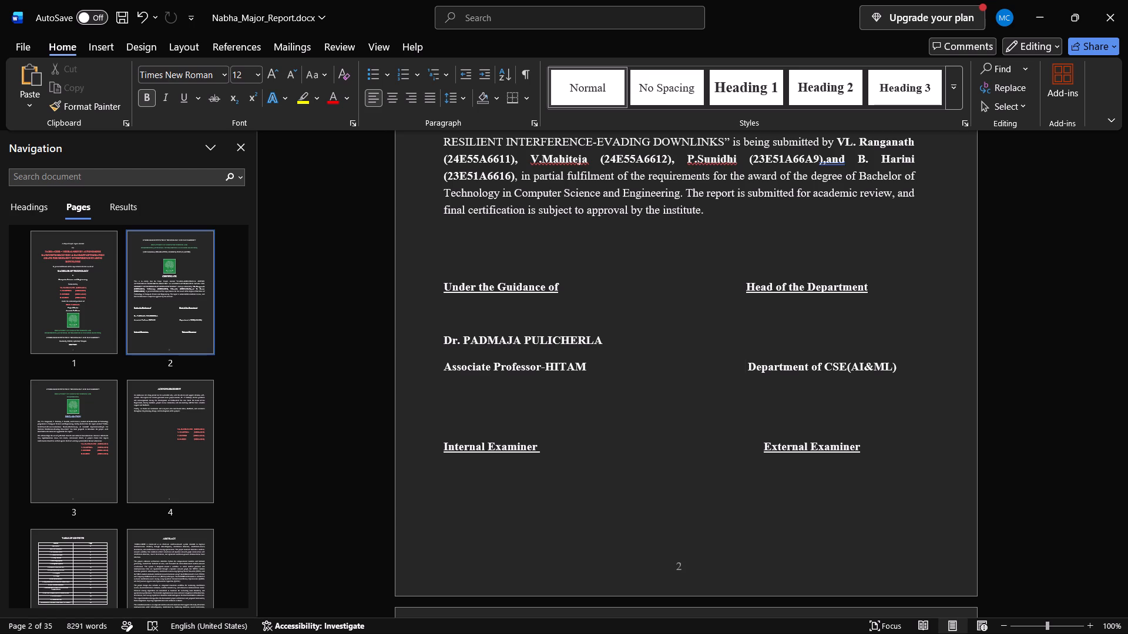
pyautogui.click(602, 343)
pyautogui.press('BackSpace')
pyautogui.press('BackSpace')
pyautogui.press('BackSpace')
pyautogui.press('BackSpace')
pyautogui.press('BackSpace')
pyautogui.press('BackSpace')
pyautogui.press('BackSpace')
pyautogui.press('BackSpace')
pyautogui.press('BackSpace')
pyautogui.press('BackSpace')
pyautogui.press('BackSpace')
pyautogui.press('BackSpace')
pyautogui.press('BackSpace')
pyautogui.press('BackSpace')
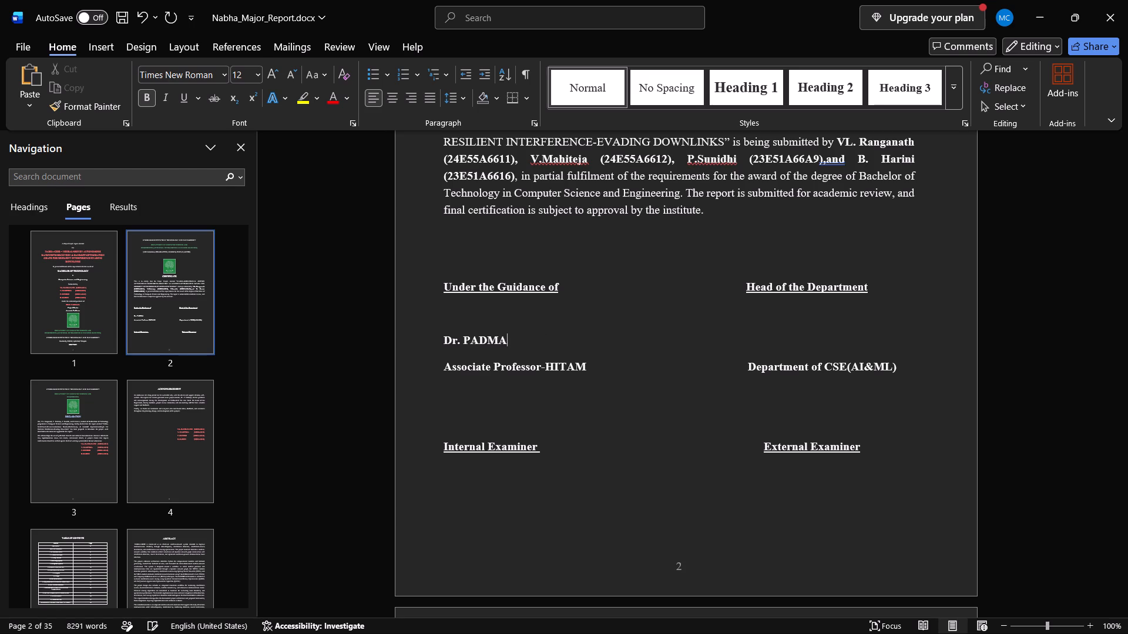
pyautogui.press('BackSpace')
pyautogui.press('BackSpace')
pyautogui.press('BackSpace')
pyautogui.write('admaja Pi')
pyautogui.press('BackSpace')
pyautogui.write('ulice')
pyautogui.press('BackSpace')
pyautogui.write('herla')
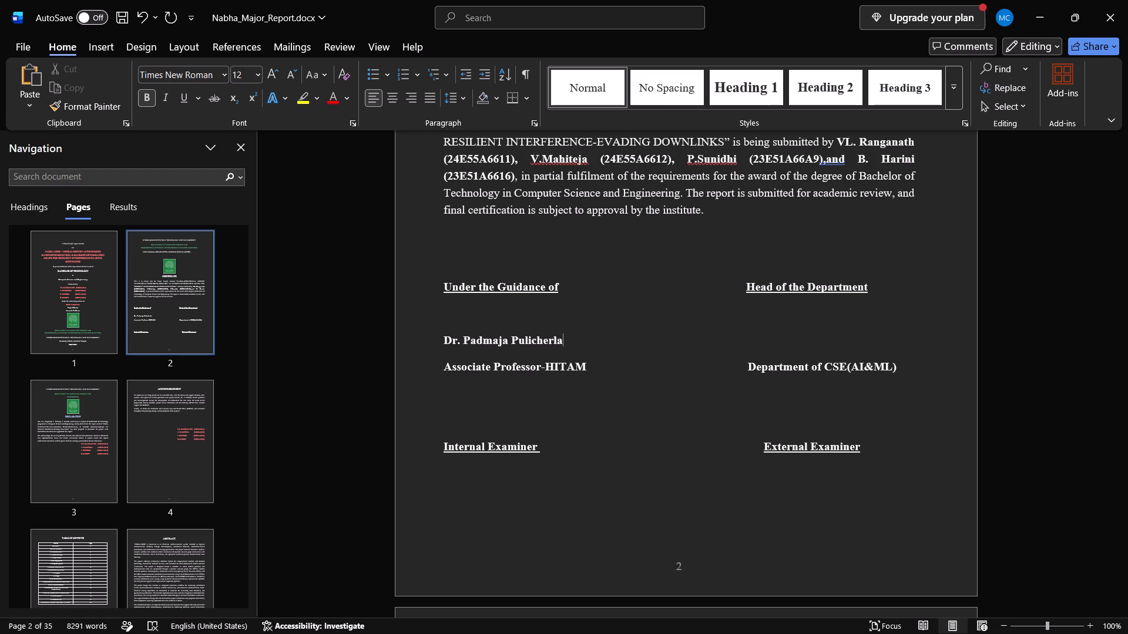
# Remove "-HITAM" from the guide's designation so the line reads "Associate Professor" on the certificate page.
pyautogui.click(592, 369)
pyautogui.press('BackSpace')
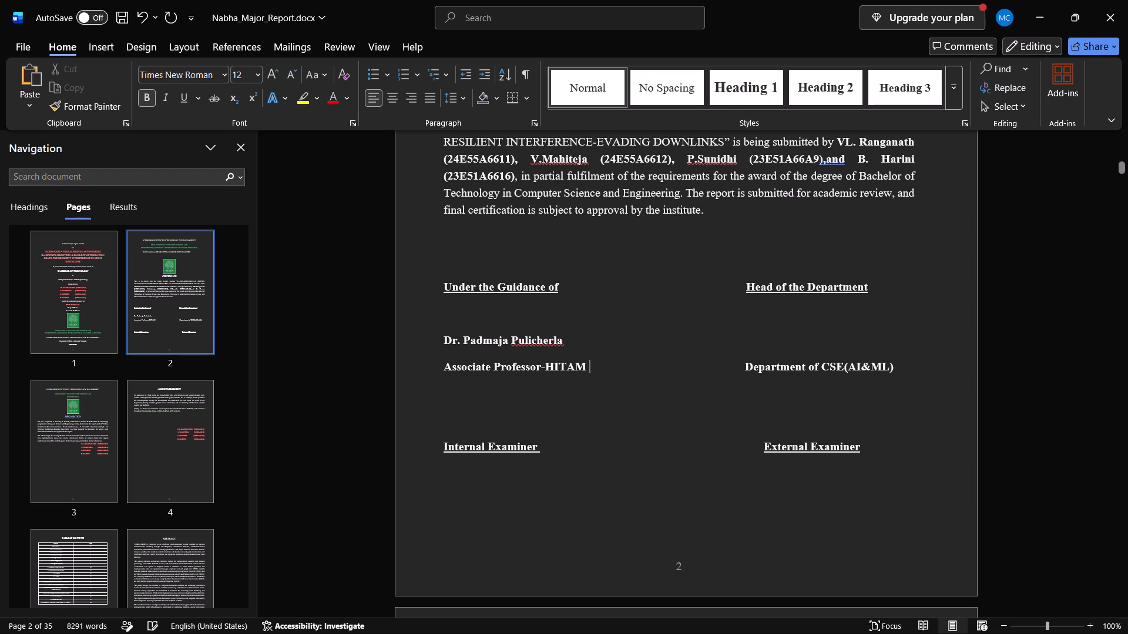
pyautogui.press('BackSpace')
pyautogui.press('BackSpace')
pyautogui.press('BackSpace')
pyautogui.press('BackSpace')
pyautogui.press('BackSpace')
pyautogui.press('BackSpace')
pyautogui.press('BackSpace')
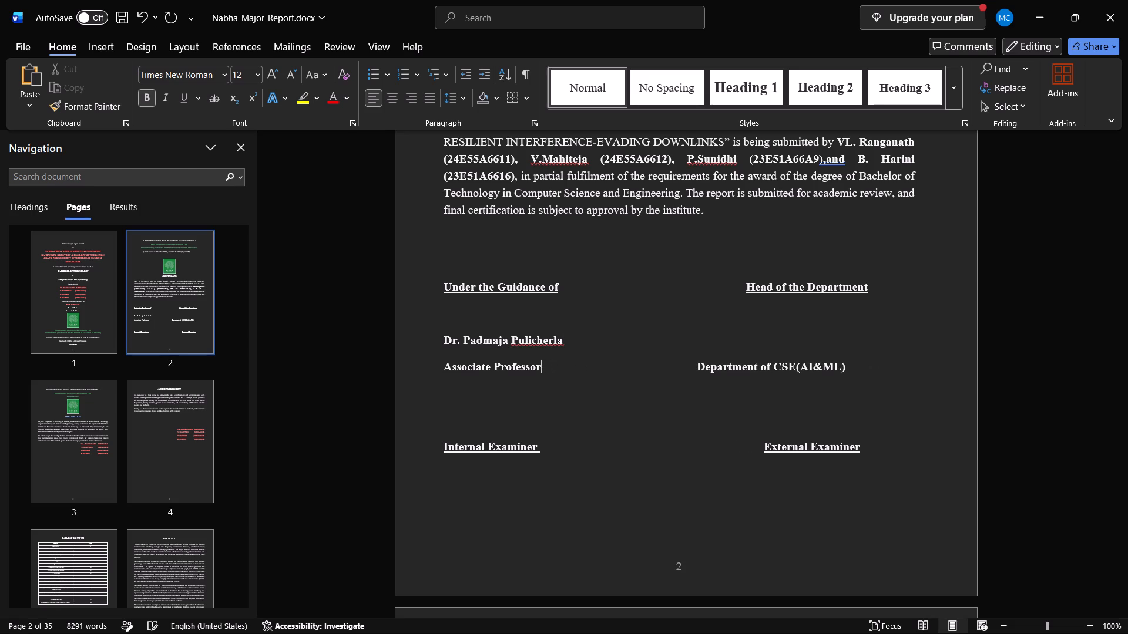
# Indent "Associate Professor" slightly beneath the guide's name using leading spaces.
pyautogui.click(441, 368)
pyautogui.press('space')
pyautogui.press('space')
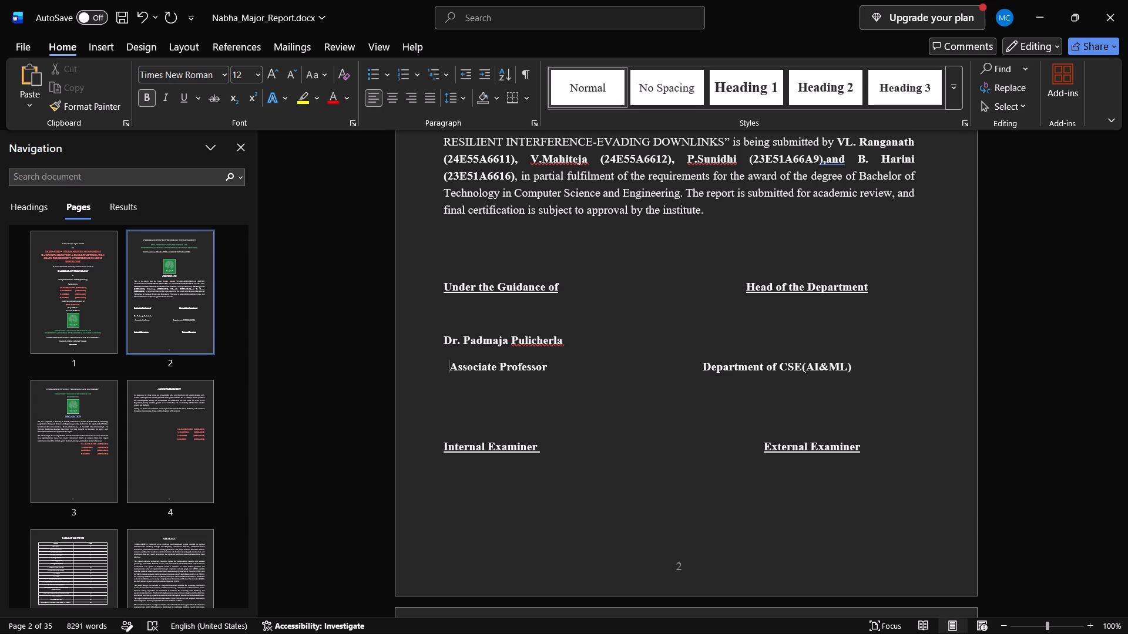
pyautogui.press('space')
pyautogui.press('BackSpace')
# Add spaces before "Department of CSE(AI&ML)" to realign it beneath "Head of the Department".
pyautogui.click(684, 365)
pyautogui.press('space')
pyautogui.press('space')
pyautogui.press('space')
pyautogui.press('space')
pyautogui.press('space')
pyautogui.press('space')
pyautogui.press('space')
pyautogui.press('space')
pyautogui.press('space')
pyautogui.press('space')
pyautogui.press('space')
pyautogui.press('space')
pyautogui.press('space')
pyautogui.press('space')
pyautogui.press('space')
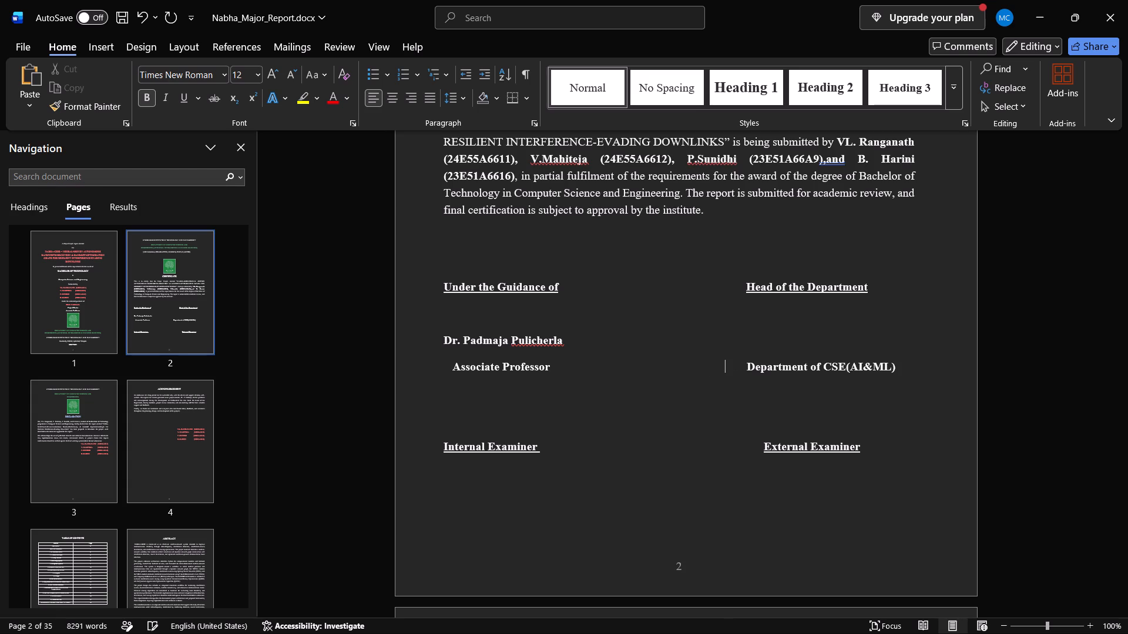
pyautogui.press('BackSpace')
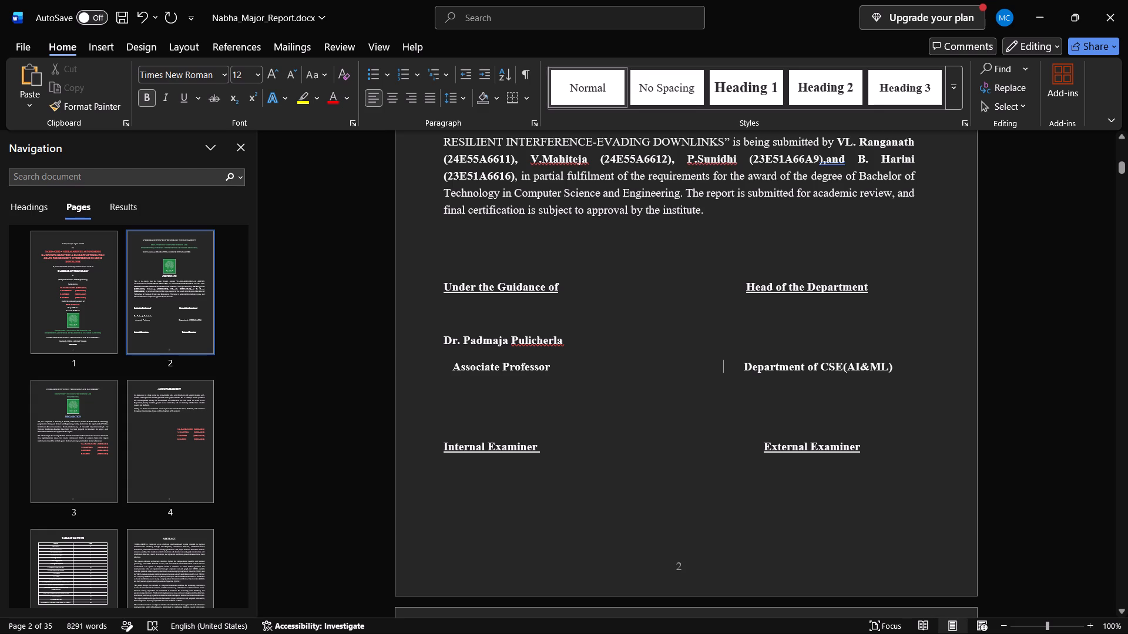
# Add two leading spaces before "Internal Examiner" in the certificate page's signature block.
pyautogui.click(439, 460)
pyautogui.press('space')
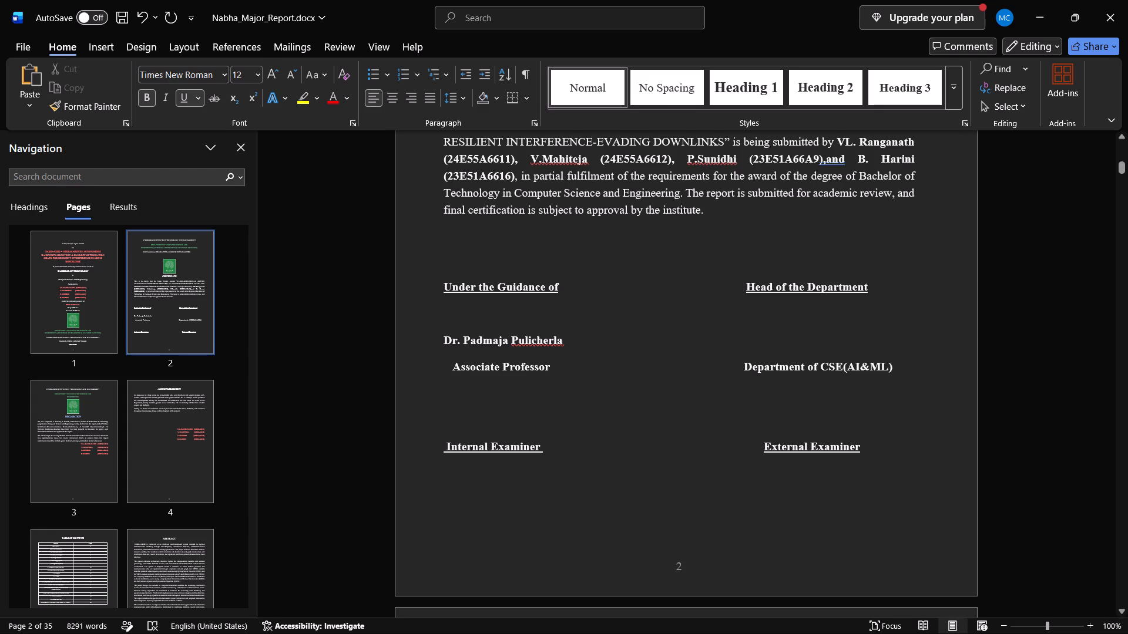
pyautogui.click(763, 439)
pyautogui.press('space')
# Compare the major report's declaration page with the declaration page in MAHITEJA_BCI_INTERNSHIP_REPORT.docx, checking its heading, wording and signature spacing.
pyautogui.scroll(-1, 763, 439)
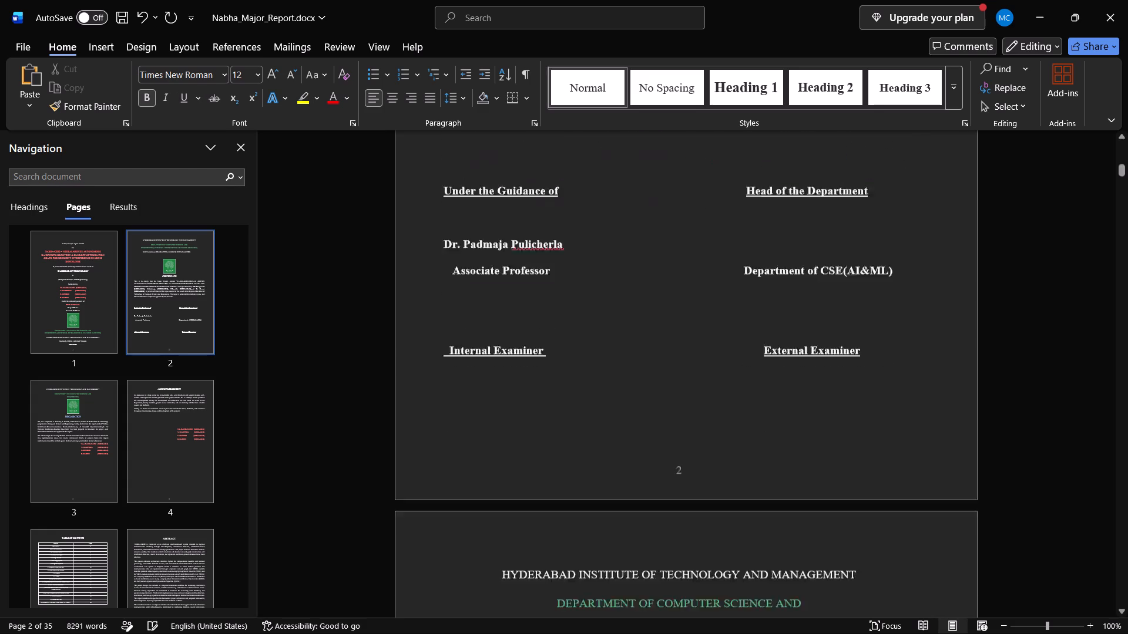
pyautogui.scroll(-2, 763, 439)
pyautogui.scroll(1, 763, 439)
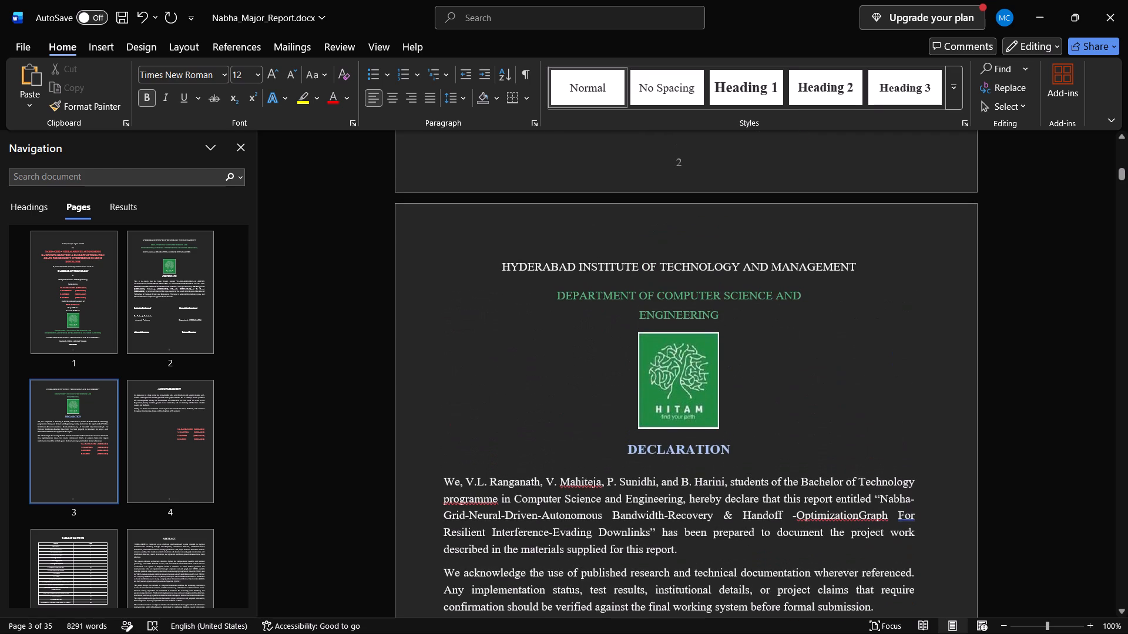
pyautogui.hotkey('alt', 'Tab')
pyautogui.scroll(-1, 788, 340)
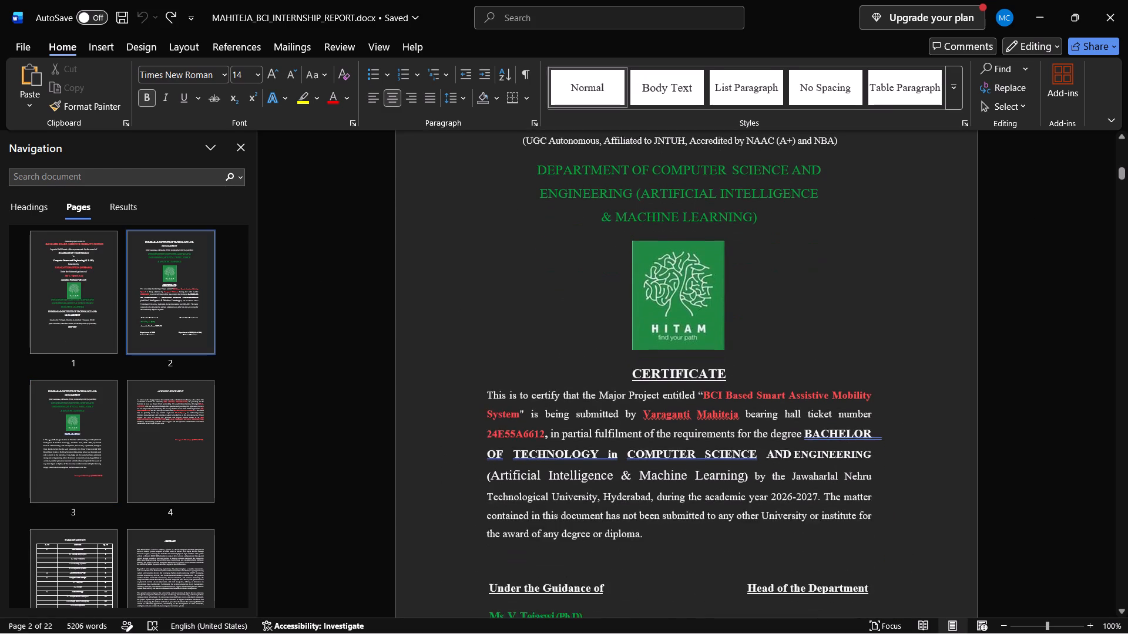
pyautogui.scroll(-3, 788, 340)
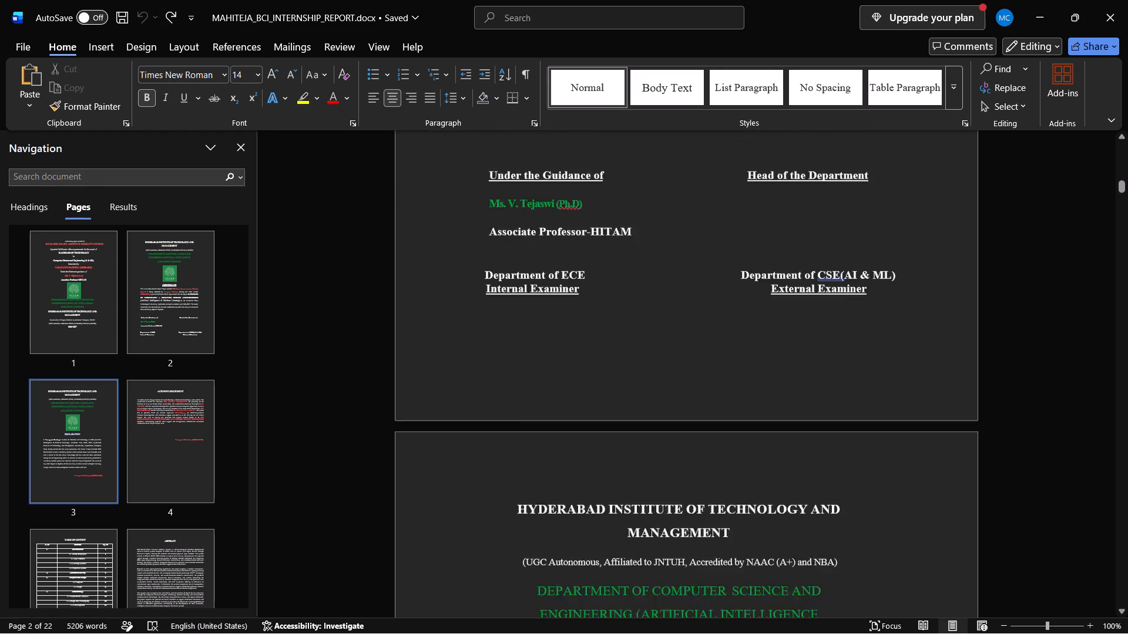
pyautogui.scroll(-3, 788, 340)
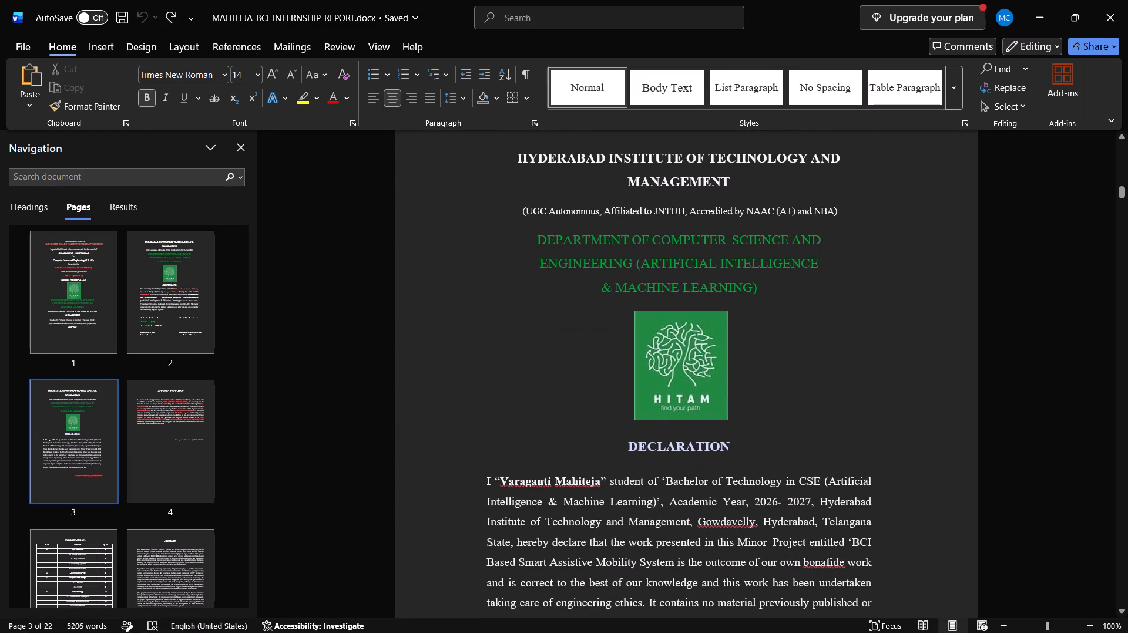
pyautogui.scroll(-1, 788, 340)
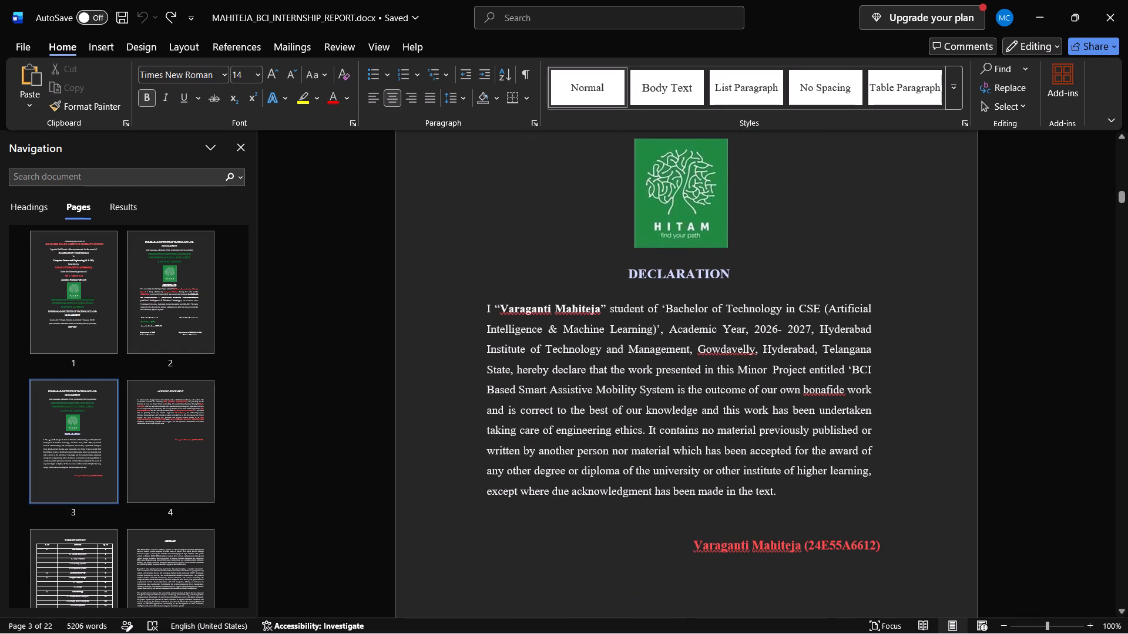
# In Nabha_Major_Report.docx, insert four blank lines between the declaration's last paragraph and the list of student names.
pyautogui.hotkey('alt', 'Tab')
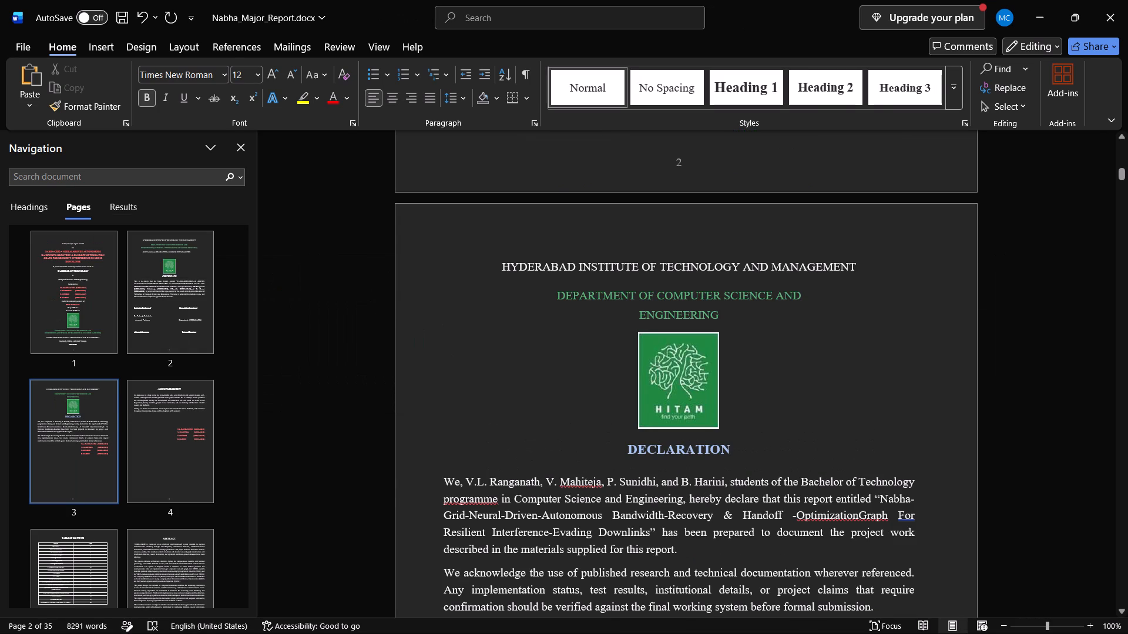
pyautogui.scroll(-2, 796, 350)
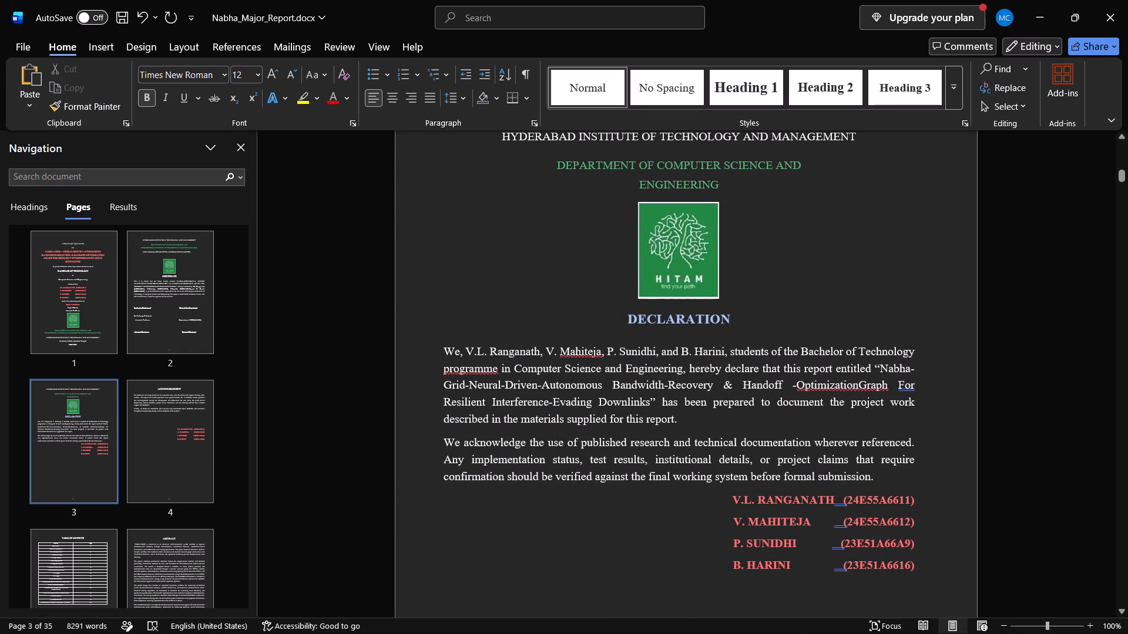
pyautogui.click(889, 481)
pyautogui.press('Return')
pyautogui.press('Return')
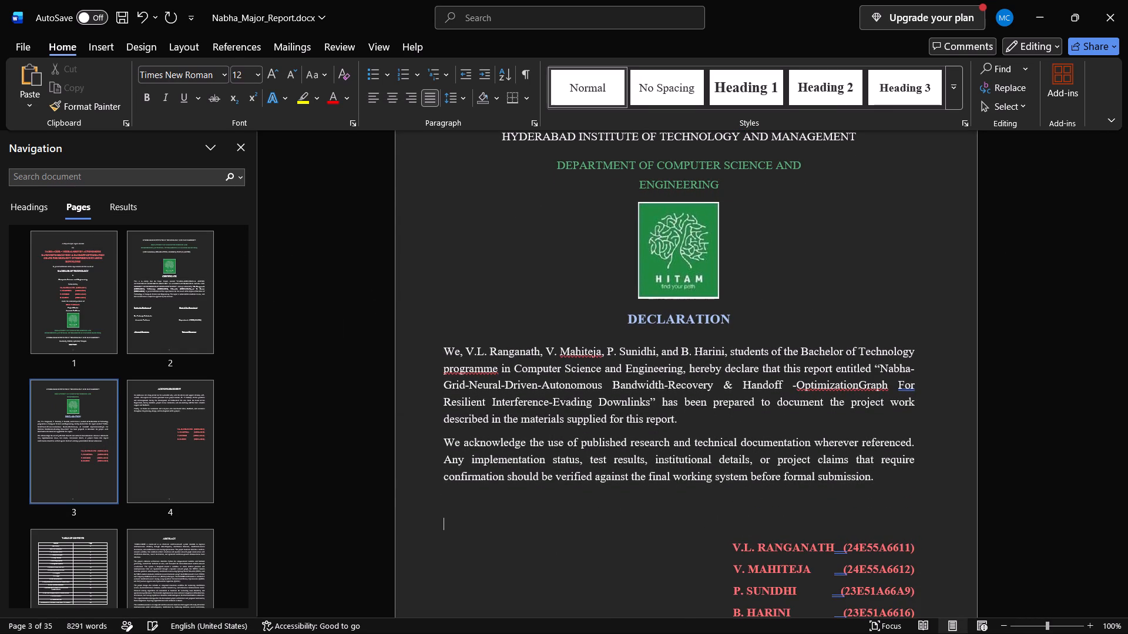
pyautogui.press('Return')
pyautogui.scroll(-2, 889, 481)
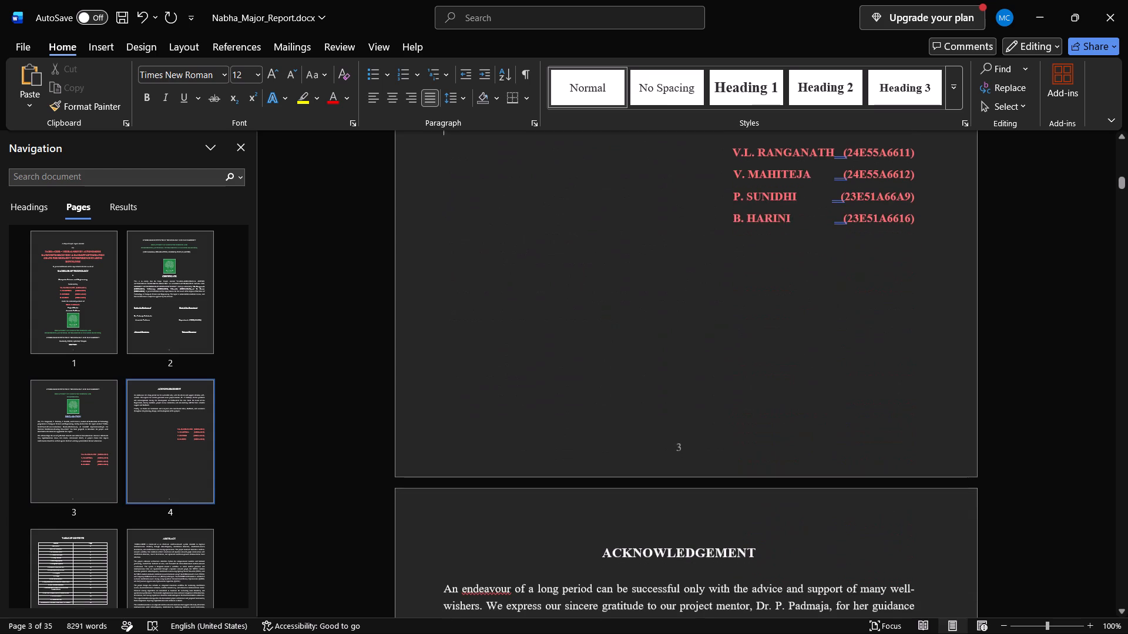
pyautogui.scroll(2, 889, 481)
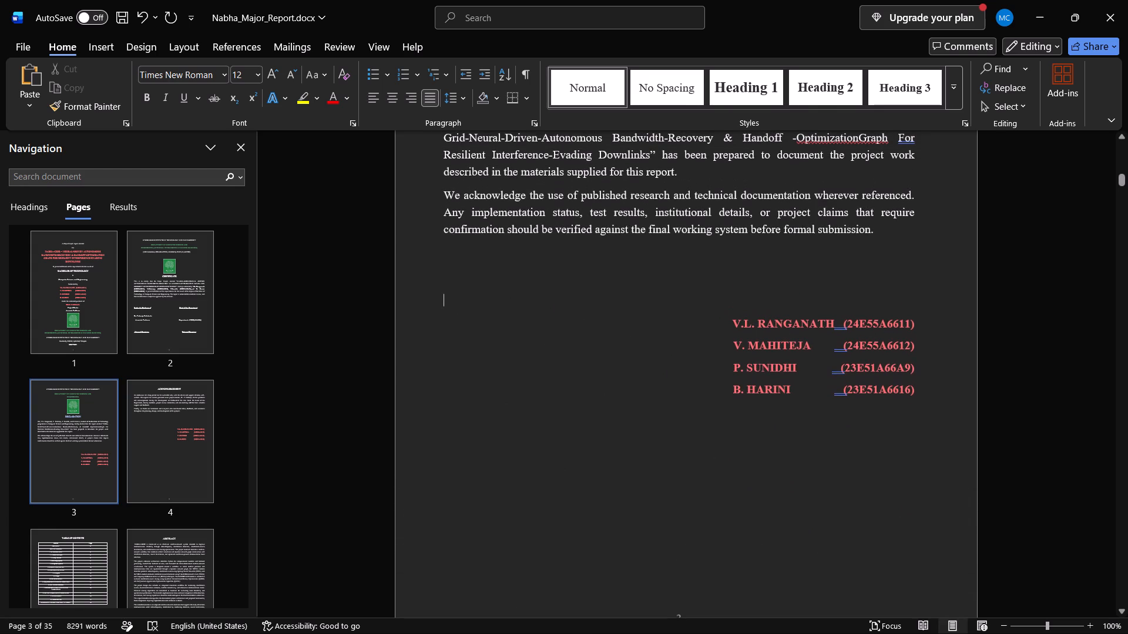
pyautogui.press('Return')
# Review the major report's declaration and certificate pages against the institute heading of the BCI internship report's declaration page.
pyautogui.scroll(1, 889, 481)
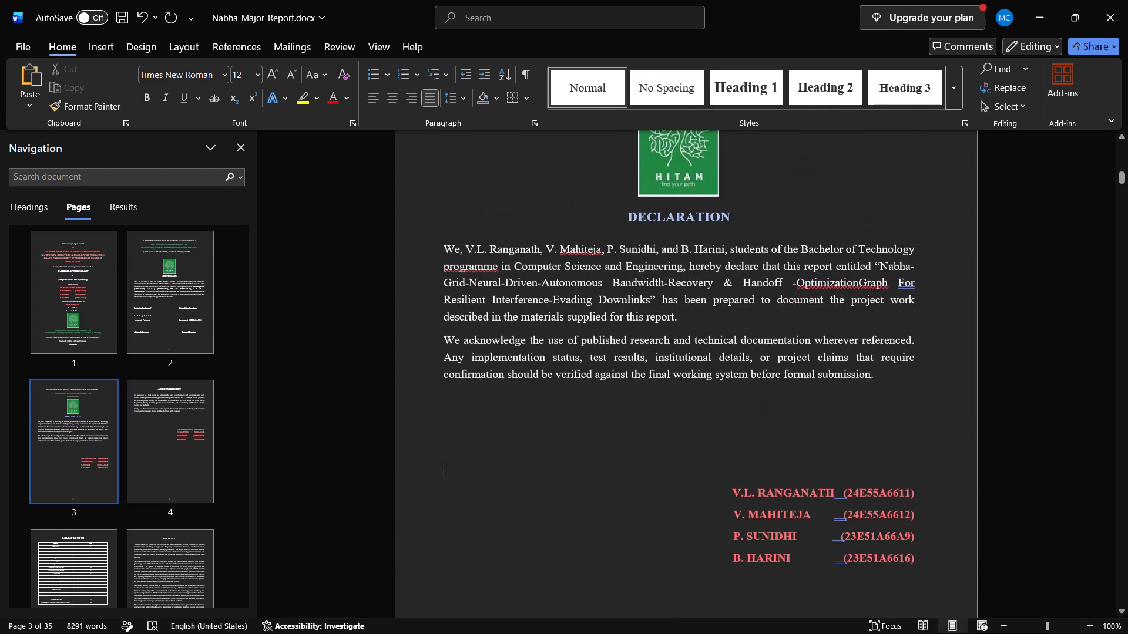
pyautogui.scroll(2, 889, 481)
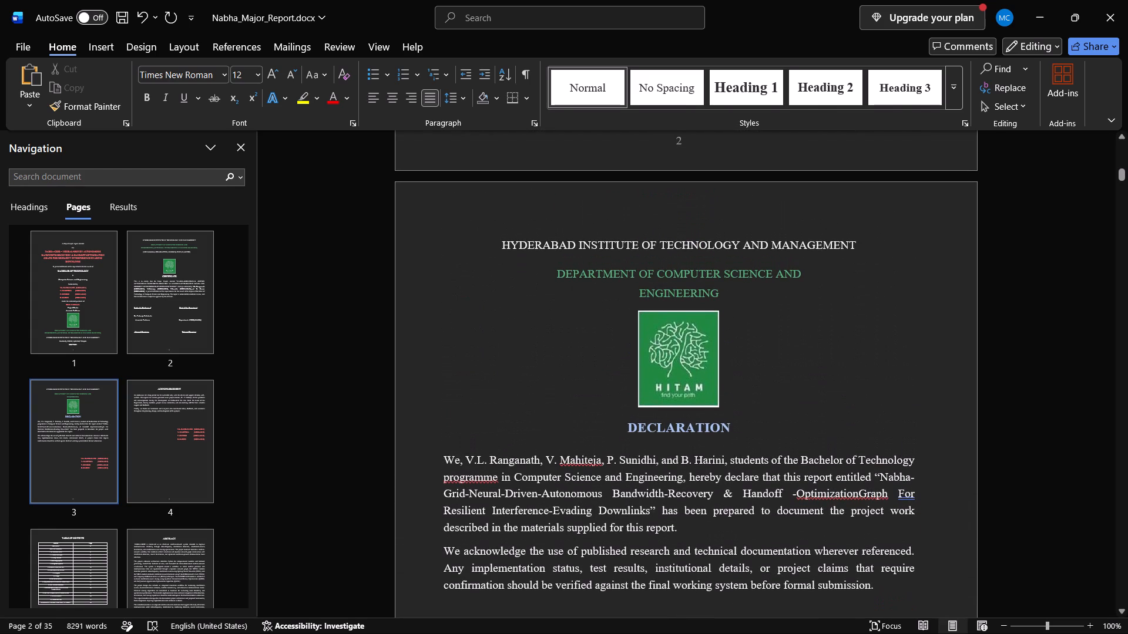
pyautogui.scroll(2, 889, 481)
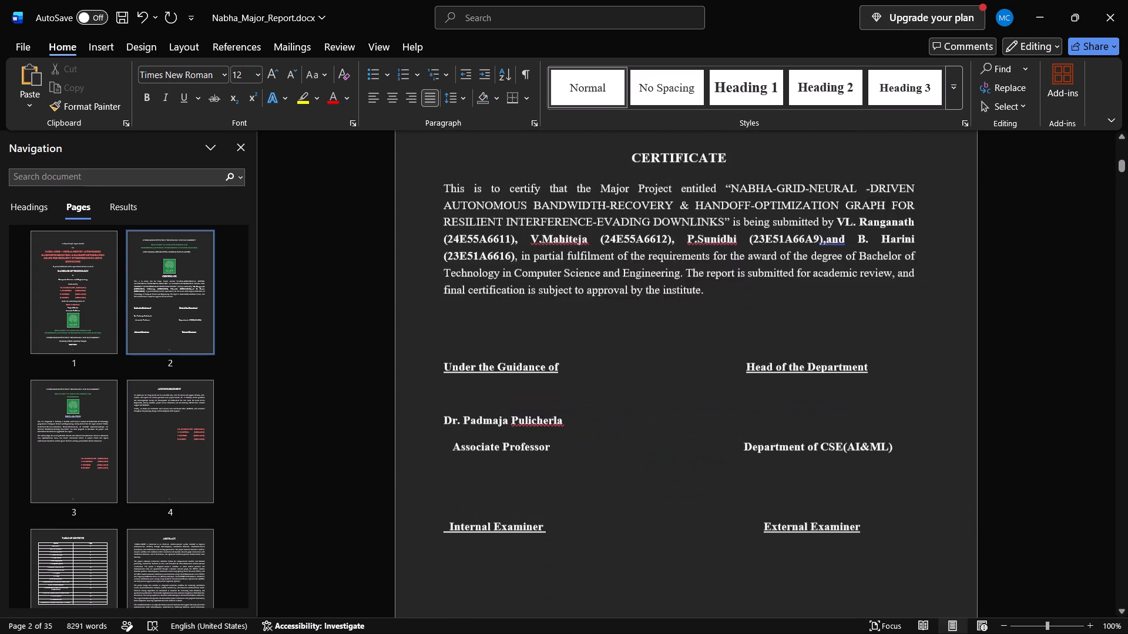
pyautogui.scroll(2, 889, 481)
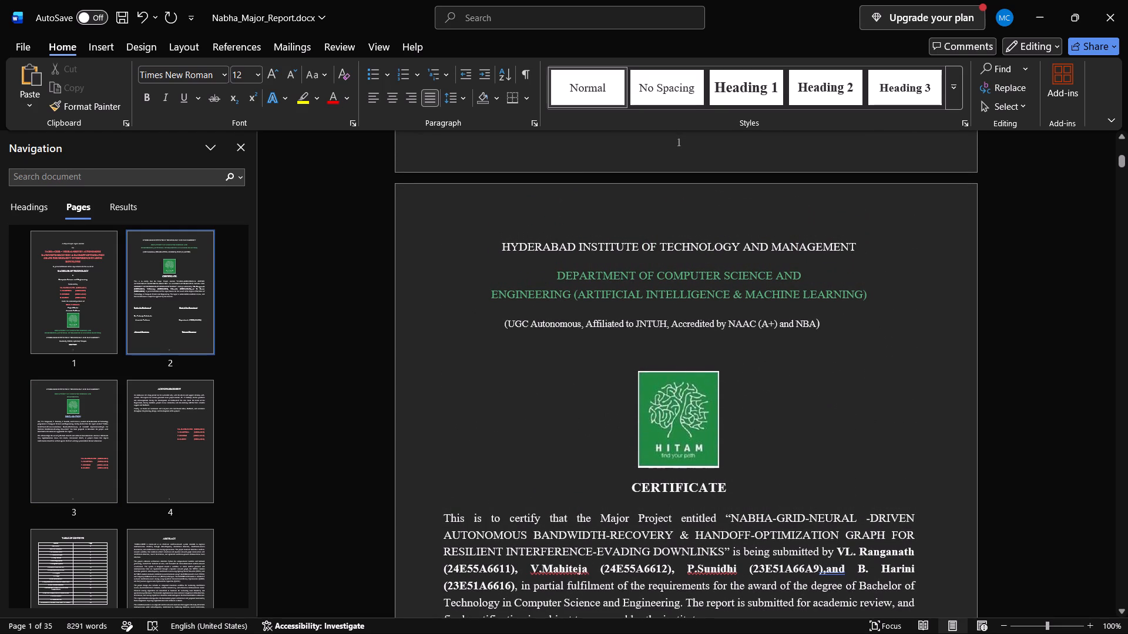
pyautogui.hotkey('alt', 'Tab')
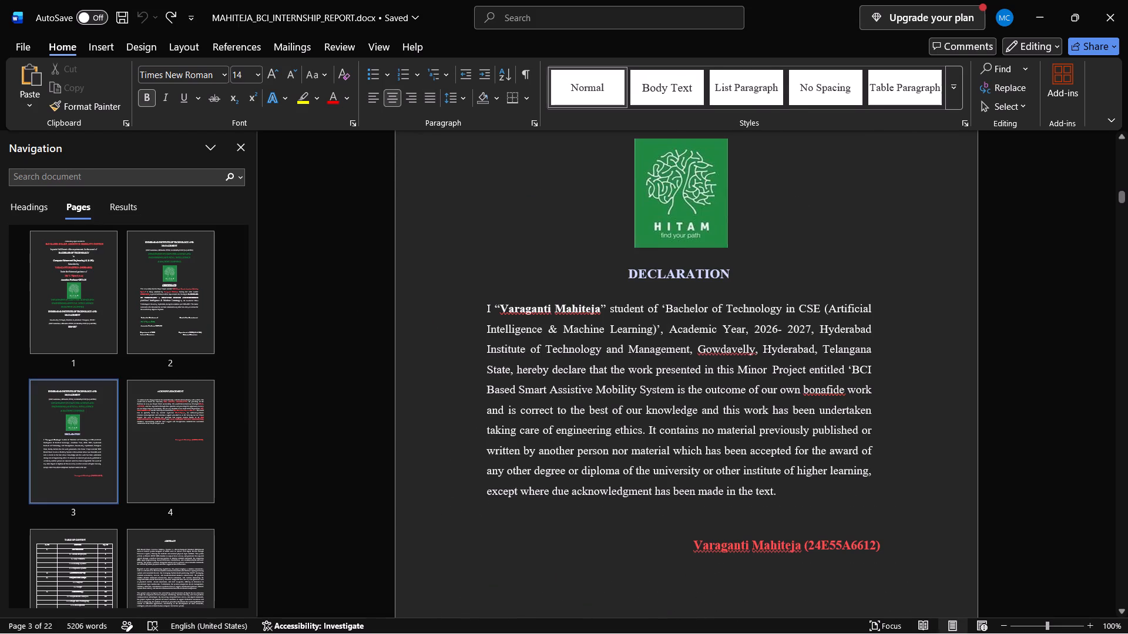
pyautogui.scroll(1, 718, 317)
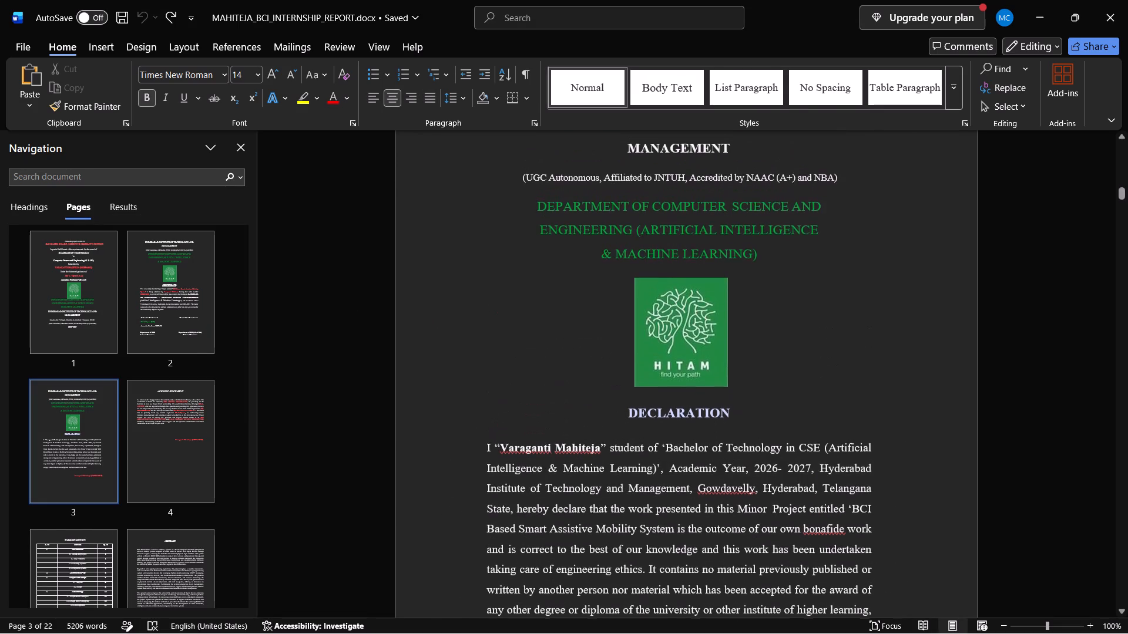
pyautogui.scroll(2, 718, 317)
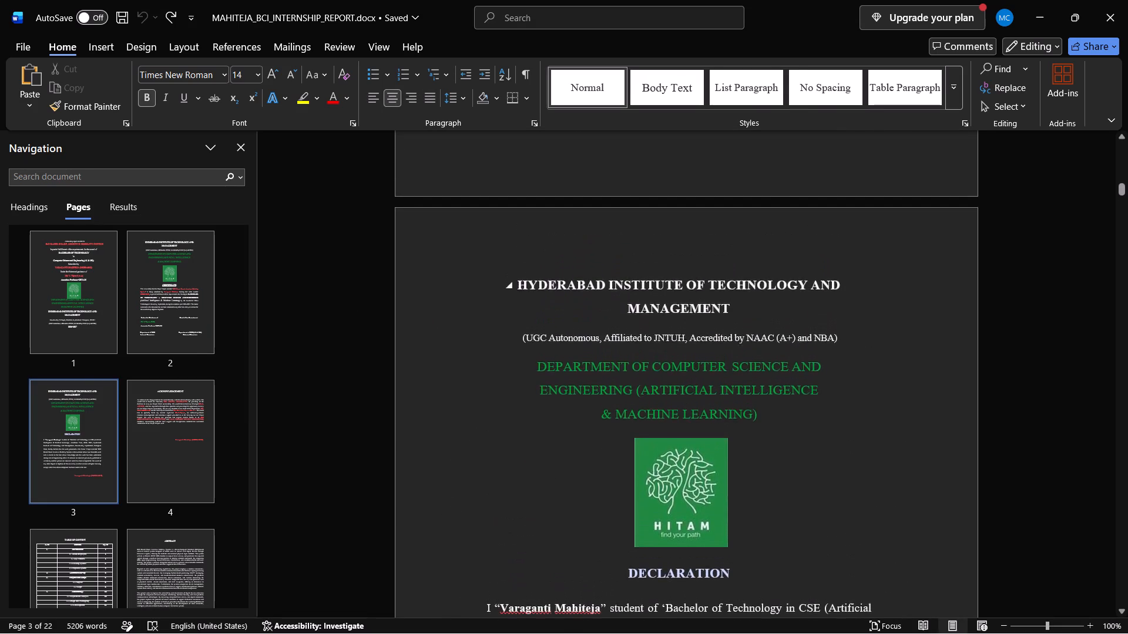
# In Nabha_Major_Report.docx, replace the abbreviated guide name on the cover page with the guide's full name in capitals, keeping "DR.".
pyautogui.hotkey('alt', 'Tab')
pyautogui.scroll(1, 718, 317)
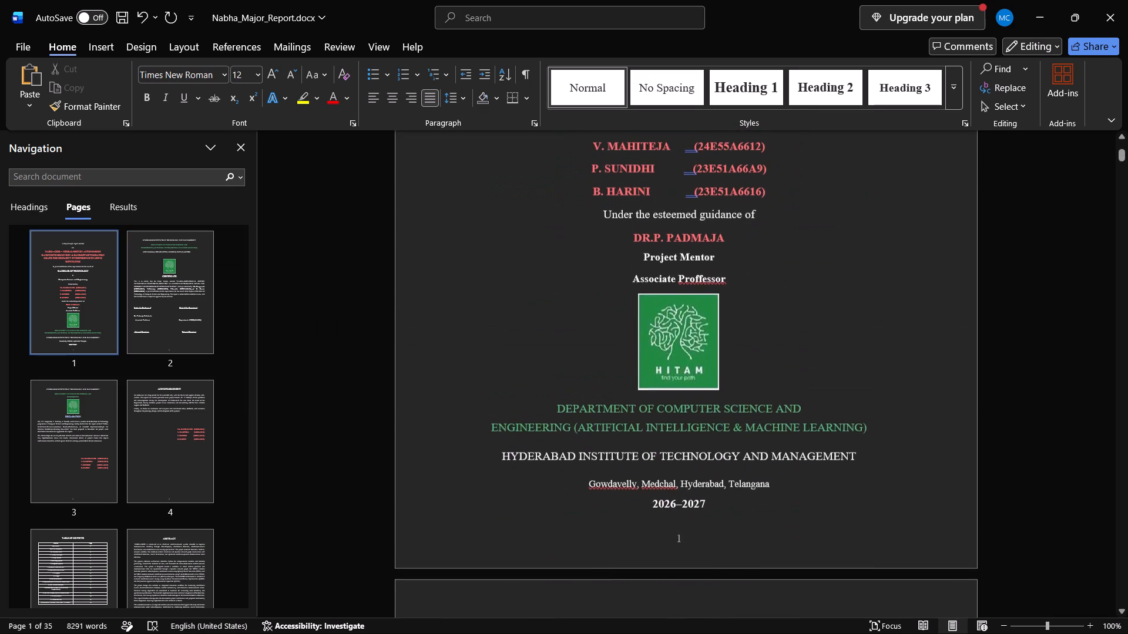
pyautogui.scroll(1, 718, 317)
pyautogui.scroll(-2, 718, 317)
pyautogui.scroll(1, 718, 317)
pyautogui.scroll(-1, 718, 317)
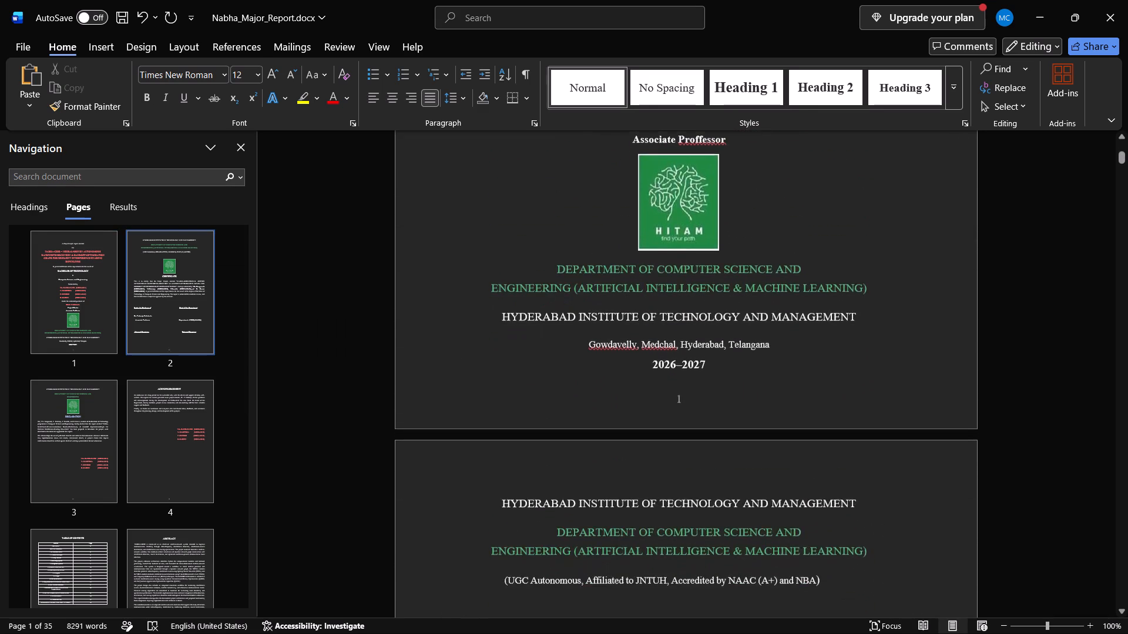
pyautogui.scroll(1, 718, 317)
pyautogui.click(731, 330)
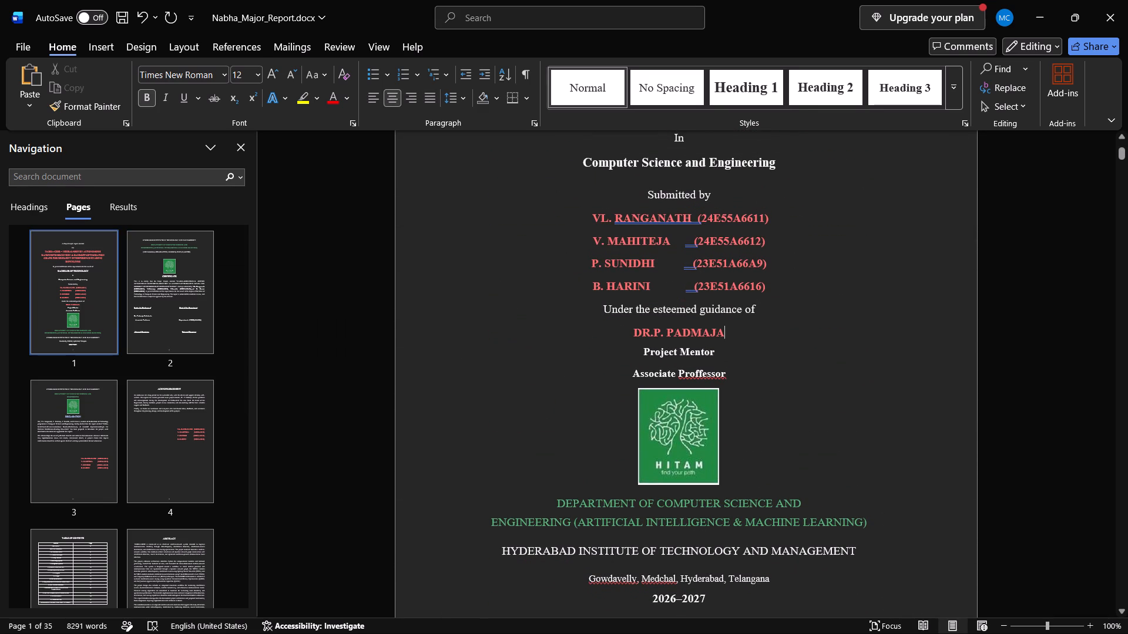
pyautogui.press('BackSpace')
pyautogui.press('BackSpace')
pyautogui.press('BackSpace')
pyautogui.press('BackSpace')
pyautogui.press('BackSpace')
pyautogui.press('BackSpace')
pyautogui.press('BackSpace')
pyautogui.press('BackSpace')
pyautogui.press('BackSpace')
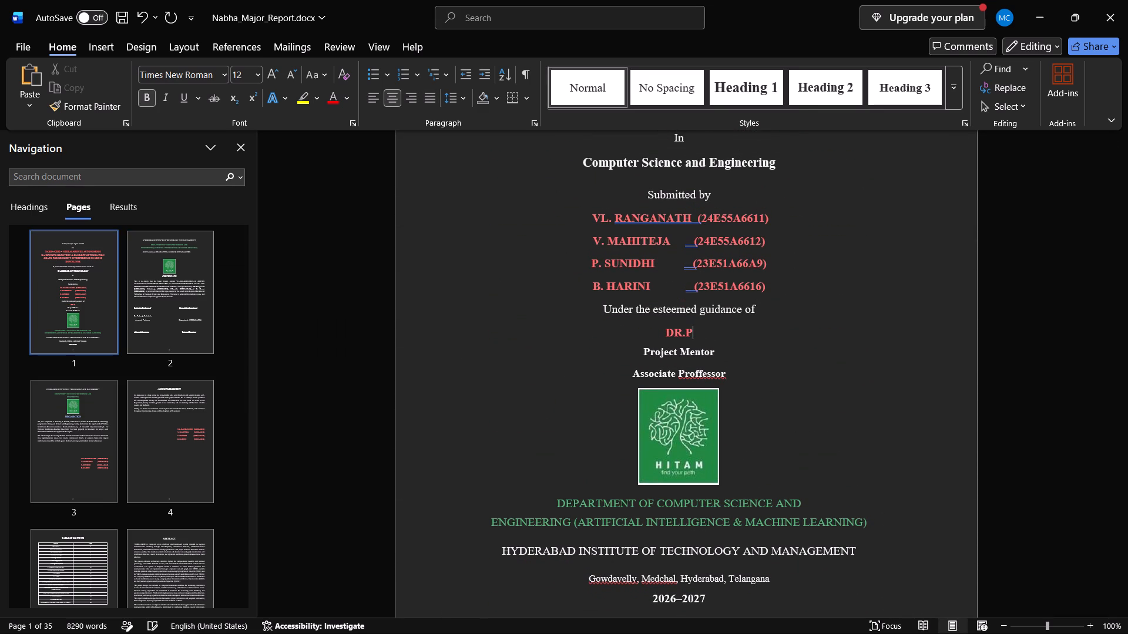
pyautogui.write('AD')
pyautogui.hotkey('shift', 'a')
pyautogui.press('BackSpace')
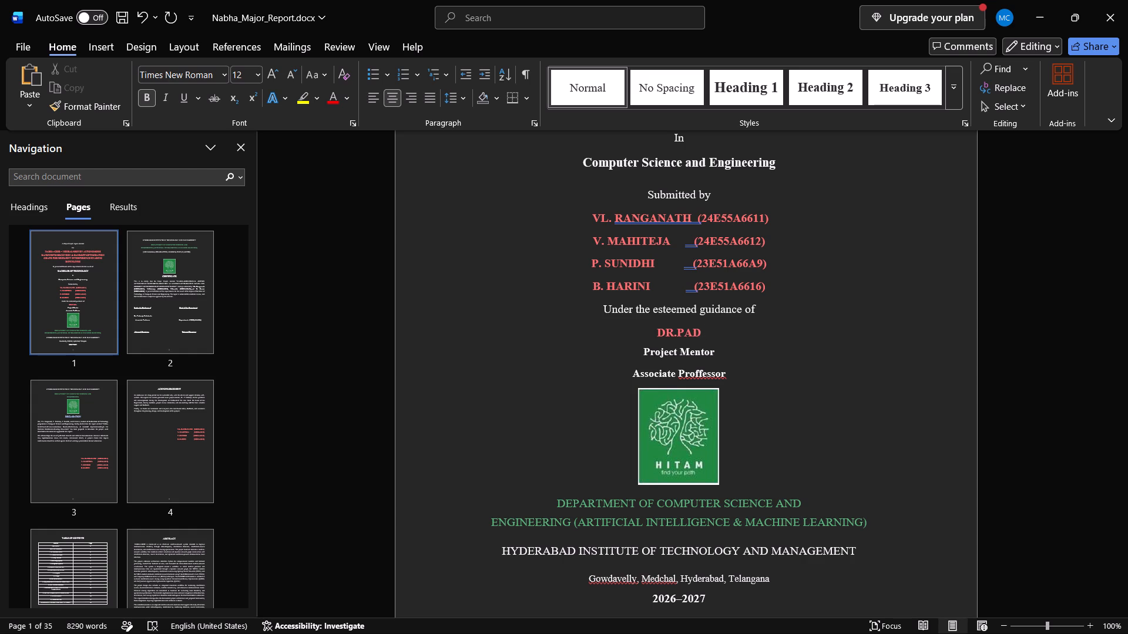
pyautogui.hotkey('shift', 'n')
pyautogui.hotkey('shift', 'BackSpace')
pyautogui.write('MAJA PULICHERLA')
pyautogui.click(783, 358)
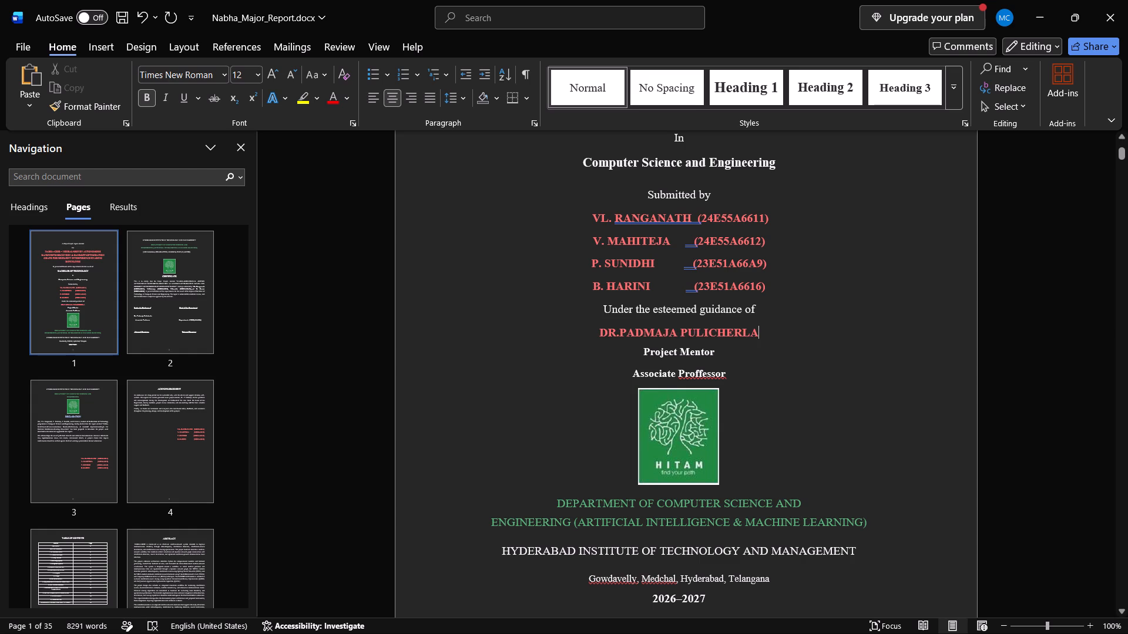
# Correct the spelling of "Proffessor" to "Professor" beneath "Project Mentor" on the cover page.
pyautogui.scroll(-1, 783, 358)
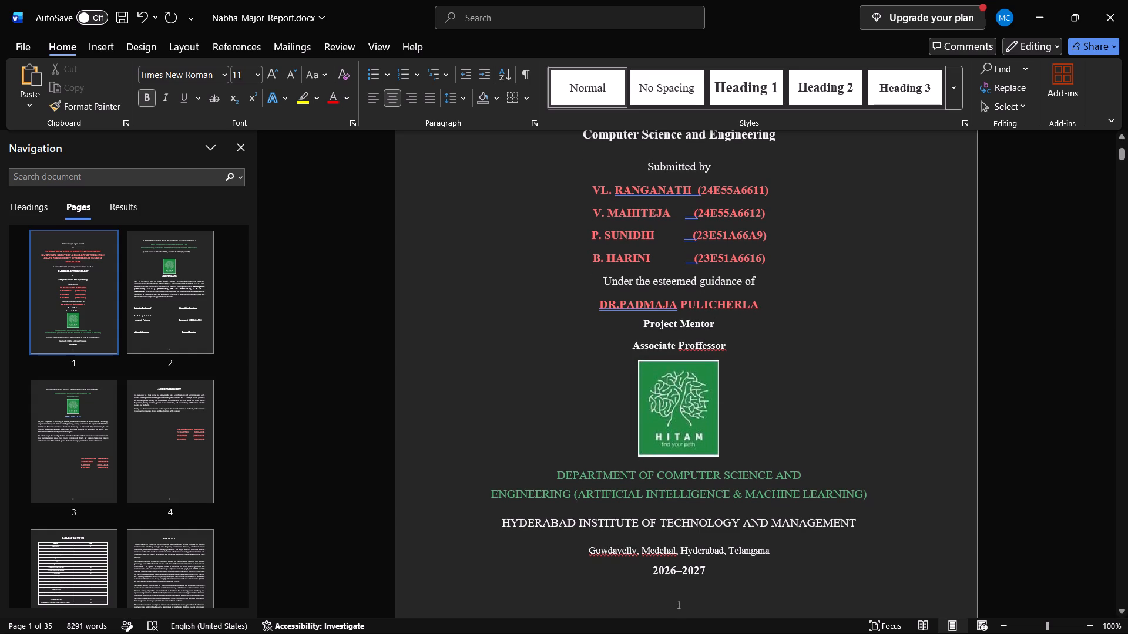
pyautogui.scroll(-1, 742, 353)
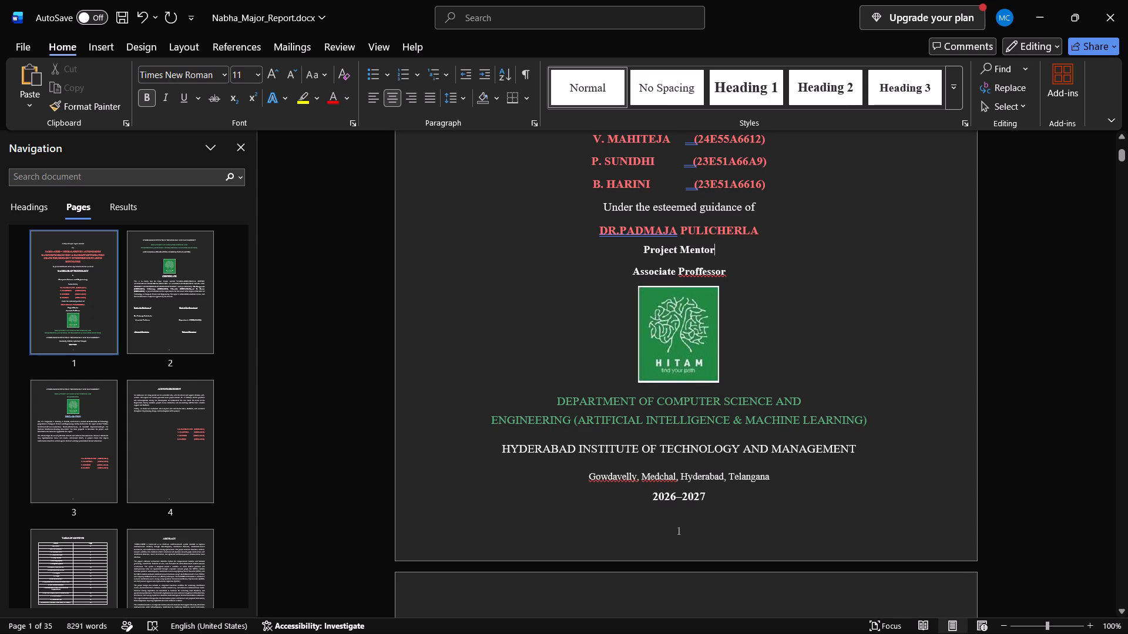
pyautogui.click(699, 275)
pyautogui.press('BackSpace')
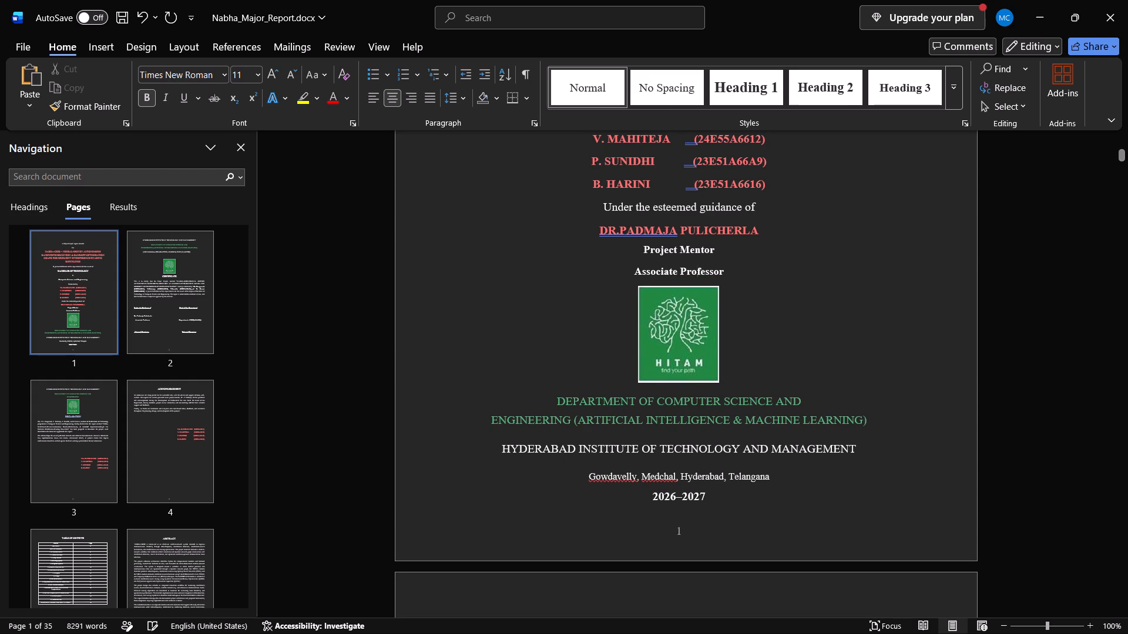
# Compare the cover page's guide, department and institute lines with those on the BCI internship report's cover page.
pyautogui.scroll(-1, 744, 322)
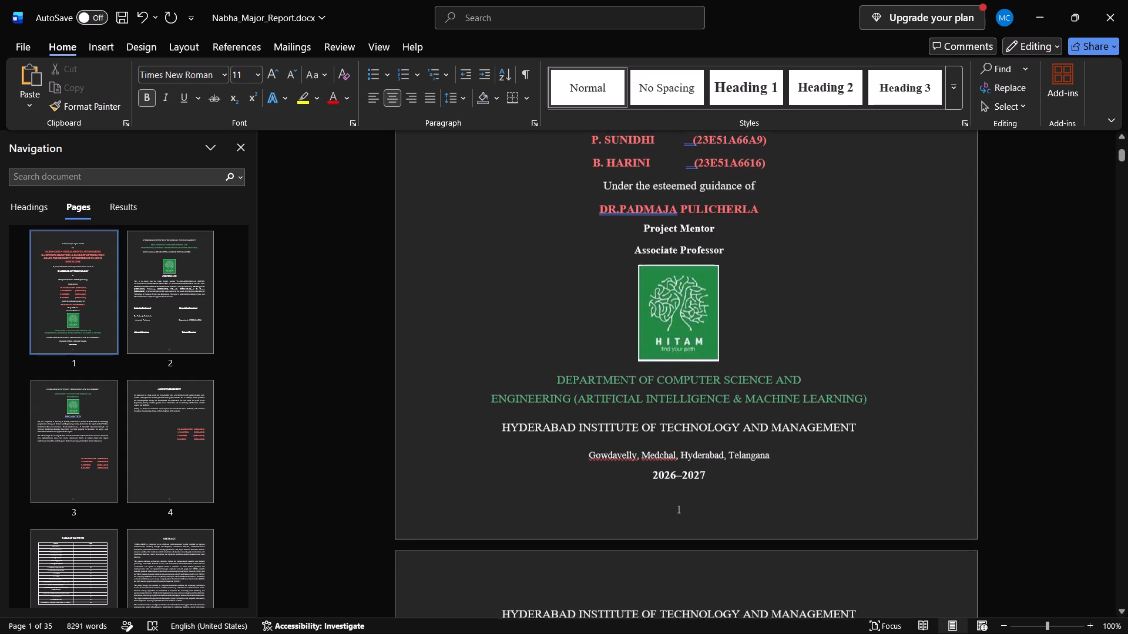
pyautogui.scroll(-2, 744, 322)
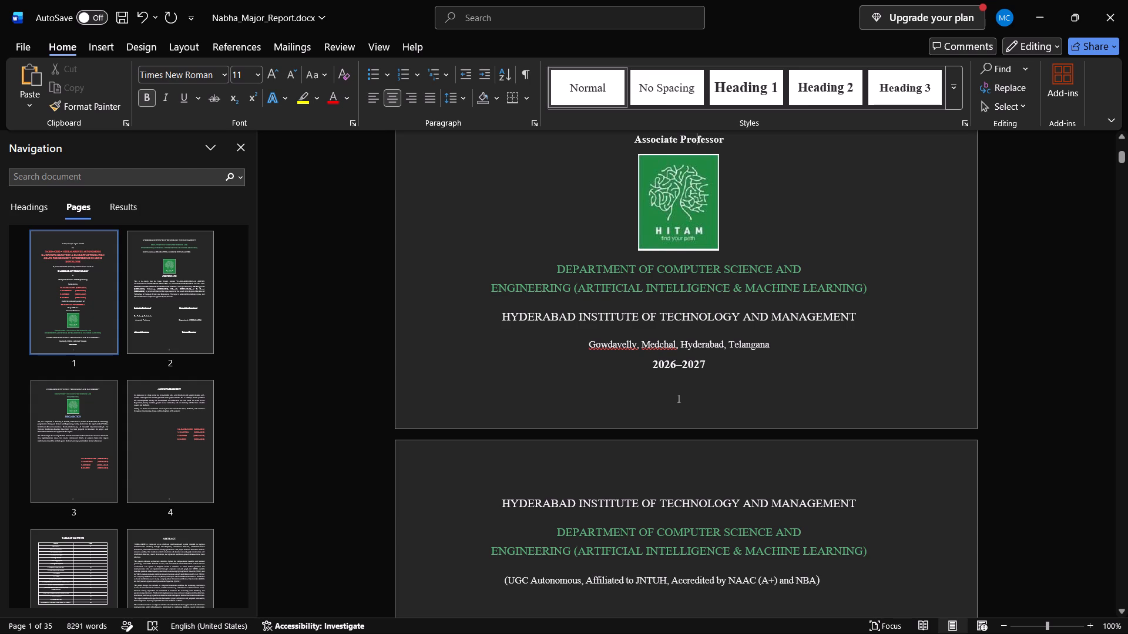
pyautogui.scroll(2, 744, 322)
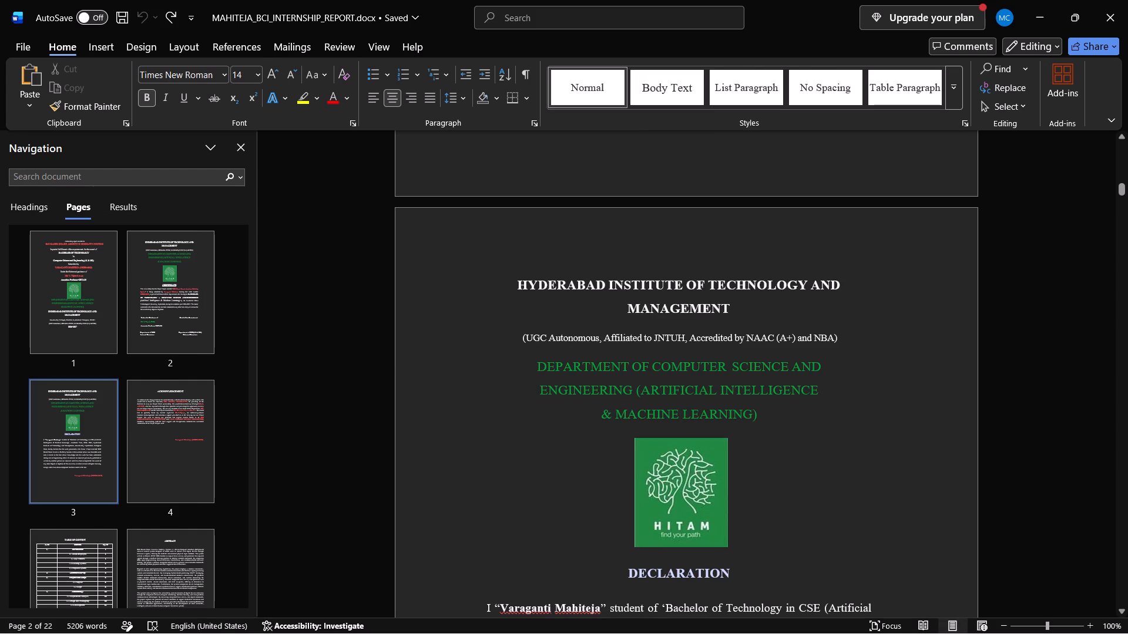
pyautogui.scroll(9, 699, 412)
pyautogui.scroll(-1, 699, 412)
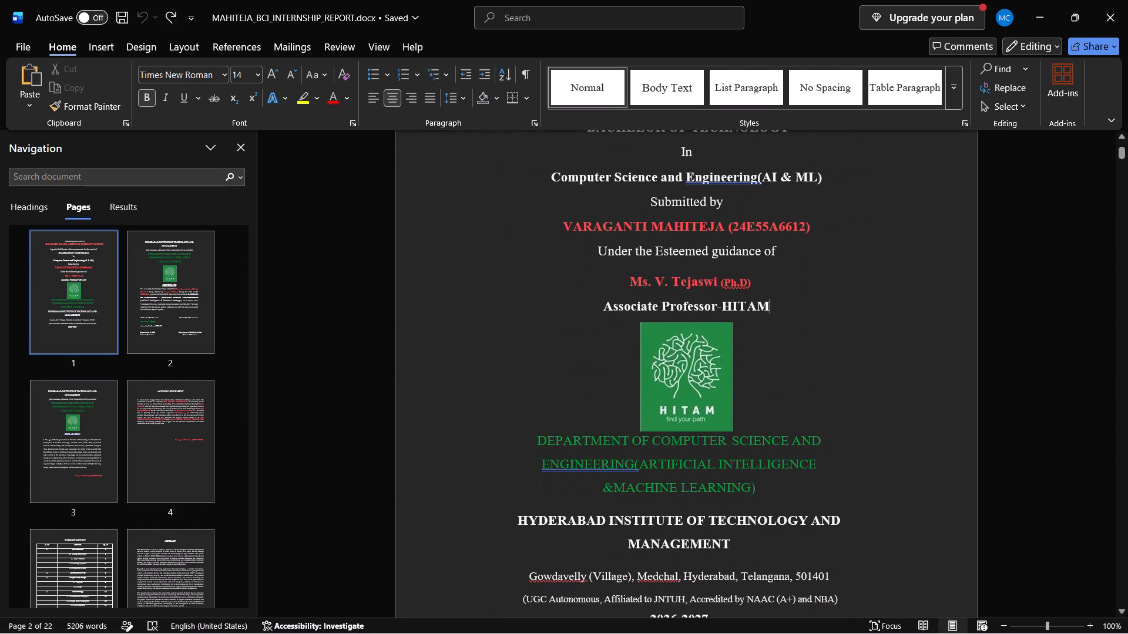
pyautogui.scroll(-1, 699, 412)
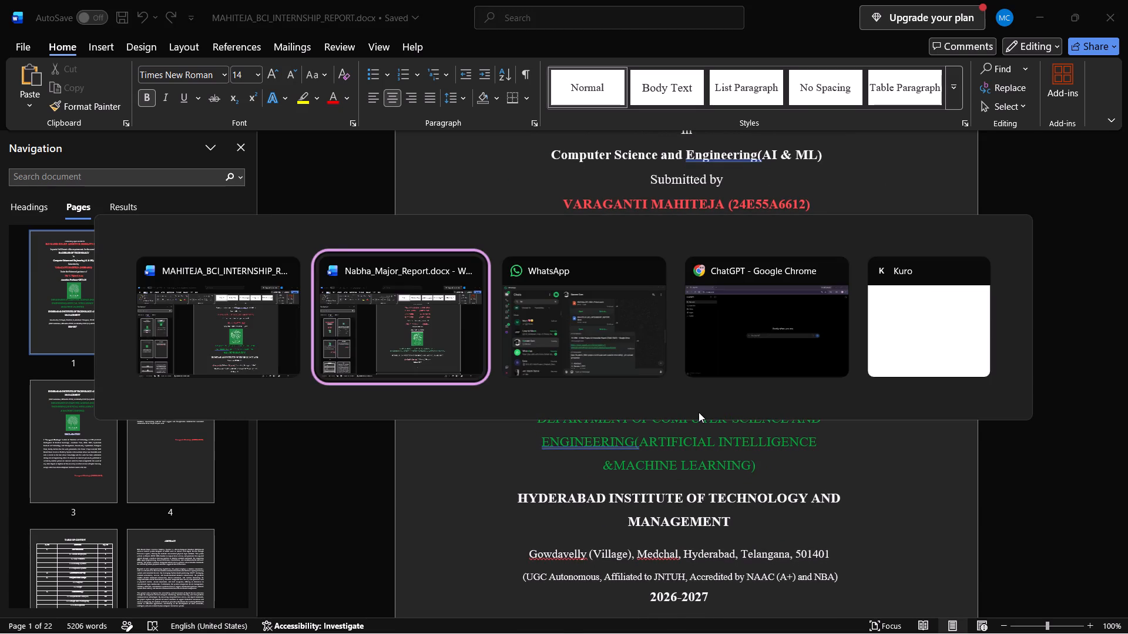
pyautogui.click(611, 267)
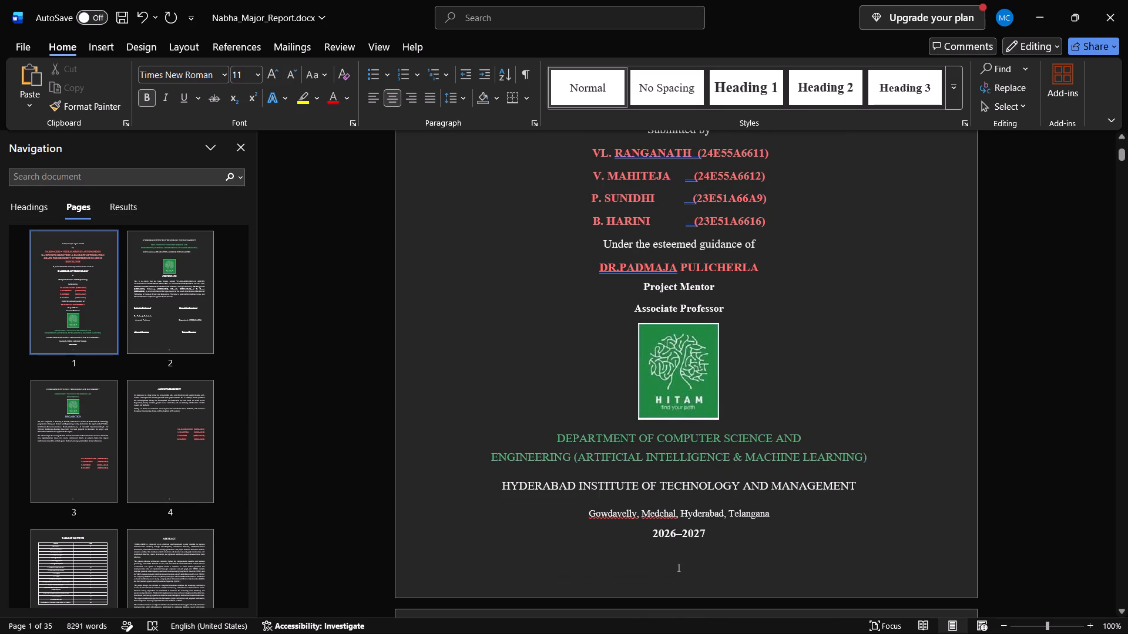
# Change the guide's title on the cover page from "DR" to "Dr" and insert a space before its period.
pyautogui.click(612, 267)
pyautogui.press('BackSpace')
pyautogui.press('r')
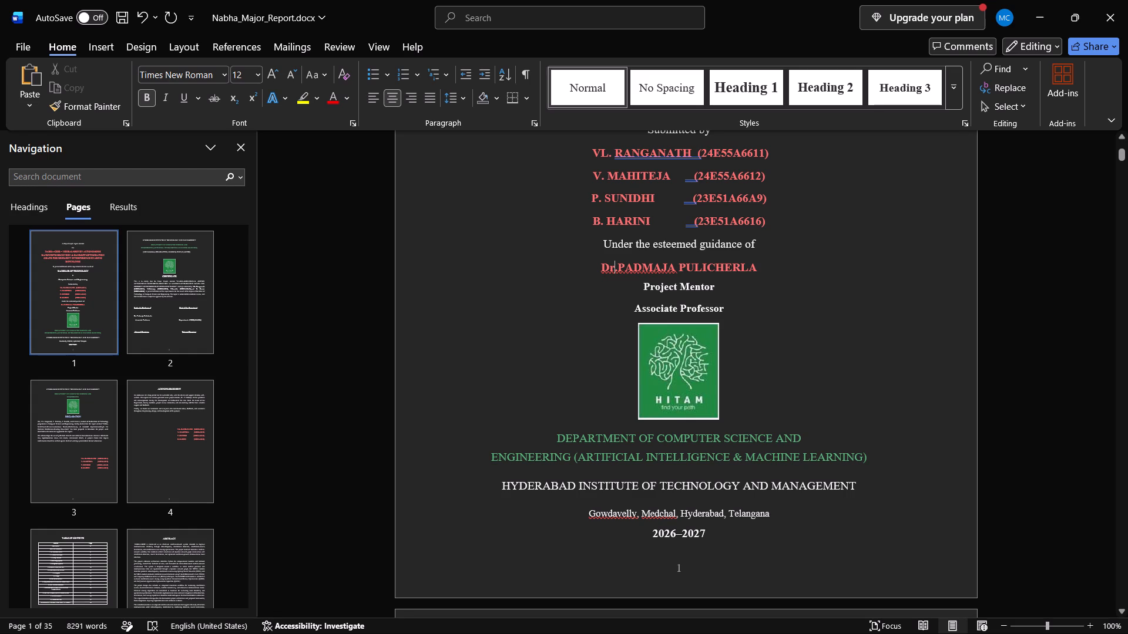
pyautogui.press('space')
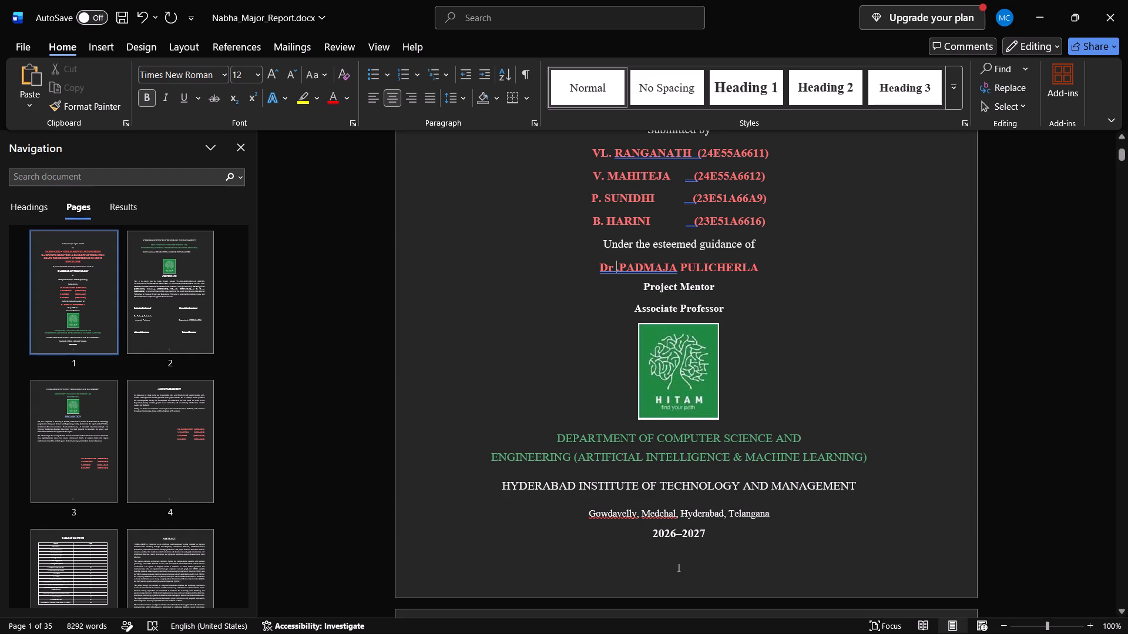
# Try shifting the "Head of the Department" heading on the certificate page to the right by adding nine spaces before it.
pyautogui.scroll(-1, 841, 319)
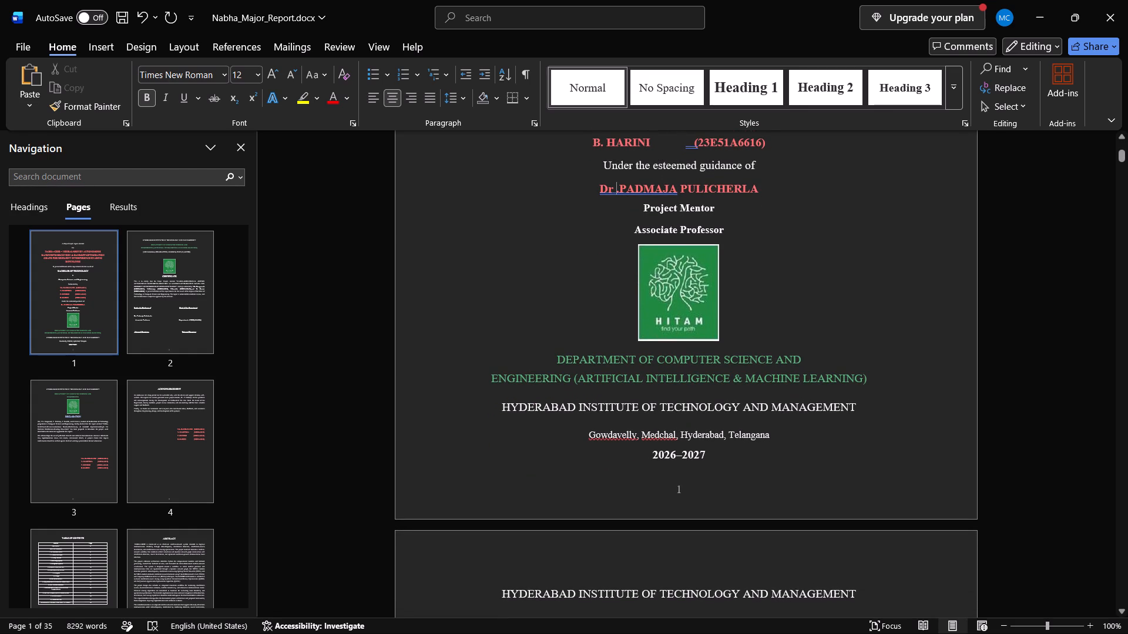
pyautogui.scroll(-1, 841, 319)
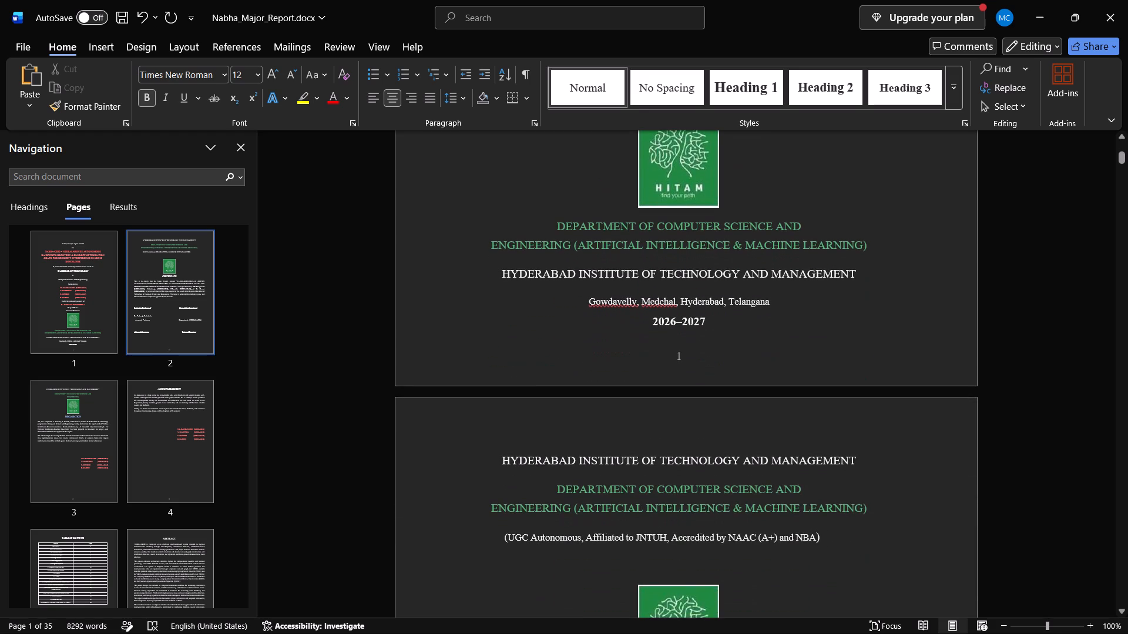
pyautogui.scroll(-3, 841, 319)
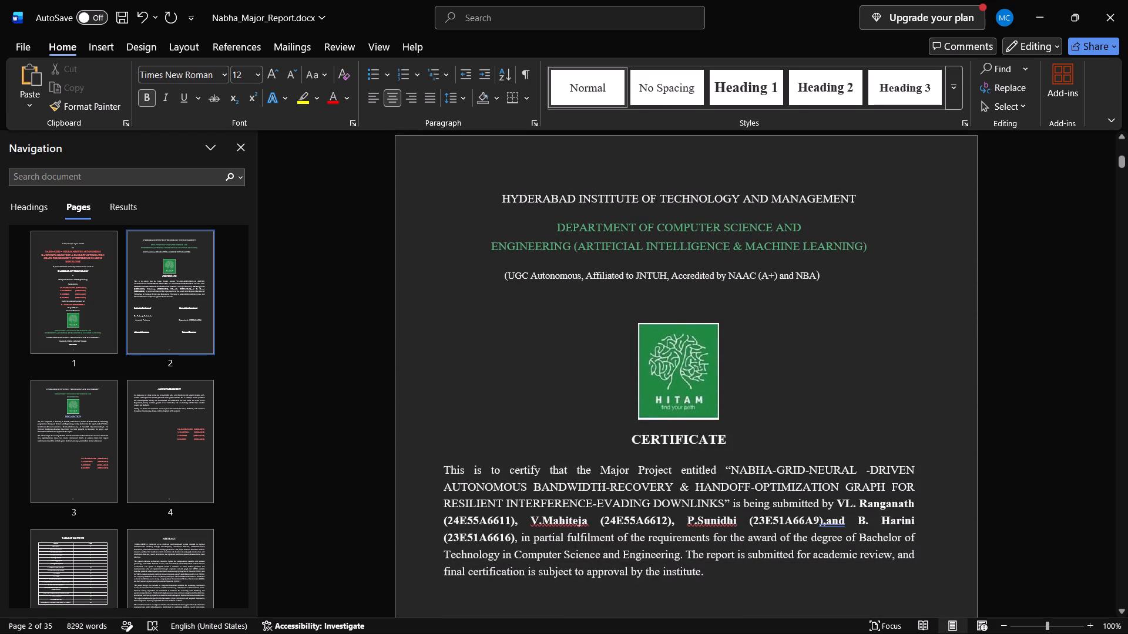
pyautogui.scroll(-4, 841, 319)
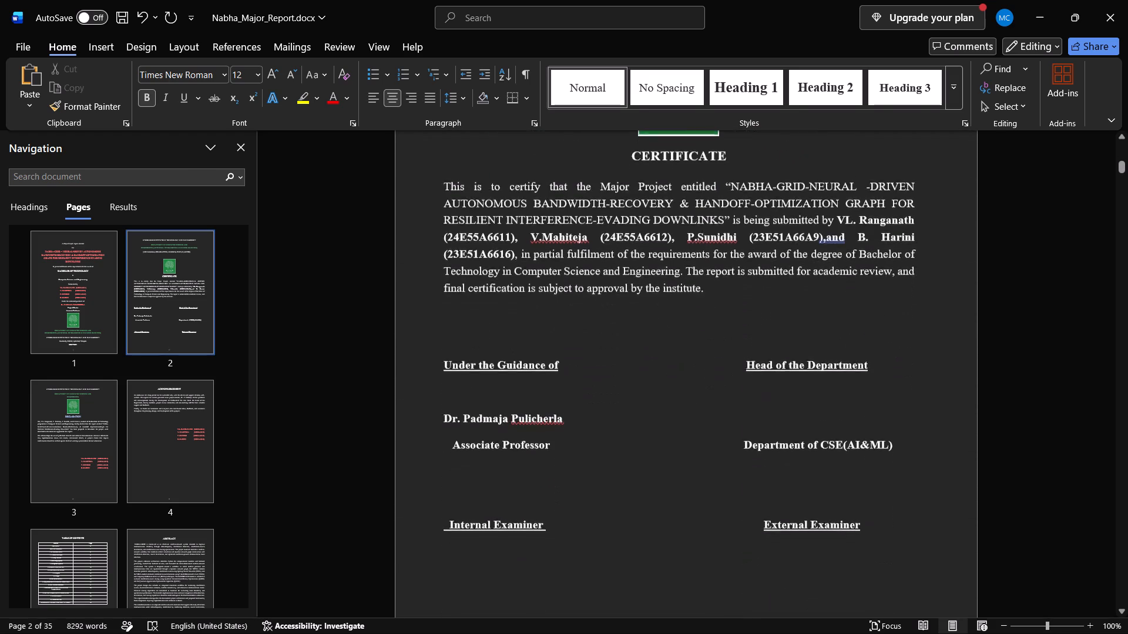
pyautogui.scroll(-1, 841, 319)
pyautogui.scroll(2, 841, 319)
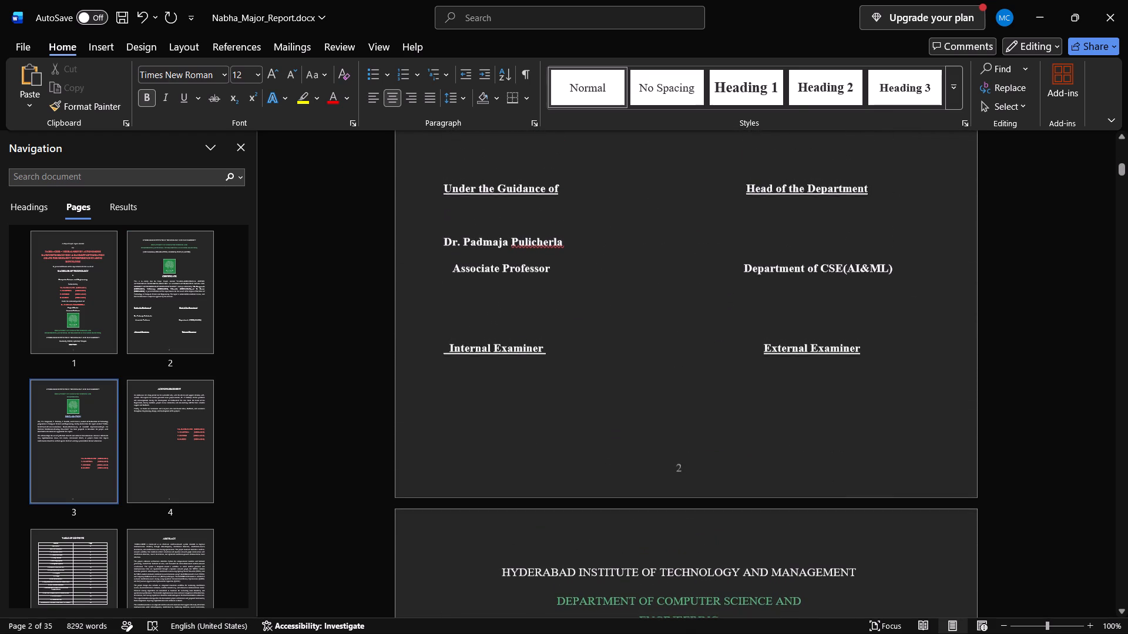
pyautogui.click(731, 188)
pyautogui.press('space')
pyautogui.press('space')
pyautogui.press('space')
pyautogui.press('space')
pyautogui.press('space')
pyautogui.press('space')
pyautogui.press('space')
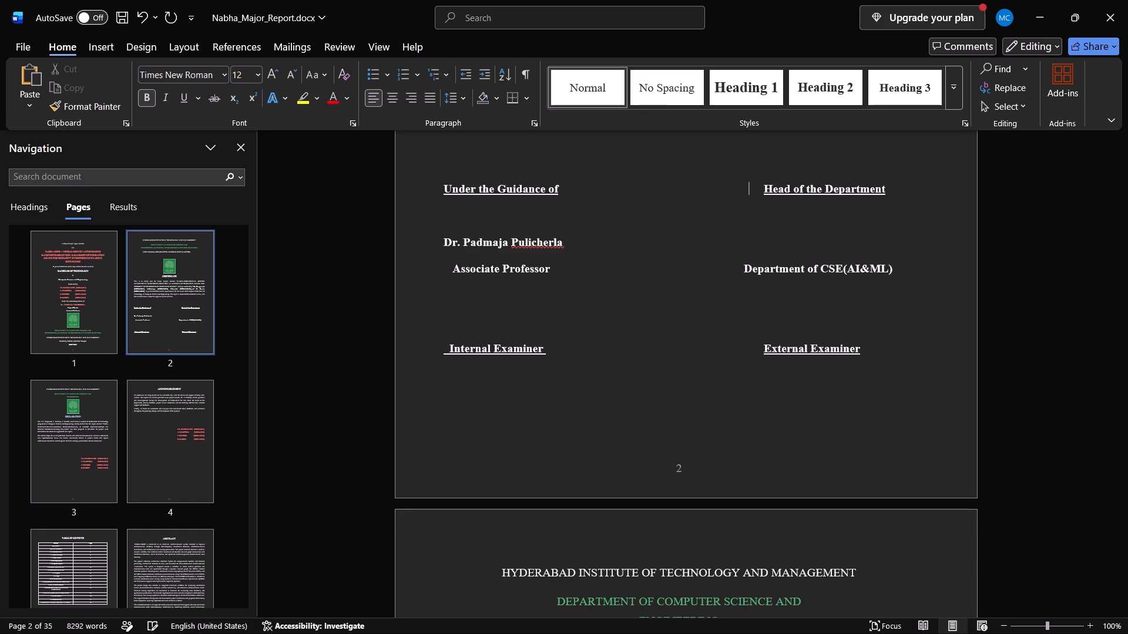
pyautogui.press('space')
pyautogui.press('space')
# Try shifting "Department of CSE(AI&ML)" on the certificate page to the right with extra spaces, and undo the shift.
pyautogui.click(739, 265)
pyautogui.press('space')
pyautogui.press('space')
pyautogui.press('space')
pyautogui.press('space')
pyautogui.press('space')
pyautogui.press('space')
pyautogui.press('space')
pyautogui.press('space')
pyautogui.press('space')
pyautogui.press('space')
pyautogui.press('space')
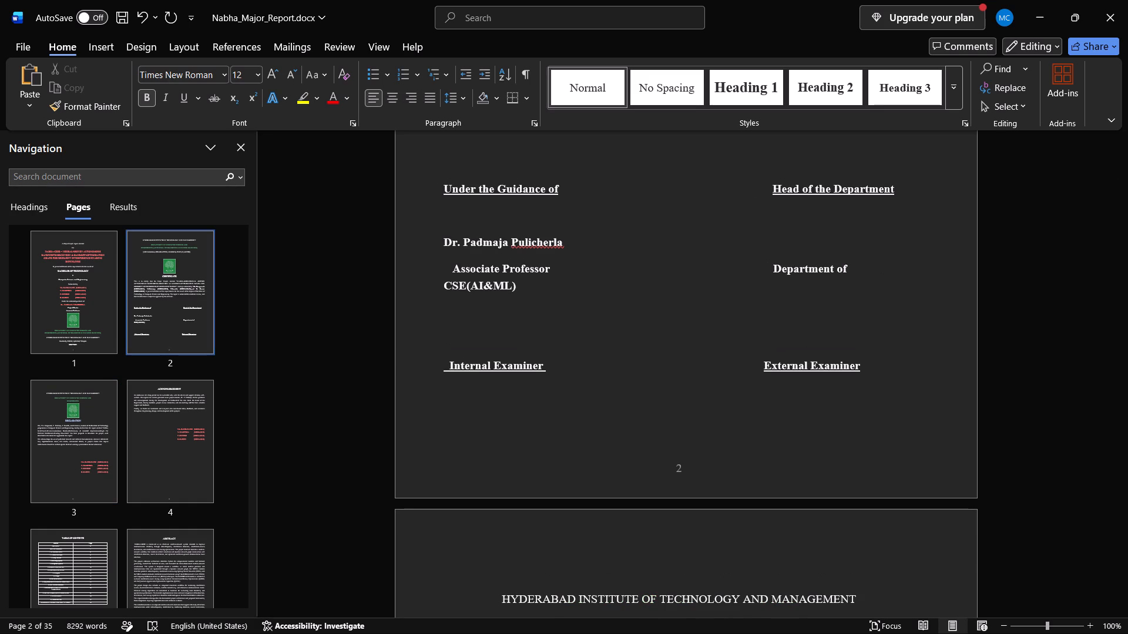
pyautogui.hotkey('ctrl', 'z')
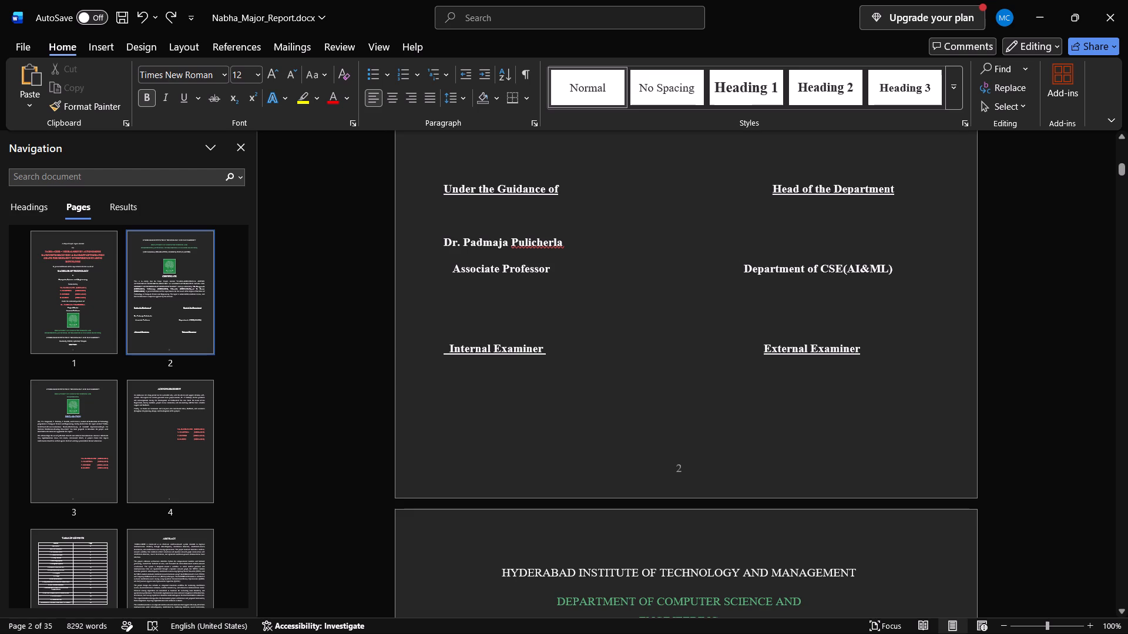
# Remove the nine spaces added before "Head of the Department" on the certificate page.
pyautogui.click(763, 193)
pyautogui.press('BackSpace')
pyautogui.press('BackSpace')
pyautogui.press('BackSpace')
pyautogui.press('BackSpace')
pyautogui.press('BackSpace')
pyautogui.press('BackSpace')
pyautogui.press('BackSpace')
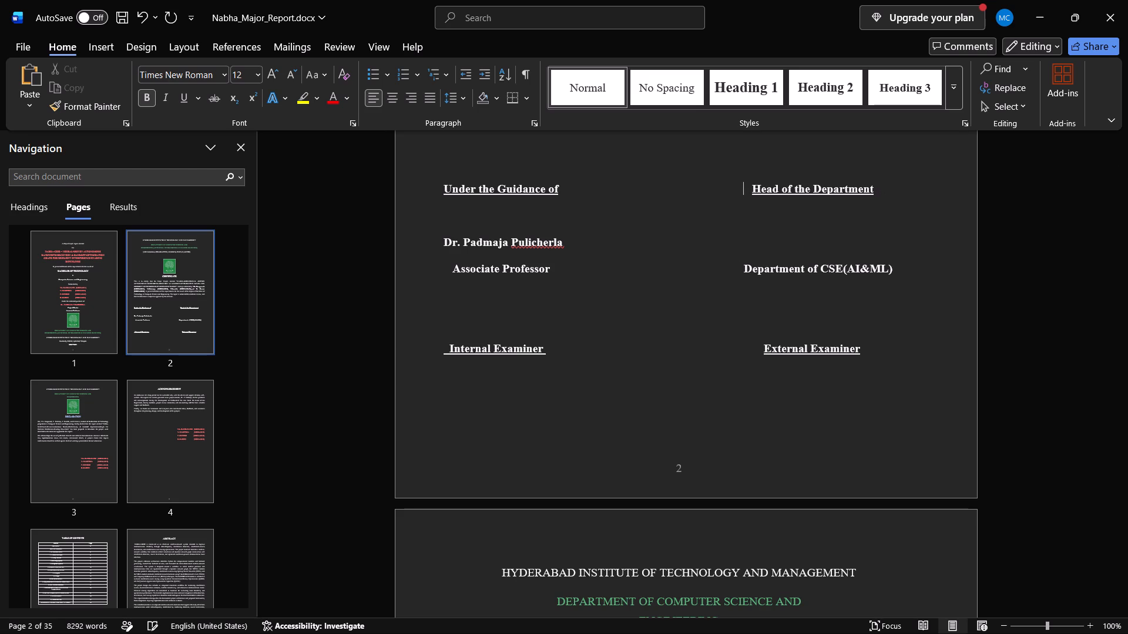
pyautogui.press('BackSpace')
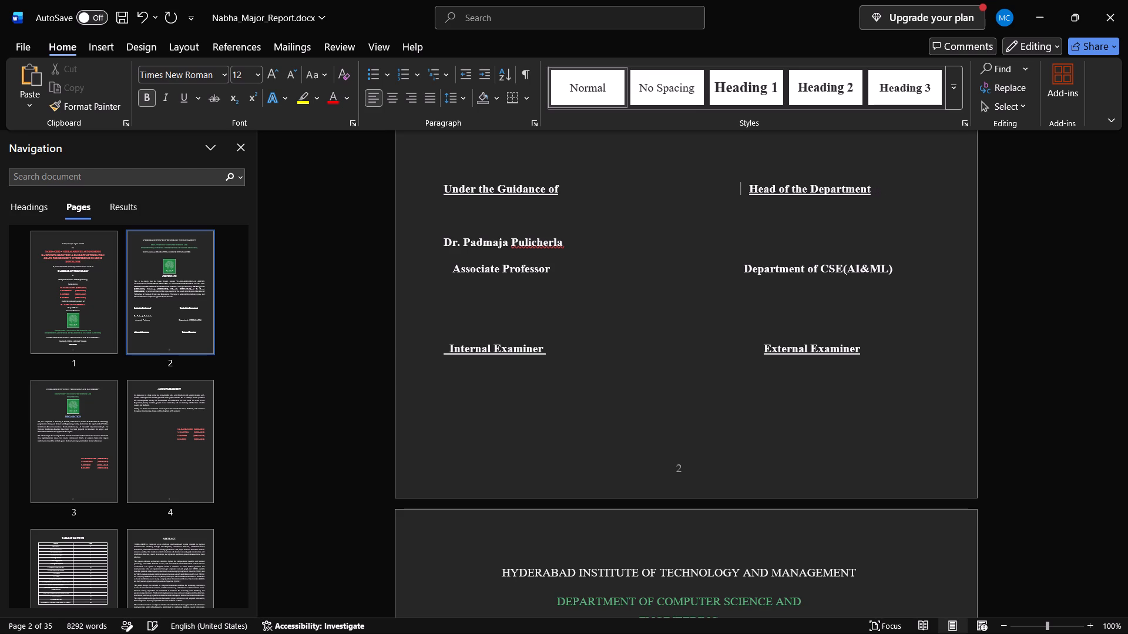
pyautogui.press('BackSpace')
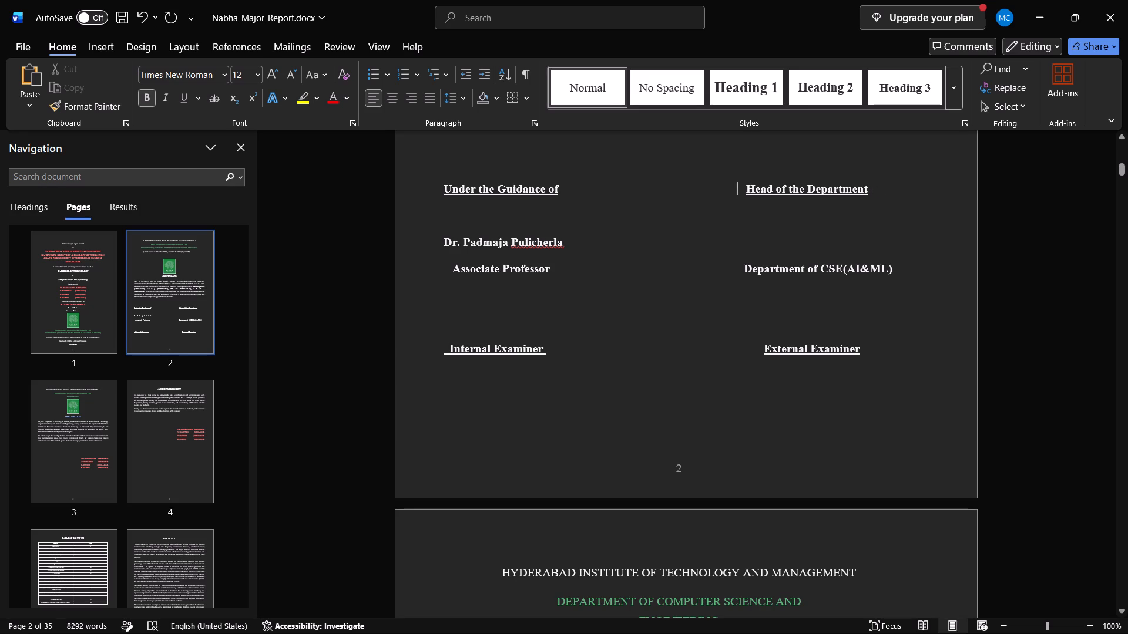
# Compare the department heading on the major report's declaration page with the department lines in the BCI internship report.
pyautogui.scroll(-2, 756, 417)
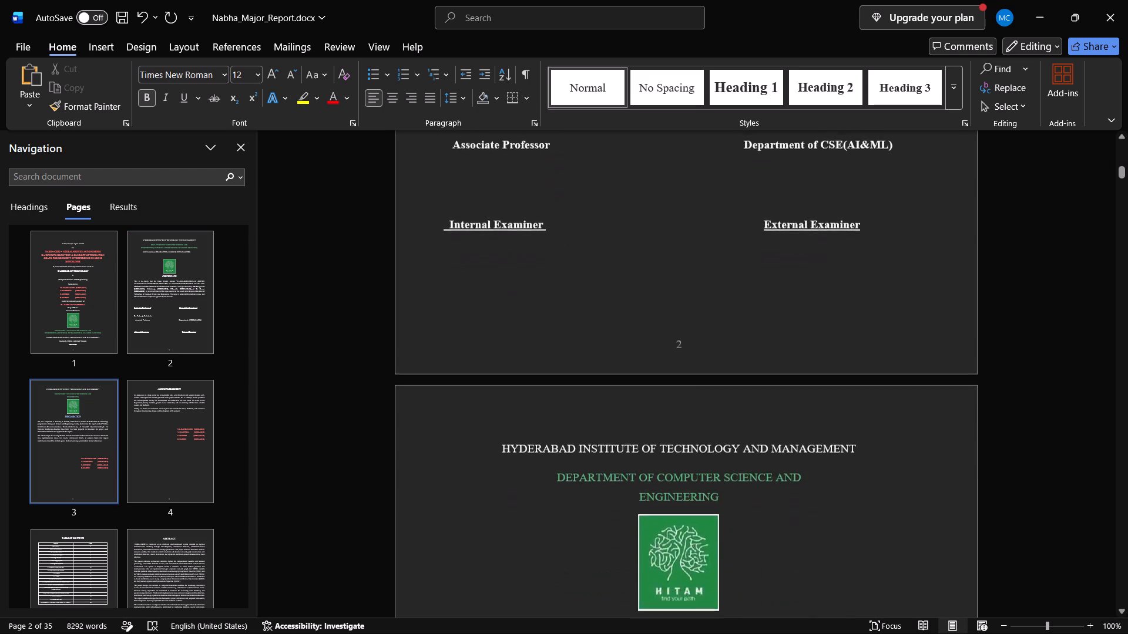
pyautogui.scroll(-1, 756, 417)
pyautogui.scroll(1, 756, 417)
pyautogui.keyDown('ctrl'); pyautogui.scroll(-1, 756, 417); pyautogui.keyUp('ctrl')
pyautogui.scroll(-1, 756, 417)
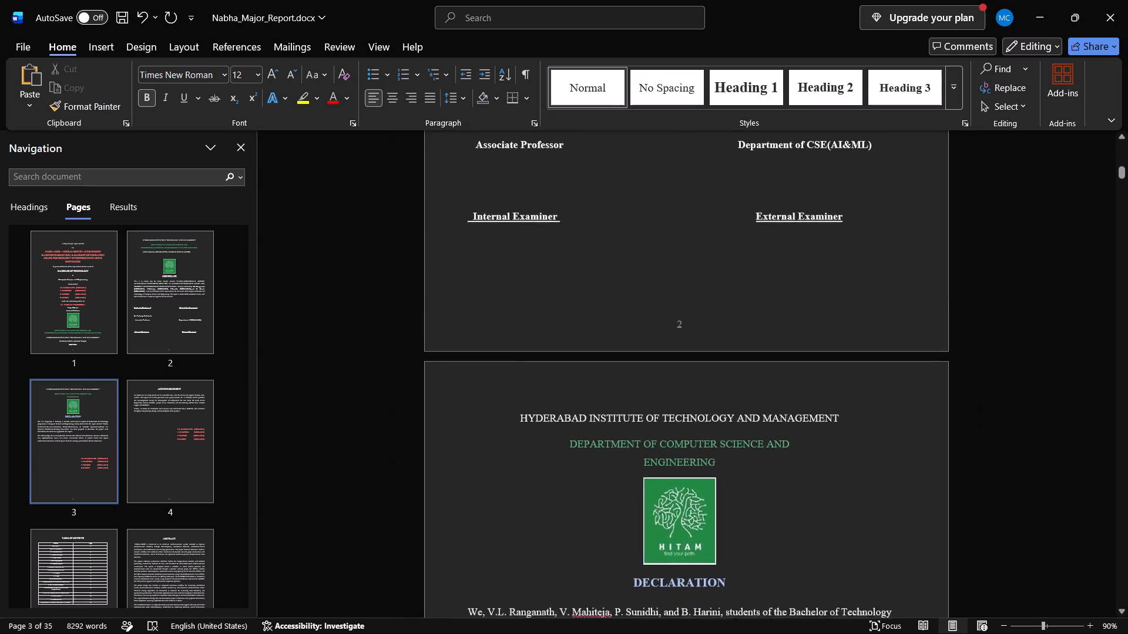
pyautogui.scroll(-2, 756, 417)
pyautogui.scroll(1, 756, 417)
pyautogui.scroll(-1, 756, 417)
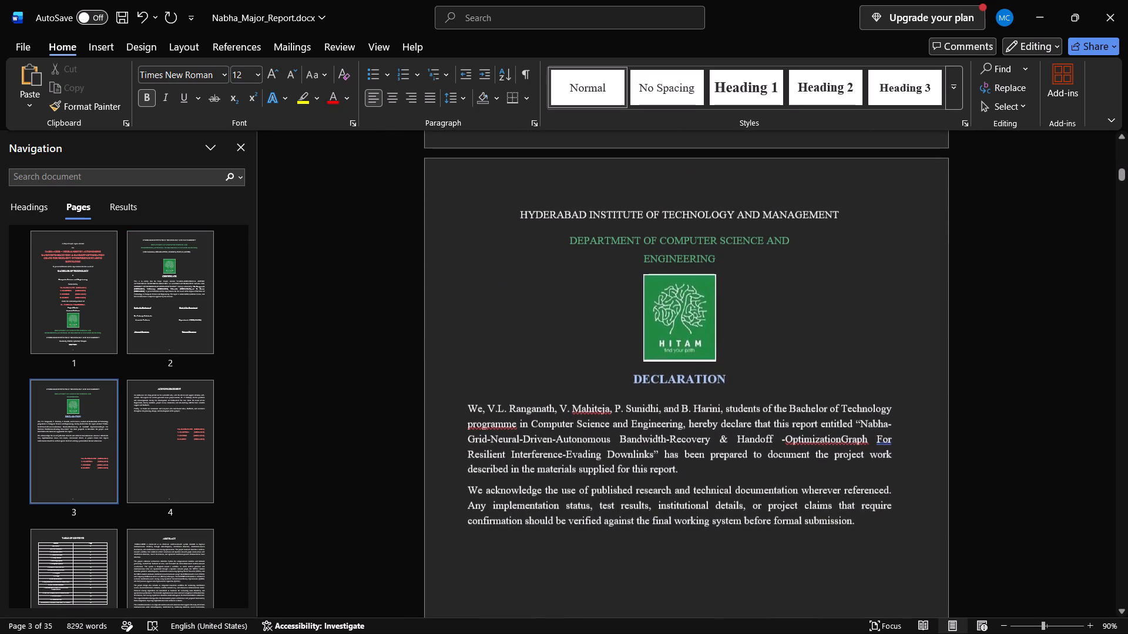
pyautogui.scroll(-1, 756, 417)
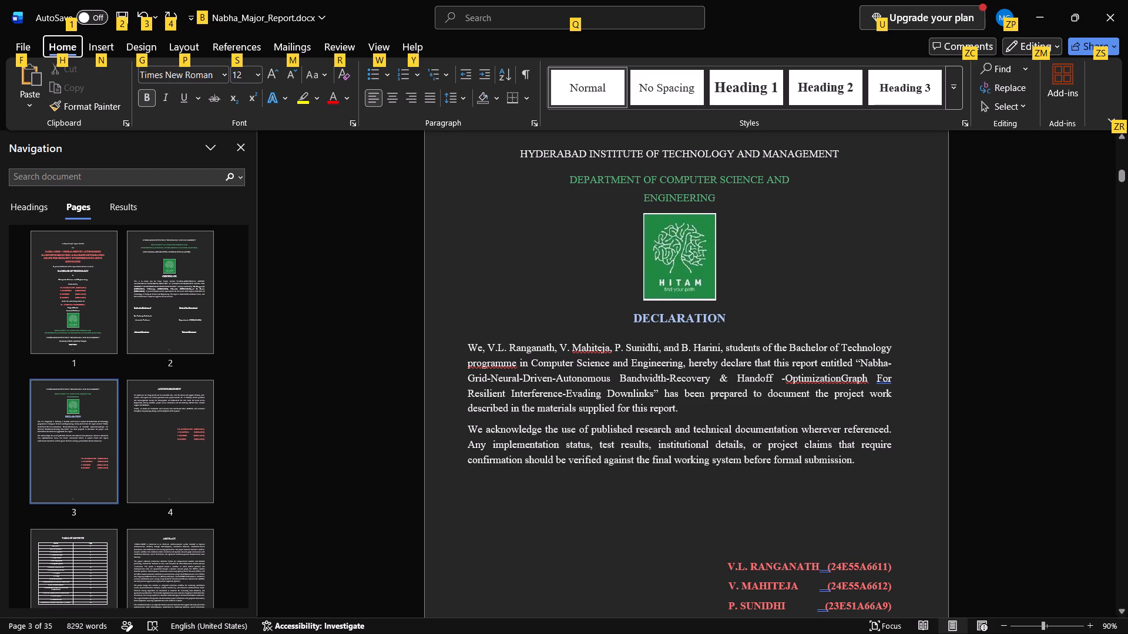
pyautogui.hotkey('alt', 'Tab')
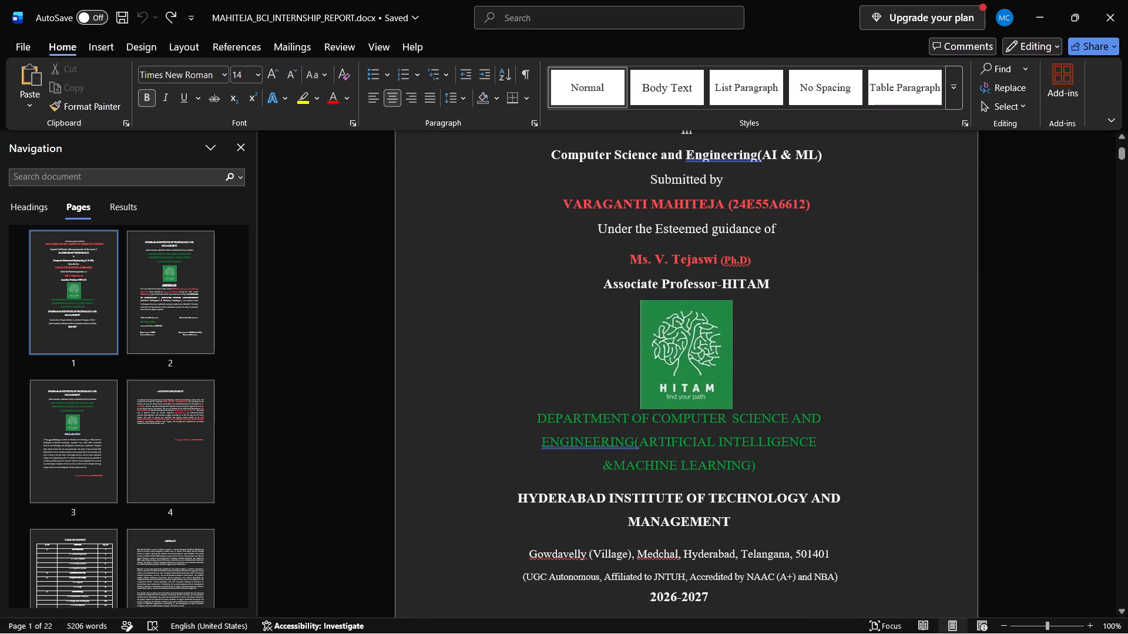
pyautogui.scroll(-1, 724, 283)
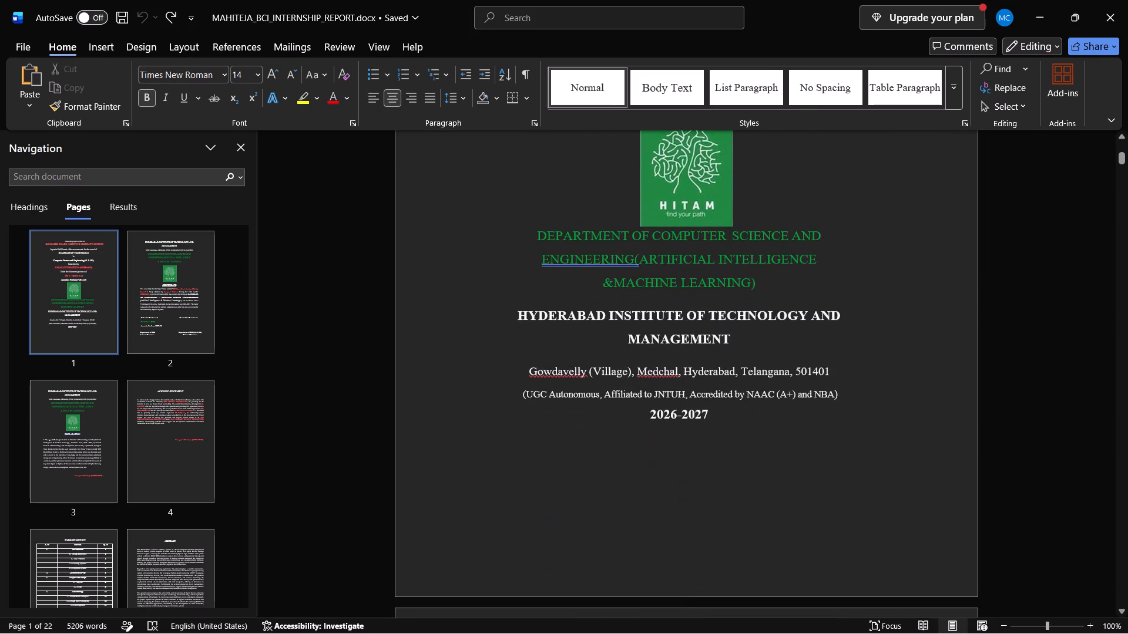
pyautogui.scroll(-2, 770, 281)
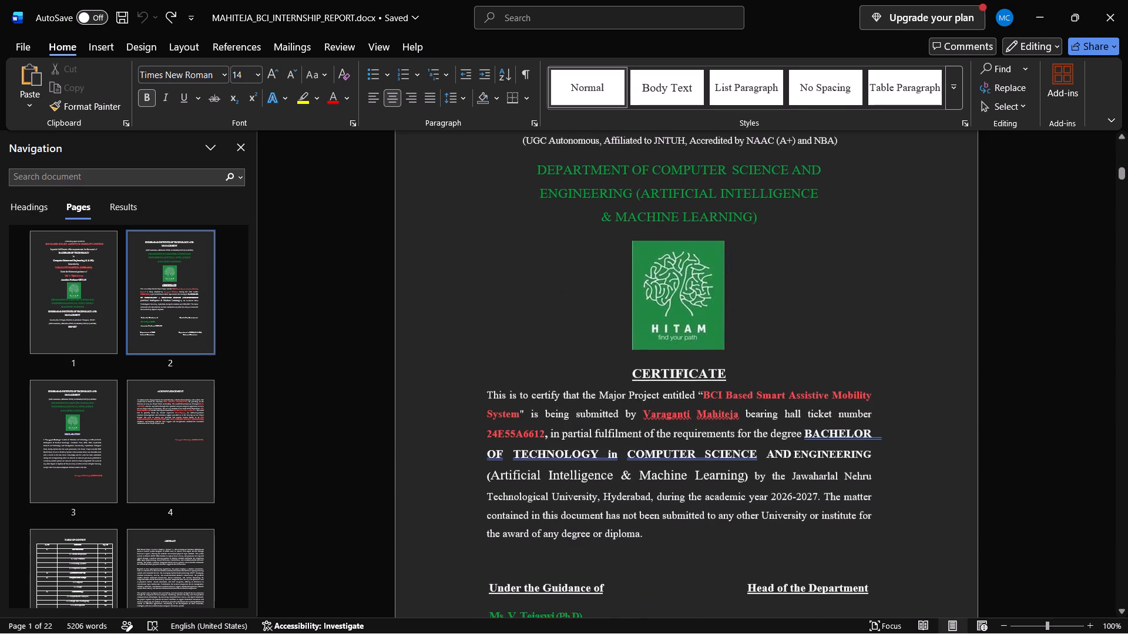
pyautogui.hotkey('alt', 'Tab')
# Replace the declaration page's department heading with a copy of the certificate page's, which includes "(ARTIFICIAL INTELLIGENCE & MACHINE LEARNING)".
pyautogui.scroll(1, 777, 236)
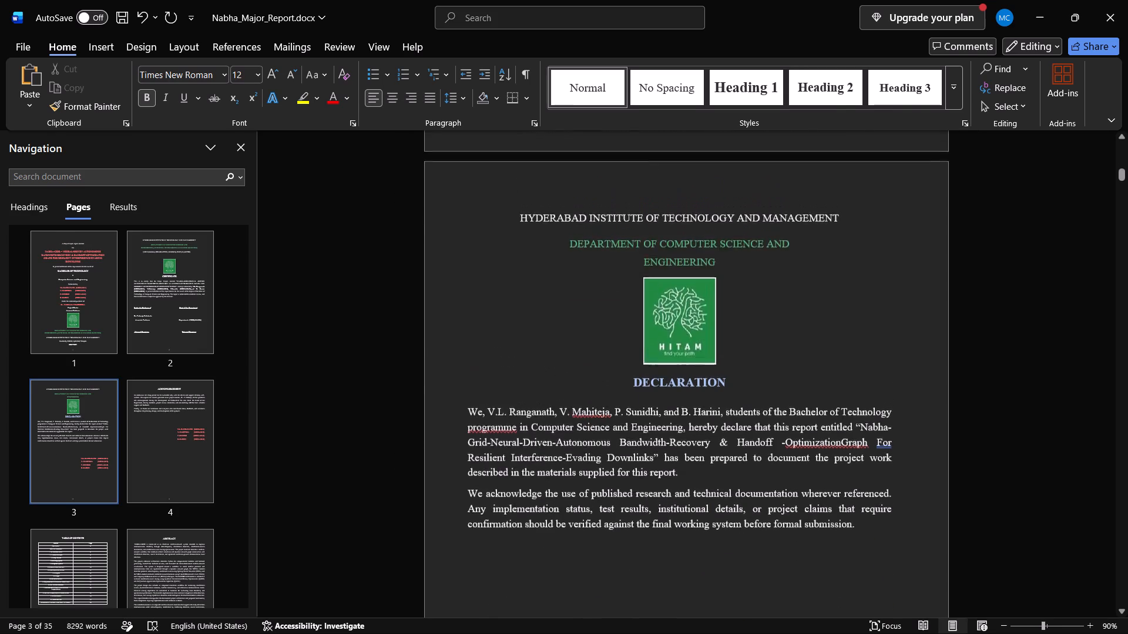
pyautogui.scroll(3, 777, 236)
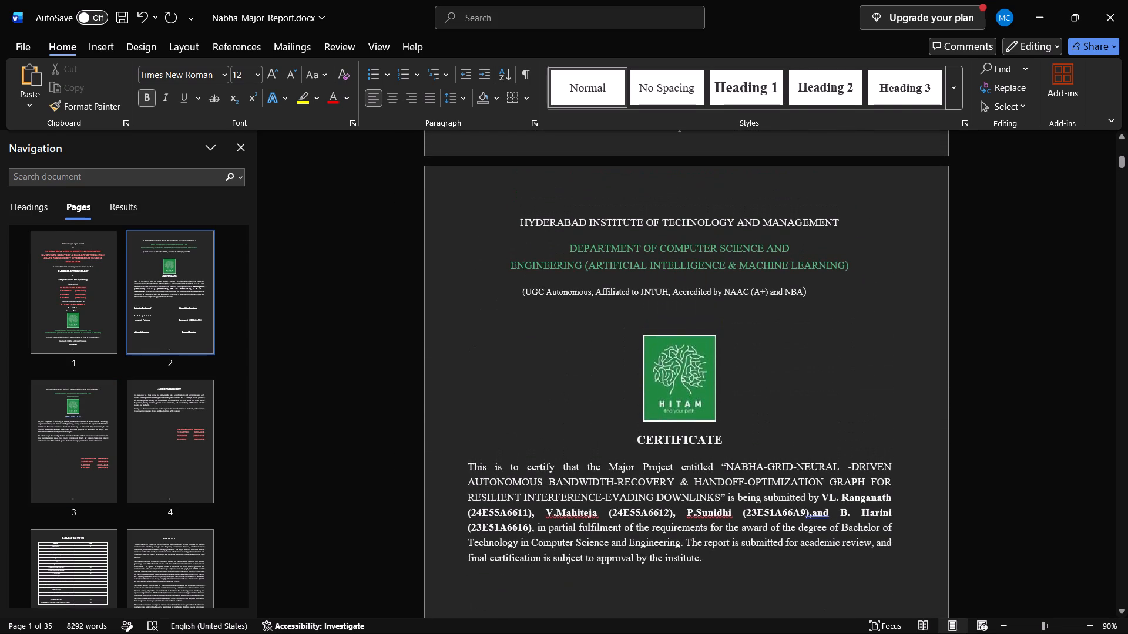
pyautogui.moveTo(877, 265); pyautogui.dragTo(559, 242)
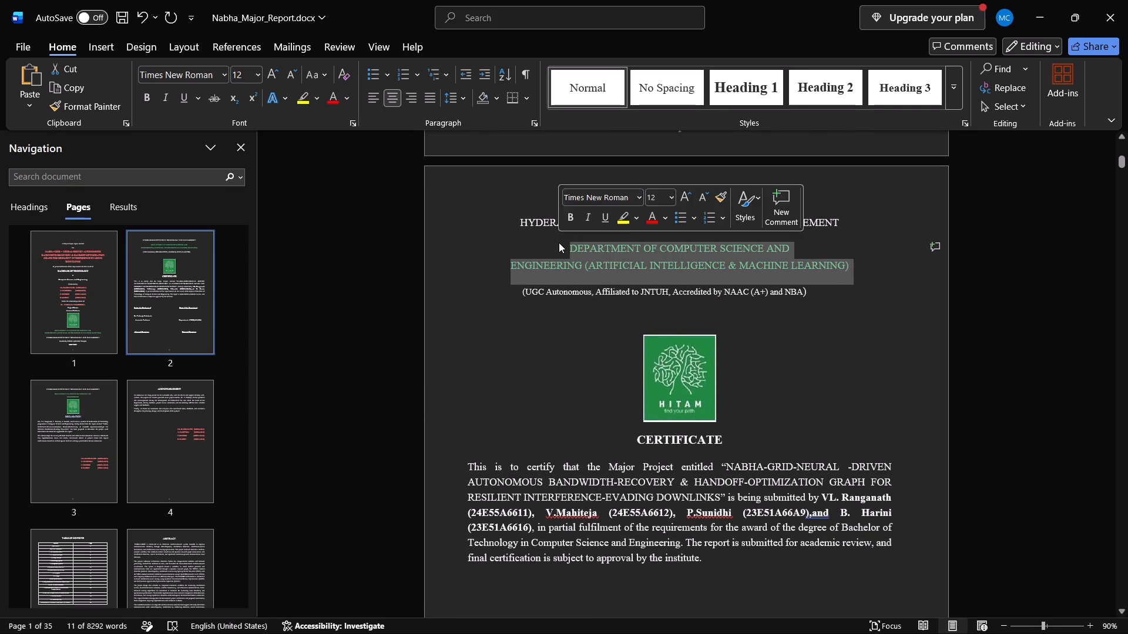
pyautogui.hotkey('ctrl', 'c')
pyautogui.scroll(-4, 559, 242)
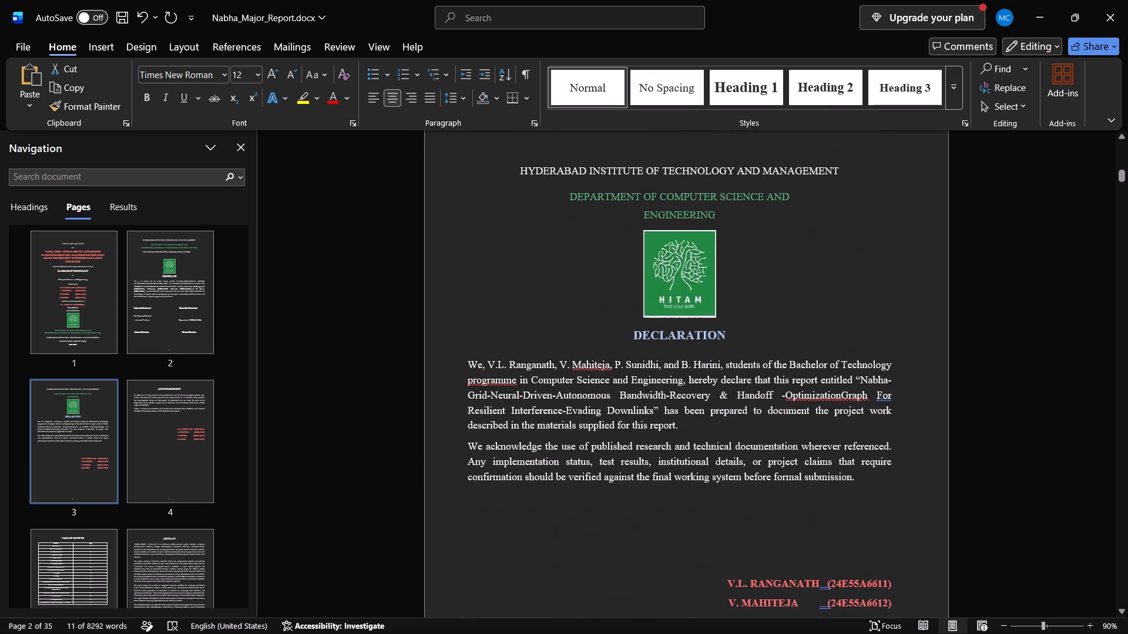
pyautogui.scroll(-1, 559, 242)
pyautogui.scroll(1, 559, 242)
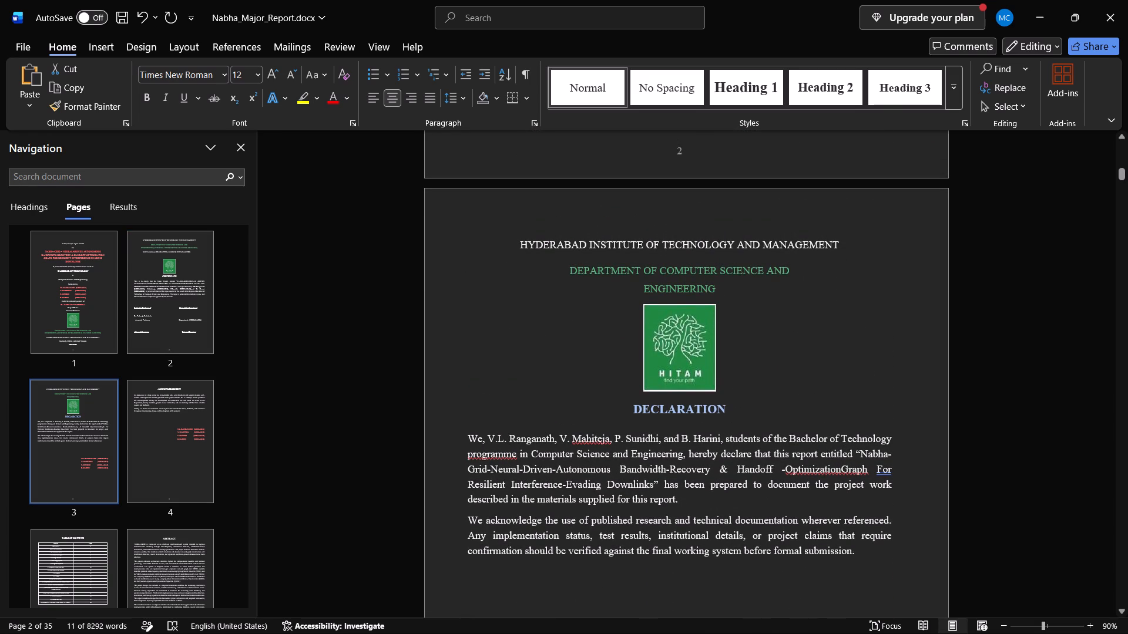
pyautogui.moveTo(699, 288); pyautogui.dragTo(681, 288)
pyautogui.click(716, 288)
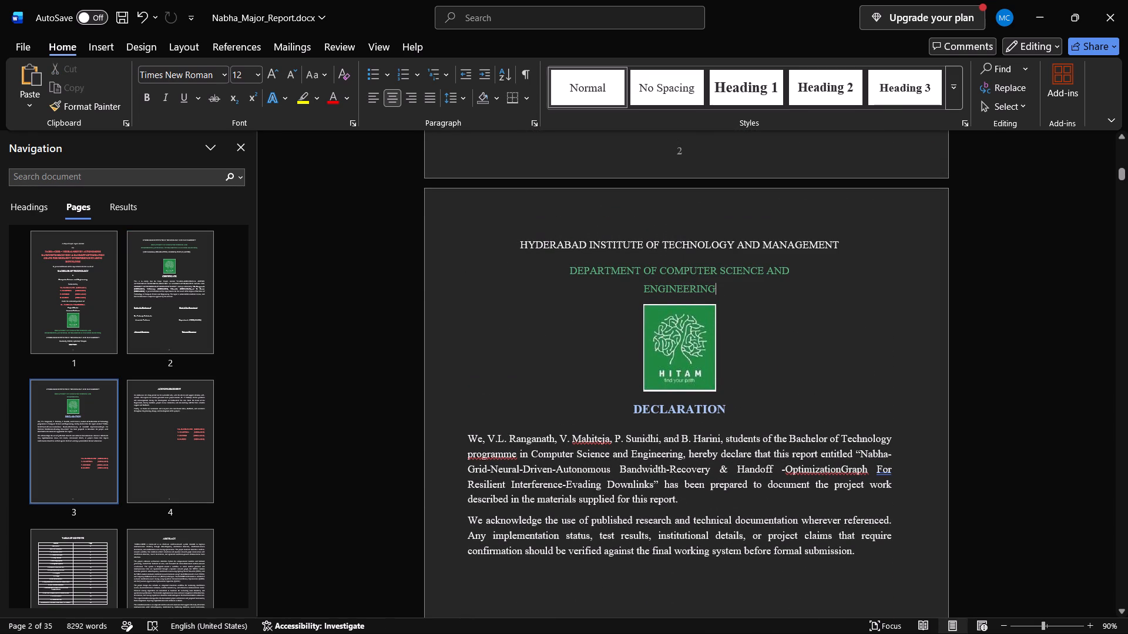
pyautogui.moveTo(716, 288); pyautogui.dragTo(561, 275)
pyautogui.hotkey('ctrl', 'v')
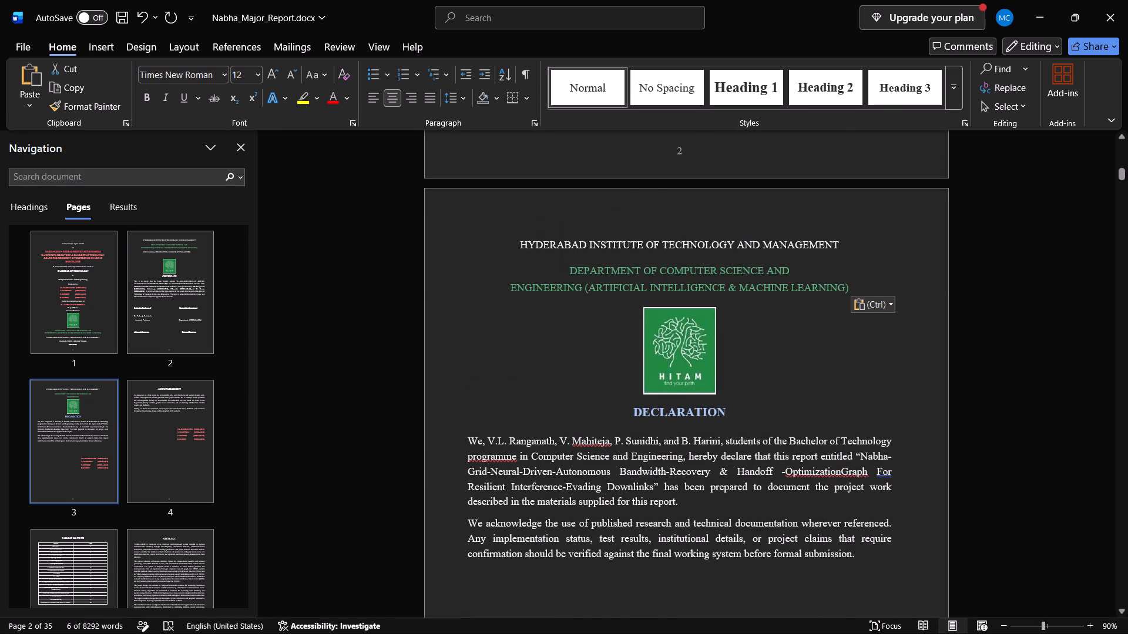
pyautogui.click(779, 355)
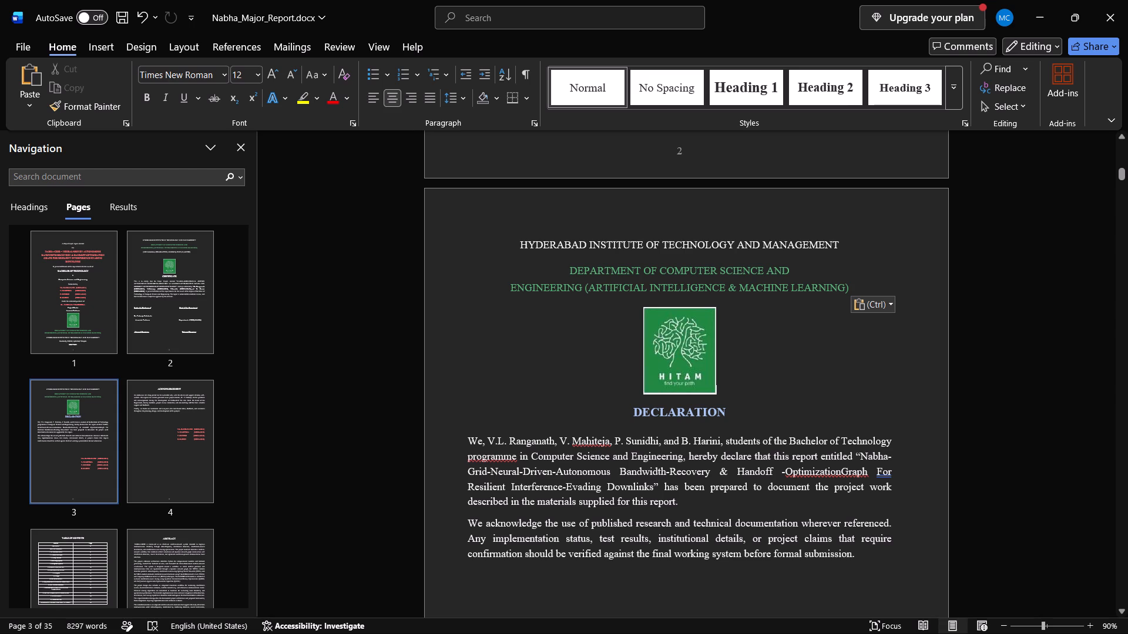
# Review the major report's declaration and acknowledgement pages, comparing their wording with the same pages of the BCI internship report.
pyautogui.scroll(-3, 779, 355)
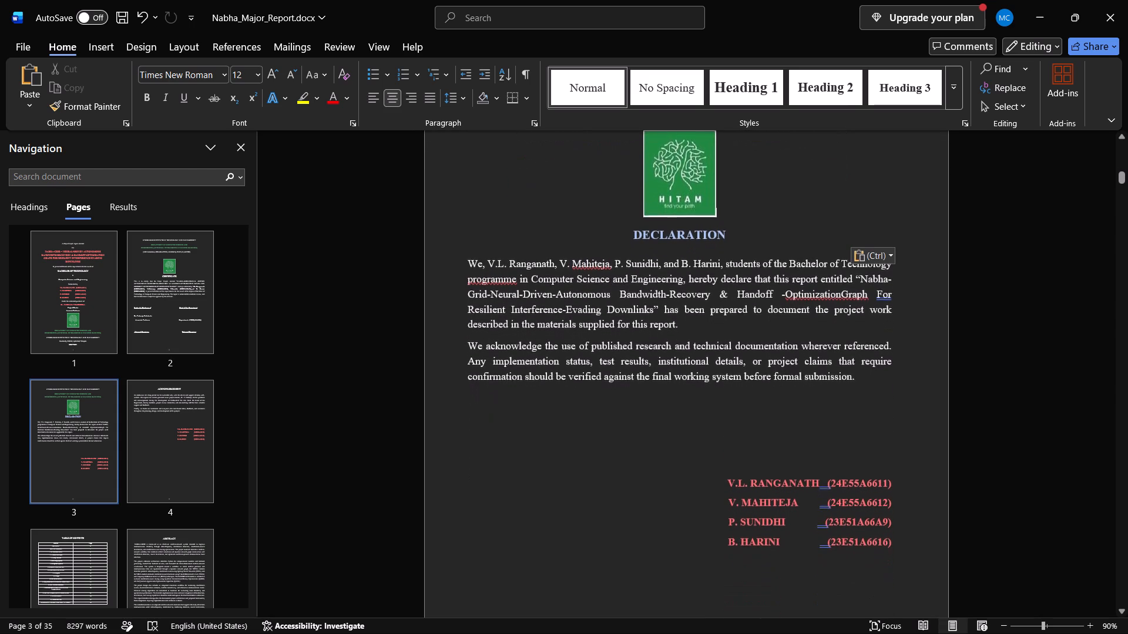
pyautogui.scroll(-3, 779, 355)
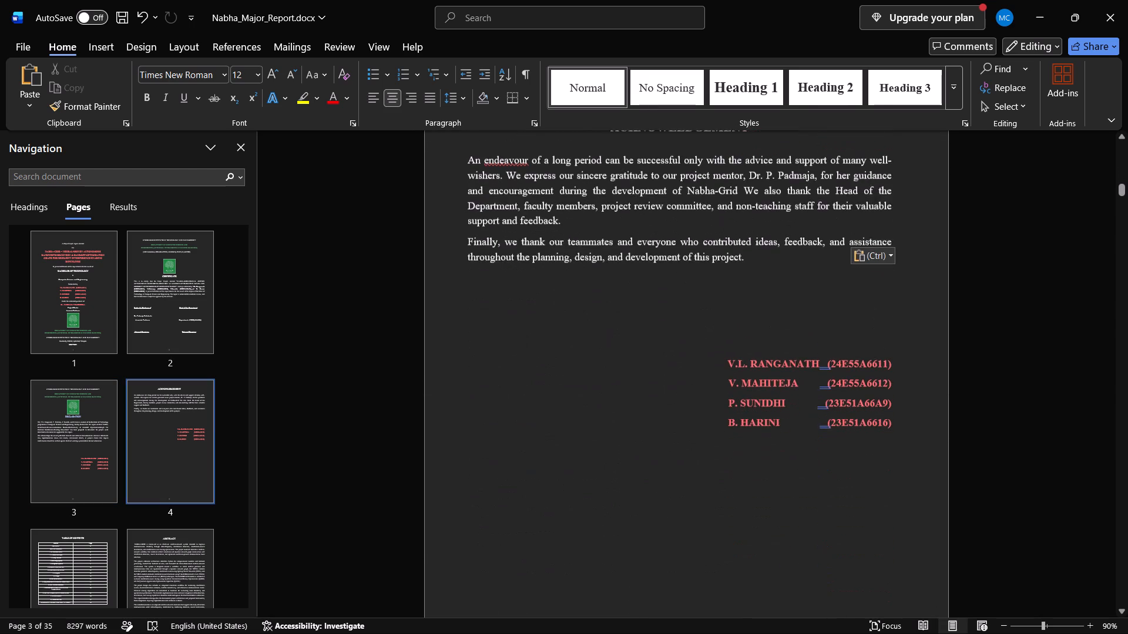
pyautogui.scroll(1, 779, 355)
pyautogui.scroll(-1, 779, 355)
pyautogui.hotkey('alt', 'Tab')
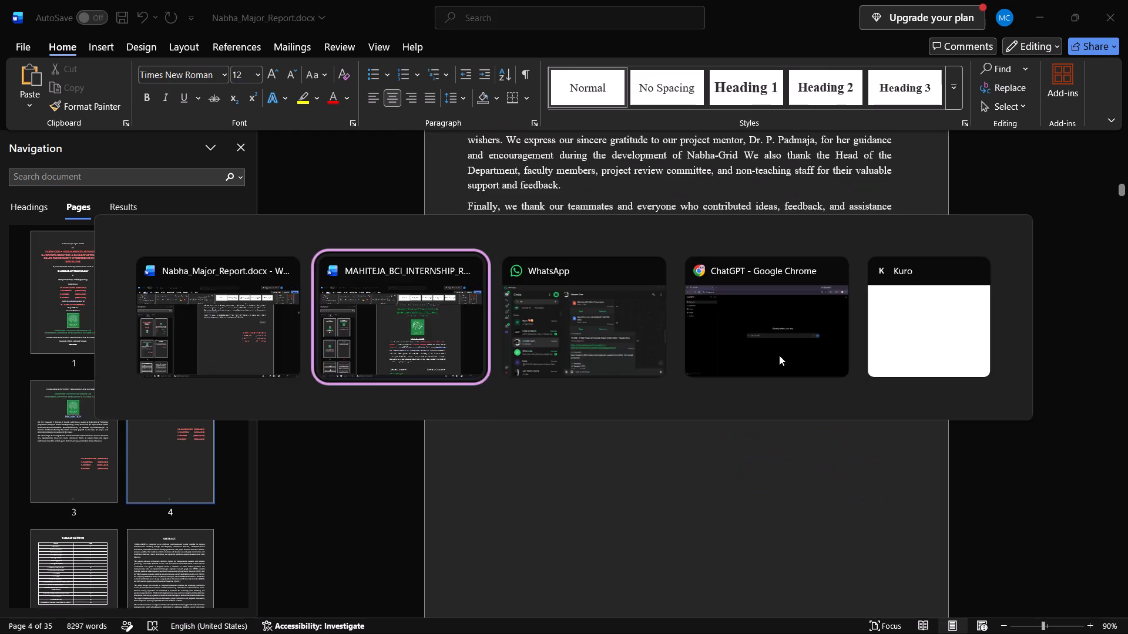
pyautogui.scroll(-4, 779, 355)
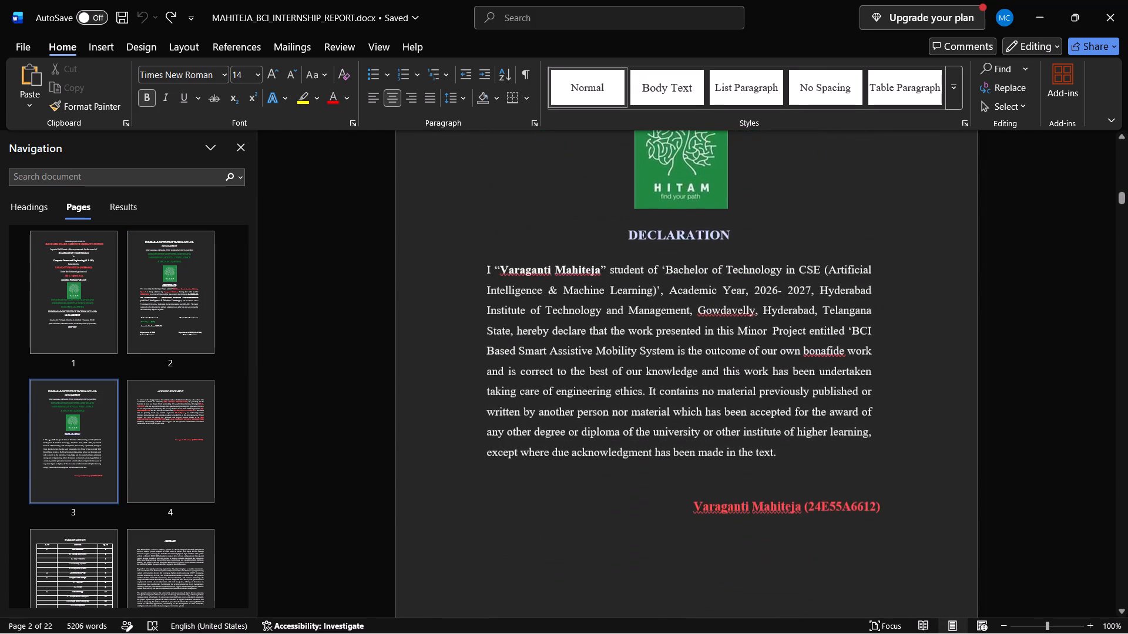
pyautogui.scroll(-2, 779, 355)
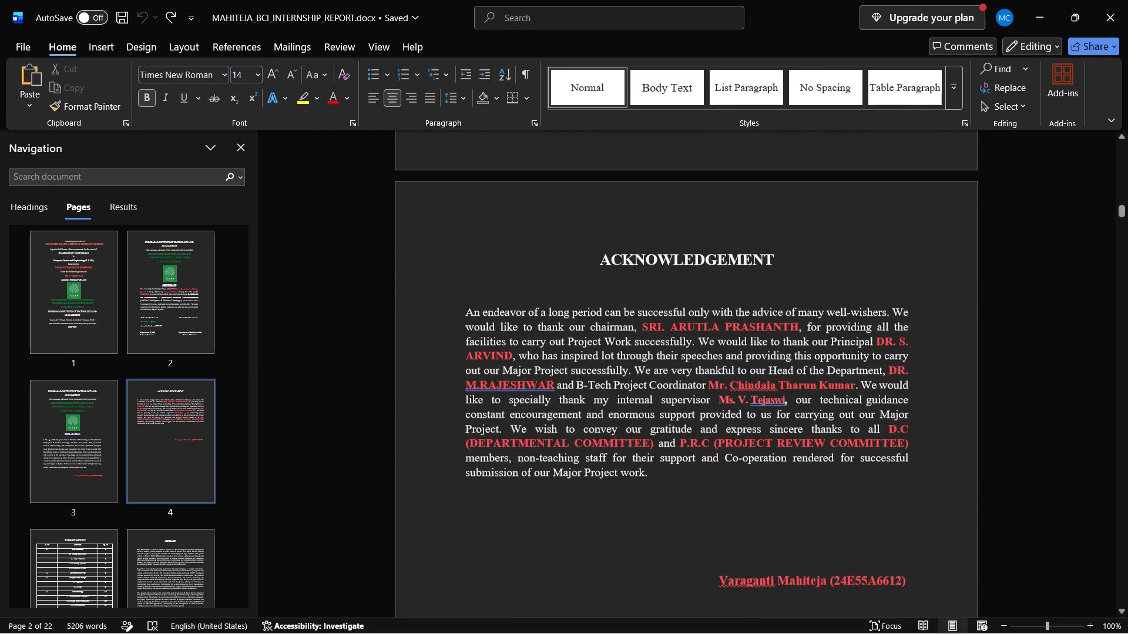
pyautogui.scroll(-2, 779, 355)
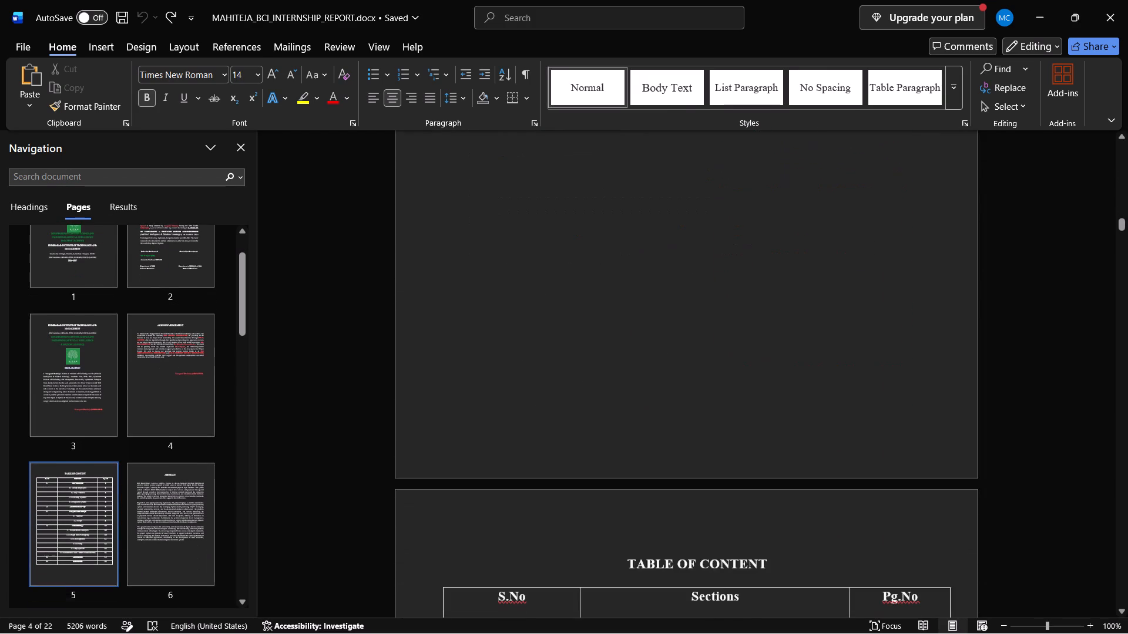
# In the major project report, stretch the table of contents table downward so its rows fill more of the page.
pyautogui.scroll(-2, 779, 355)
pyautogui.hotkey('alt', 'Tab')
pyautogui.scroll(-1, 779, 355)
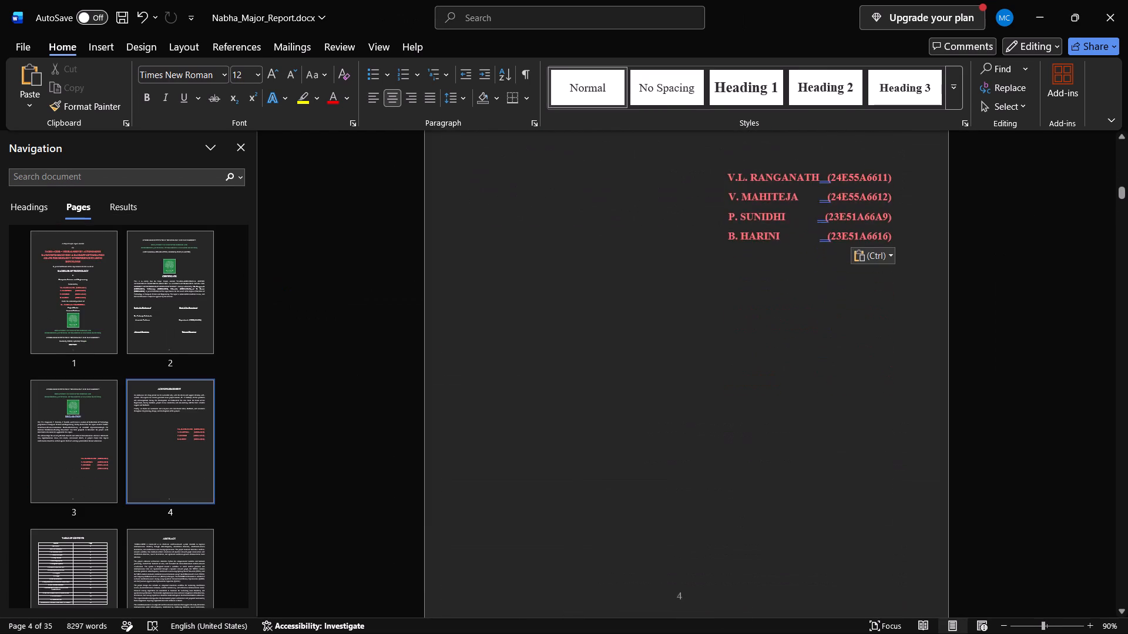
pyautogui.scroll(-4, 779, 355)
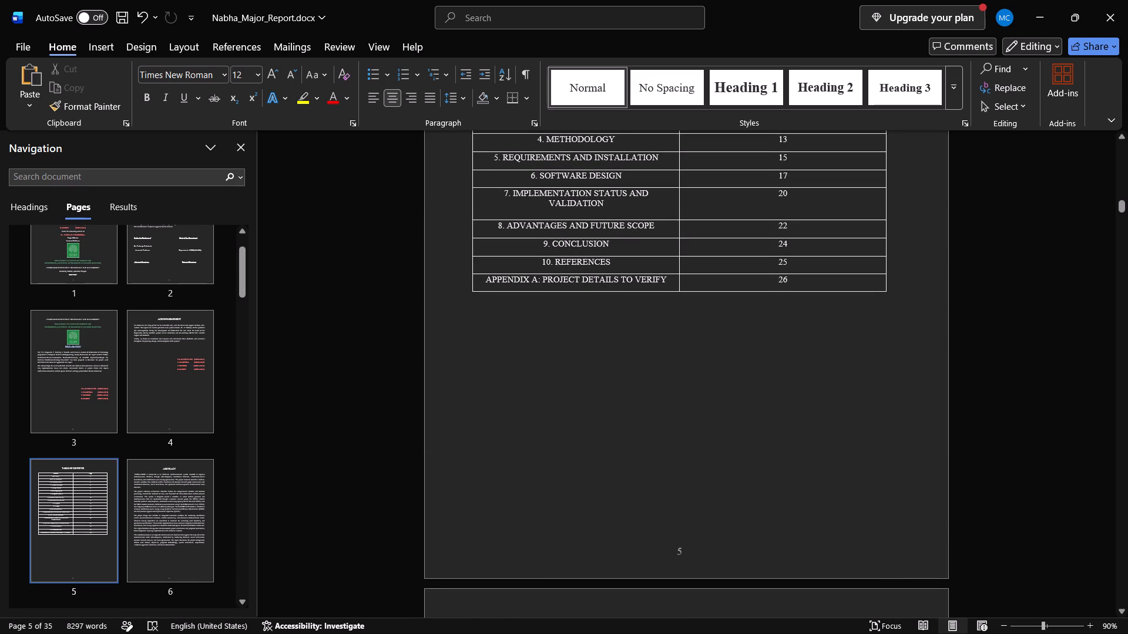
pyautogui.click(886, 294)
pyautogui.click(908, 293)
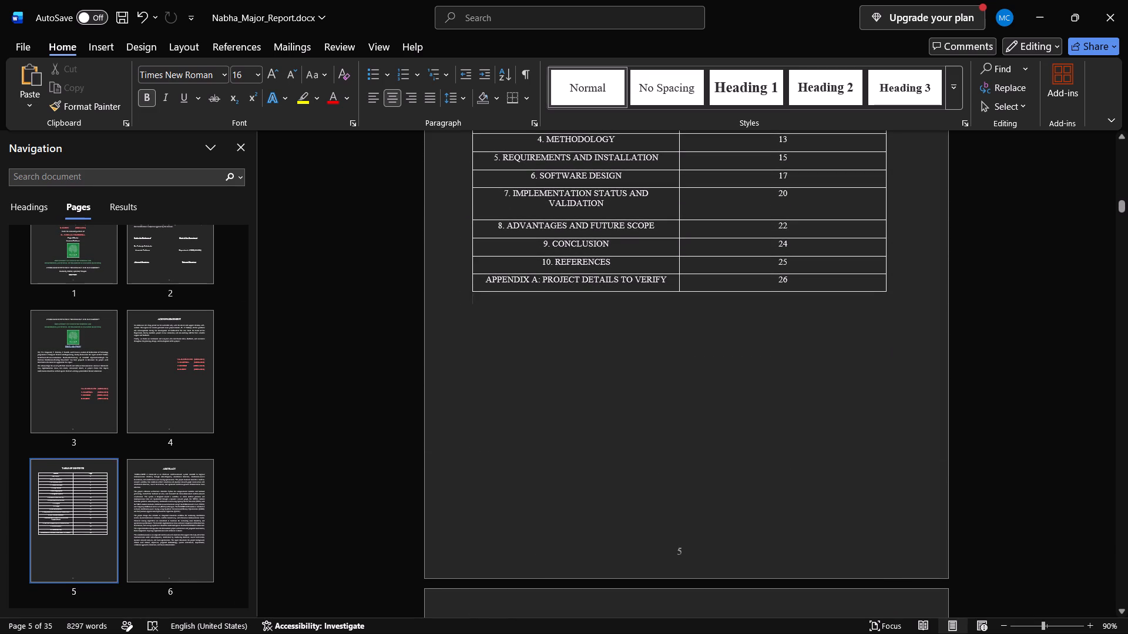
pyautogui.click(839, 279)
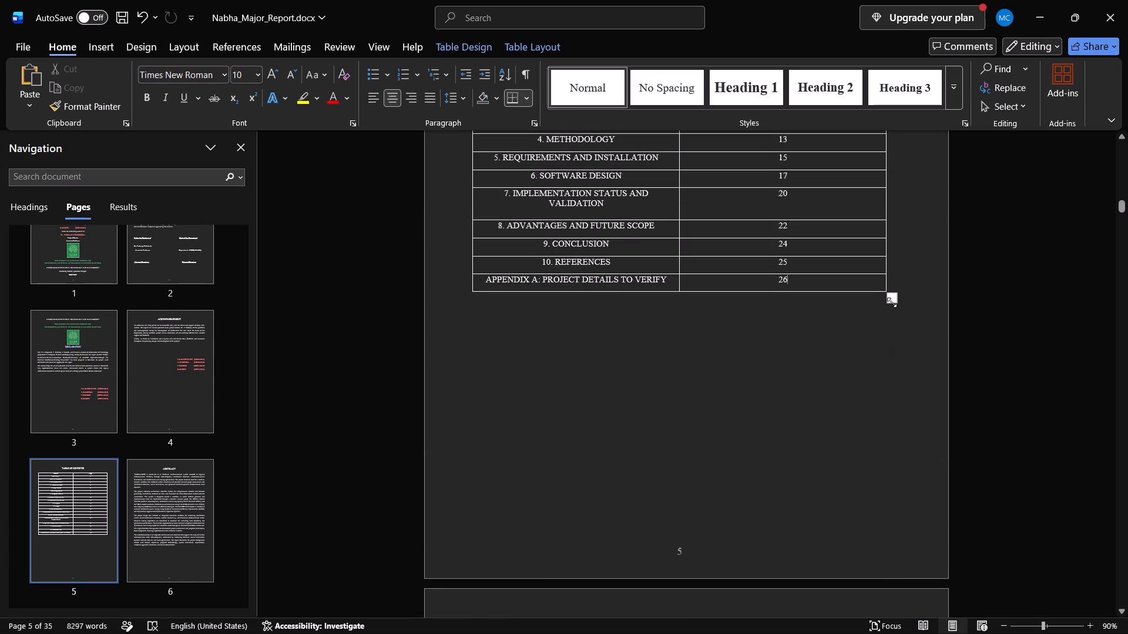
pyautogui.moveTo(891, 301); pyautogui.dragTo(891, 350)
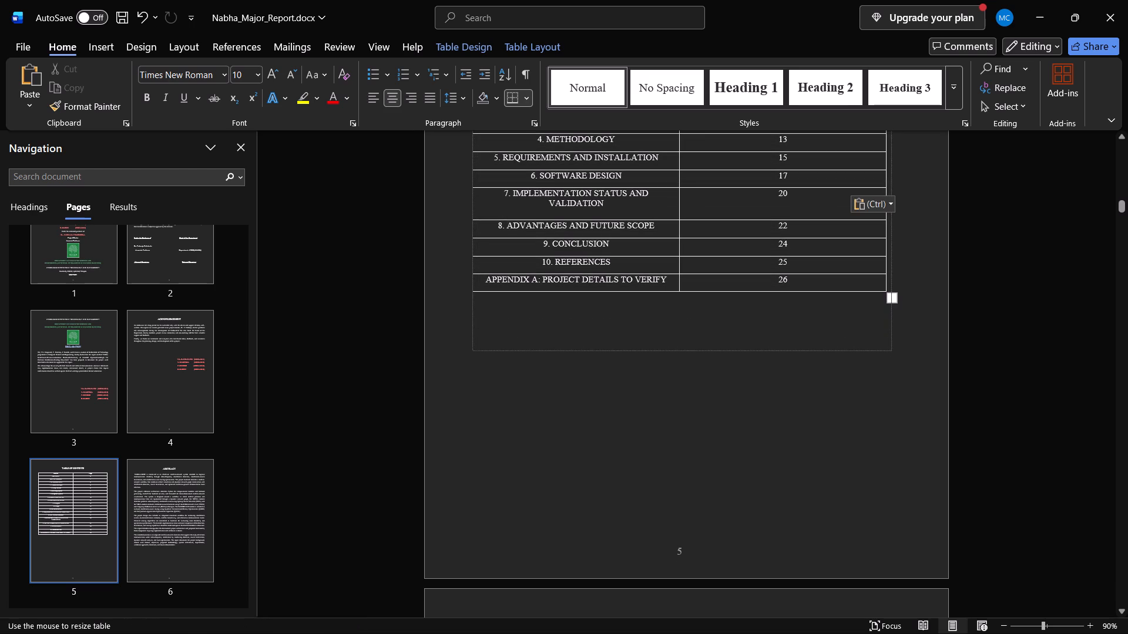
pyautogui.moveTo(891, 350); pyautogui.dragTo(885, 396)
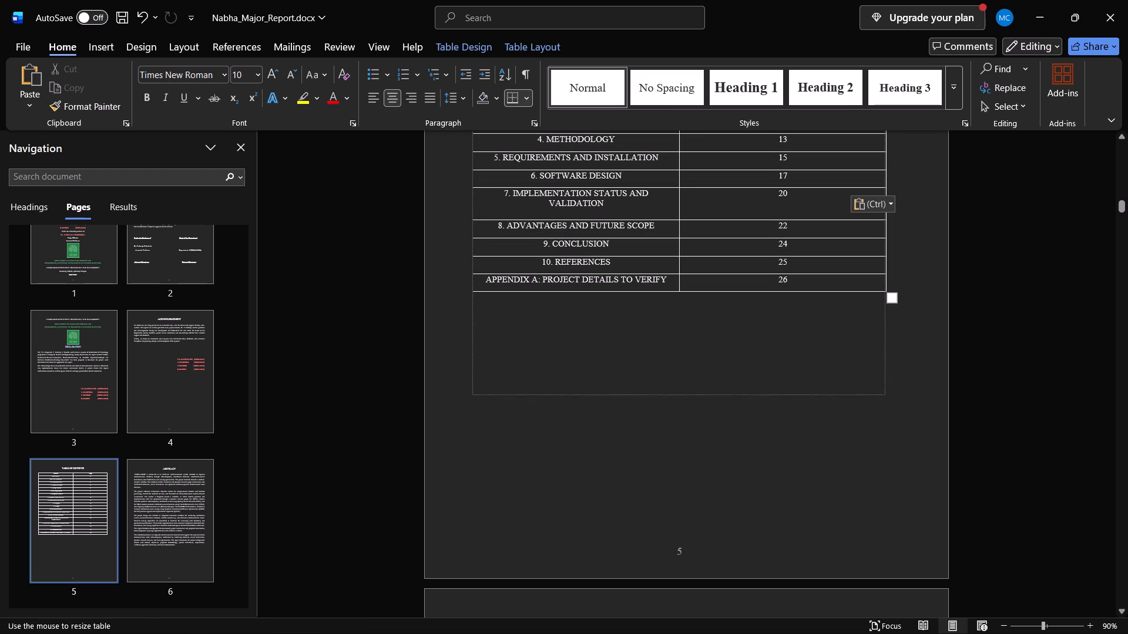
pyautogui.moveTo(885, 396); pyautogui.dragTo(884, 412)
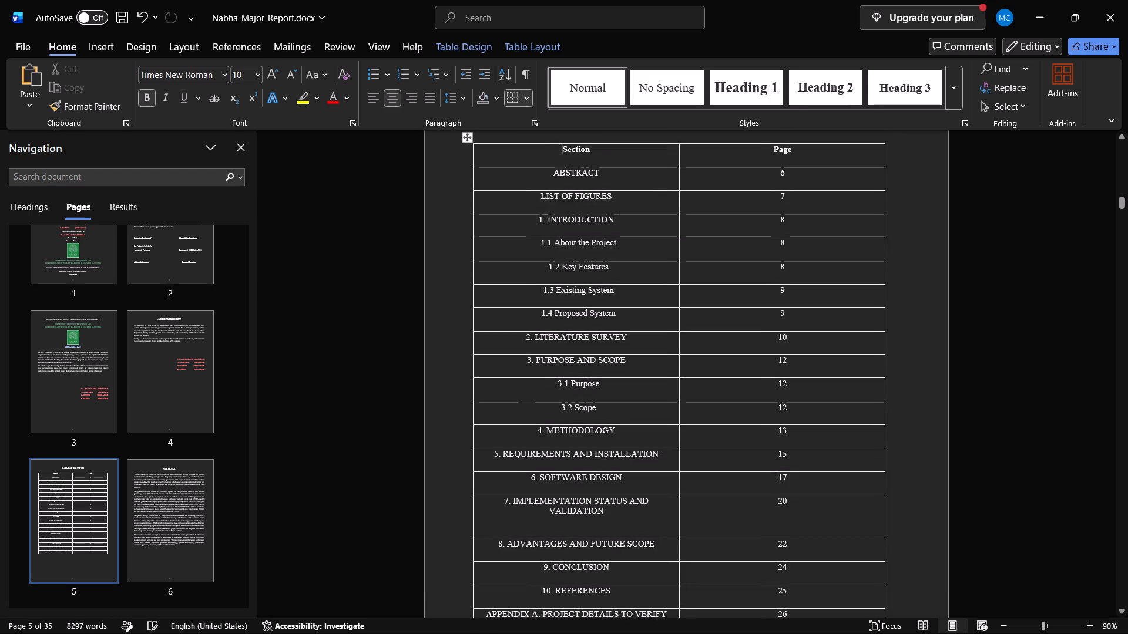
pyautogui.click(944, 382)
pyautogui.scroll(-1, 944, 382)
pyautogui.scroll(1, 944, 382)
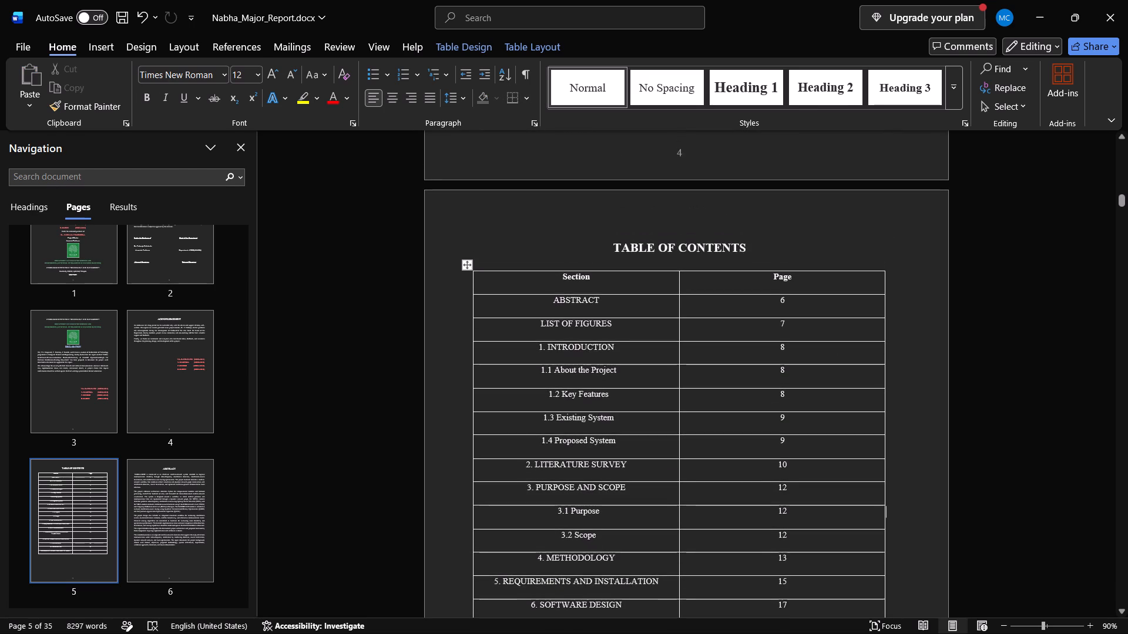
# Review the major report's table of contents, abstract, list of figures and Introduction chapter.
pyautogui.scroll(-1, 944, 382)
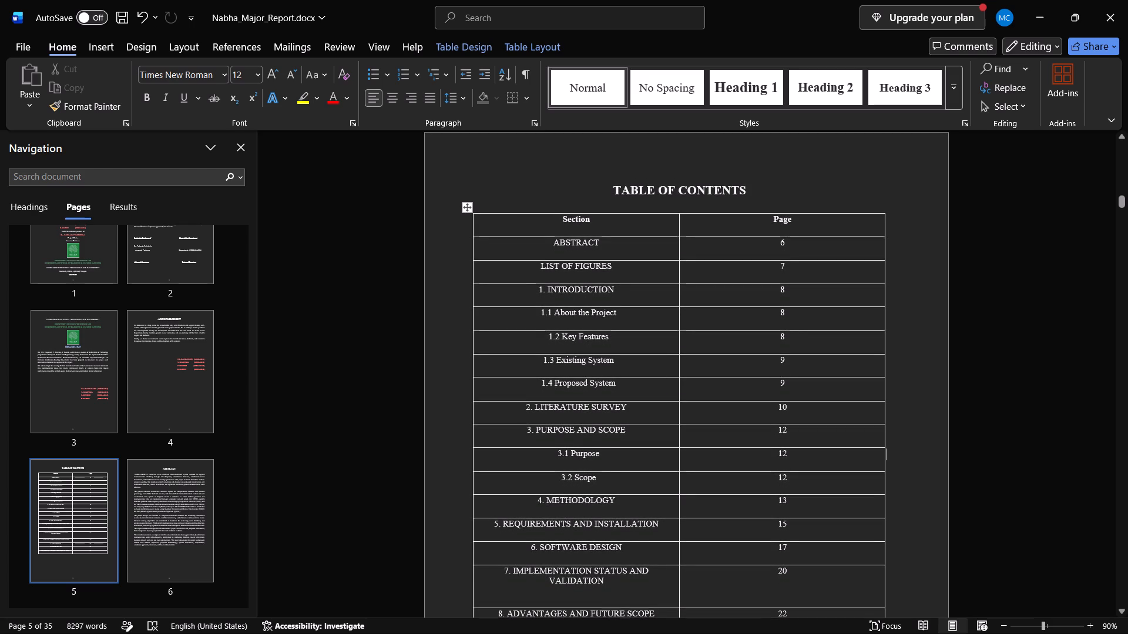
pyautogui.scroll(-6, 855, 396)
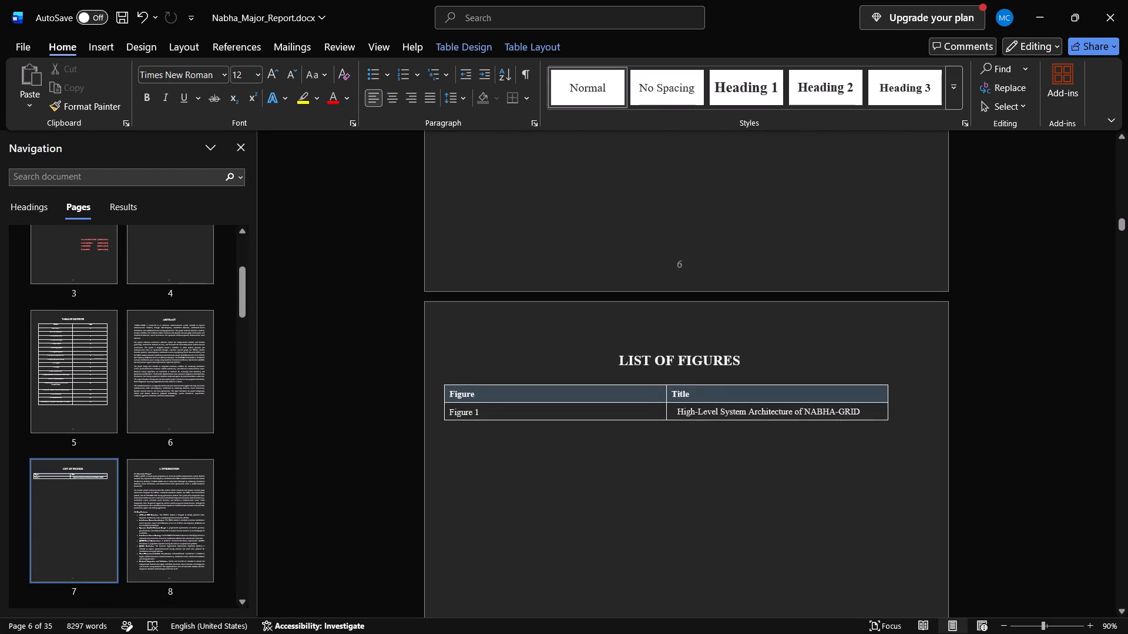
pyautogui.scroll(-4, 855, 396)
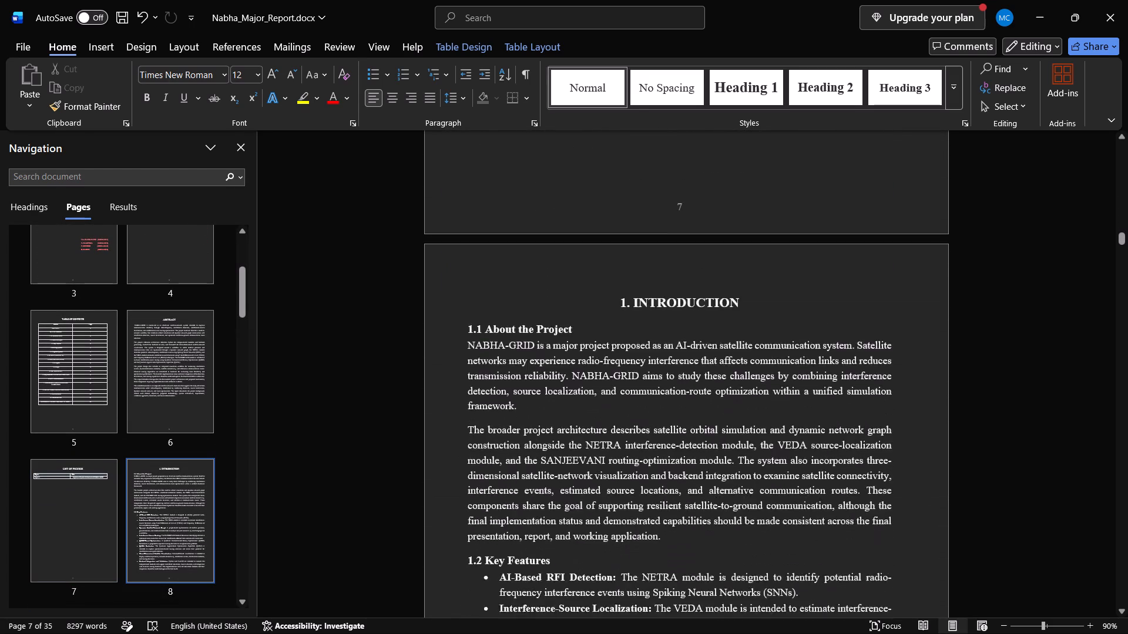
pyautogui.scroll(-4, 855, 396)
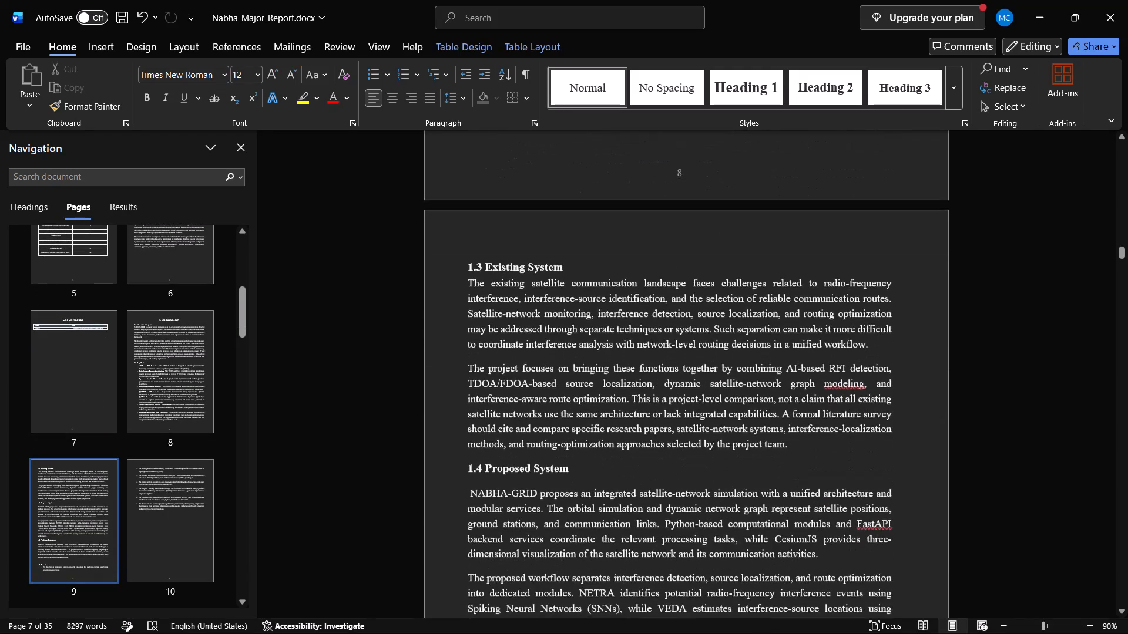
pyautogui.scroll(-3, 855, 396)
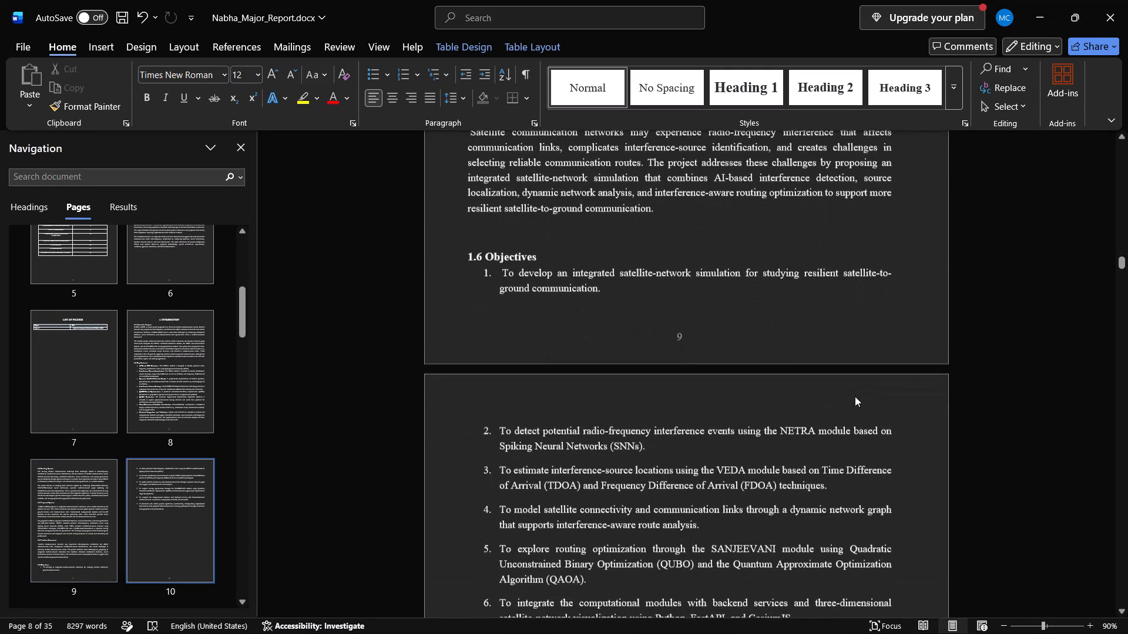
# Review the report's chapters from Literature Survey through Requirements and Installation.
pyautogui.scroll(-4, 855, 396)
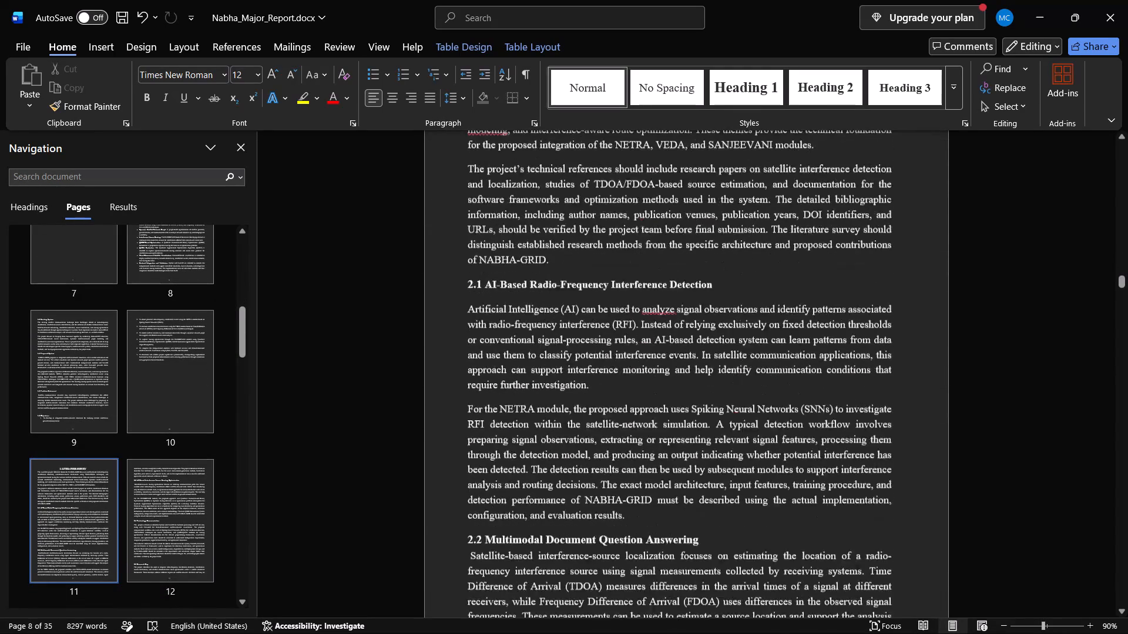
pyautogui.scroll(-3, 855, 396)
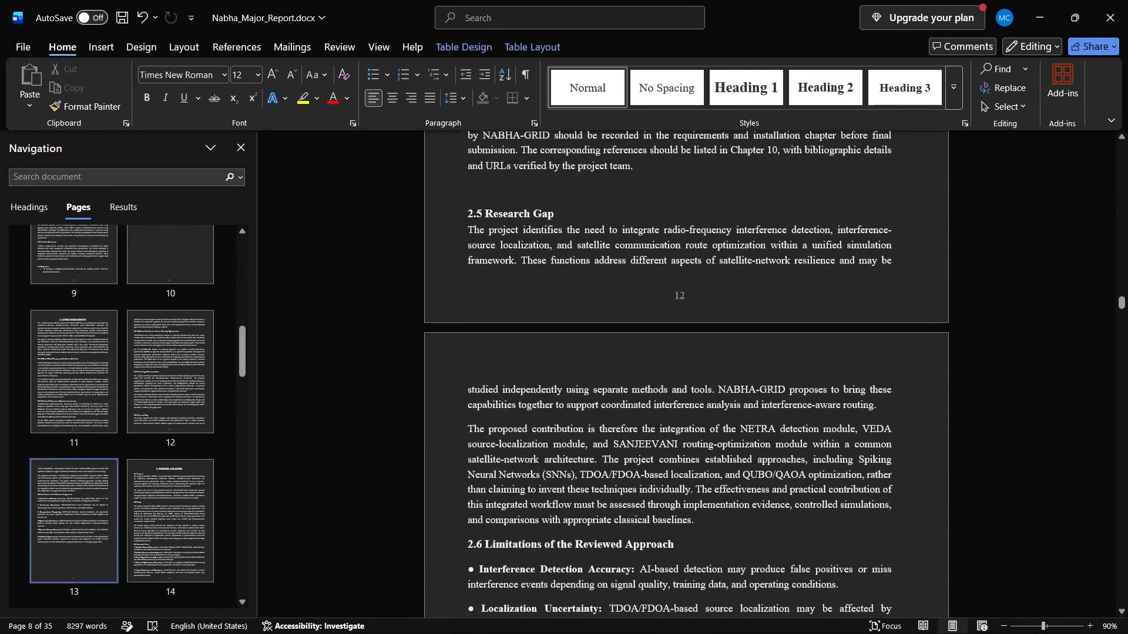
pyautogui.scroll(-12, 855, 396)
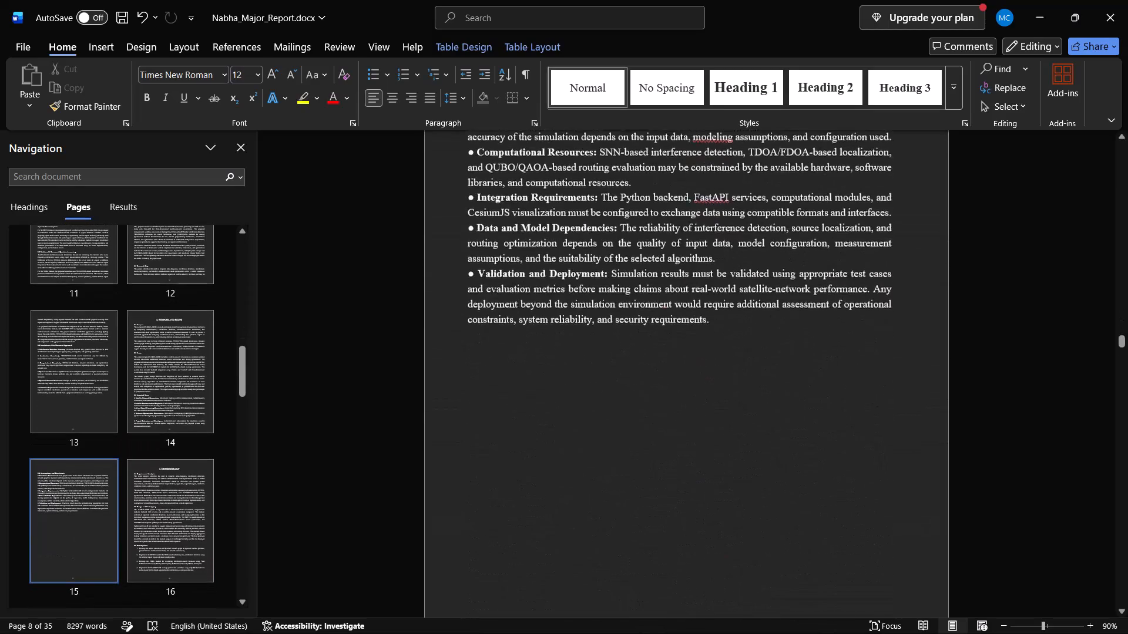
pyautogui.scroll(-6, 855, 396)
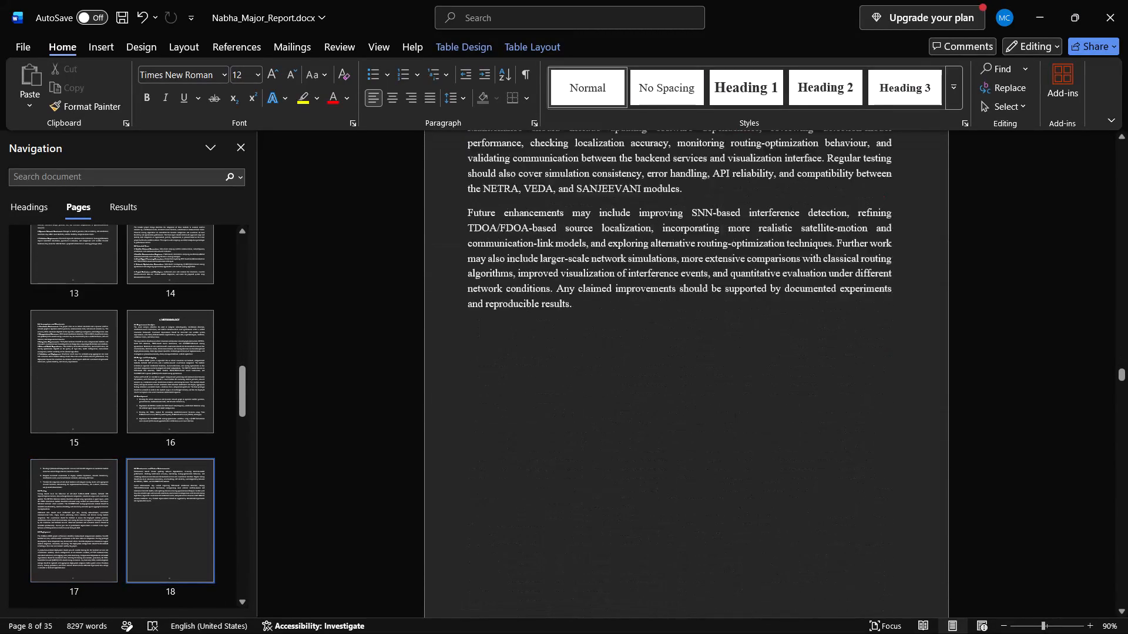
pyautogui.scroll(-6, 855, 396)
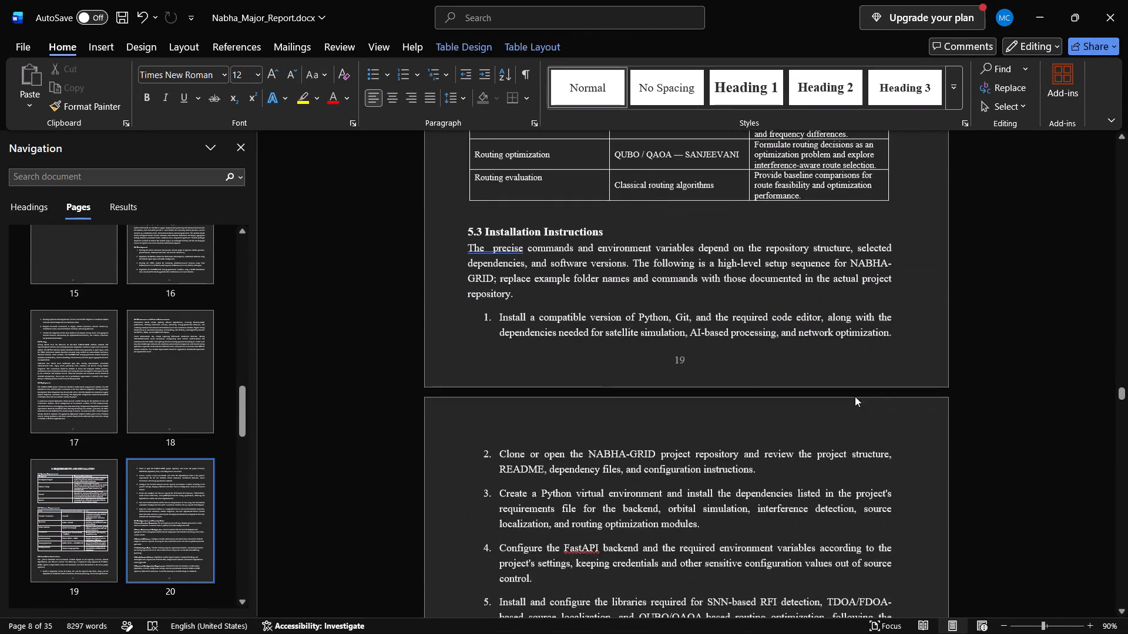
pyautogui.scroll(-1, 855, 396)
pyautogui.scroll(4, 855, 396)
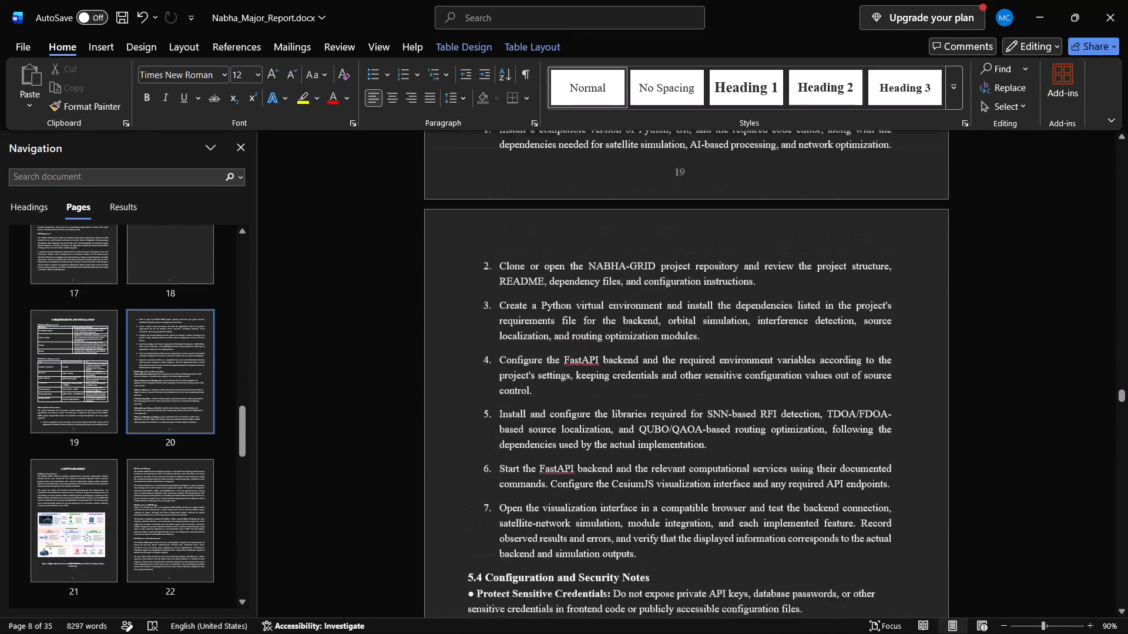
pyautogui.scroll(1, 855, 396)
# Examine the Software Design chapter, comparing the Figure 1 architecture diagram with the Figure 2 workflow diagram and their surrounding sections.
pyautogui.scroll(-2, 855, 396)
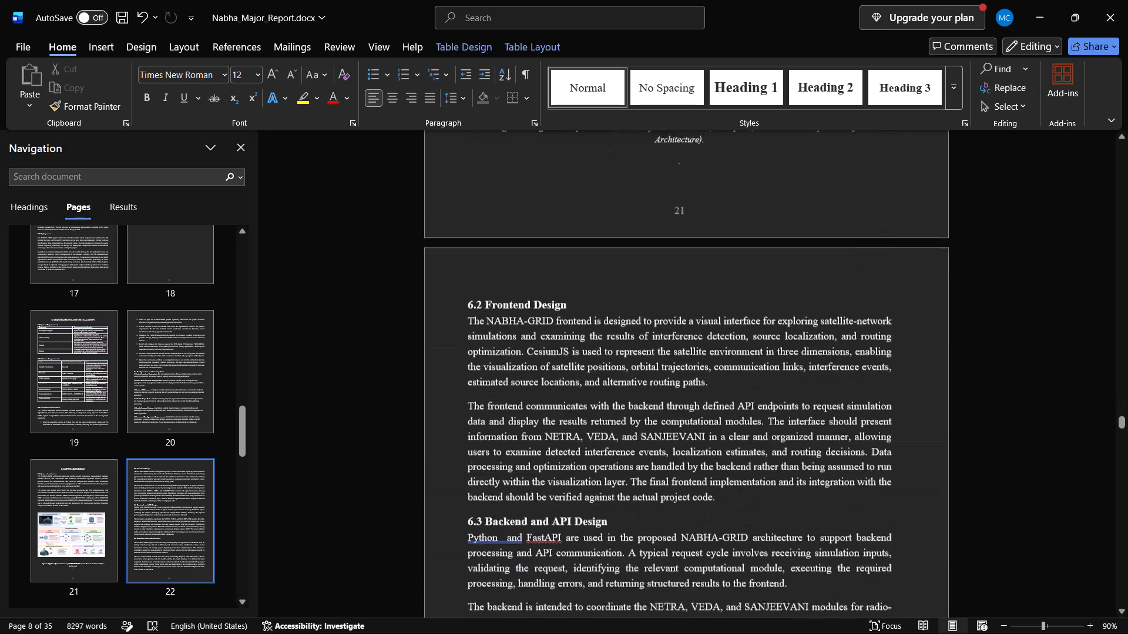
pyautogui.scroll(2, 855, 396)
pyautogui.scroll(-1, 855, 396)
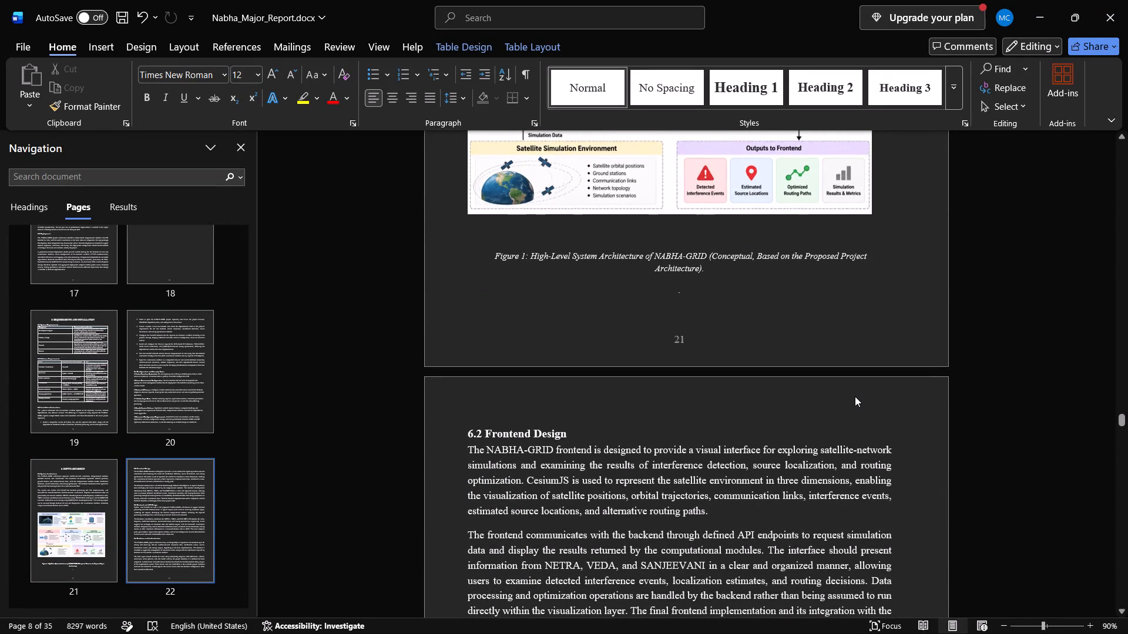
pyautogui.scroll(-6, 855, 396)
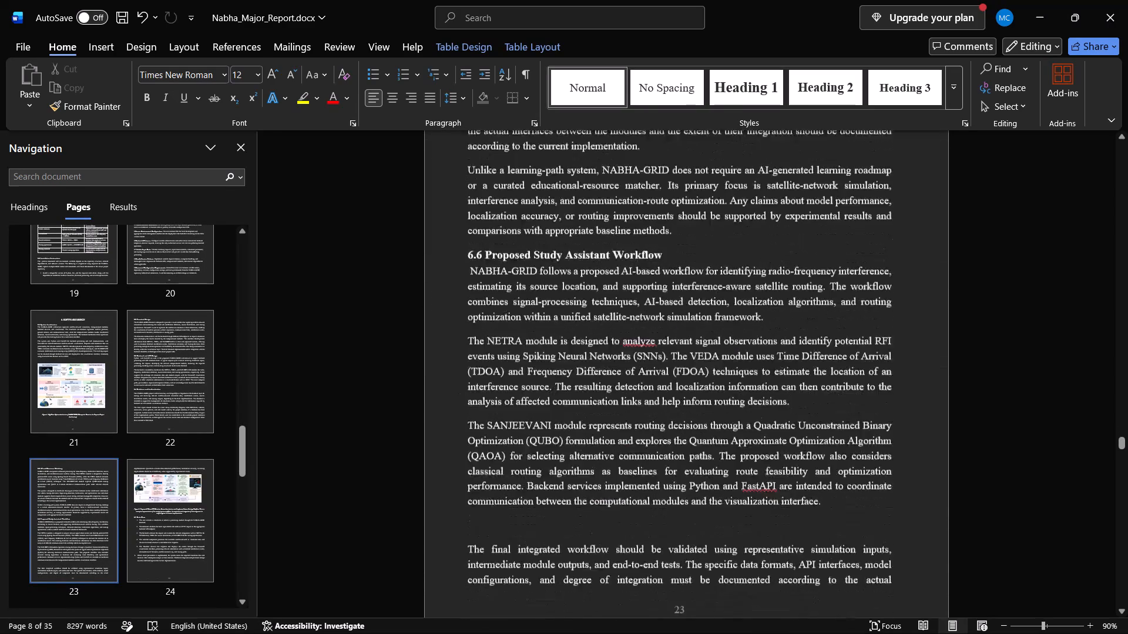
pyautogui.scroll(-3, 855, 396)
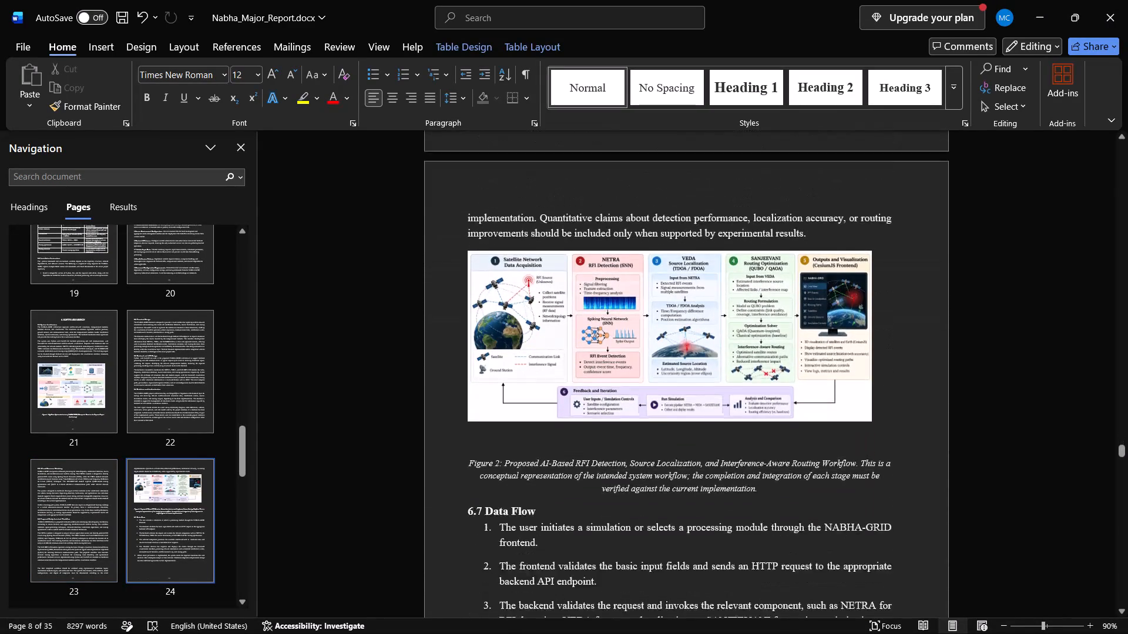
pyautogui.scroll(1, 855, 396)
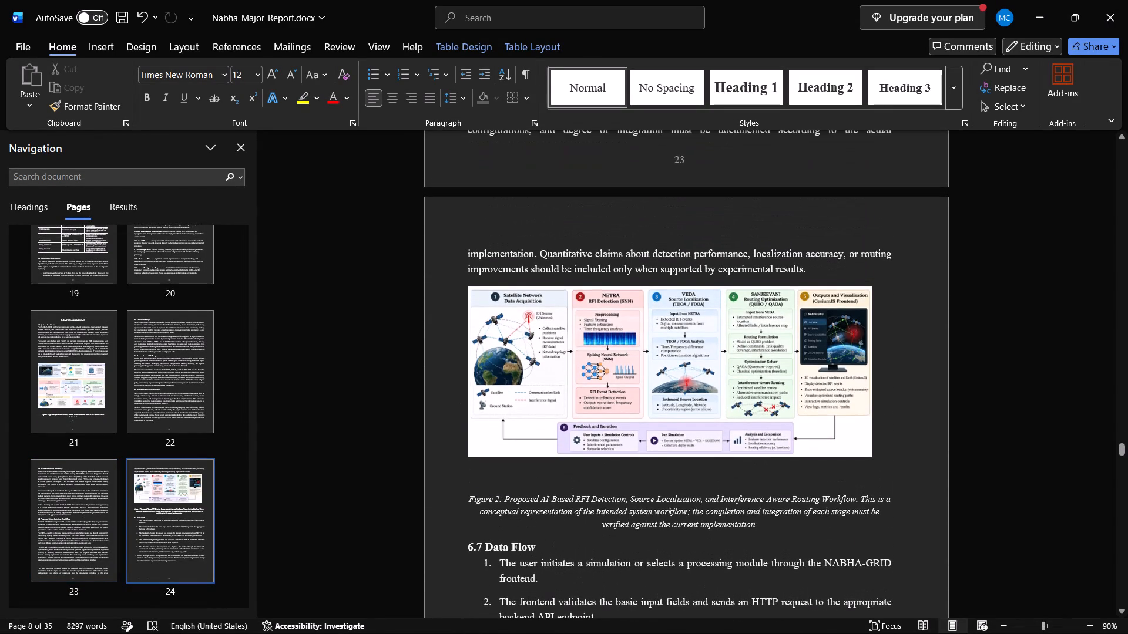
pyautogui.scroll(-1, 855, 396)
pyautogui.scroll(9, 855, 396)
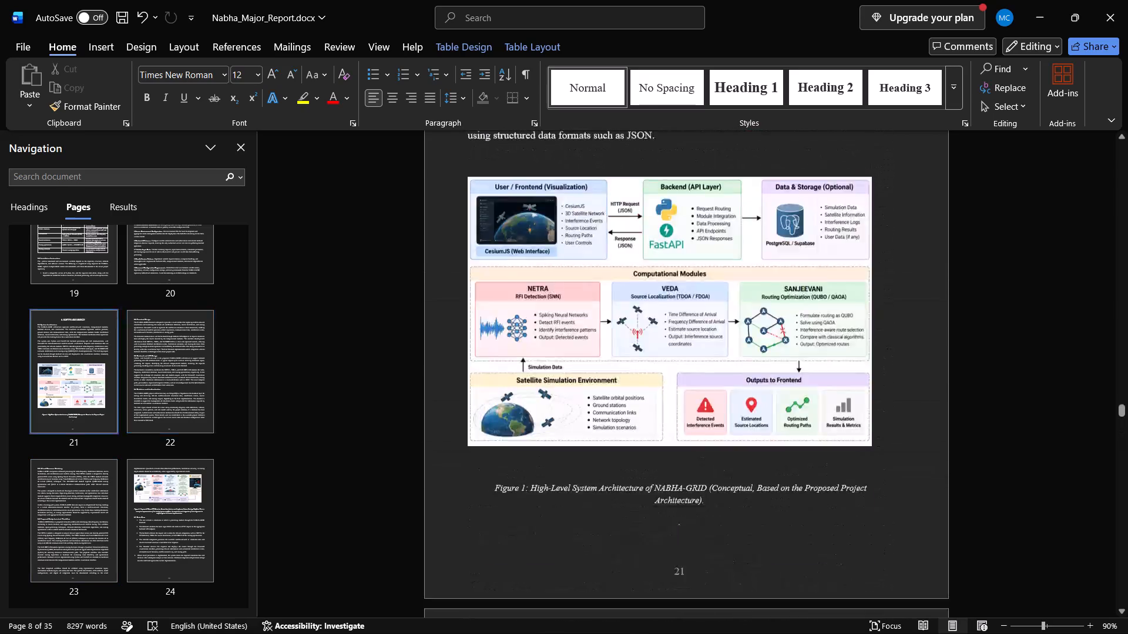
pyautogui.scroll(1, 855, 396)
pyautogui.scroll(-3, 855, 396)
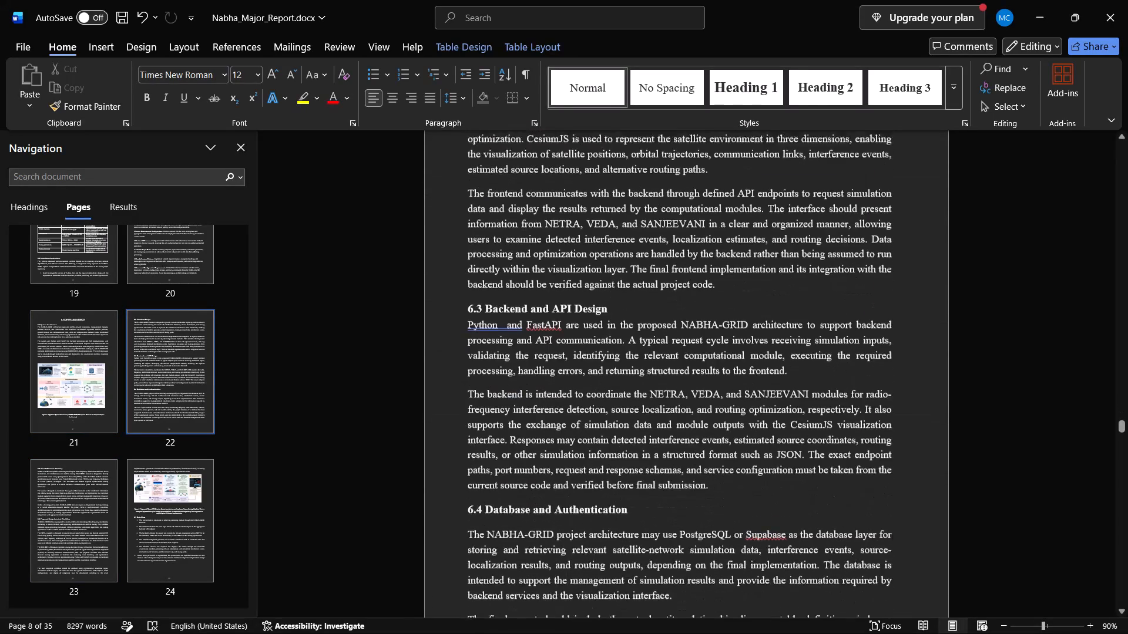
pyautogui.scroll(-1, 855, 396)
pyautogui.scroll(1, 855, 396)
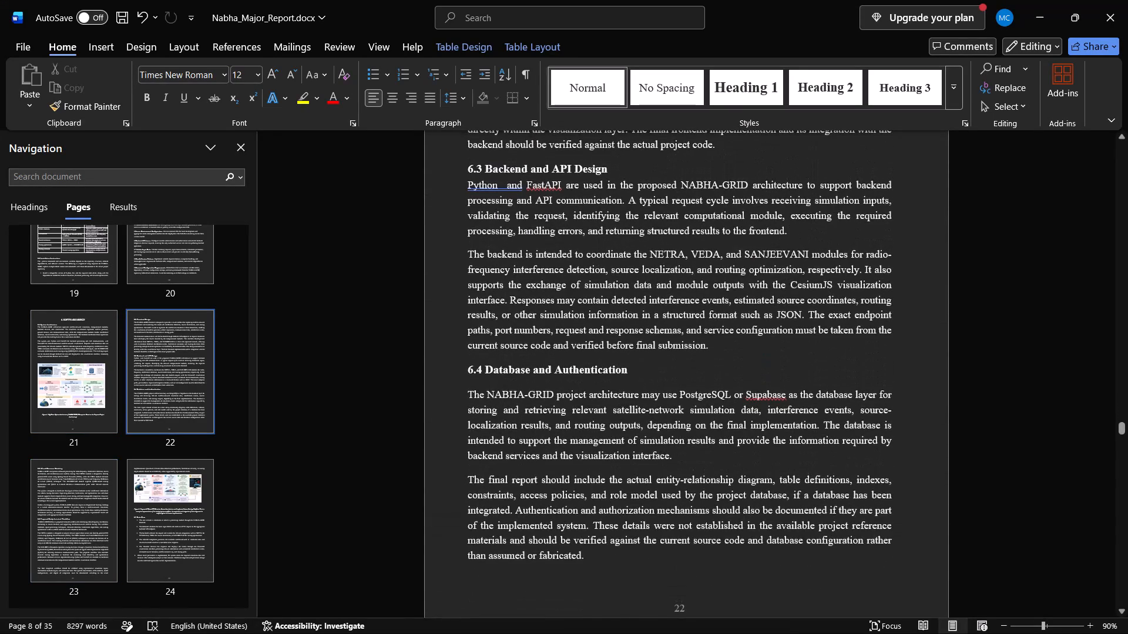
pyautogui.scroll(4, 855, 396)
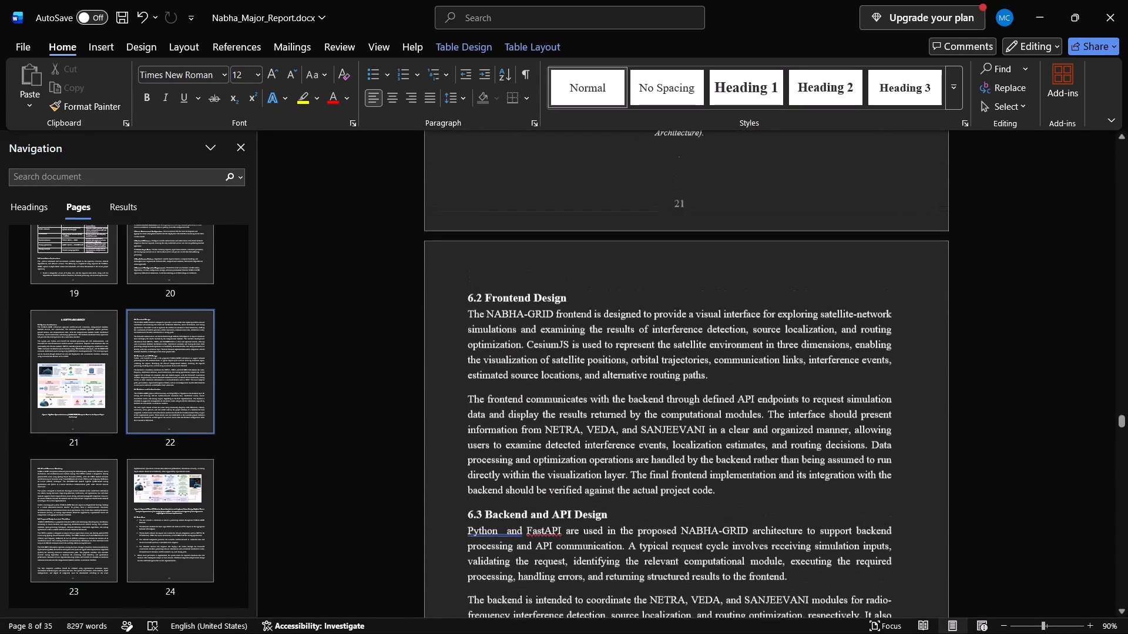
pyautogui.scroll(3, 855, 396)
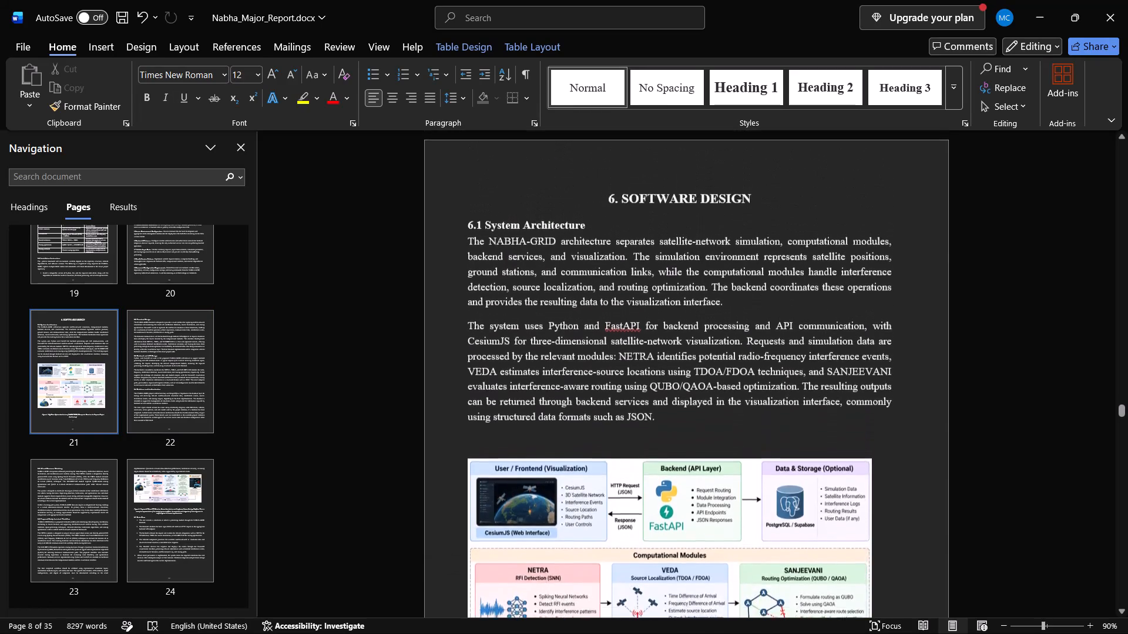
pyautogui.scroll(-2, 855, 396)
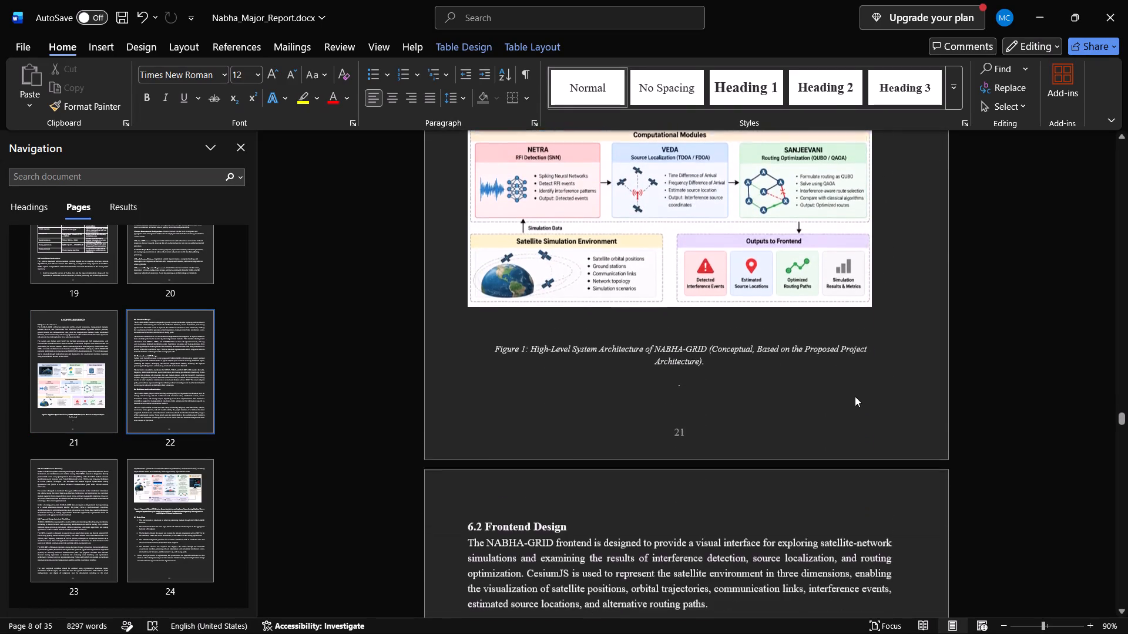
pyautogui.scroll(-4, 855, 396)
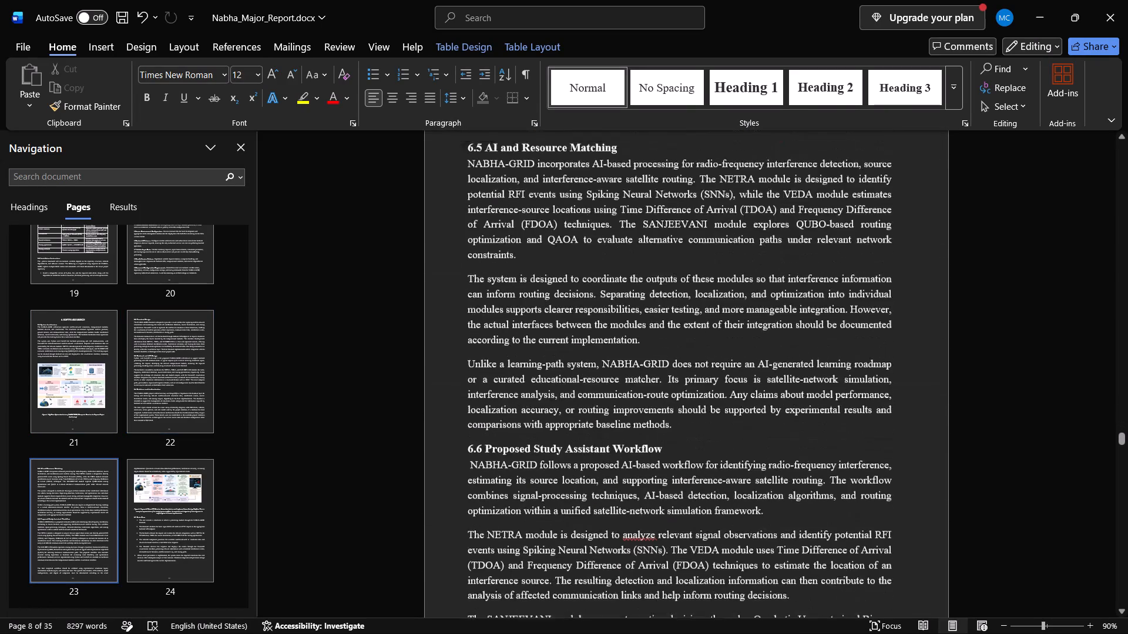
pyautogui.scroll(-1, 855, 396)
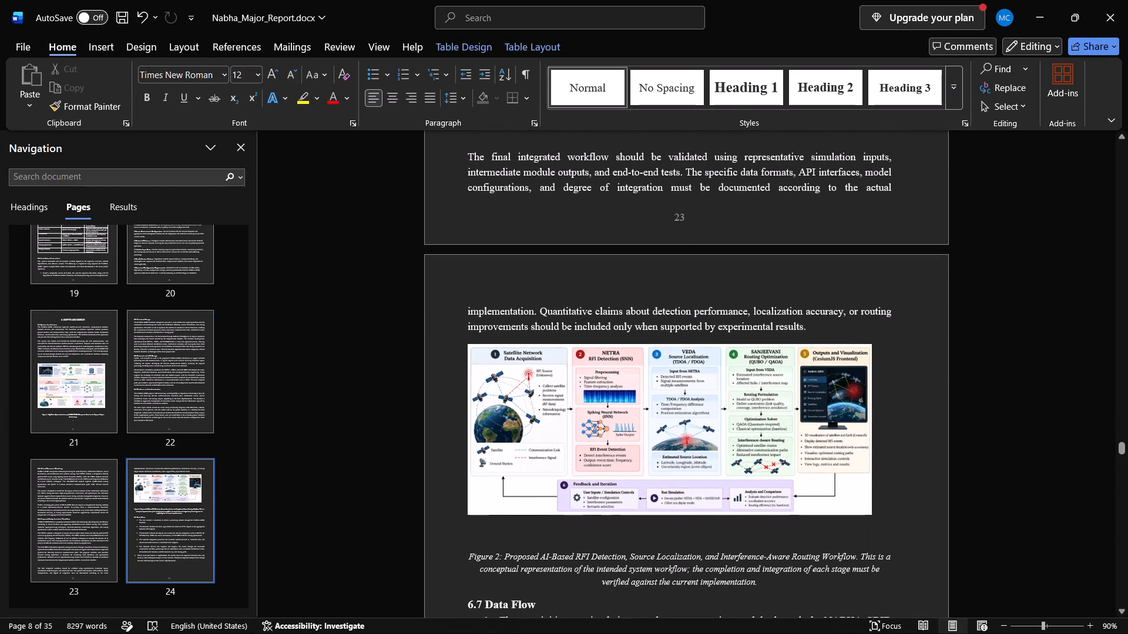
# Delete the AI-based RFI detection and routing workflow diagram above the Figure 2 caption.
pyautogui.click(837, 436)
pyautogui.press('BackSpace')
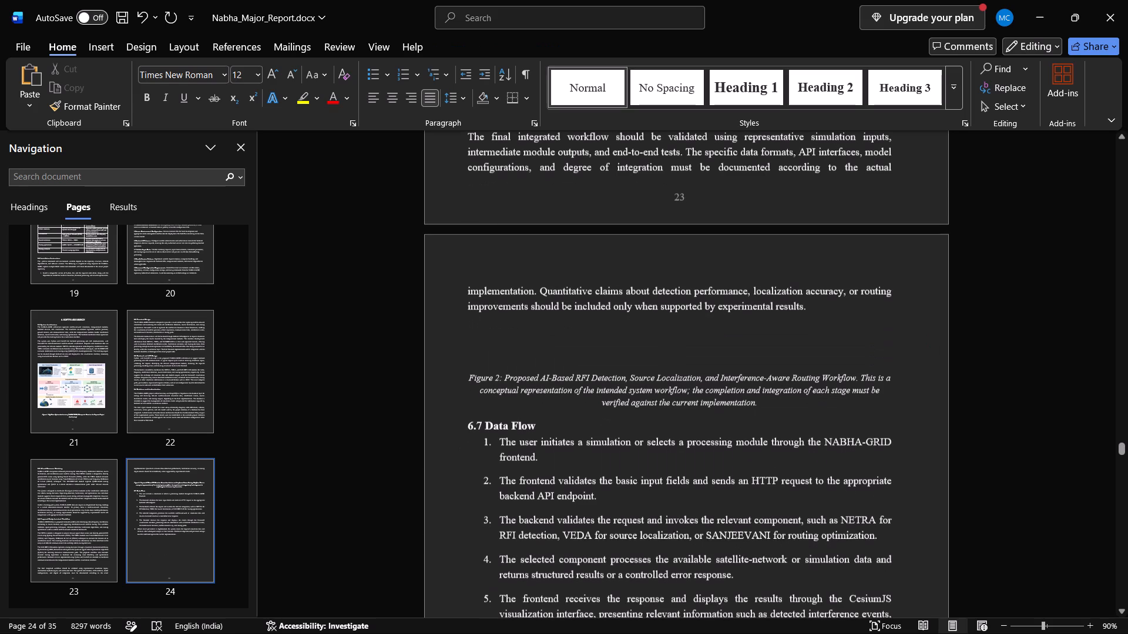
# Delete the Figure 2 caption and the blank space above it, before section 6.7 Data Flow.
pyautogui.moveTo(760, 408); pyautogui.dragTo(603, 396)
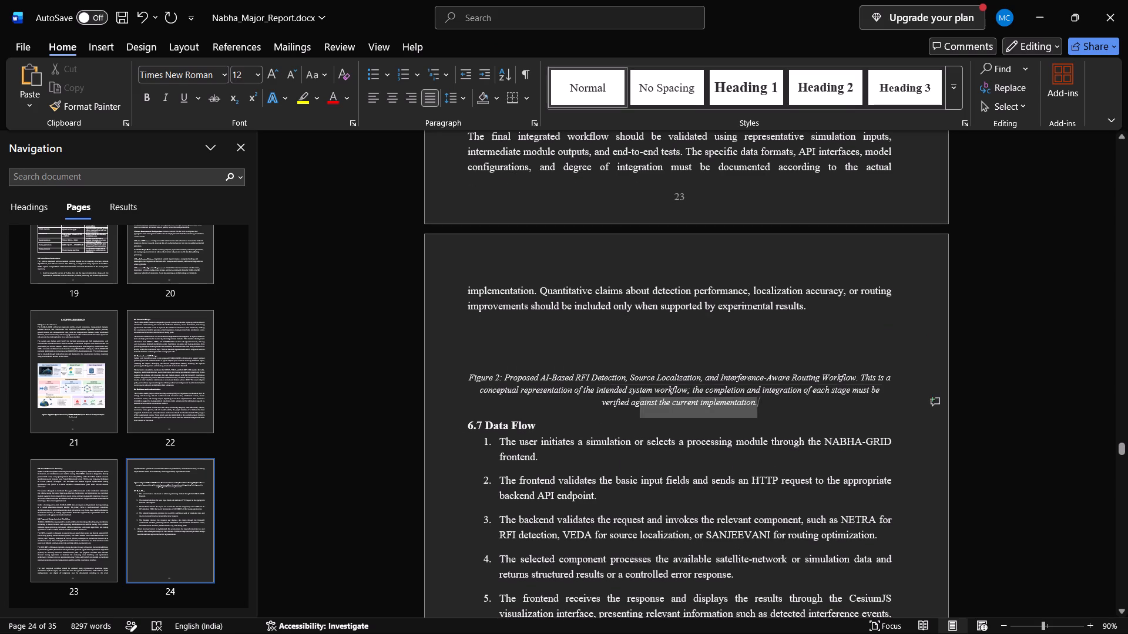
pyautogui.moveTo(603, 396); pyautogui.dragTo(466, 335)
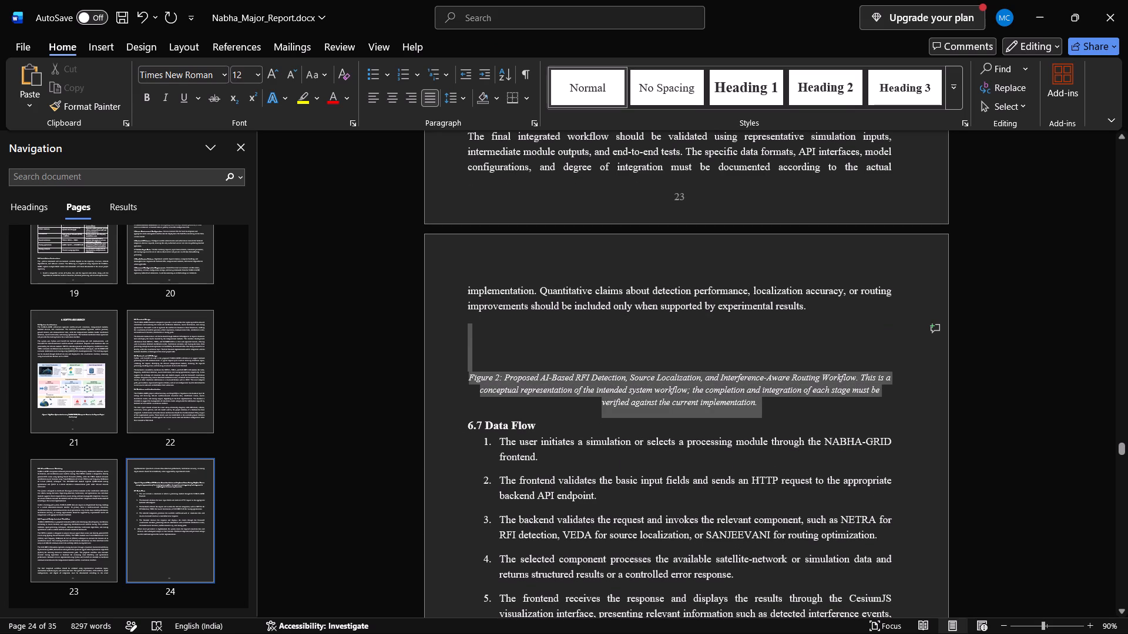
pyautogui.moveTo(466, 335); pyautogui.dragTo(466, 334)
pyautogui.press('BackSpace')
# Review the report from section 7.1 Features Described in the Project Materials to section 8.2 Future Scope.
pyautogui.scroll(-3, 513, 365)
pyautogui.scroll(1, 513, 365)
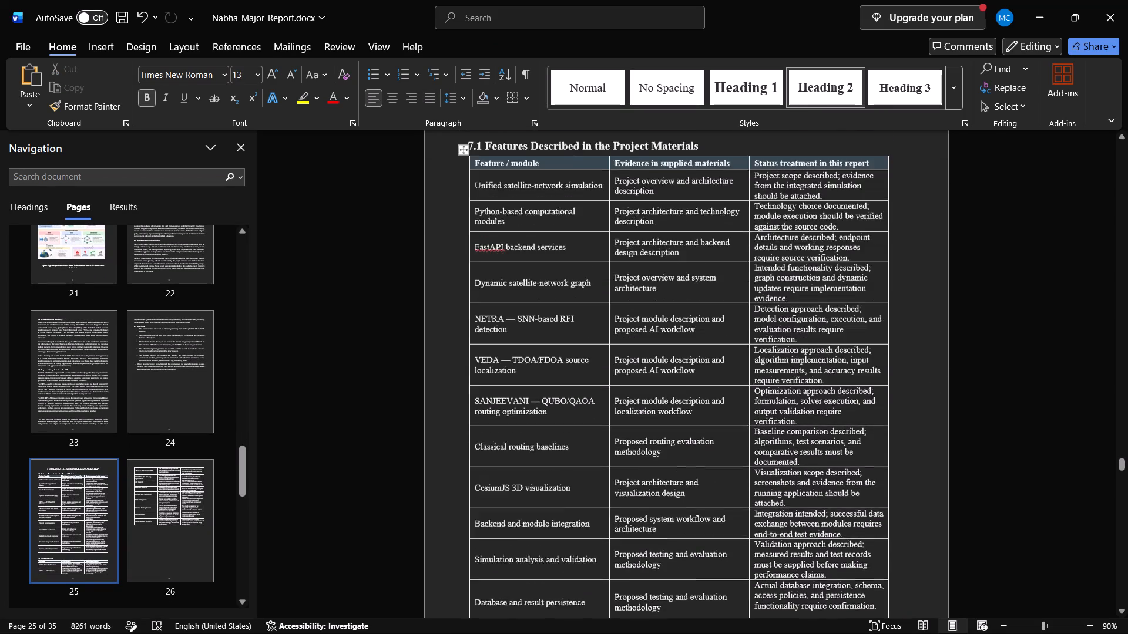
pyautogui.scroll(1, 513, 365)
pyautogui.scroll(-3, 513, 365)
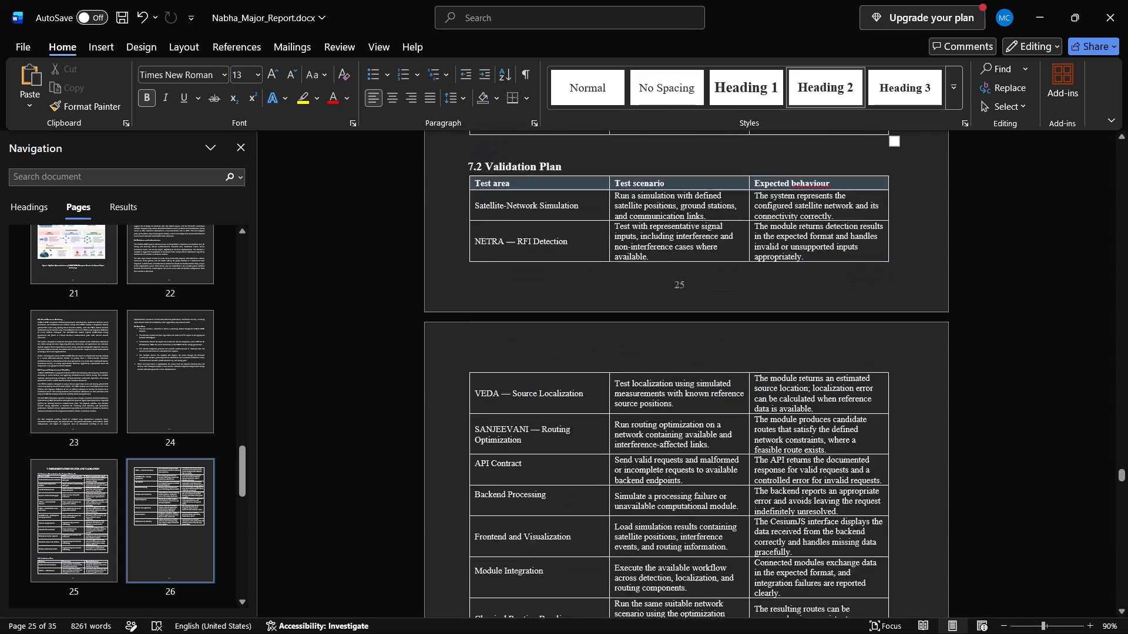
pyautogui.scroll(-3, 513, 365)
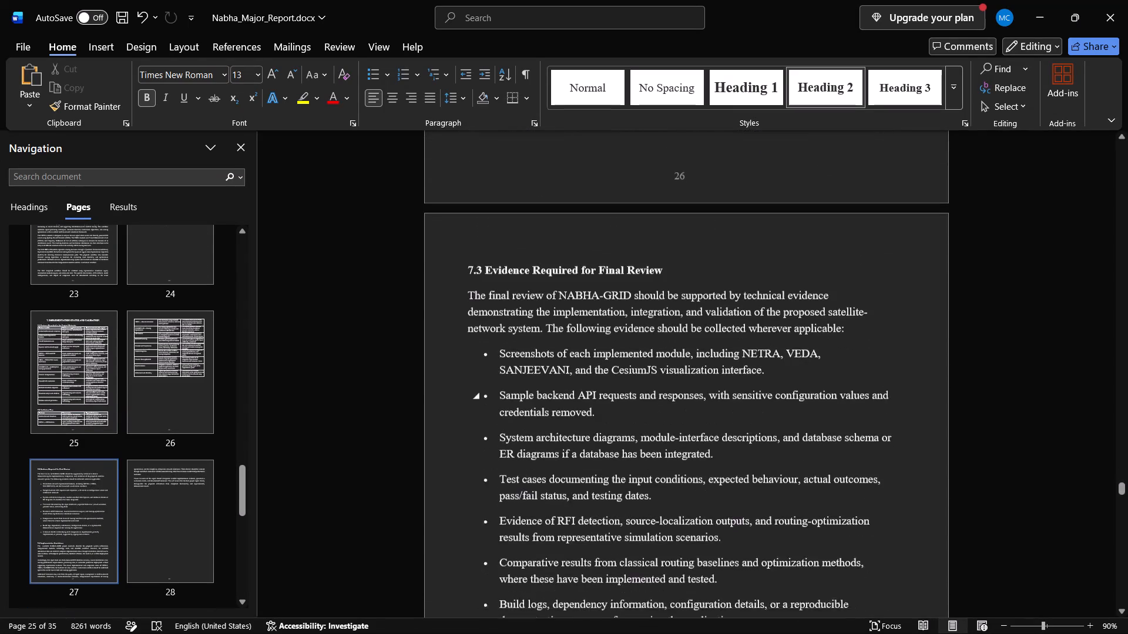
pyautogui.scroll(-4, 513, 365)
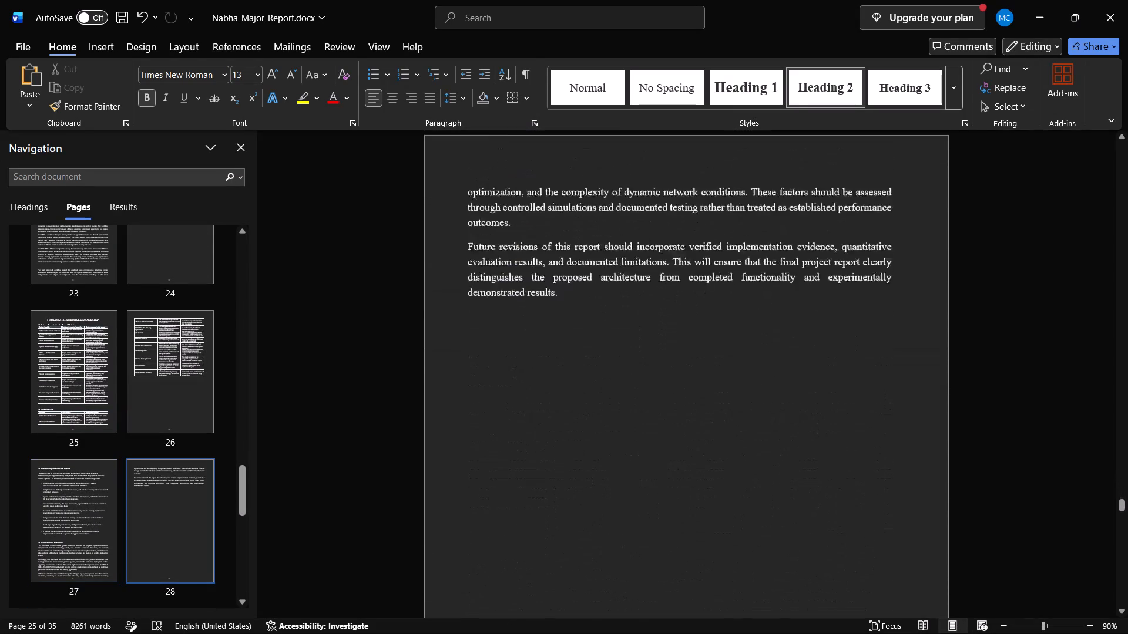
pyautogui.scroll(-4, 513, 365)
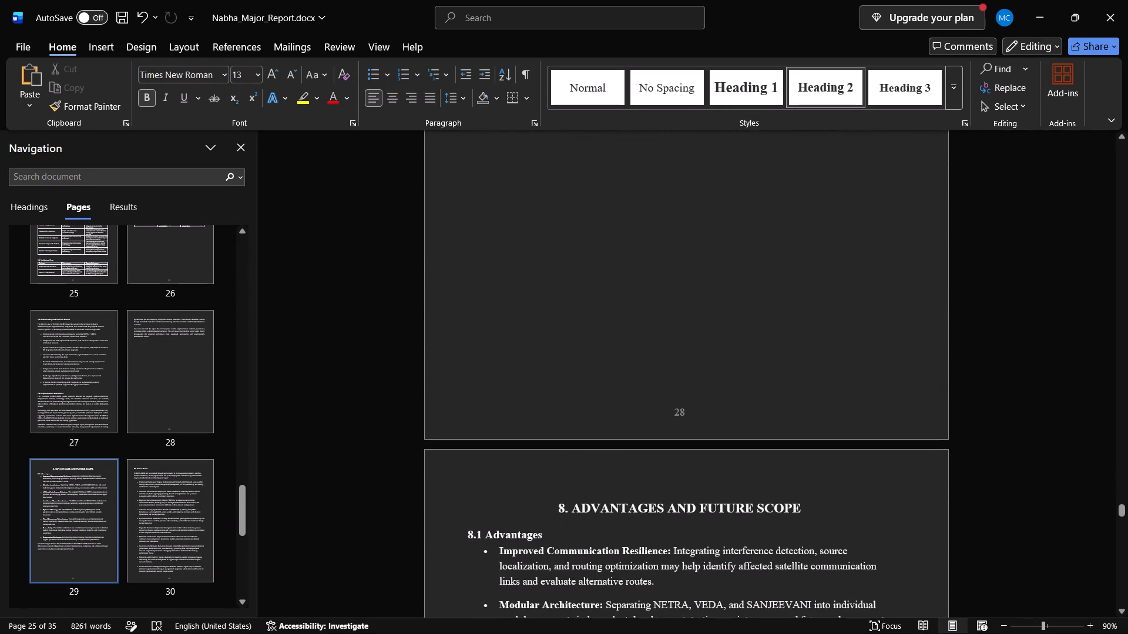
pyautogui.scroll(-4, 513, 365)
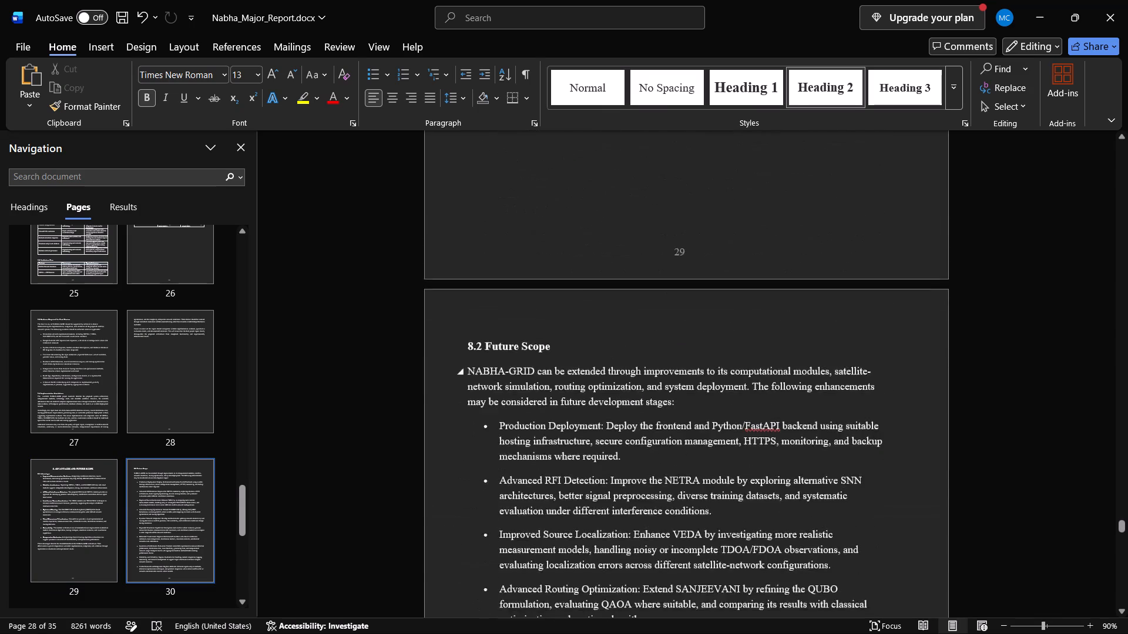
pyautogui.scroll(-9, 513, 365)
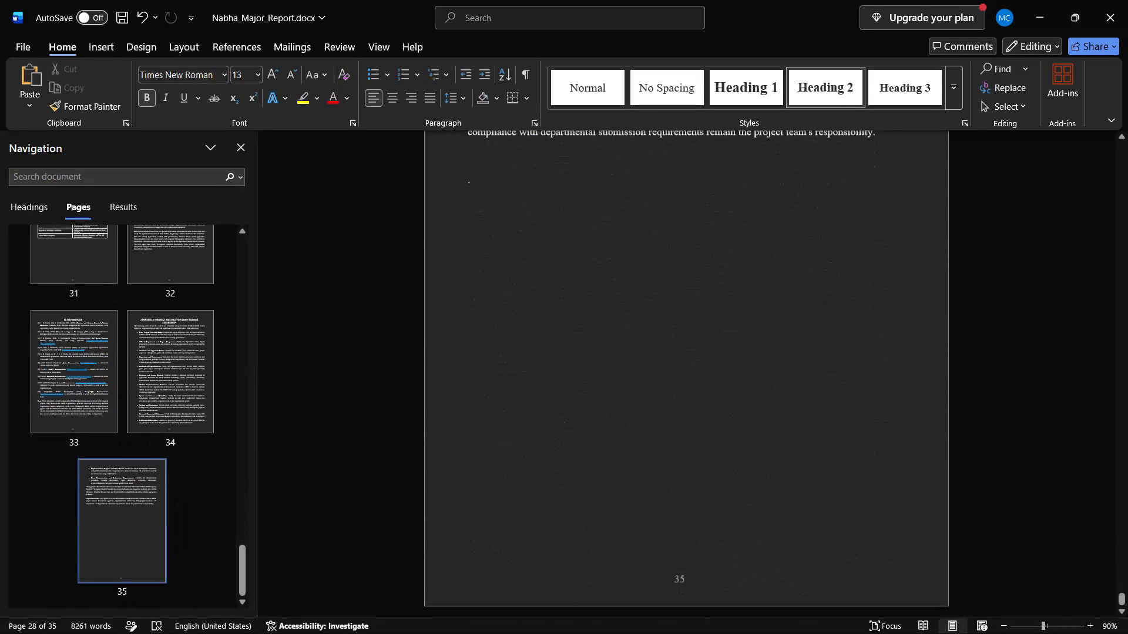
pyautogui.scroll(-1, 513, 365)
pyautogui.scroll(6, 513, 365)
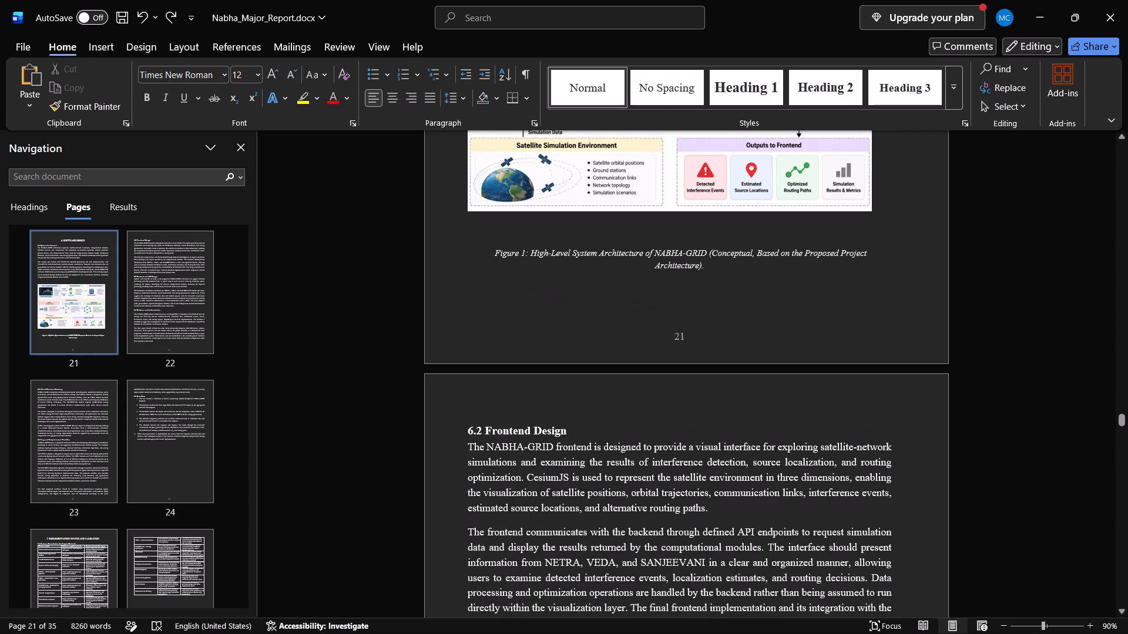
# Check the page layout from section 6.2 Frontend Design through the end of the report.
pyautogui.scroll(-2, 594, 323)
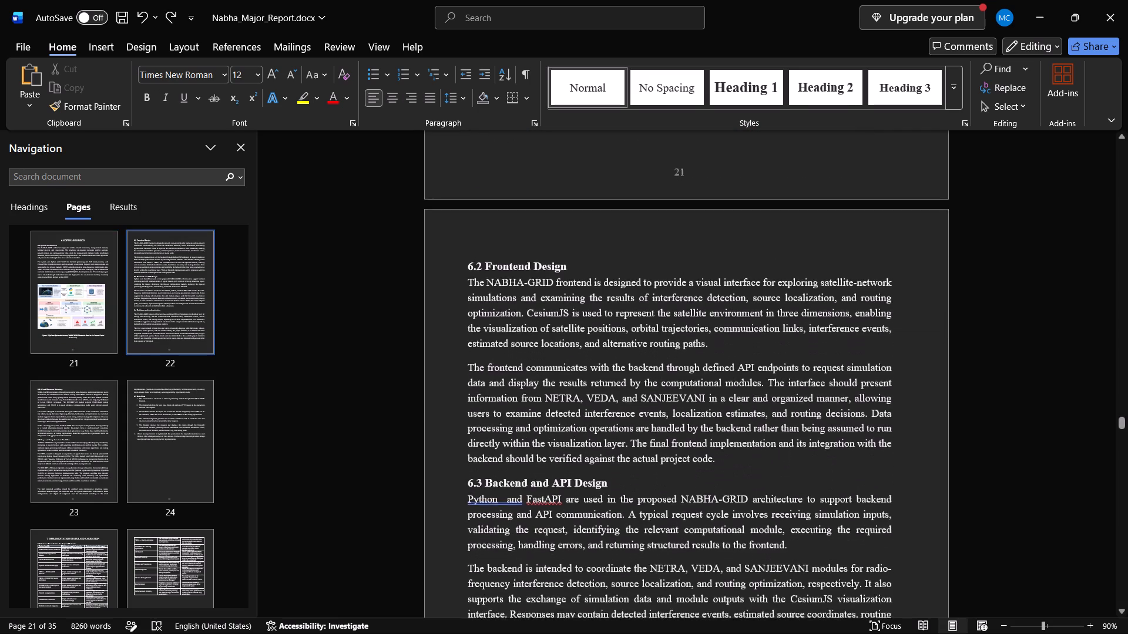
pyautogui.scroll(-3, 594, 323)
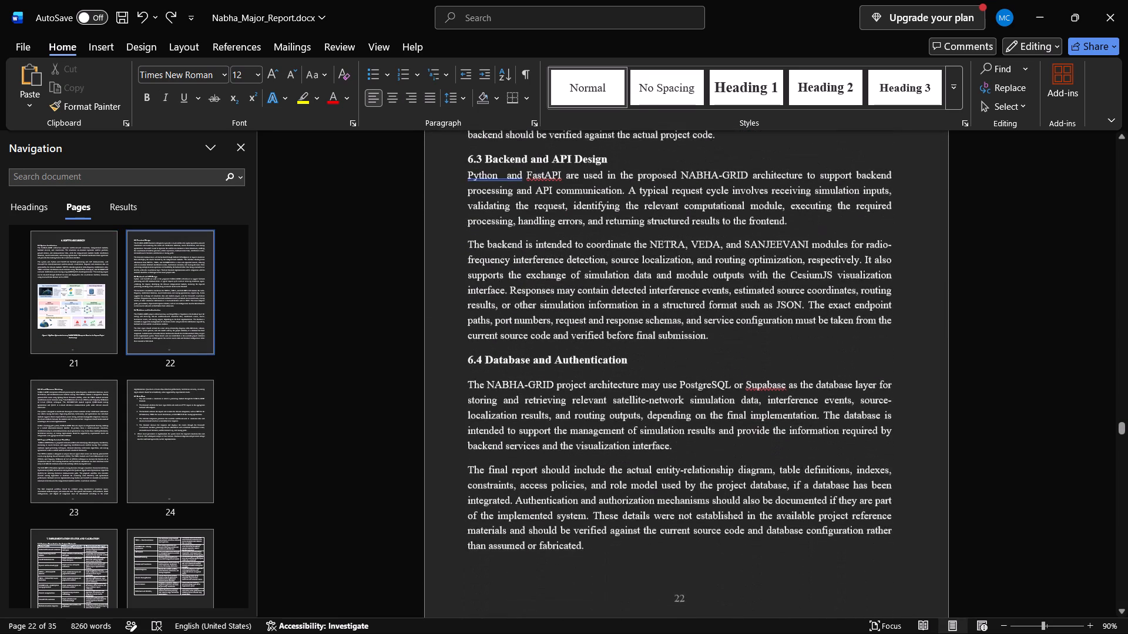
pyautogui.scroll(-10, 594, 323)
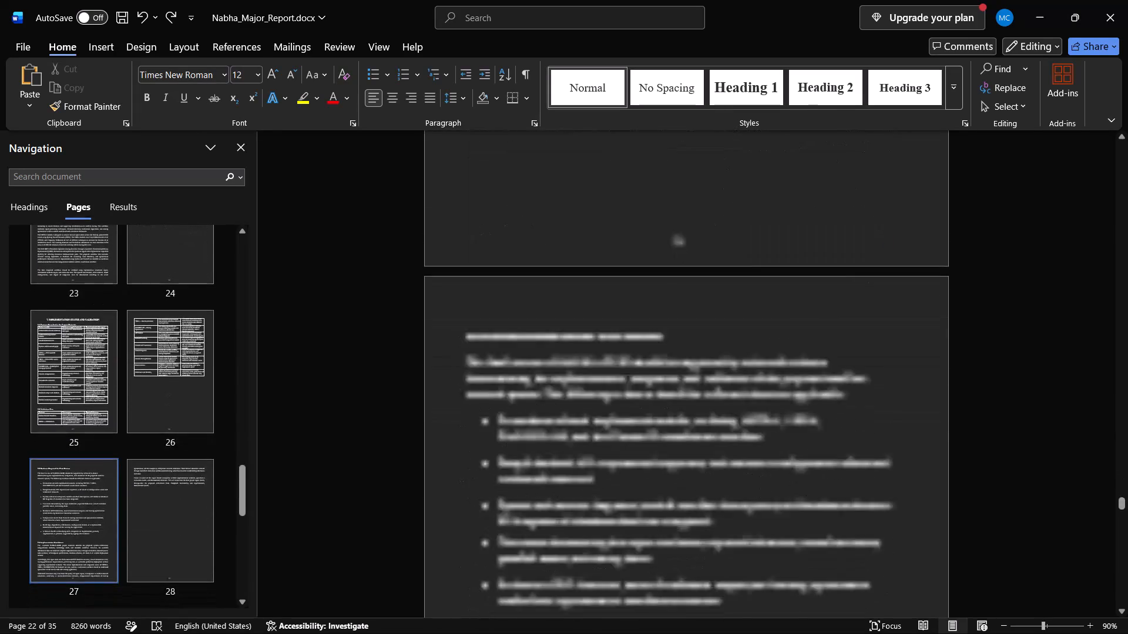
pyautogui.scroll(-8, 594, 323)
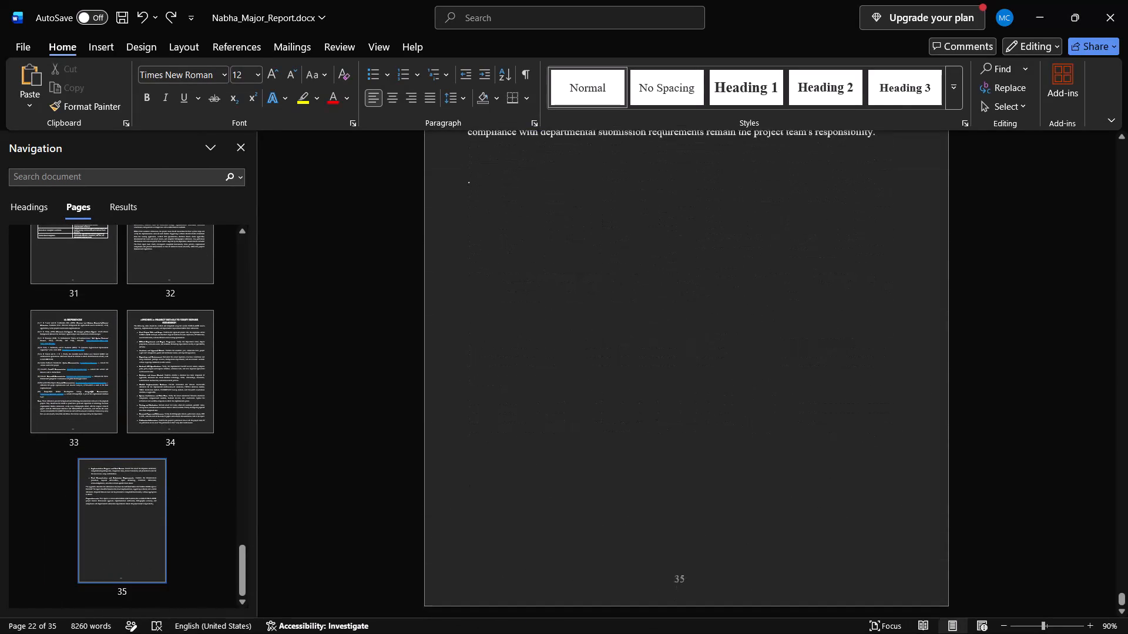
# Append "(AI & ML)" to the "Computer Science and Engineering" line on the cover page.
pyautogui.scroll(20, 594, 323)
pyautogui.scroll(20, 594, 323)
pyautogui.scroll(20, 594, 323)
pyautogui.scroll(20, 594, 323)
pyautogui.scroll(20, 594, 323)
pyautogui.scroll(20, 594, 323)
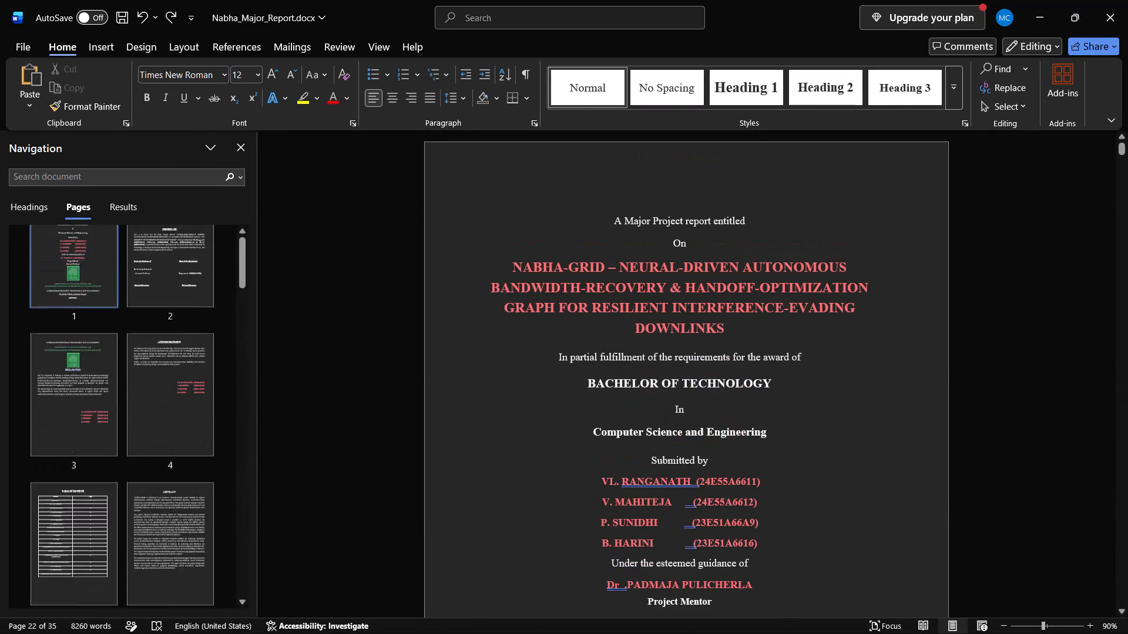
pyautogui.scroll(1, 594, 323)
pyautogui.scroll(-1, 594, 323)
pyautogui.scroll(1, 594, 323)
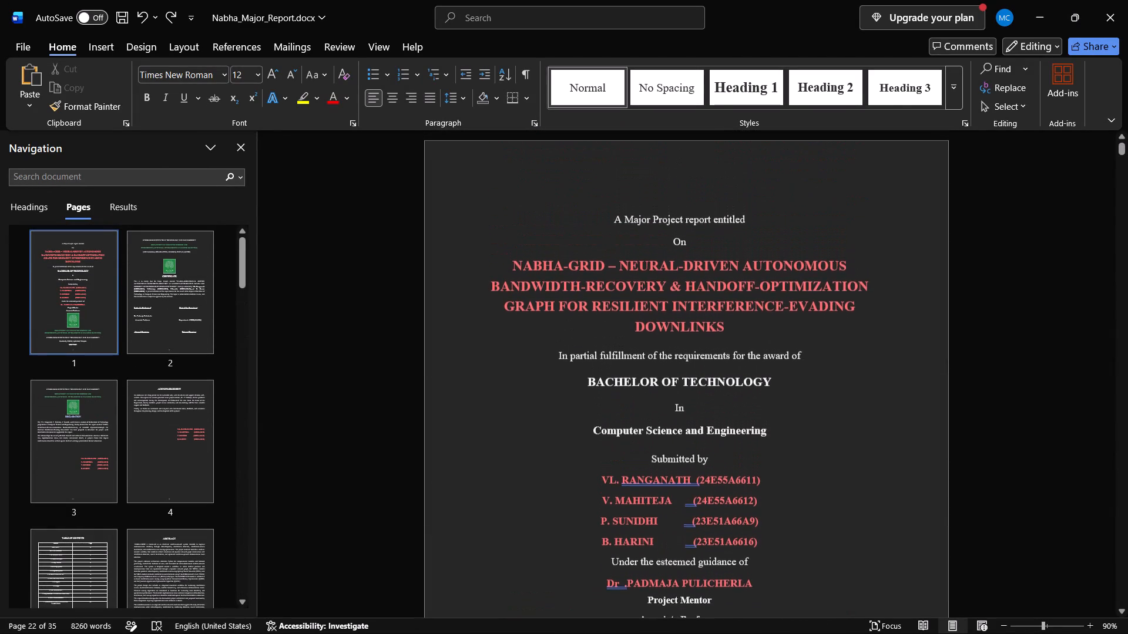
pyautogui.scroll(-1, 594, 323)
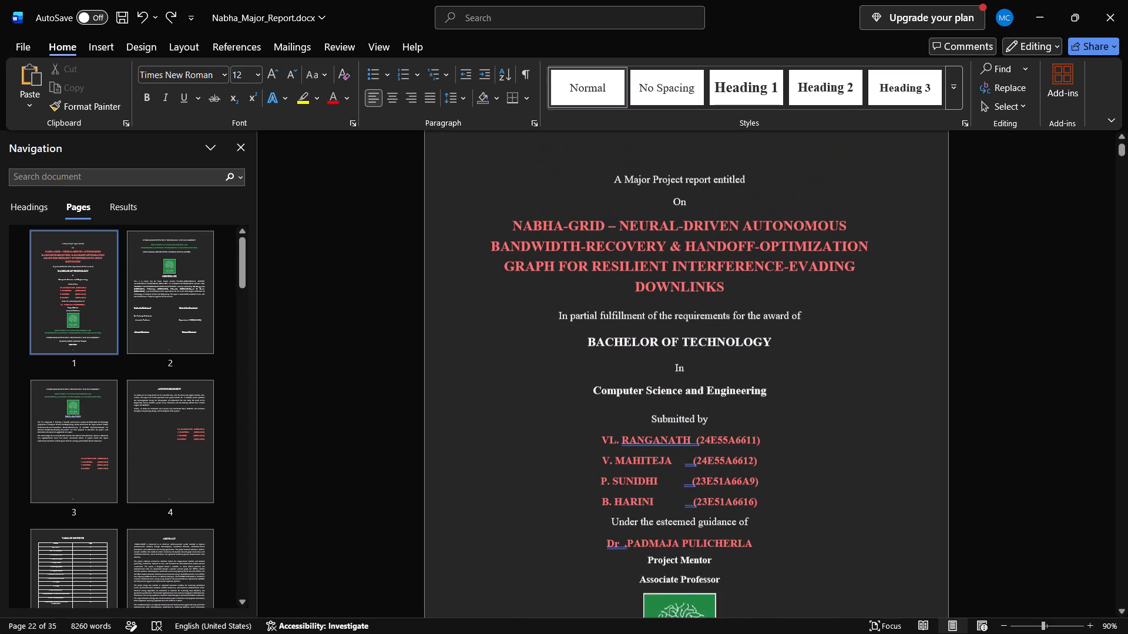
pyautogui.scroll(-3, 594, 323)
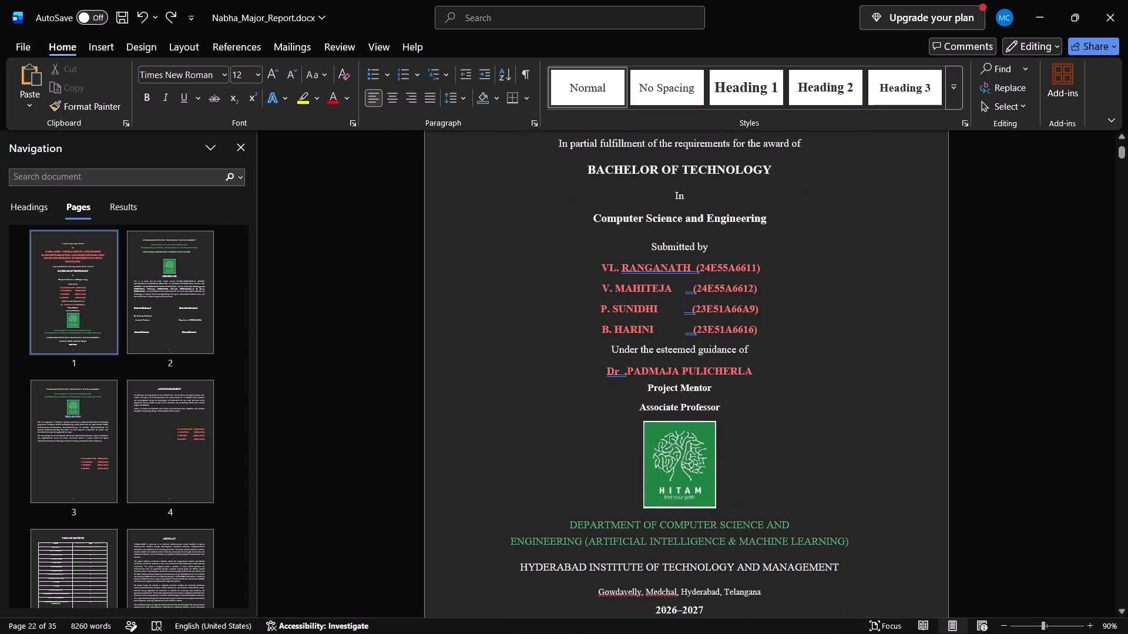
pyautogui.click(780, 222)
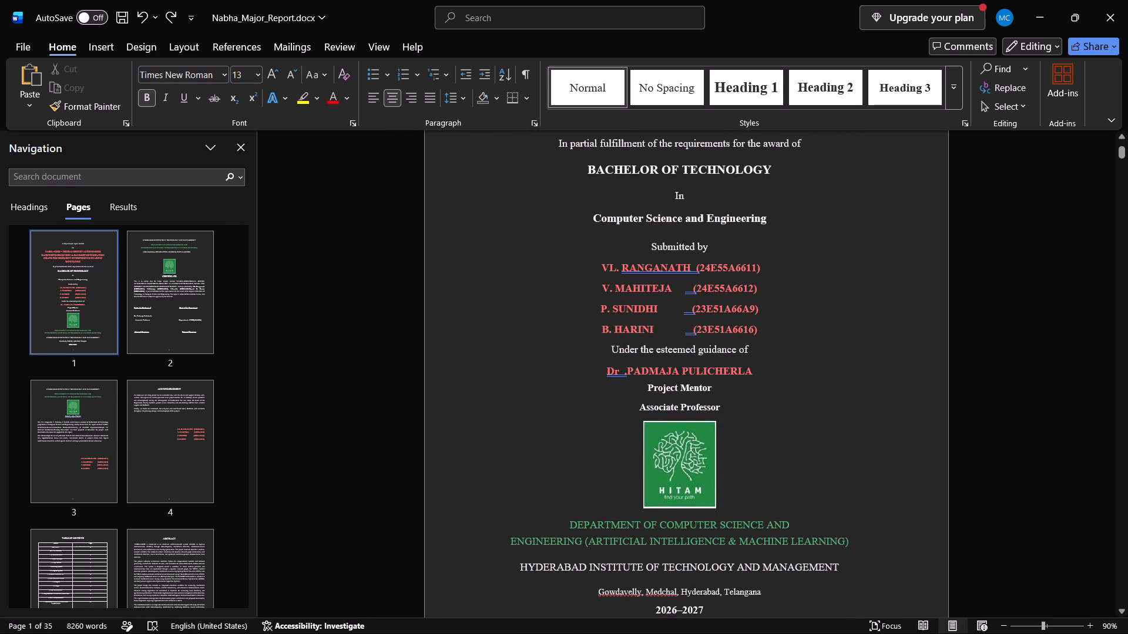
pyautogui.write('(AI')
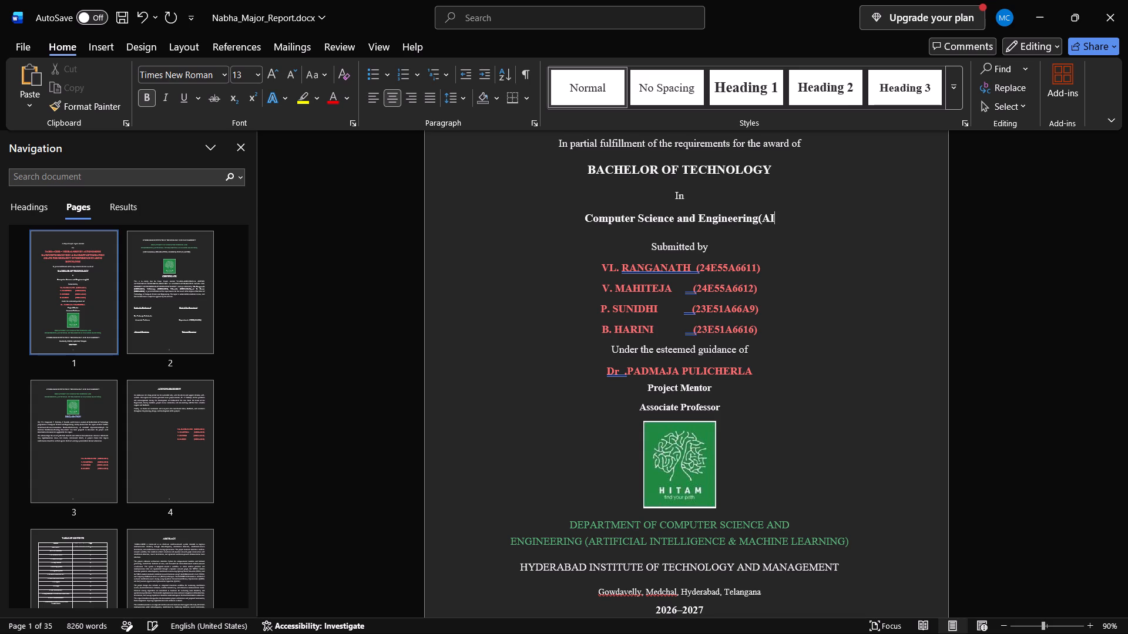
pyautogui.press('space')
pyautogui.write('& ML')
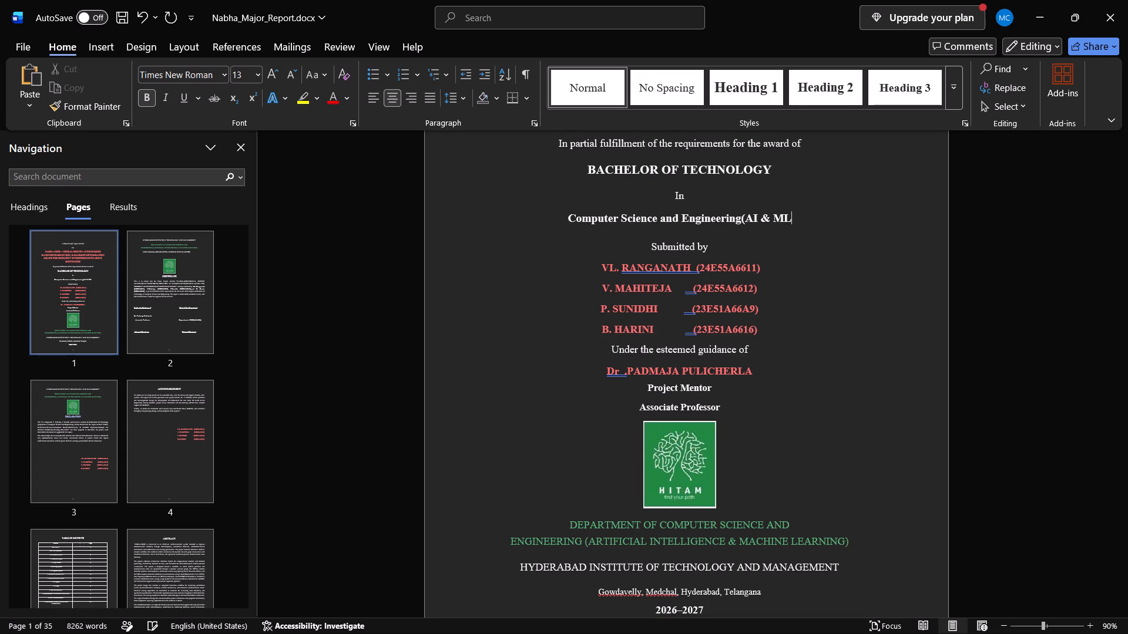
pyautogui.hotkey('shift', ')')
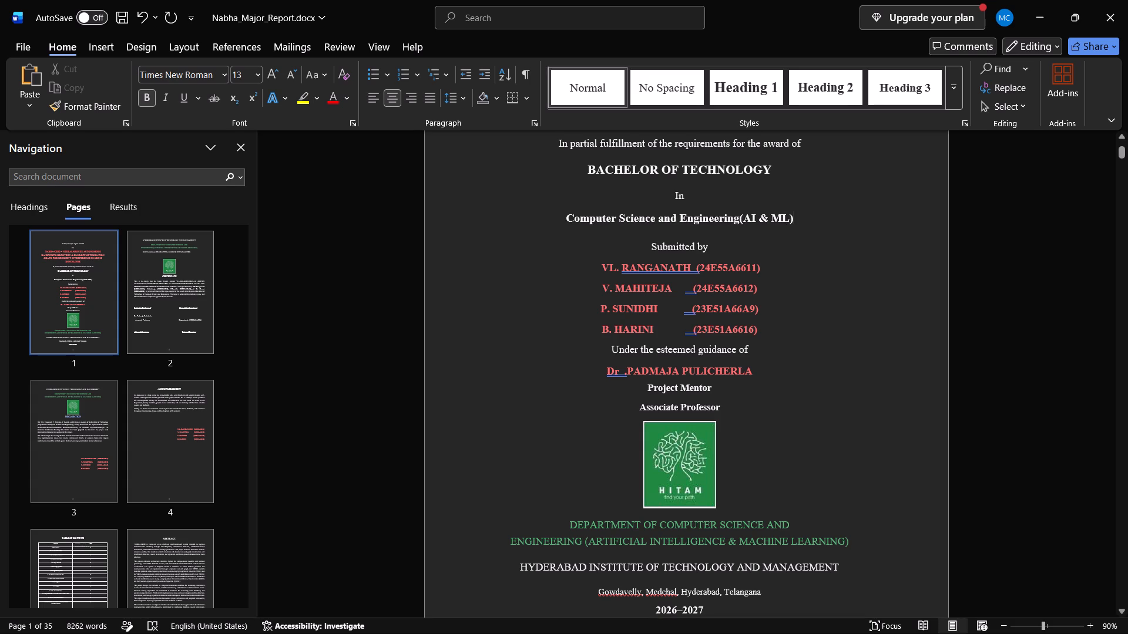
pyautogui.click(869, 248)
# Insert a space before "(AI & ML)" in the "Computer Science and Engineering" line on the cover page.
pyautogui.click(744, 215)
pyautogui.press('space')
pyautogui.press('BackSpace')
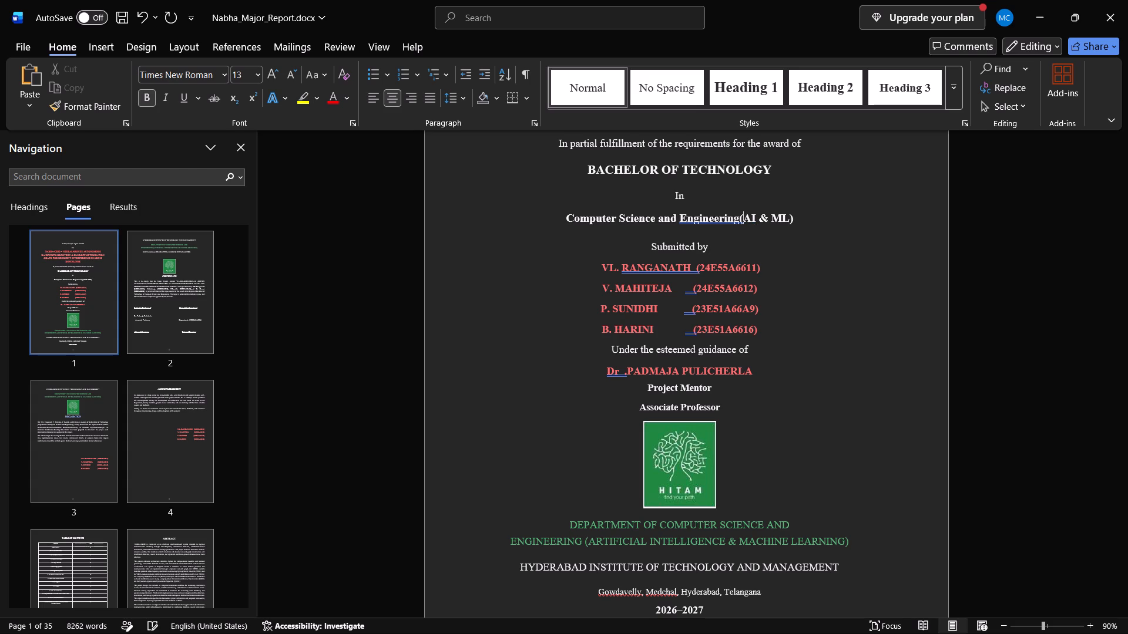
pyautogui.press('Left')
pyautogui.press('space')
pyautogui.click(770, 246)
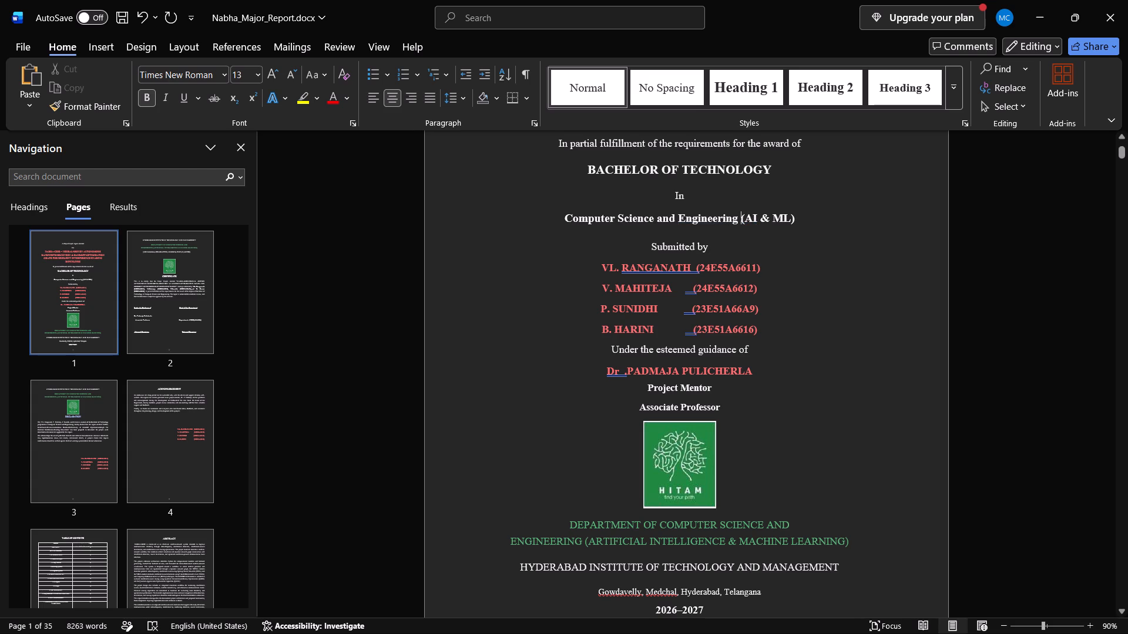
# Review the front pages from the cover through the Certificate, Declaration, Acknowledgement and Table of Contents to the Abstract.
pyautogui.scroll(-3, 770, 246)
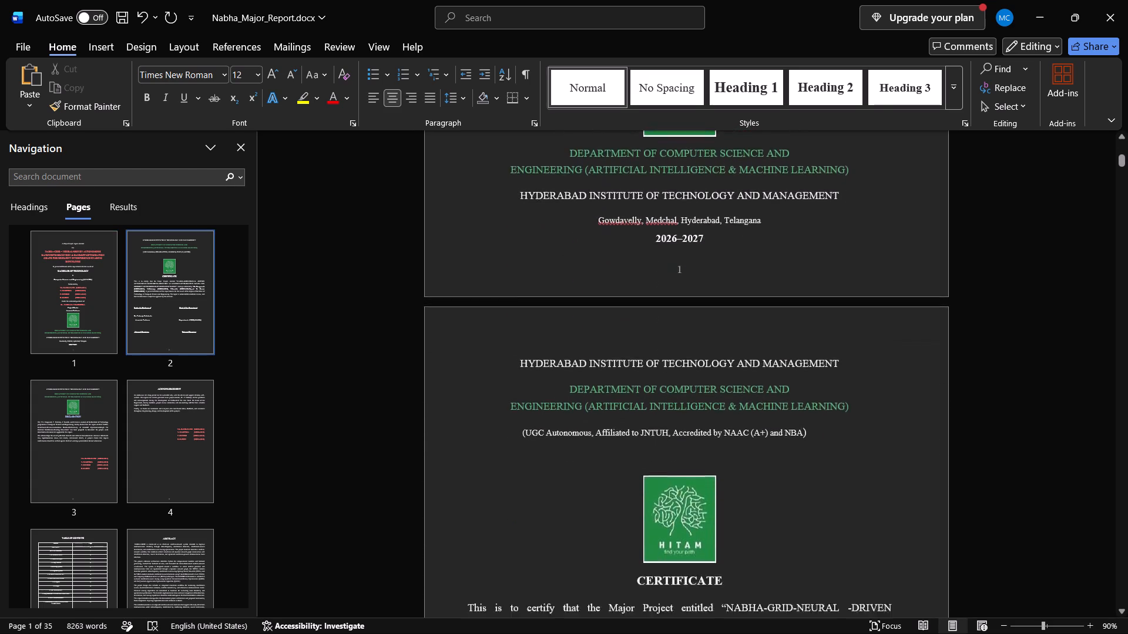
pyautogui.scroll(-2, 770, 246)
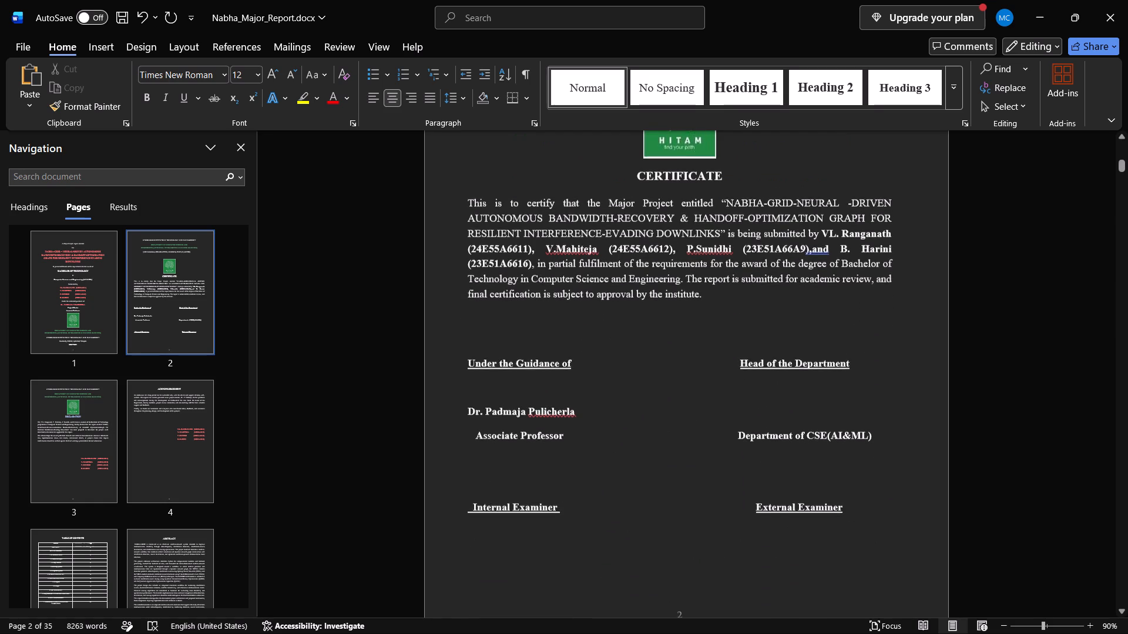
pyautogui.scroll(2, 770, 246)
pyautogui.scroll(-1, 770, 246)
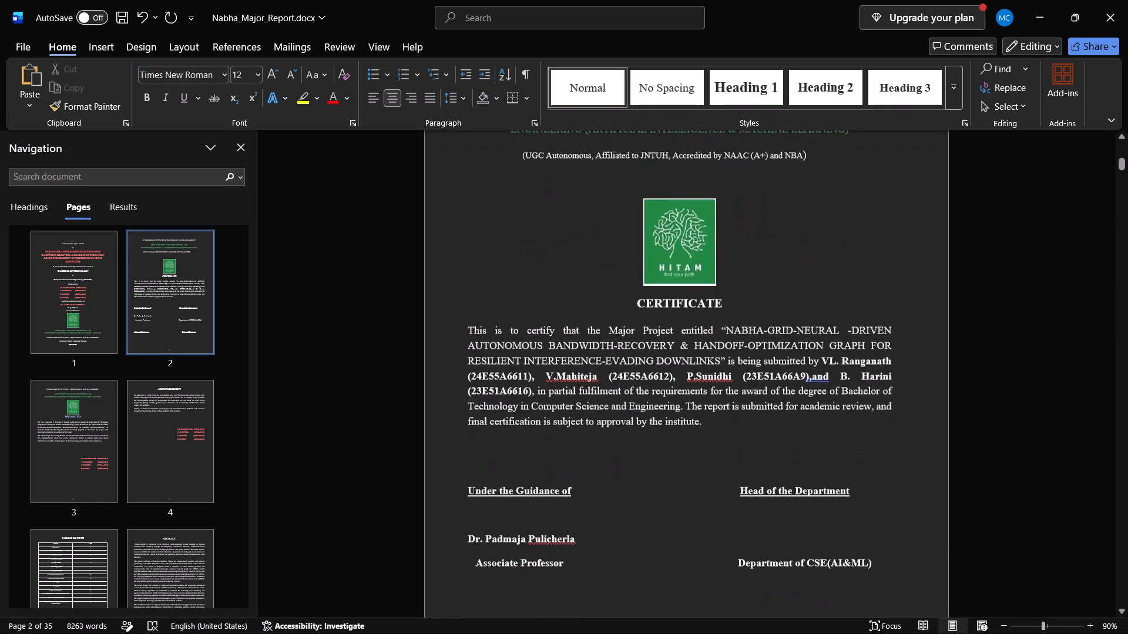
pyautogui.scroll(-3, 770, 246)
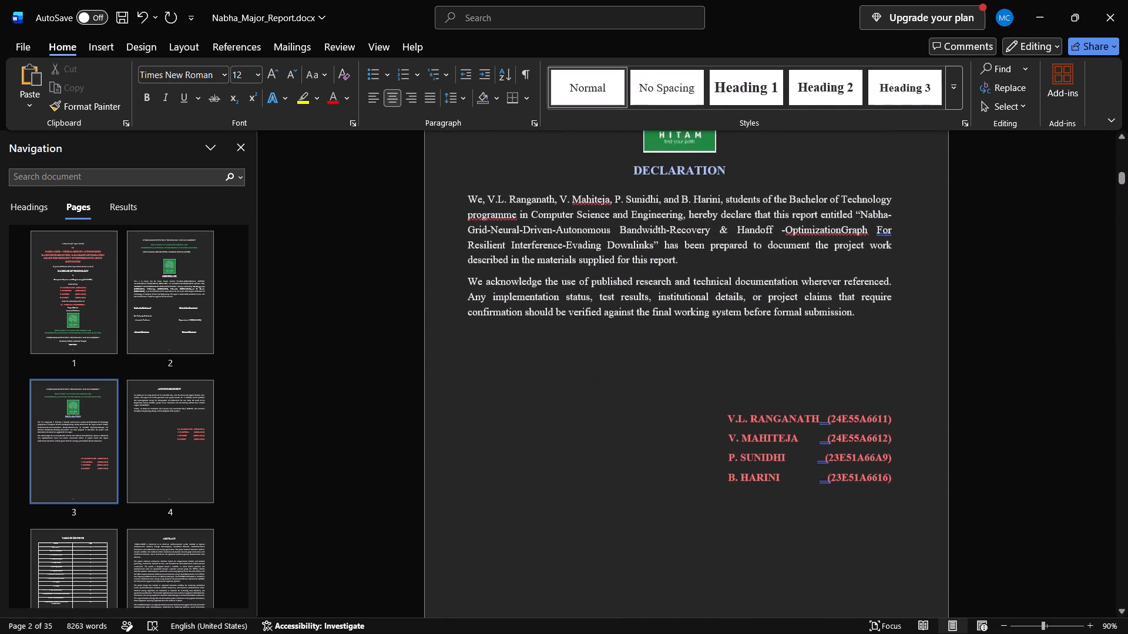
pyautogui.scroll(-3, 770, 246)
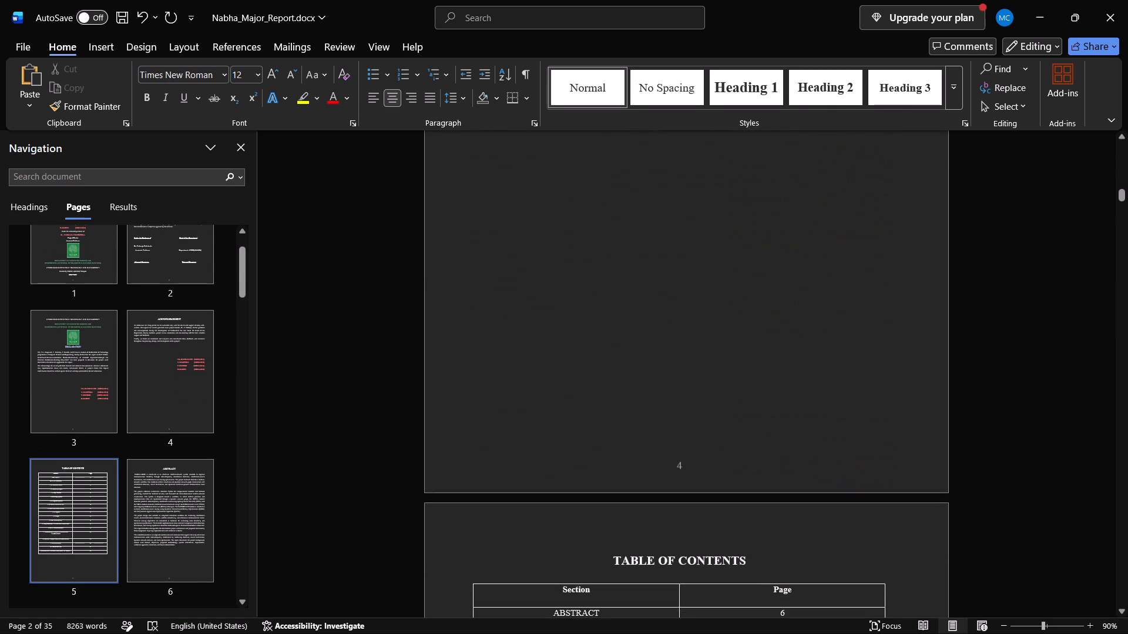
pyautogui.scroll(-2, 770, 246)
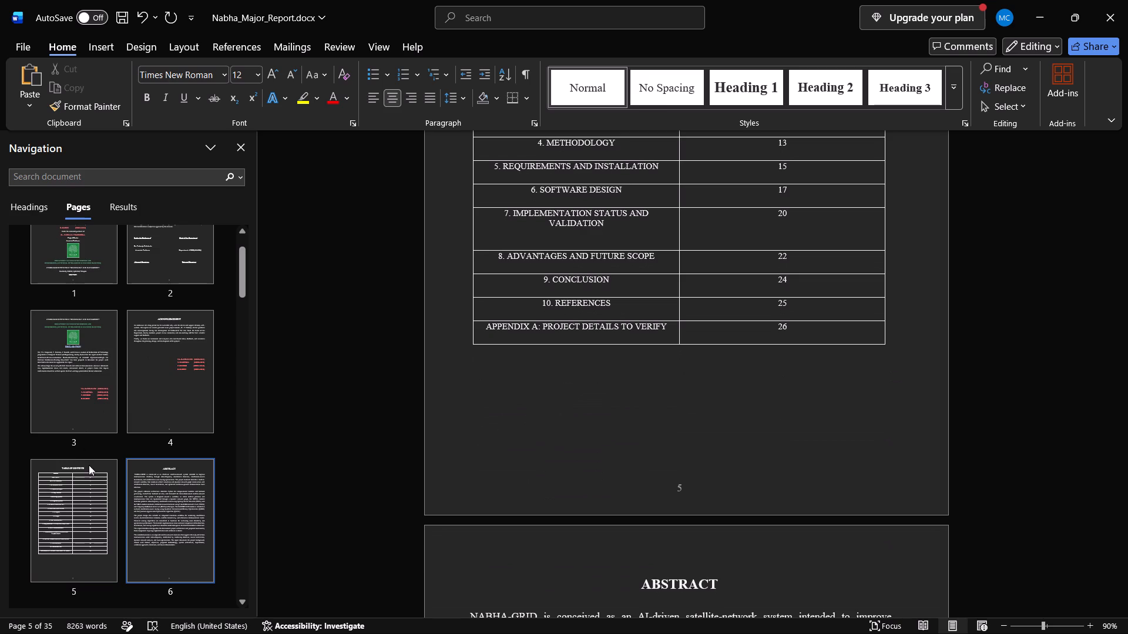
pyautogui.scroll(-1, 89, 465)
pyautogui.scroll(1, 89, 465)
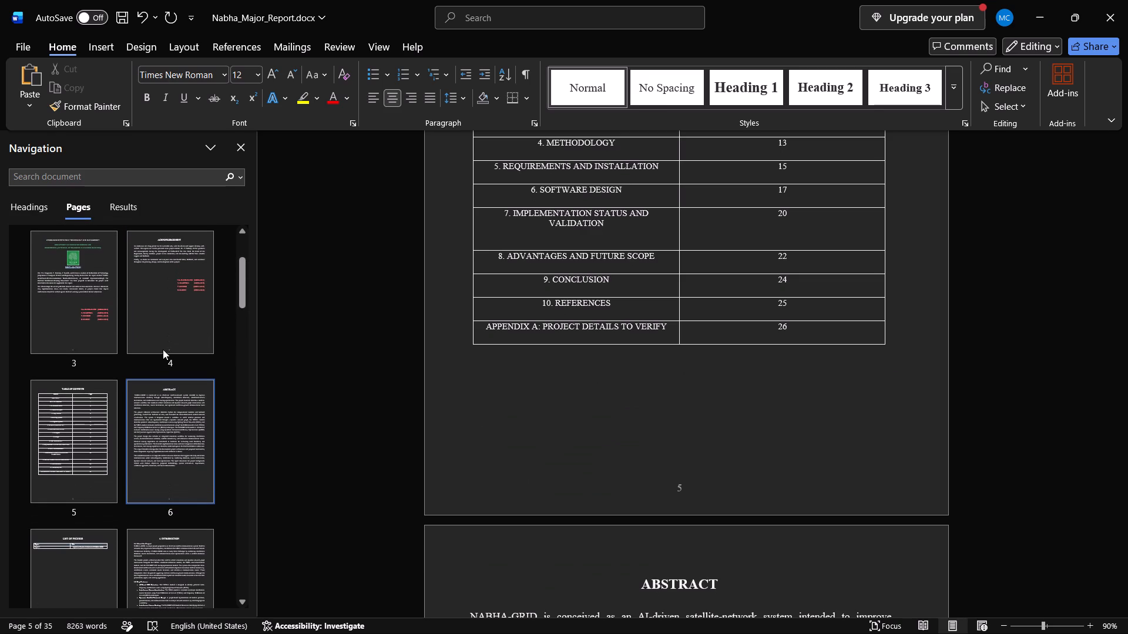
# Add three blank lines above the student names on the Acknowledgement page.
pyautogui.click(163, 349)
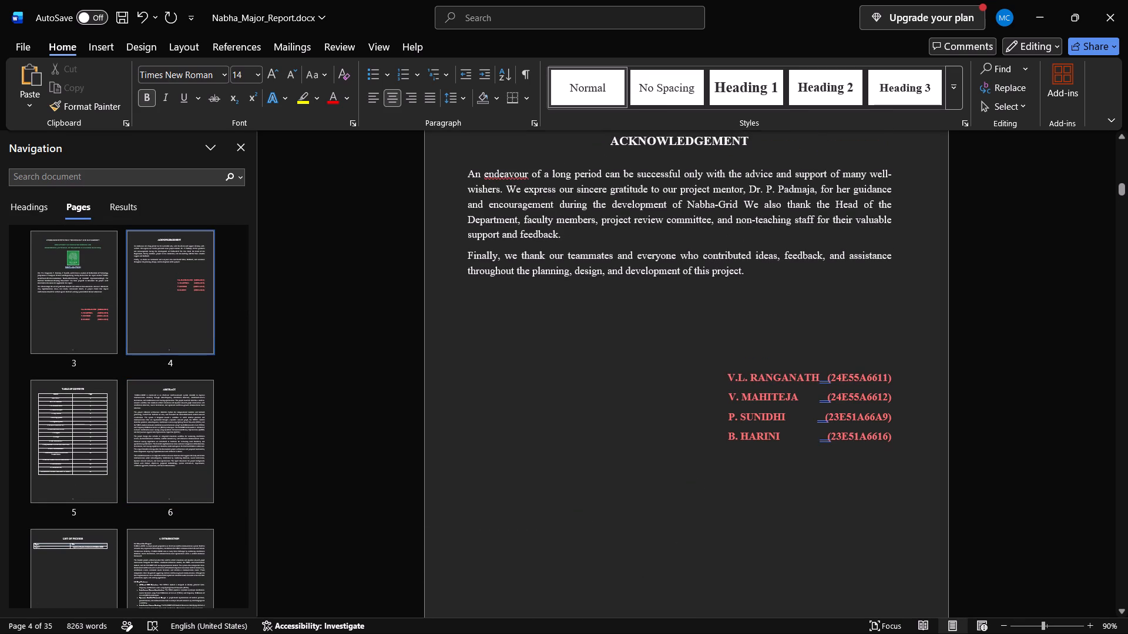
pyautogui.click(738, 362)
pyautogui.press('Return')
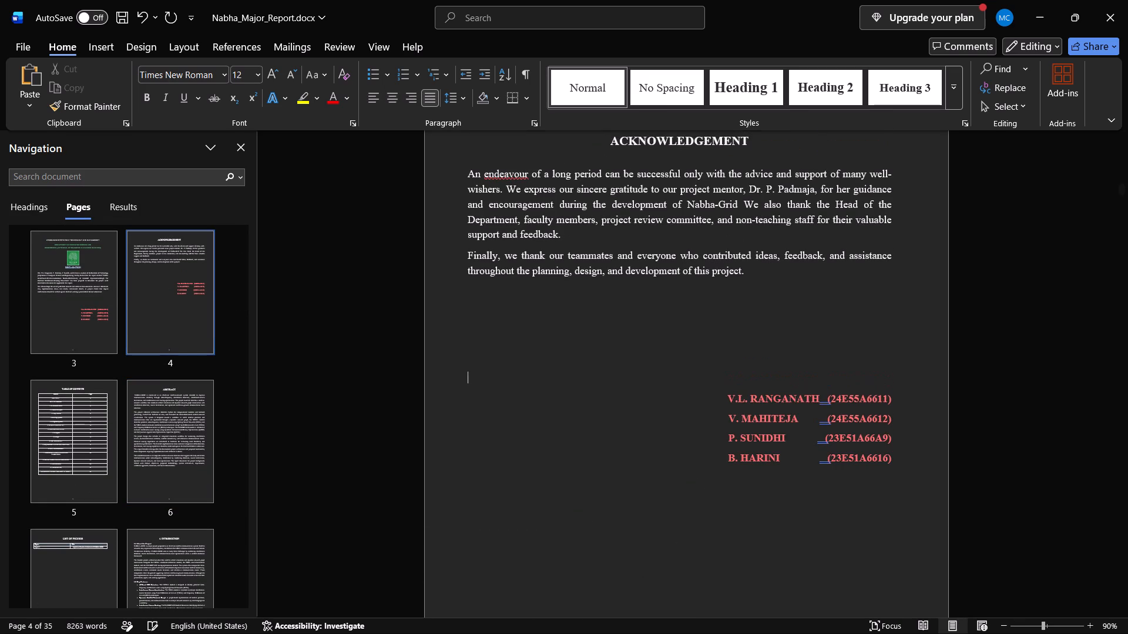
pyautogui.press('Return')
pyautogui.press('Return')
# Check the Abstract page and the page thumbnails through the end of the report, and close the page overview.
pyautogui.scroll(-2, 738, 362)
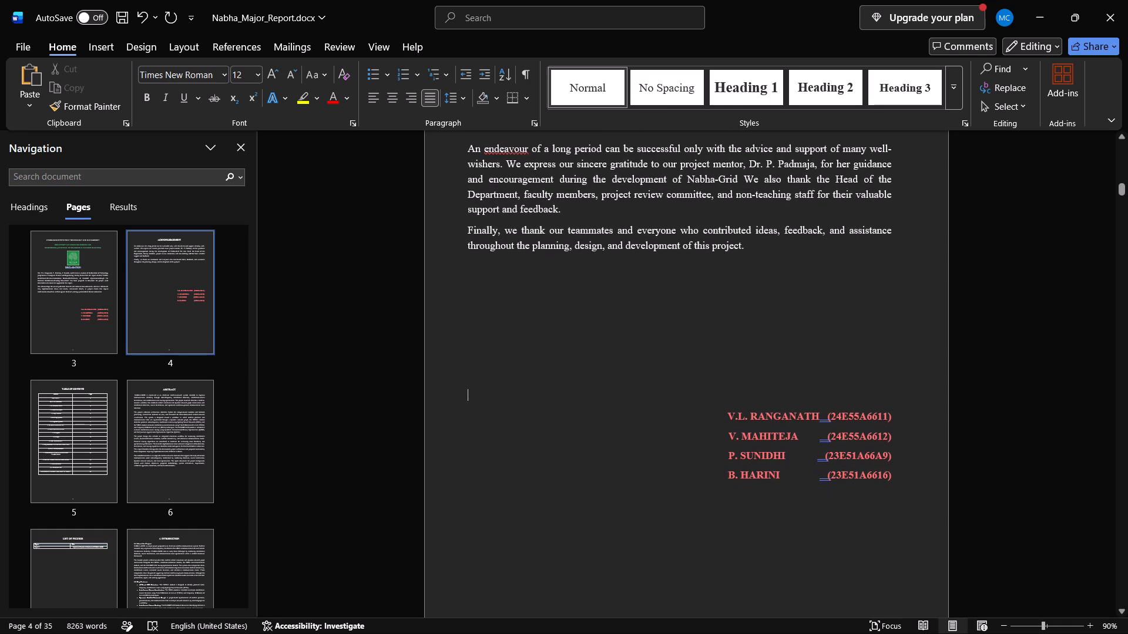
pyautogui.click(197, 429)
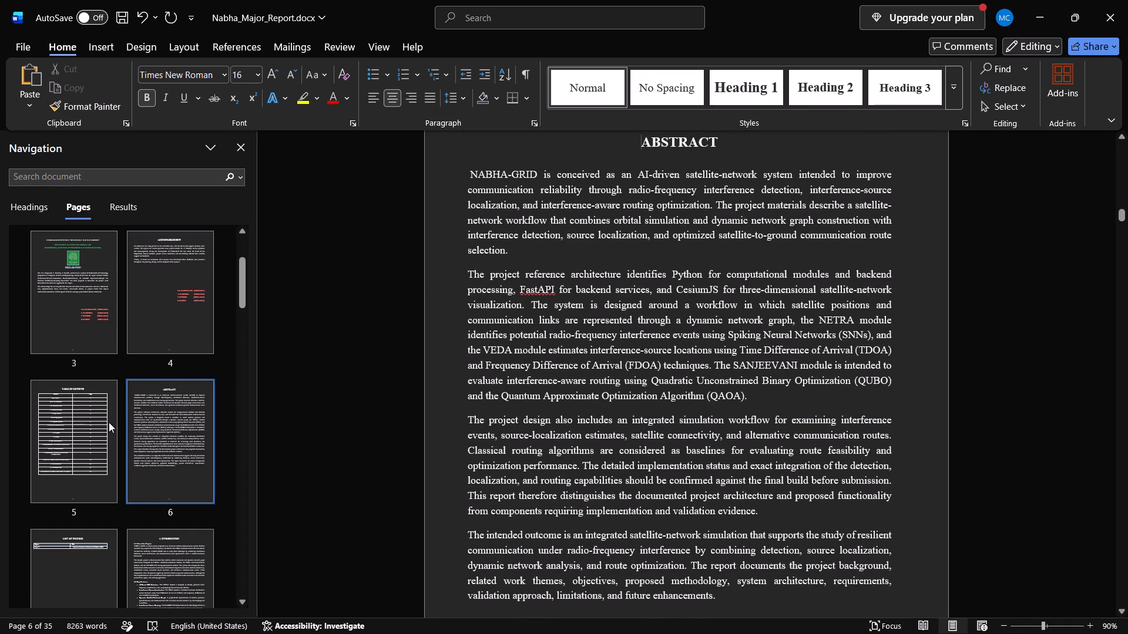
pyautogui.scroll(-3, 109, 422)
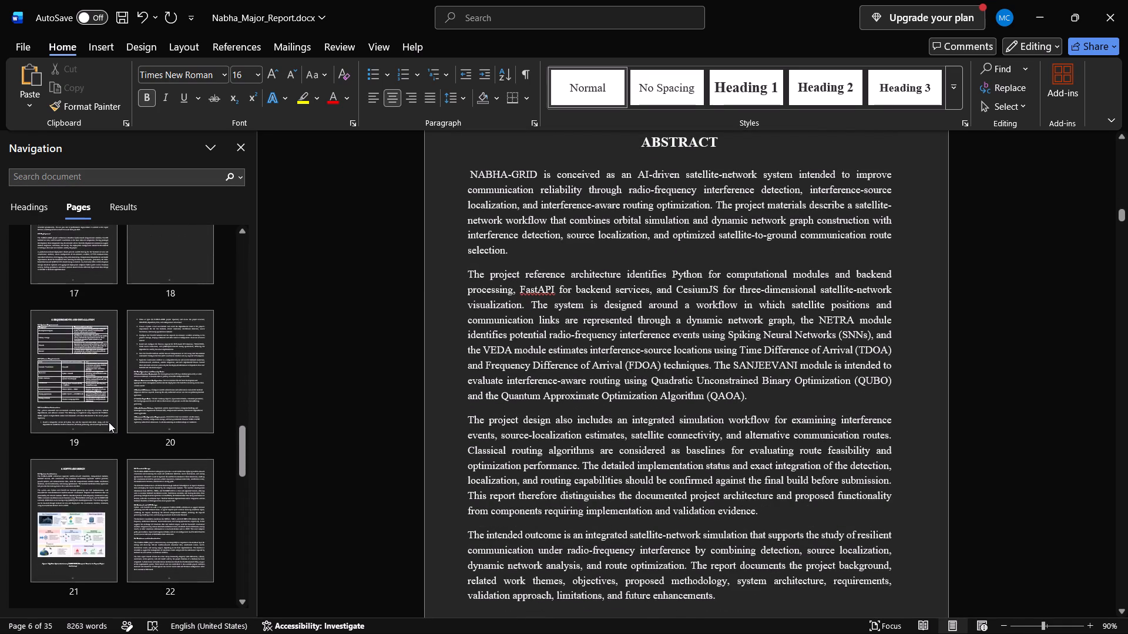
pyautogui.scroll(-4, 109, 422)
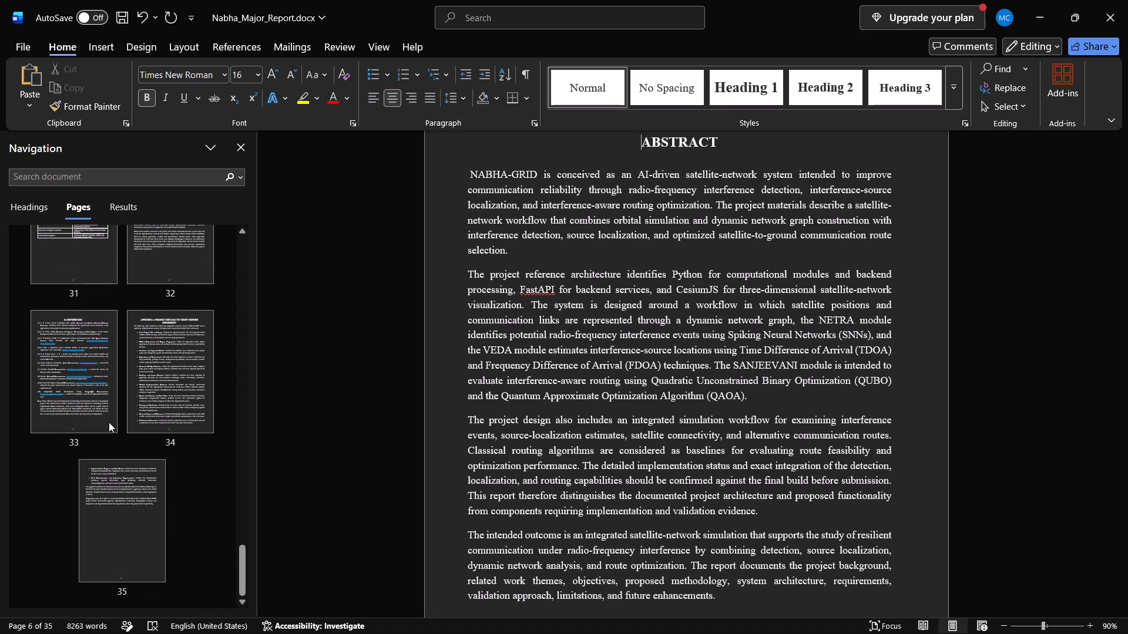
pyautogui.scroll(-1, 109, 422)
pyautogui.scroll(20, 109, 422)
pyautogui.scroll(20, 109, 422)
pyautogui.scroll(20, 109, 422)
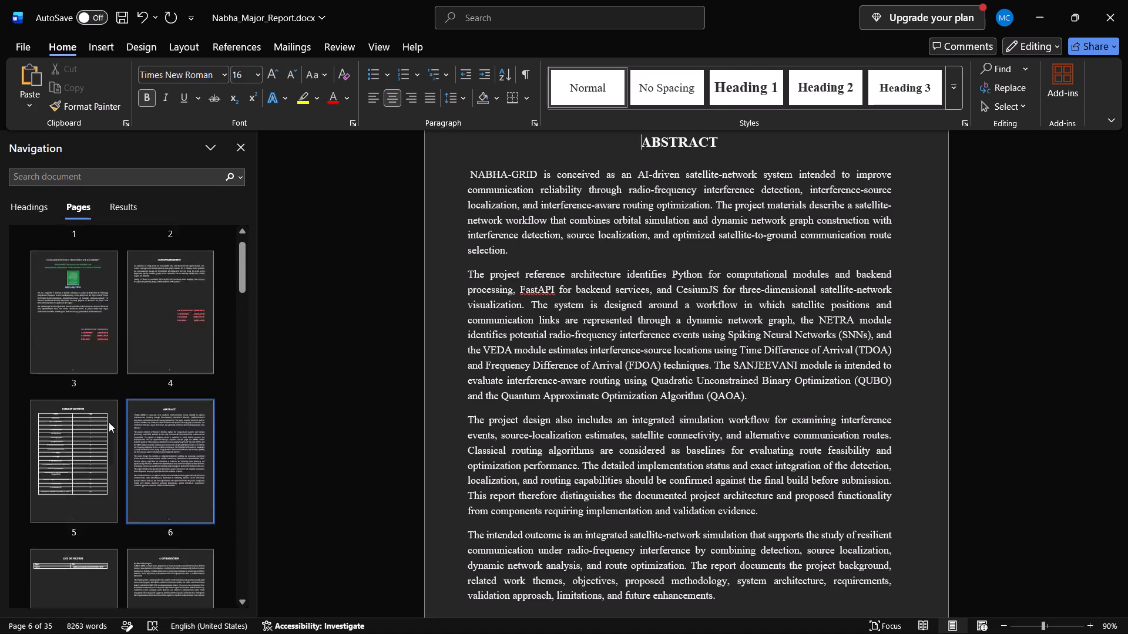
pyautogui.click(239, 147)
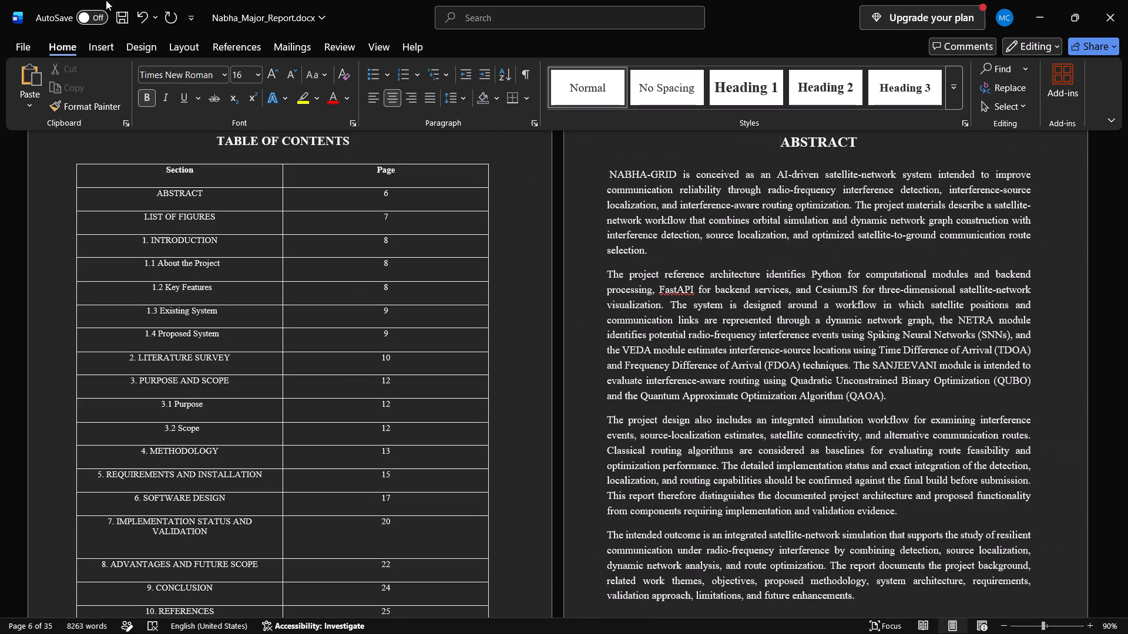
# Save a copy of the report to the Desktop folder as Nabha_Major_Report.Fdocx in Word Document format.
pyautogui.click(26, 46)
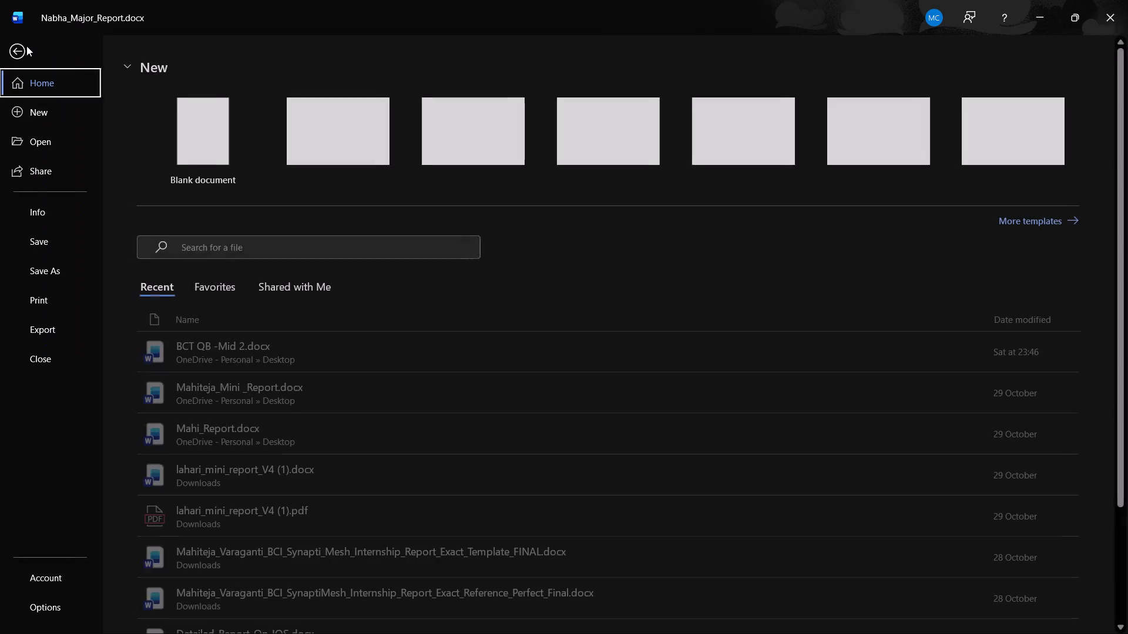
pyautogui.tripleClick(43, 272)
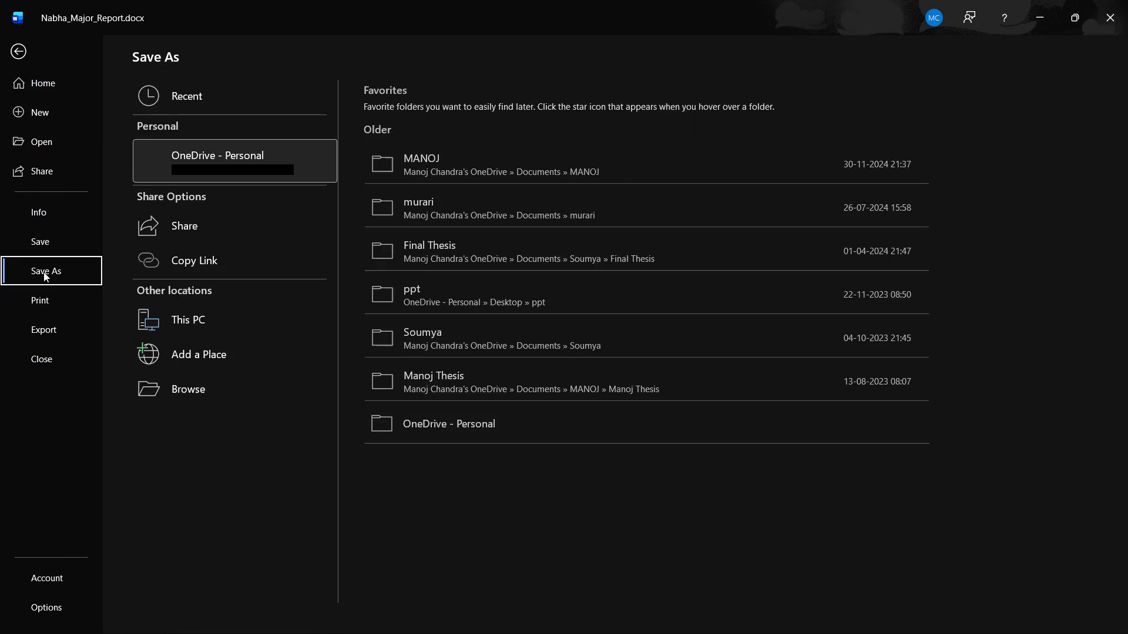
pyautogui.tripleClick(189, 321)
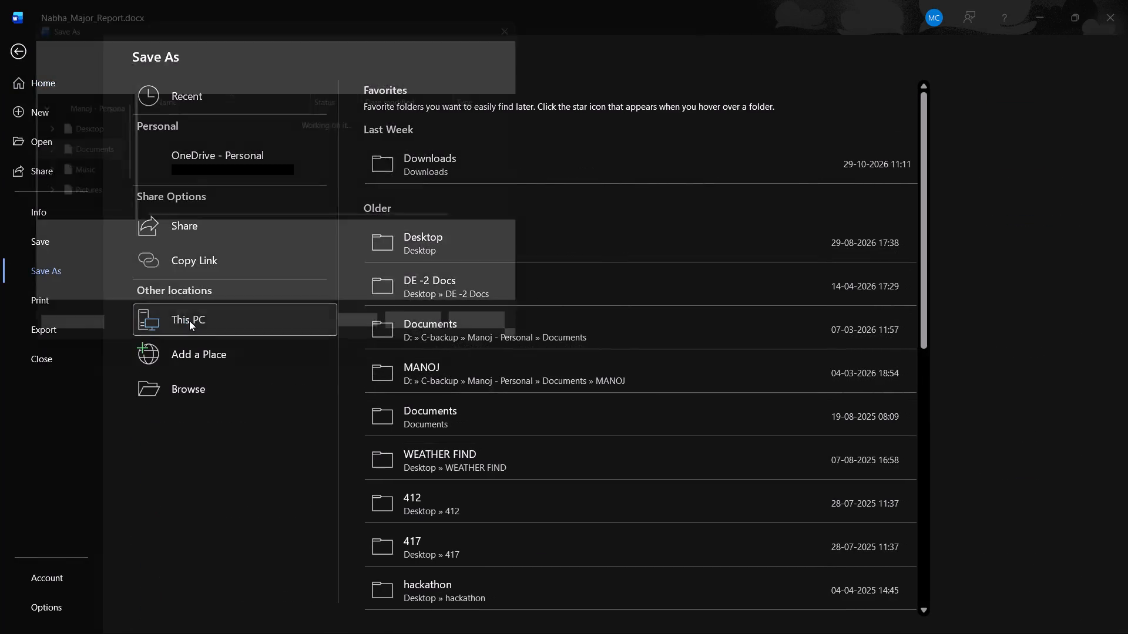
pyautogui.doubleClick(60, 184)
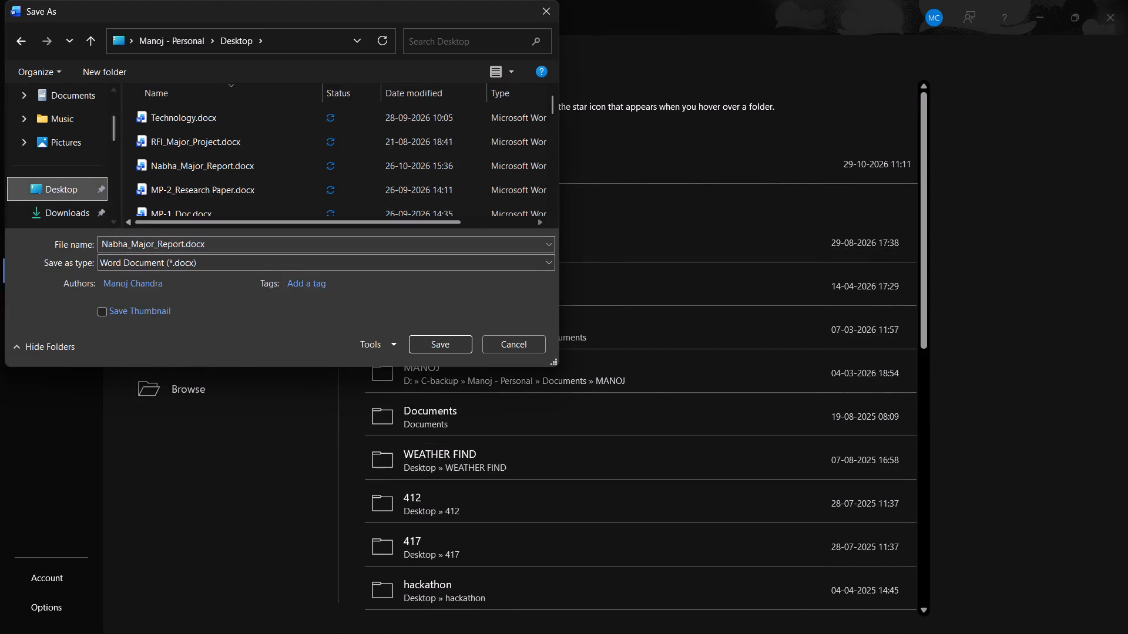
pyautogui.click(184, 238)
pyautogui.click(184, 238)
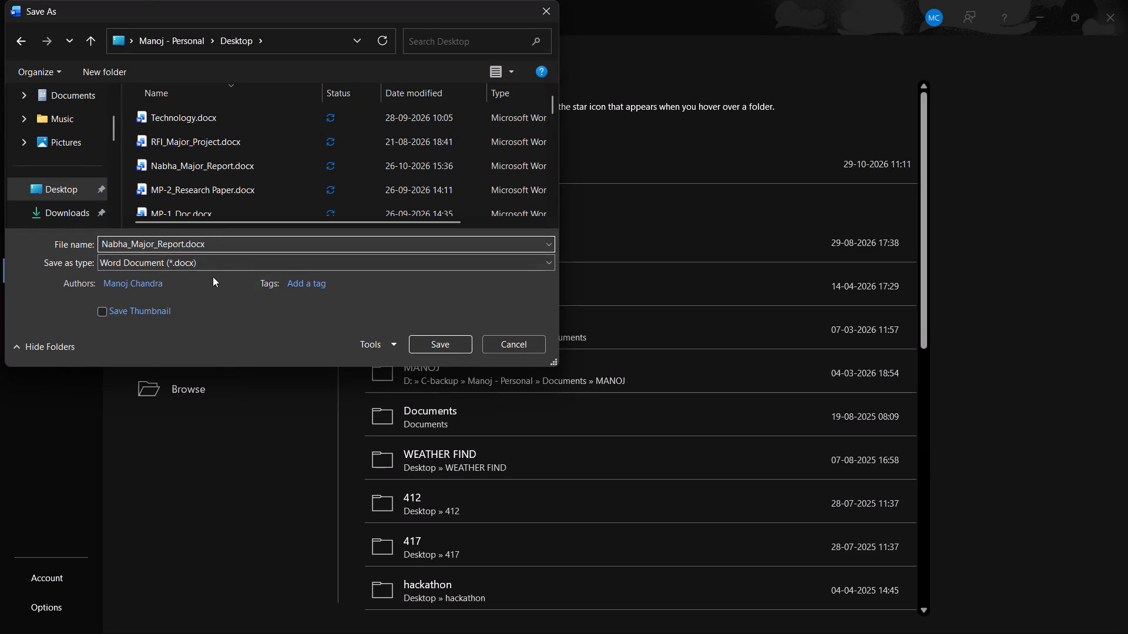
pyautogui.press('Right')
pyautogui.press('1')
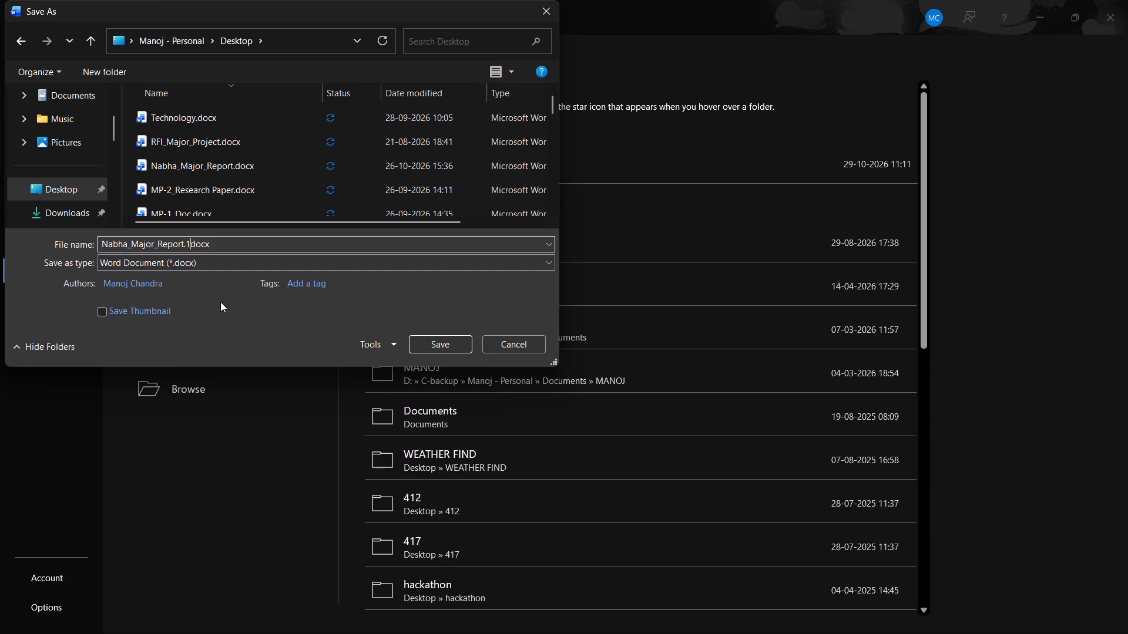
pyautogui.press('BackSpace')
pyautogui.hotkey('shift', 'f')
pyautogui.click(443, 343)
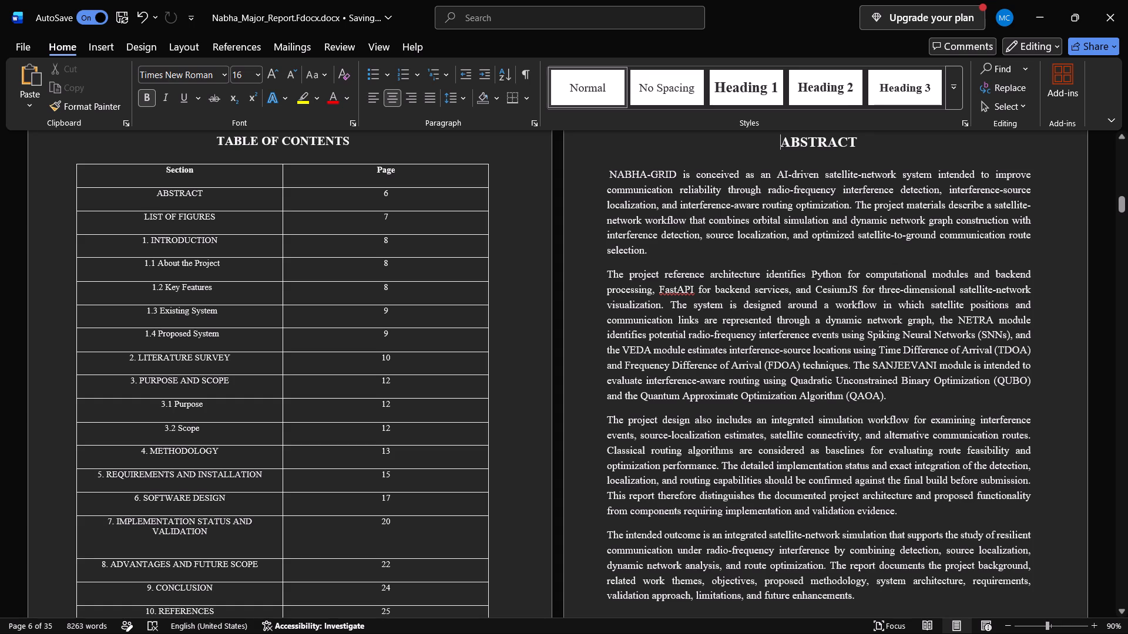
# Turn off AutoSave for the saved copy of the report.
pyautogui.click(85, 11)
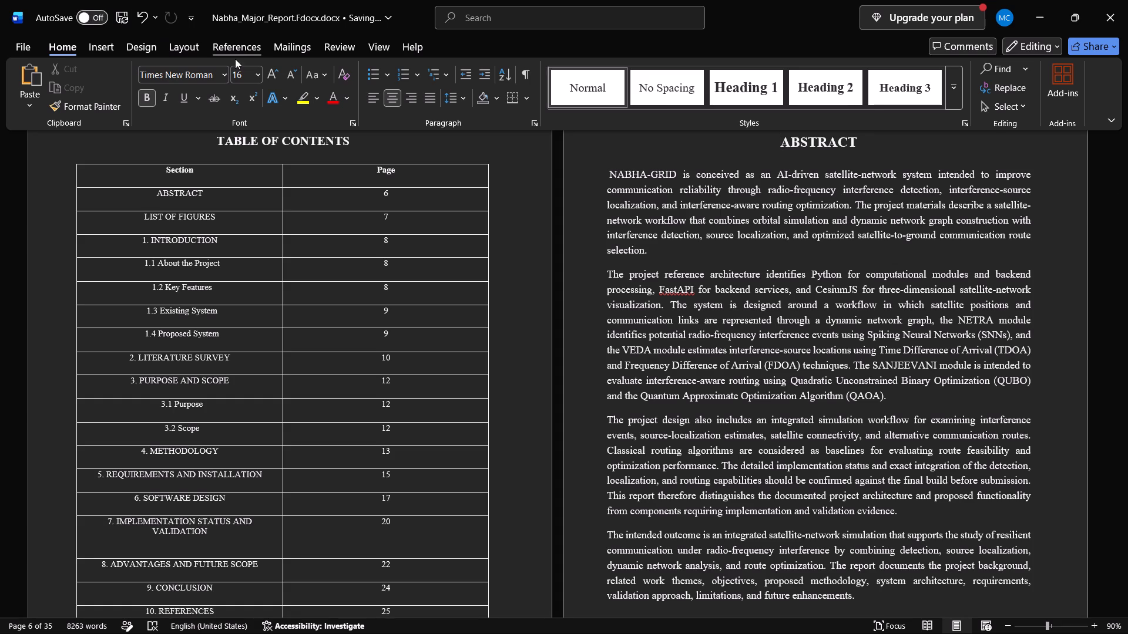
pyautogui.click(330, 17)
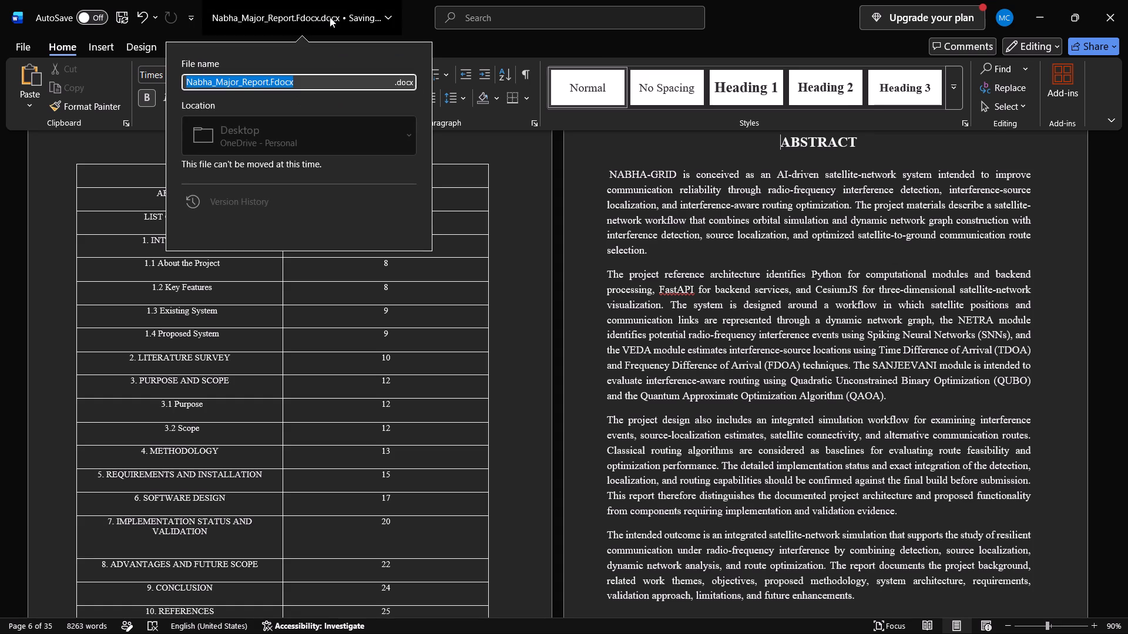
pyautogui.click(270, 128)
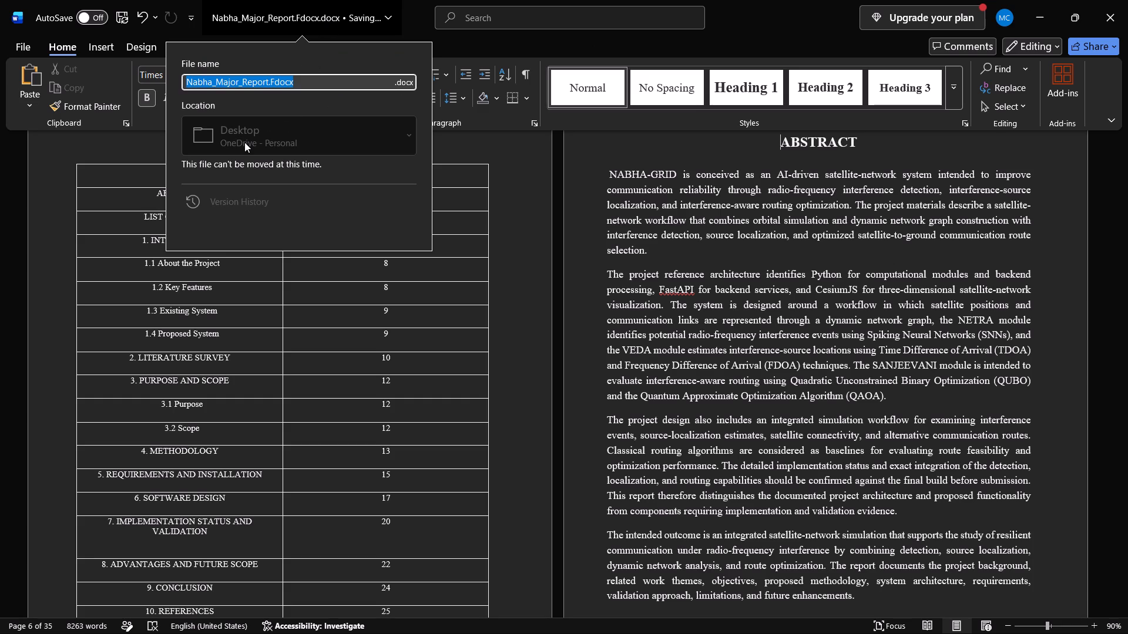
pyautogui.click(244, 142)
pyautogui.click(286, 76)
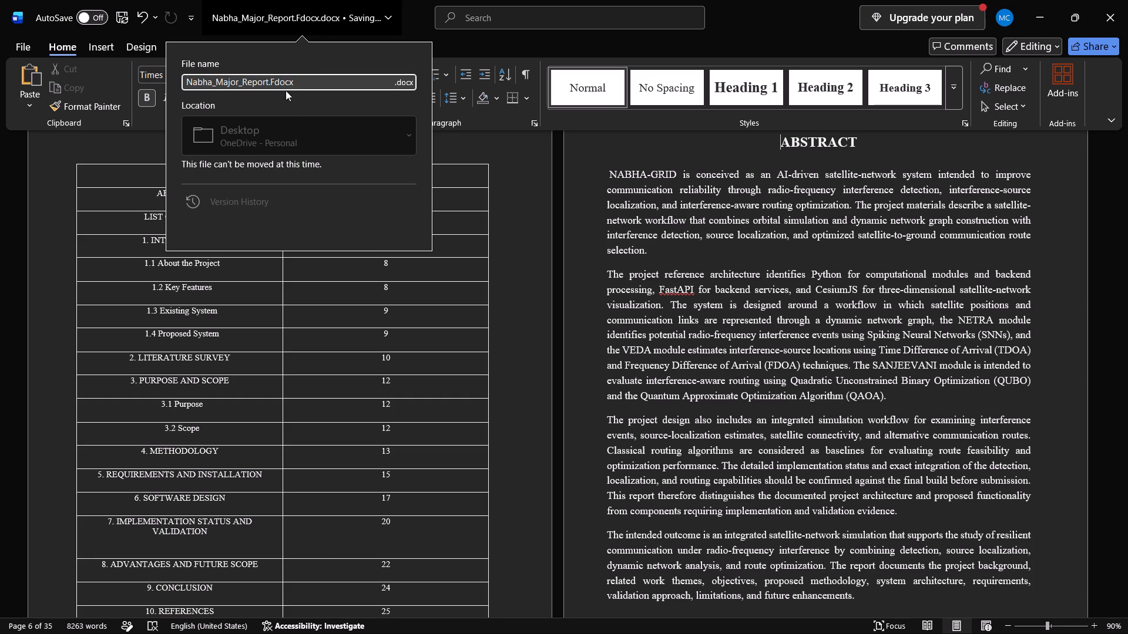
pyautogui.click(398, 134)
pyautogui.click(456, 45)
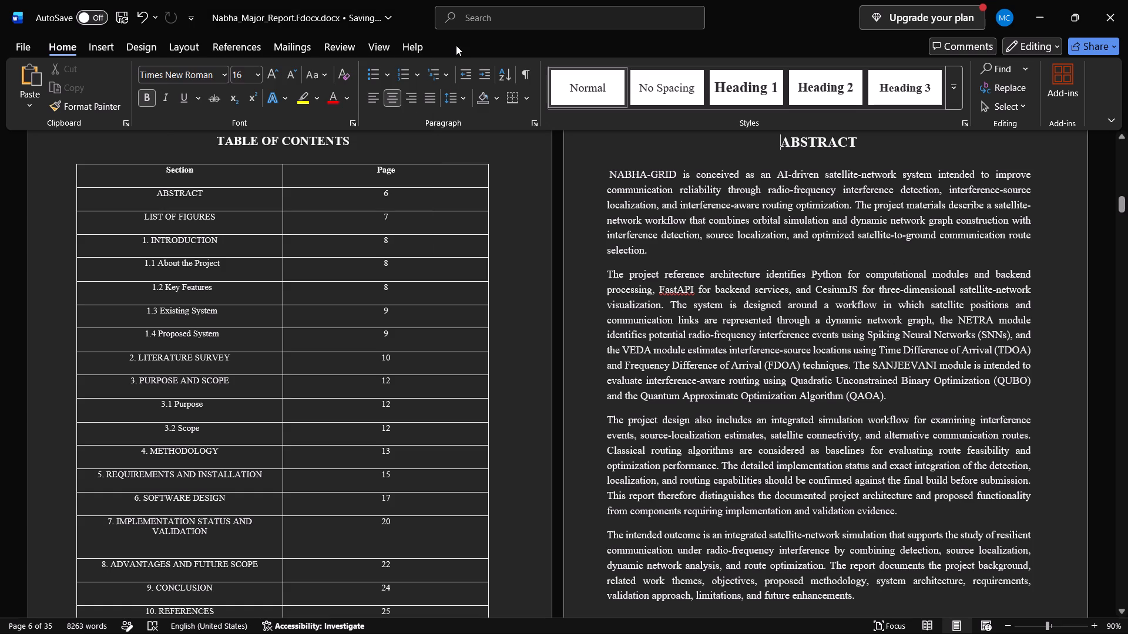
# Save a PDF copy of the report named Nabha_Major_Report.Fdocx.pdf, choosing This PC as the location.
pyautogui.click(18, 41)
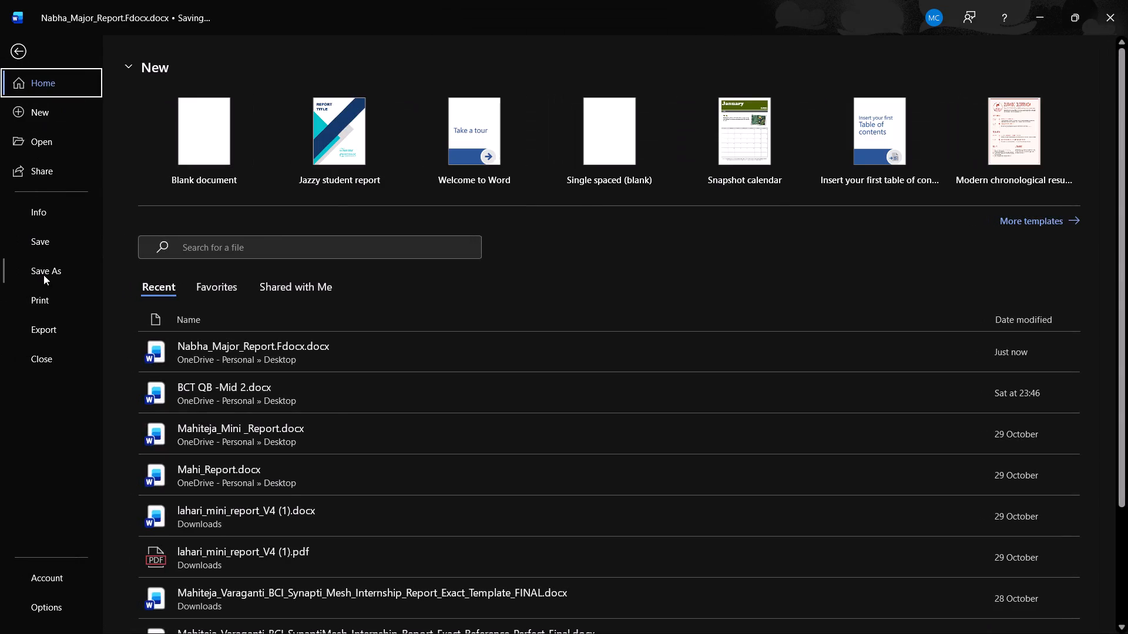
pyautogui.click(43, 275)
pyautogui.doubleClick(183, 326)
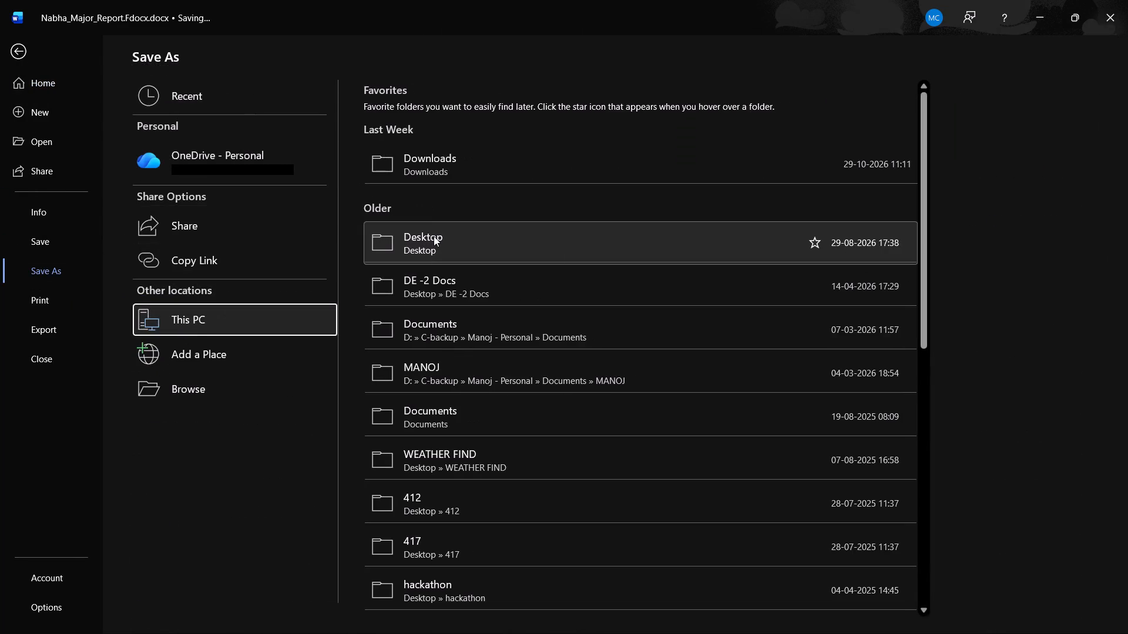
pyautogui.doubleClick(434, 236)
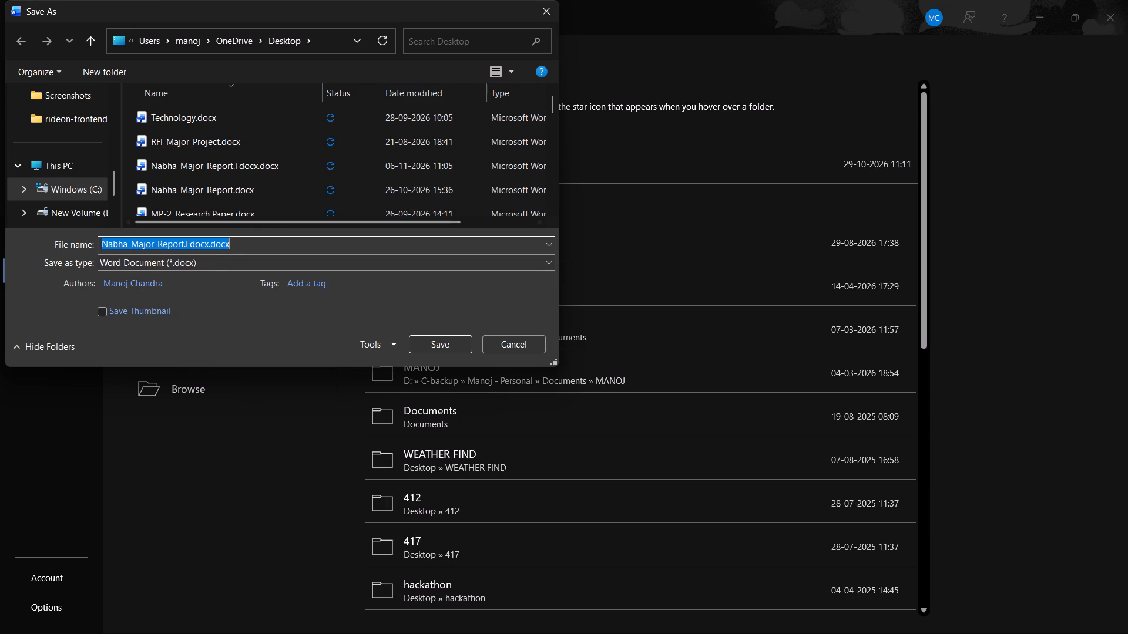
pyautogui.click(222, 261)
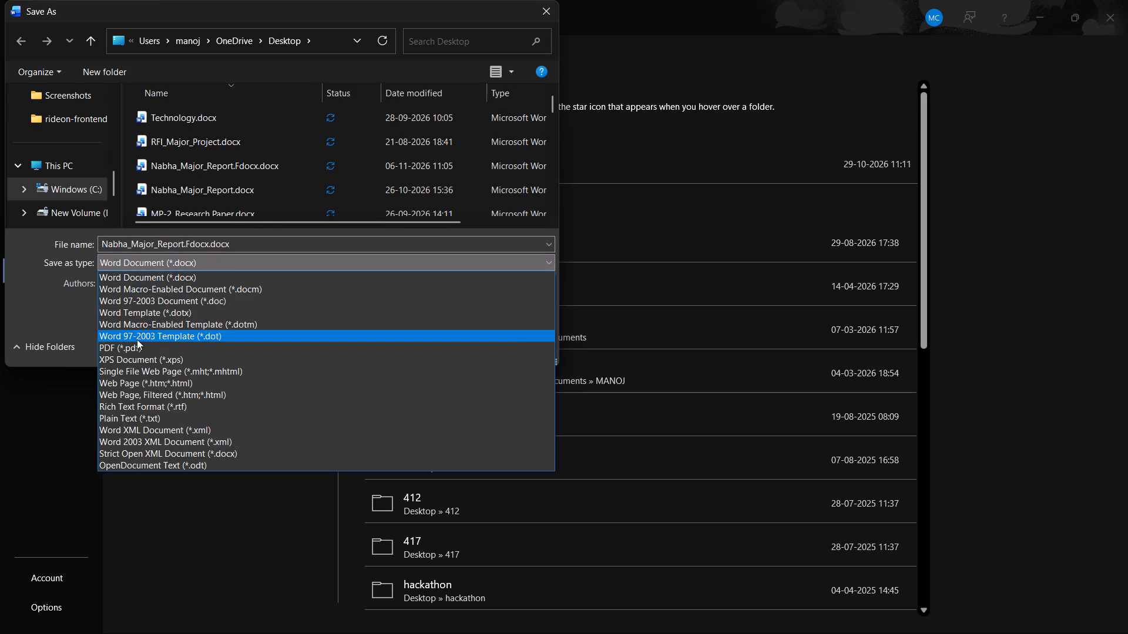
pyautogui.click(136, 345)
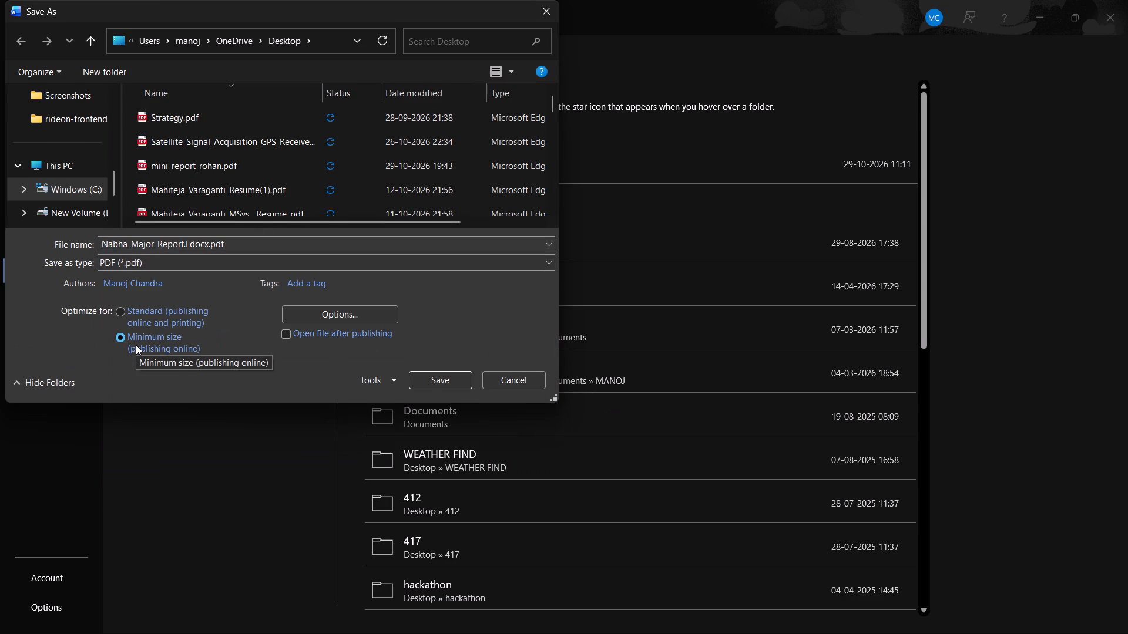
pyautogui.doubleClick(39, 166)
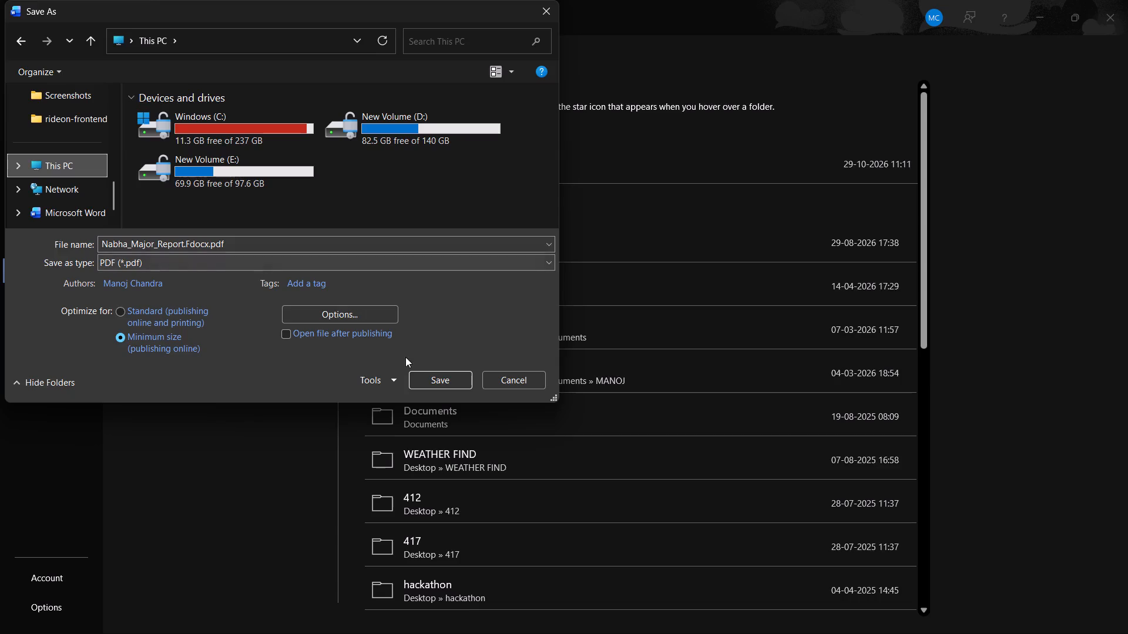
pyautogui.click(427, 380)
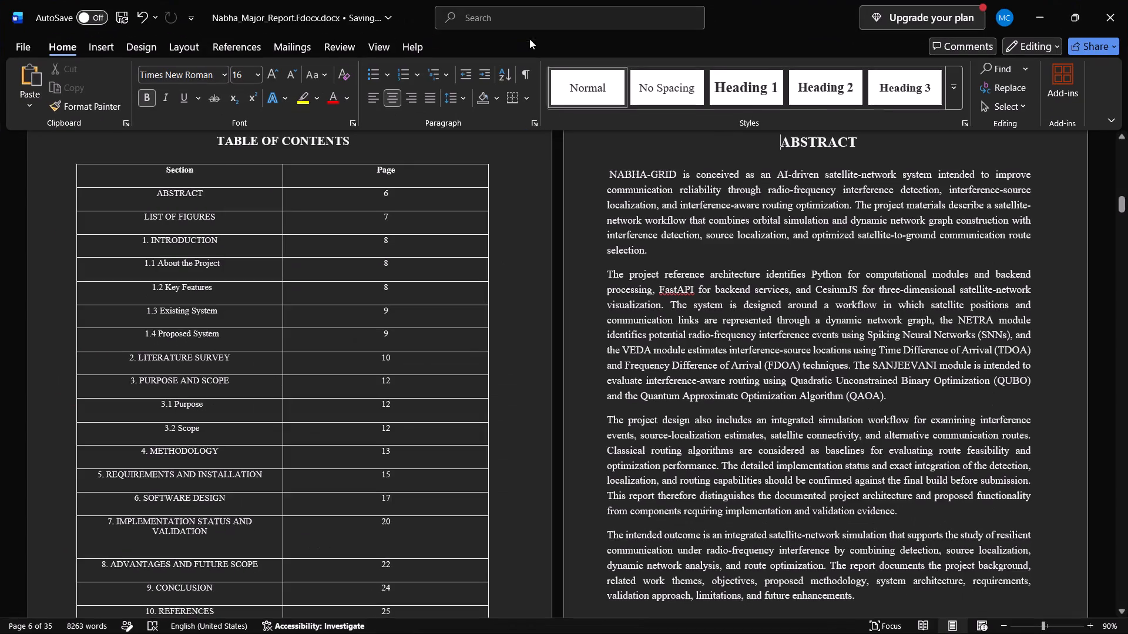
# Save the report as a PDF named Nabha_Major_Report.Fdocx.pdf in the Desktop folder.
pyautogui.click(8, 38)
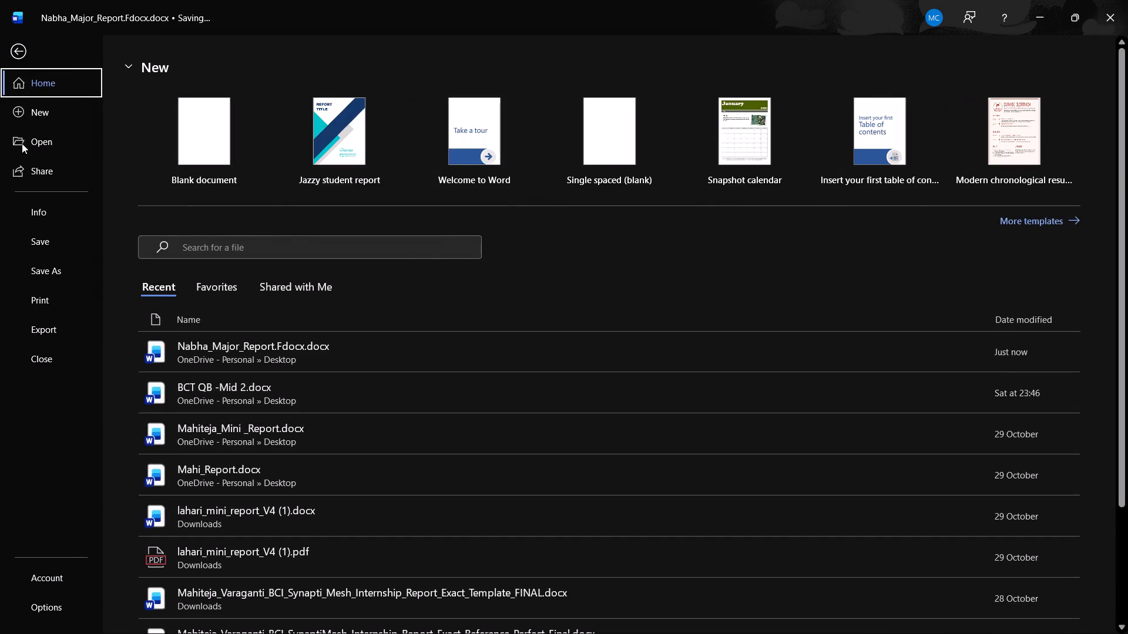
pyautogui.click(47, 272)
pyautogui.tripleClick(47, 272)
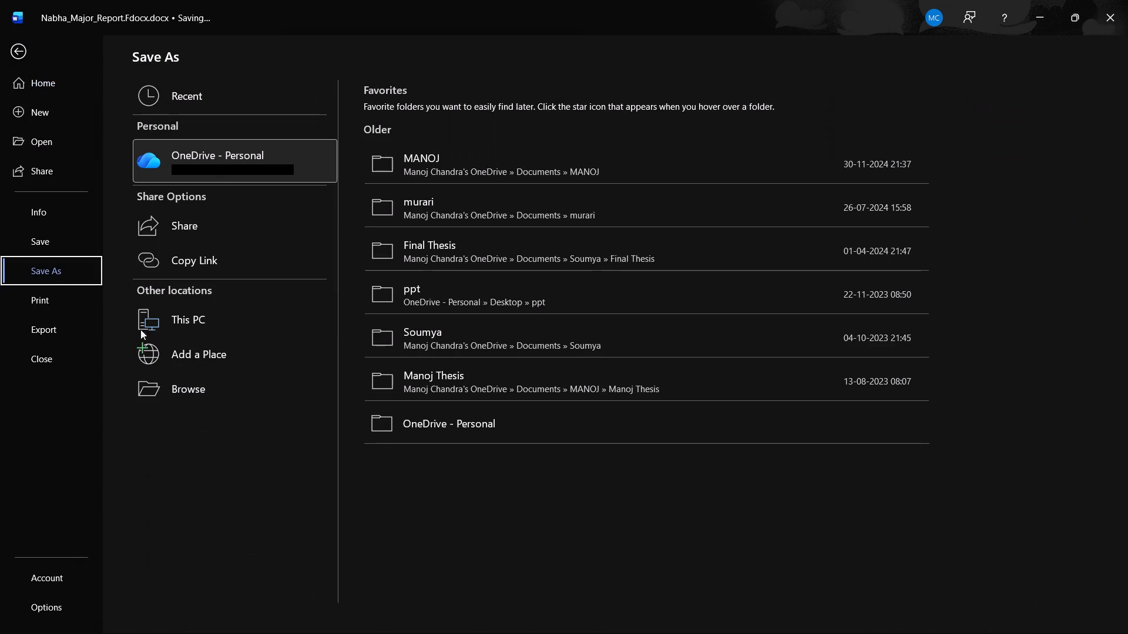
pyautogui.tripleClick(167, 321)
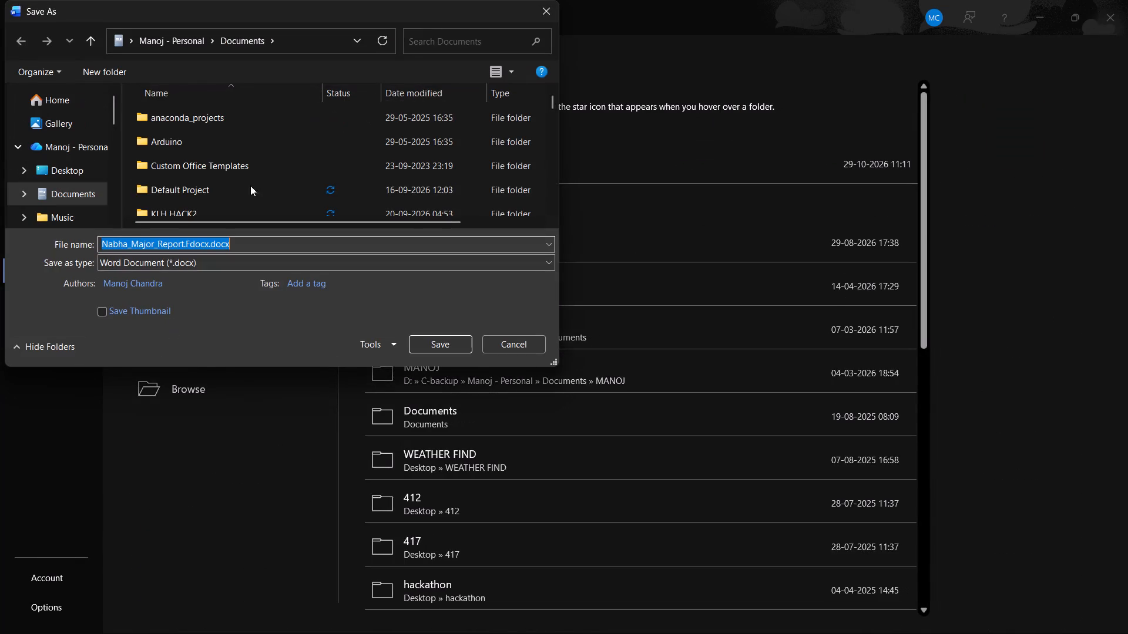
pyautogui.tripleClick(64, 158)
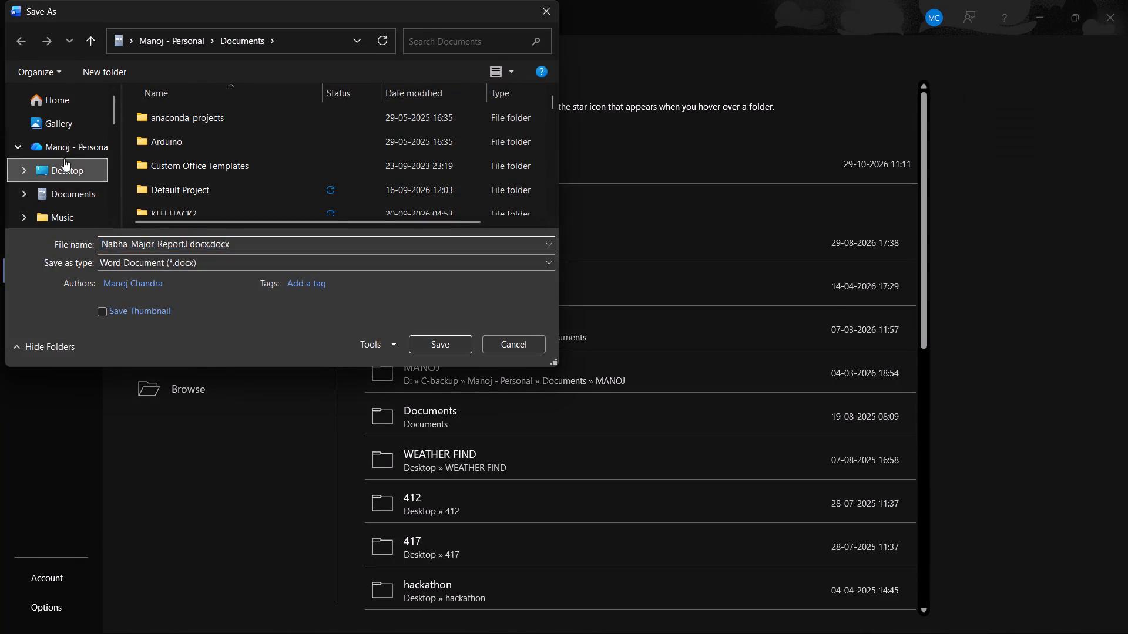
pyautogui.click(68, 97)
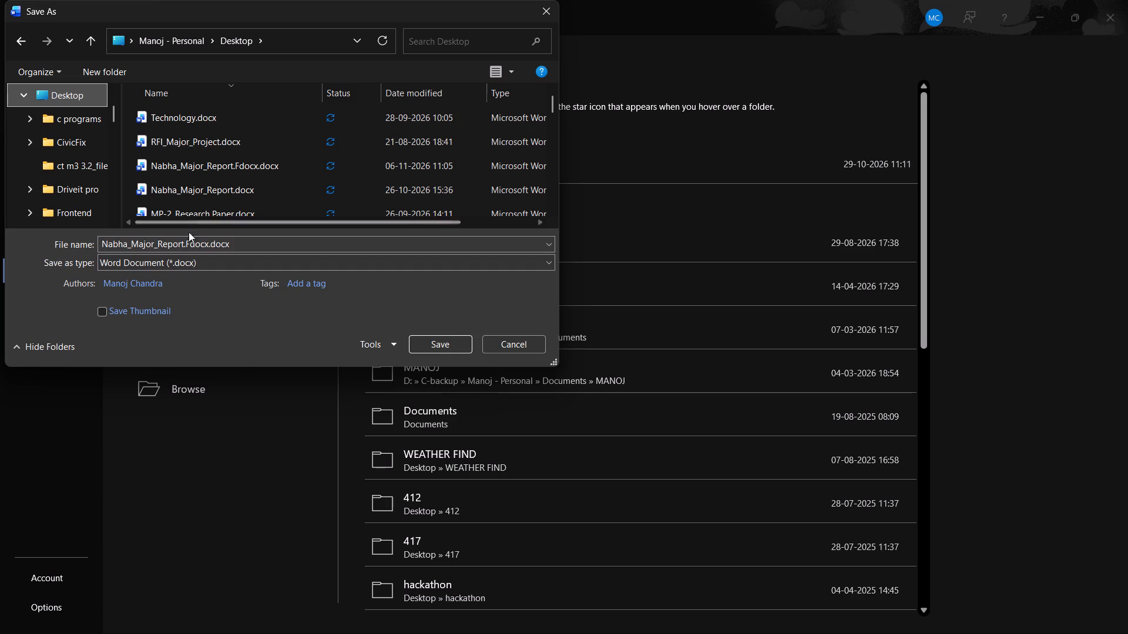
pyautogui.click(177, 259)
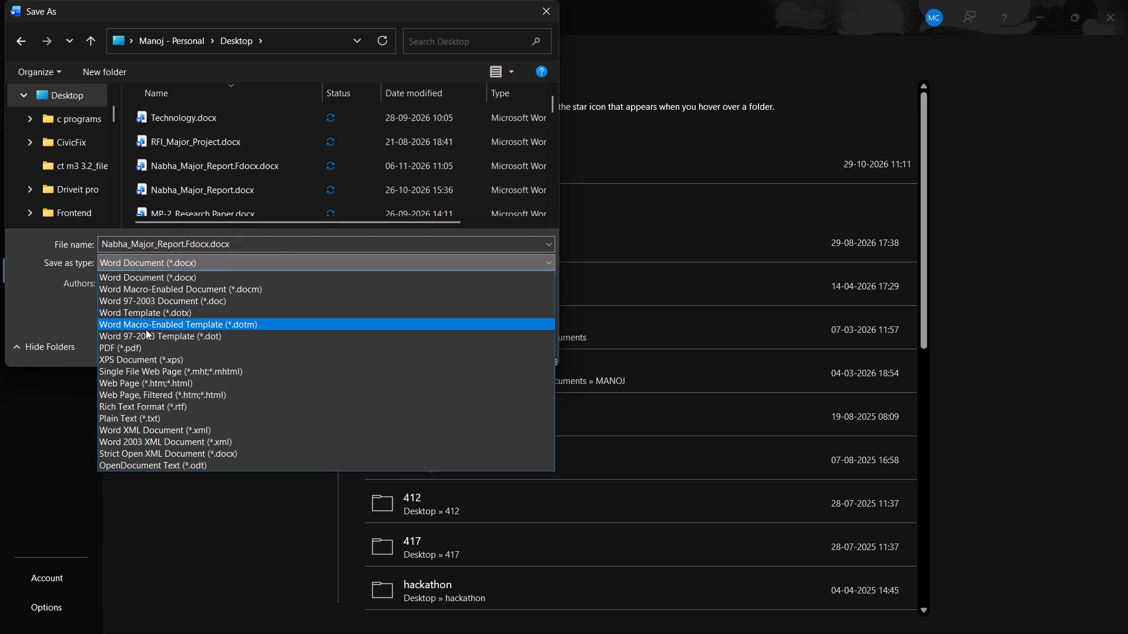
pyautogui.click(134, 349)
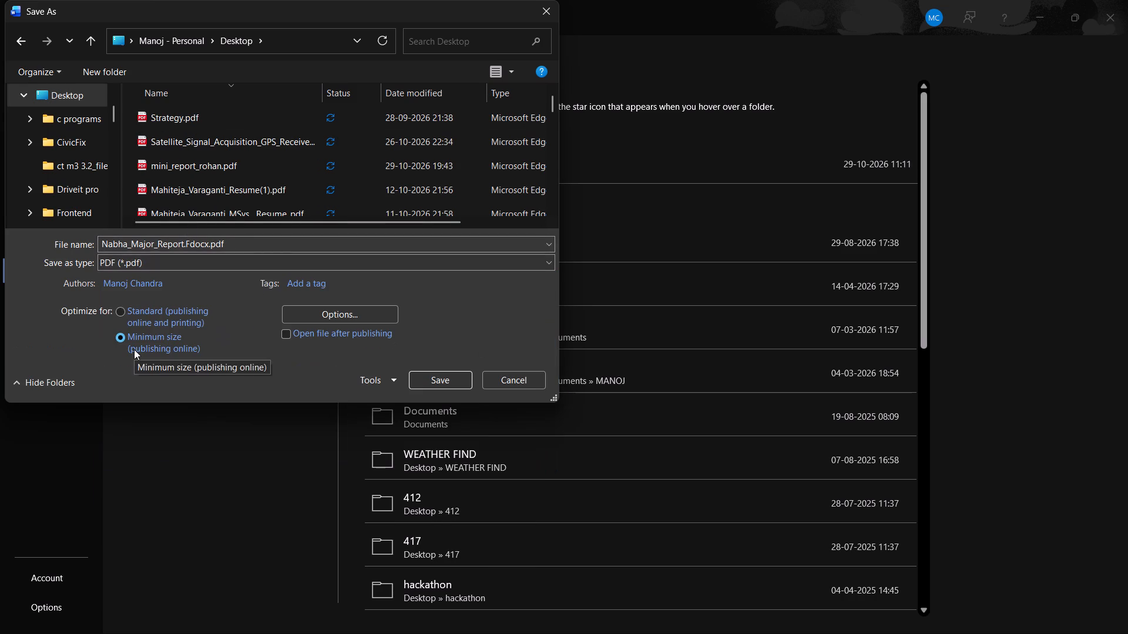
pyautogui.click(437, 382)
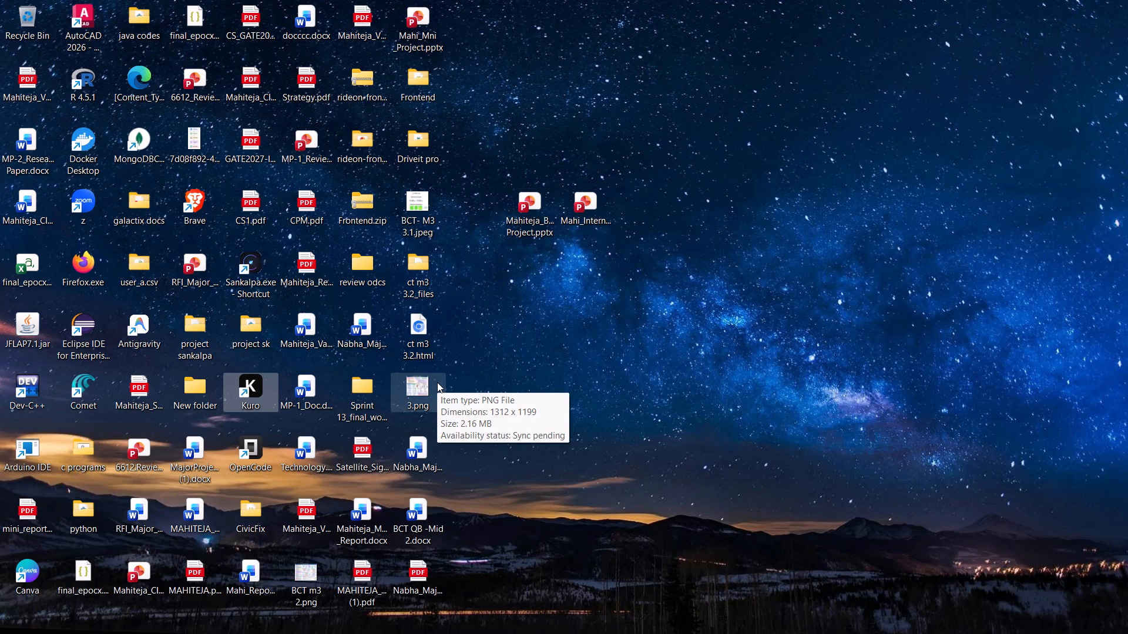
# Open the recent Nabha_Major_Report.Fdocx.pdf from File Explorer in a browser and check its file path.
pyautogui.press('super+e')
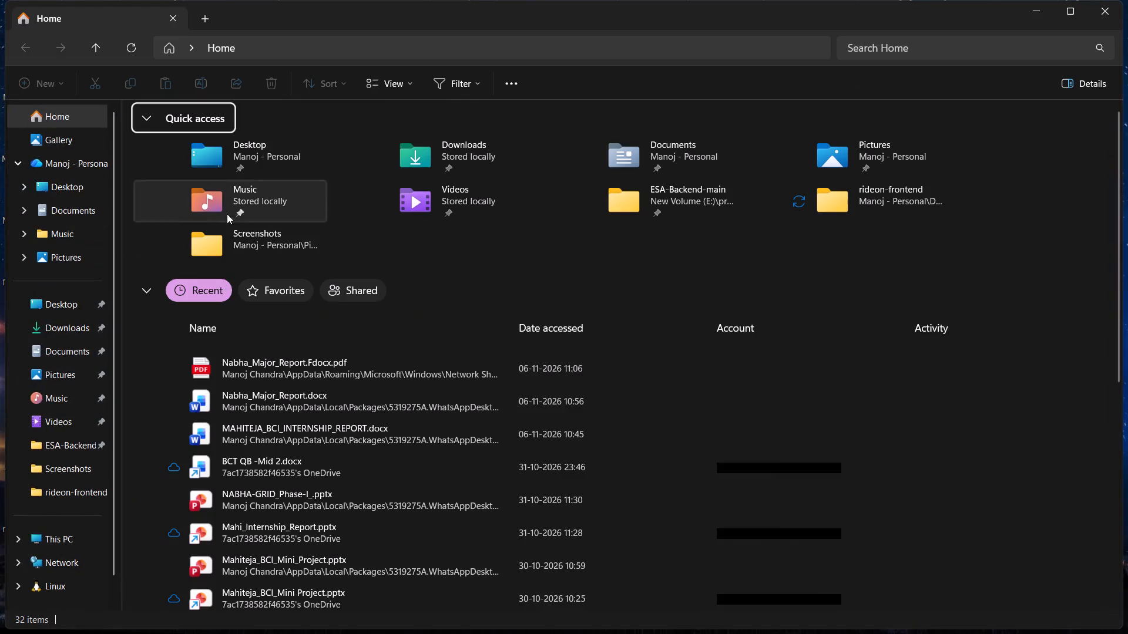
pyautogui.rightClick(262, 368)
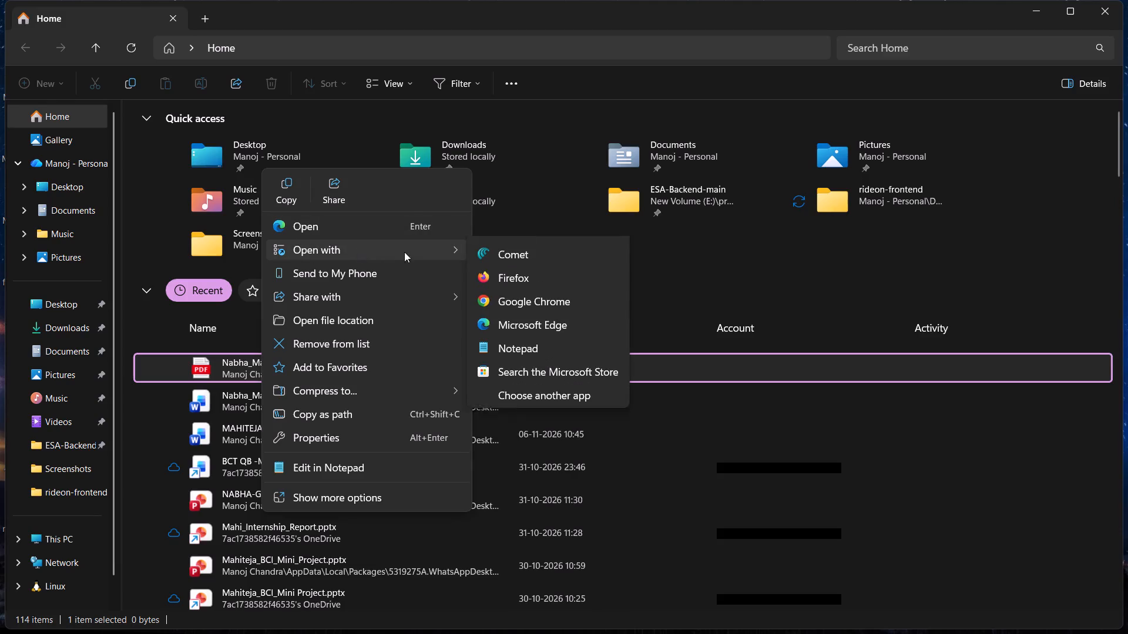
pyautogui.click(492, 252)
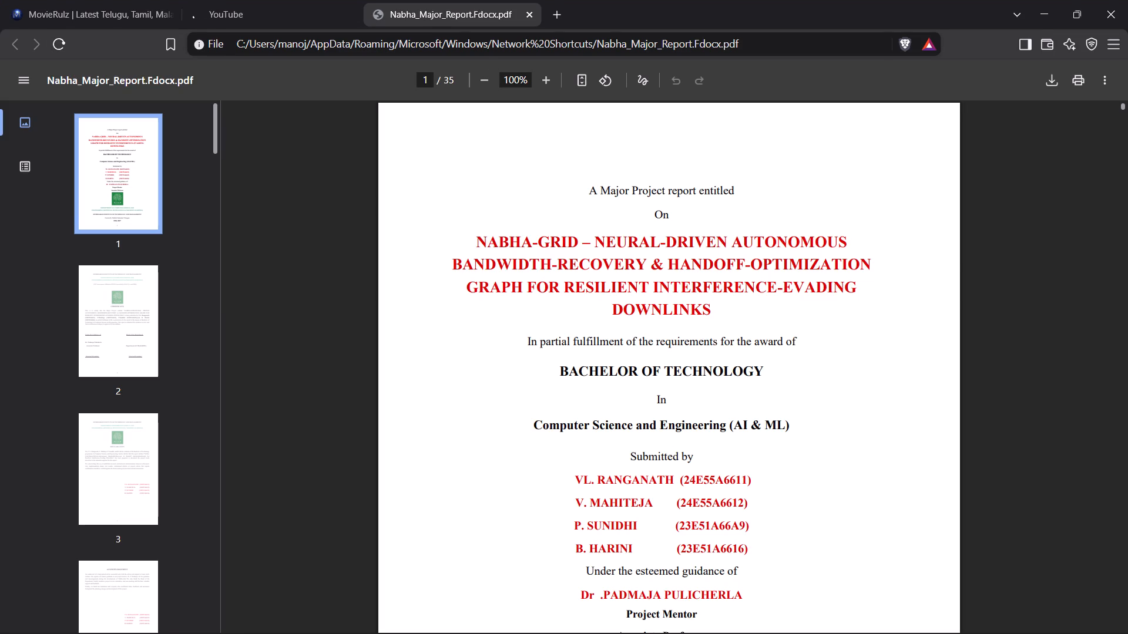
pyautogui.click(445, 43)
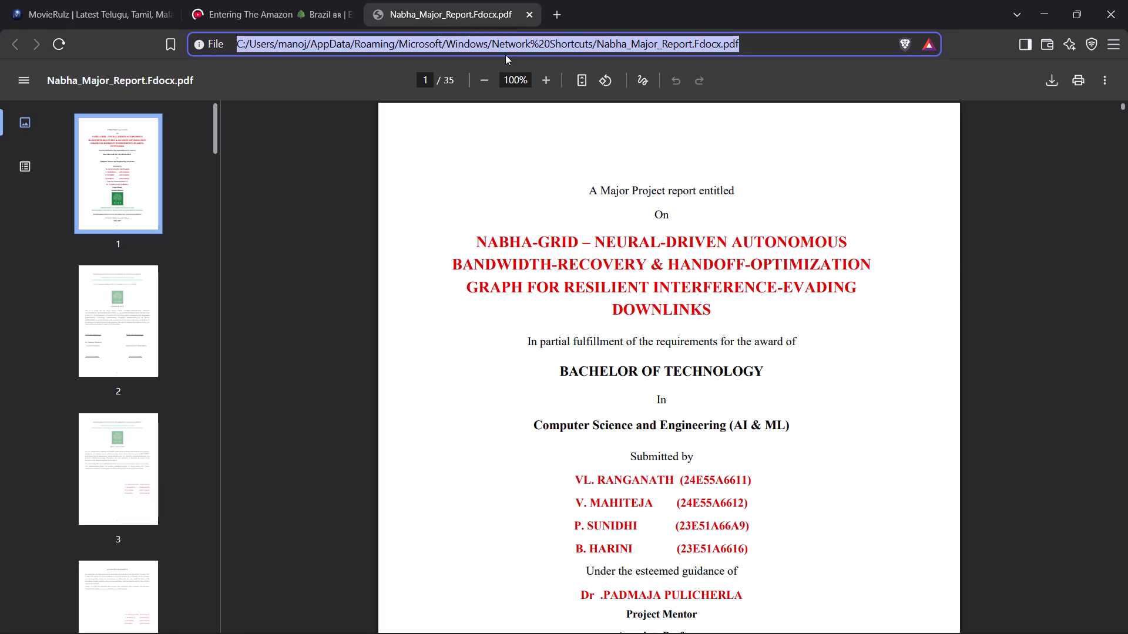
pyautogui.click(318, 176)
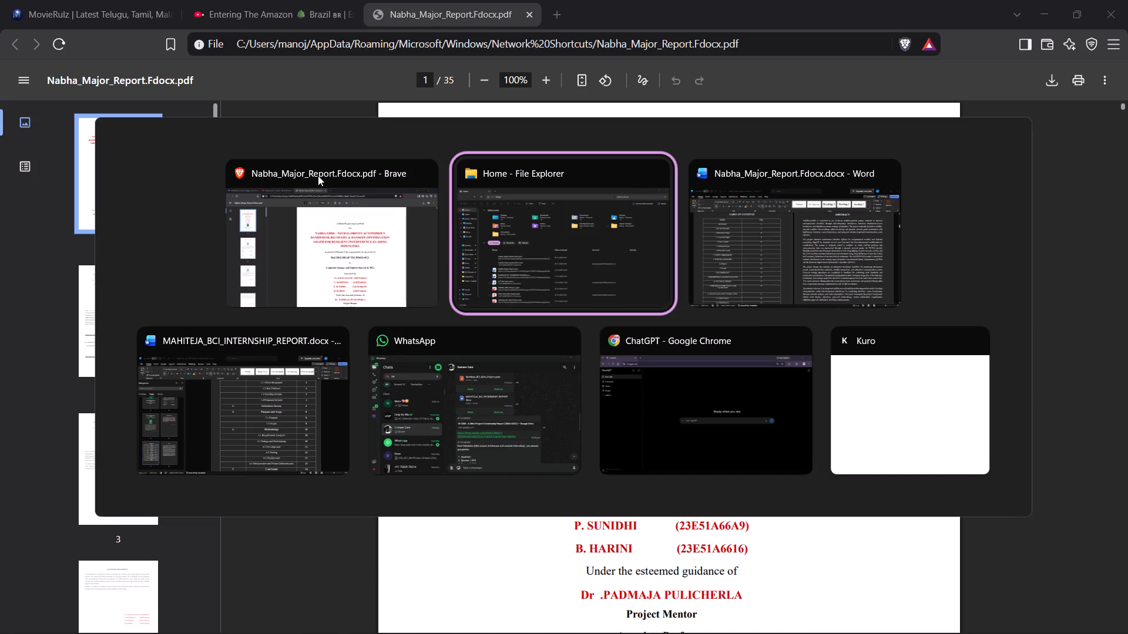
# In File Explorer, find Nabha_Major_Report.Fdocx.docx in the Desktop folder and copy the file.
pyautogui.doubleClick(55, 303)
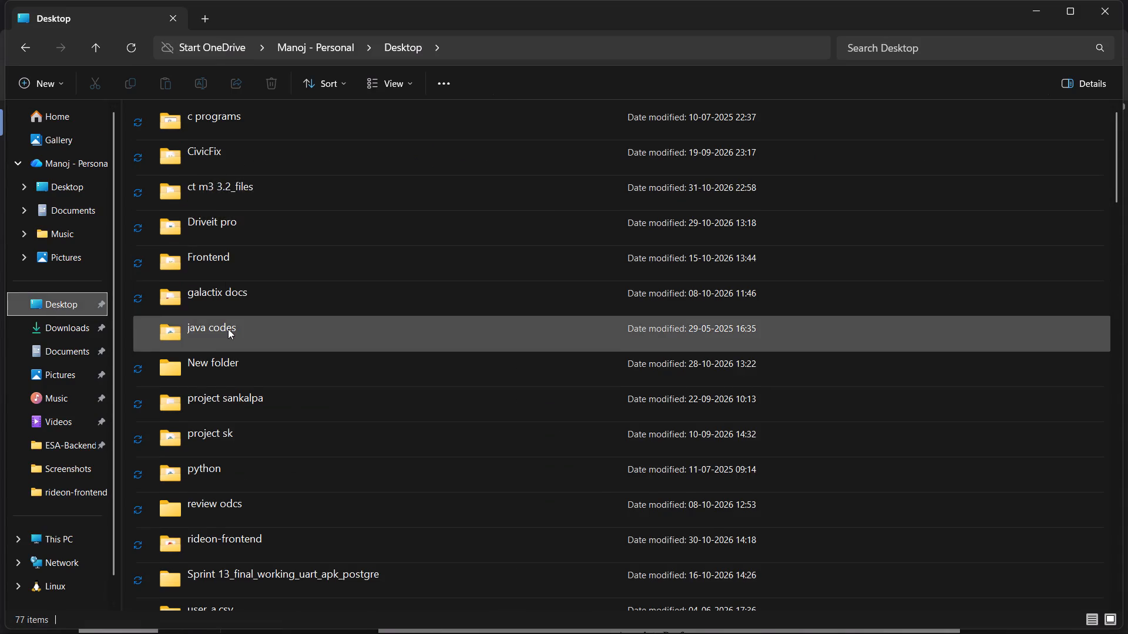
pyautogui.scroll(-3, 228, 329)
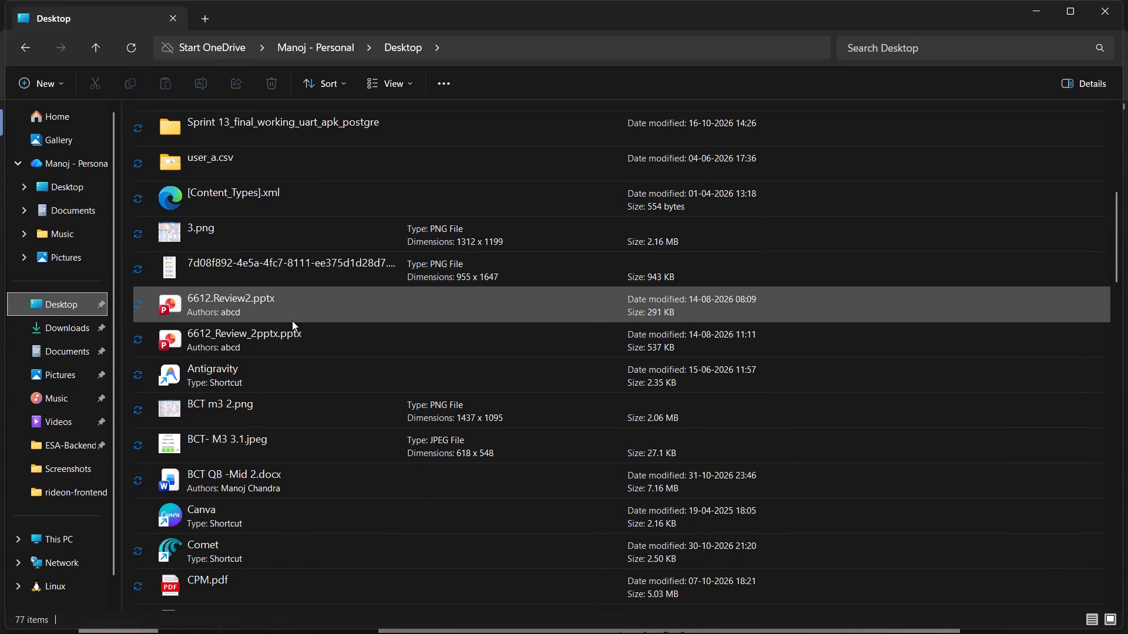
pyautogui.scroll(-2, 294, 320)
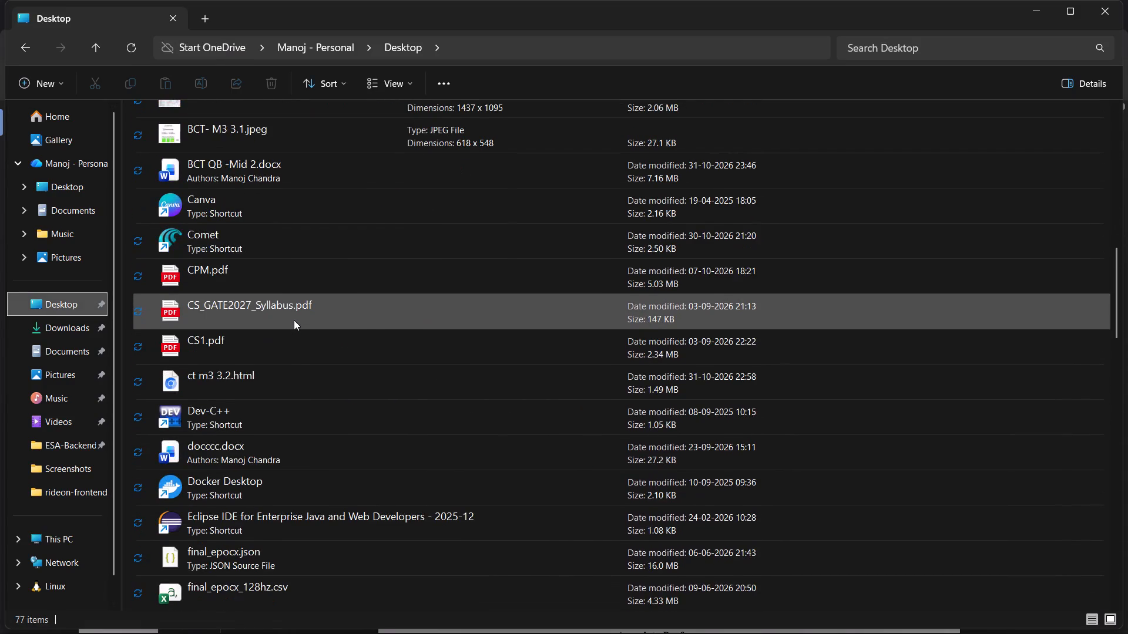
pyautogui.scroll(-4, 294, 320)
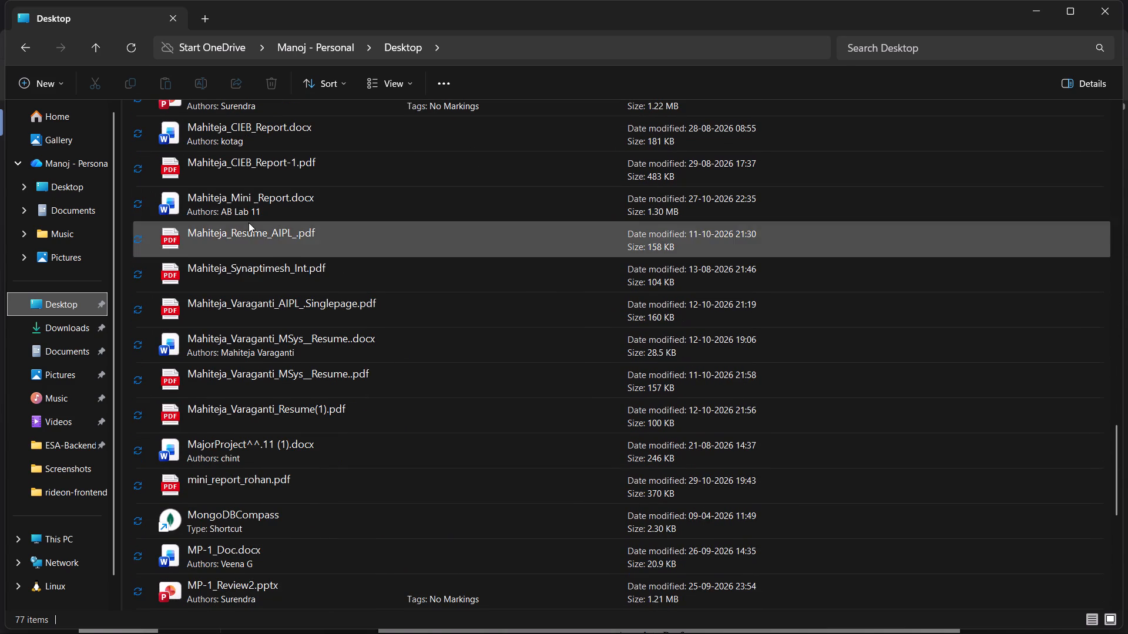
pyautogui.scroll(1, 230, 336)
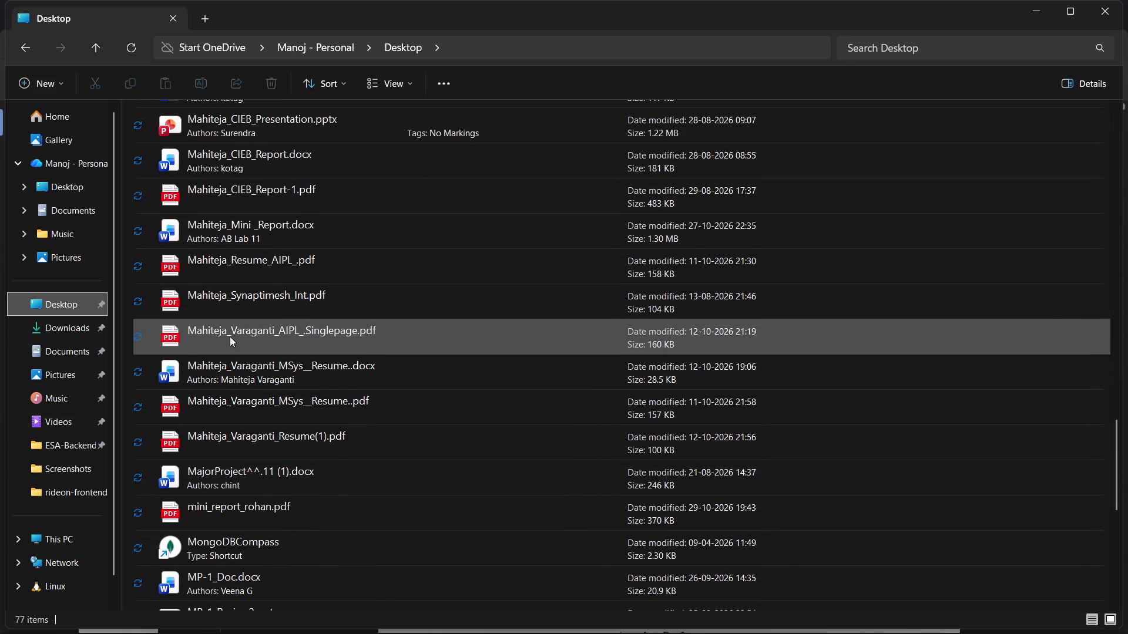
pyautogui.scroll(3, 230, 336)
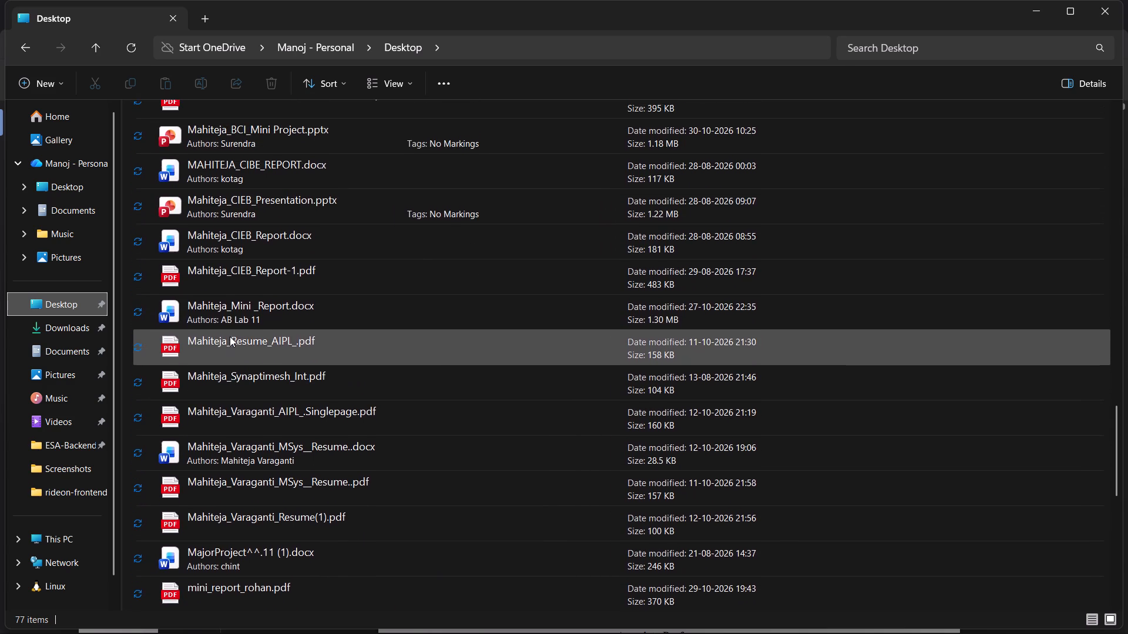
pyautogui.scroll(4, 230, 336)
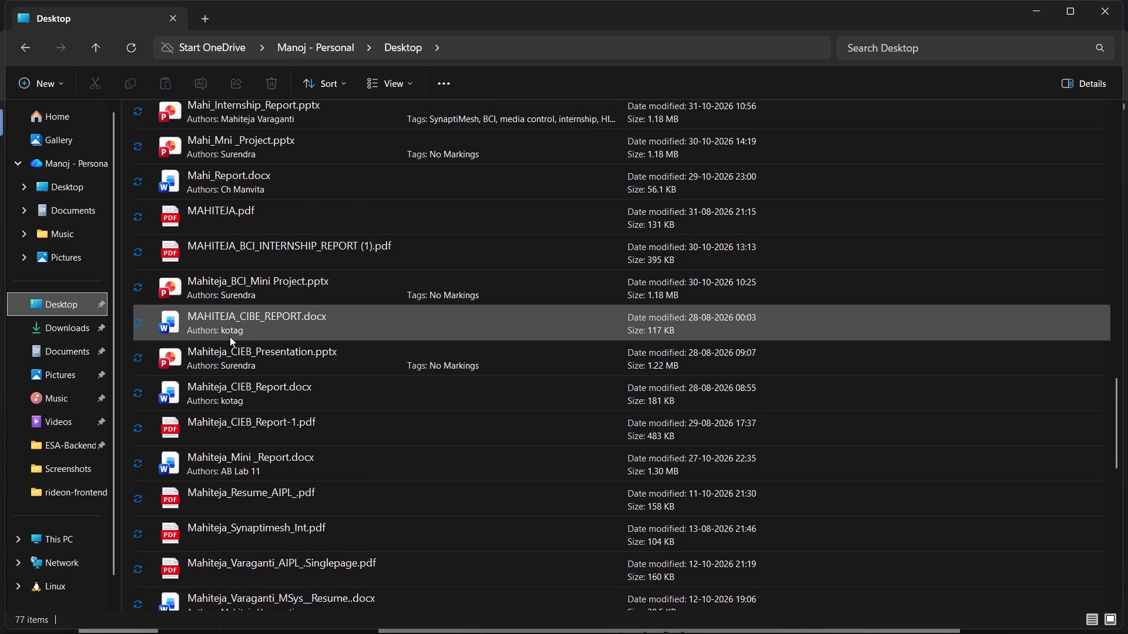
pyautogui.hscroll(1, 230, 336)
pyautogui.scroll(-2, 230, 336)
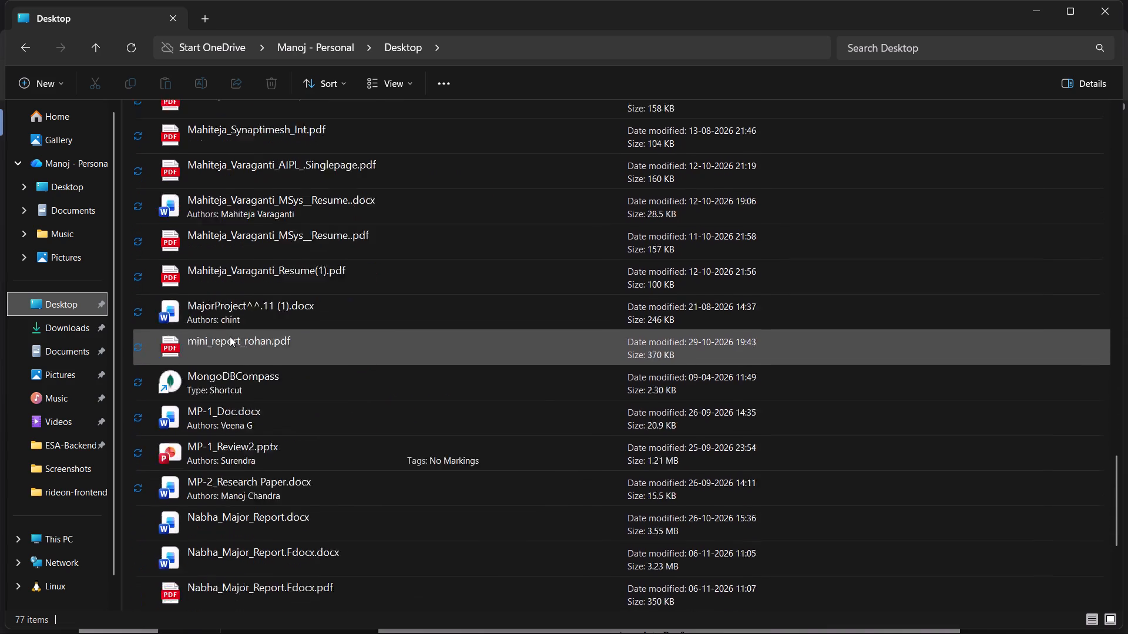
pyautogui.scroll(-2, 230, 336)
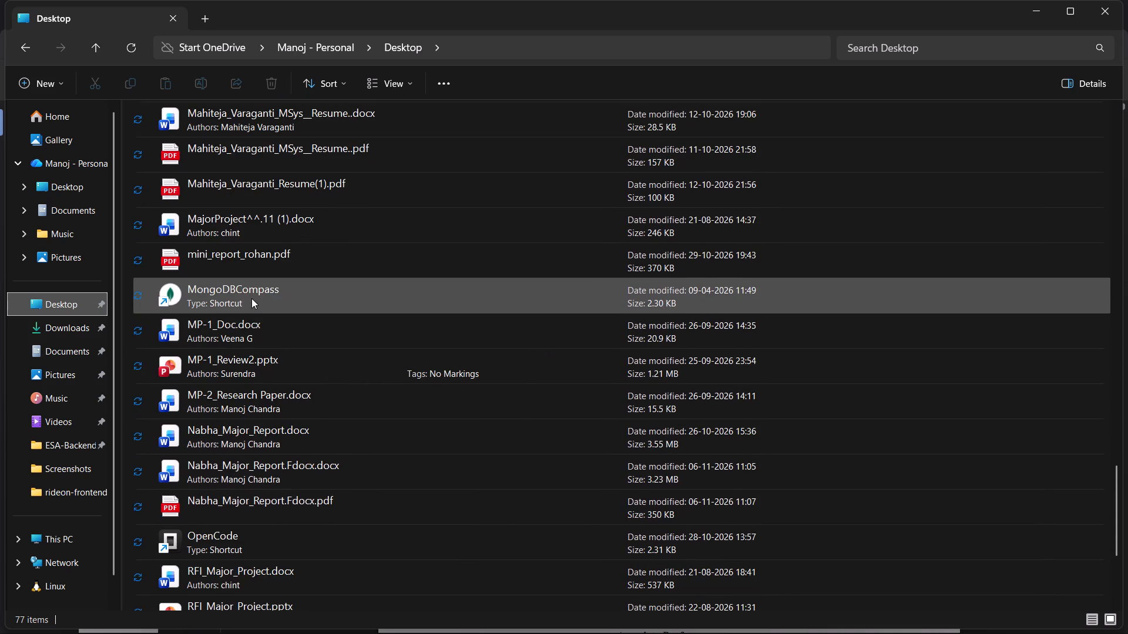
pyautogui.scroll(-4, 251, 298)
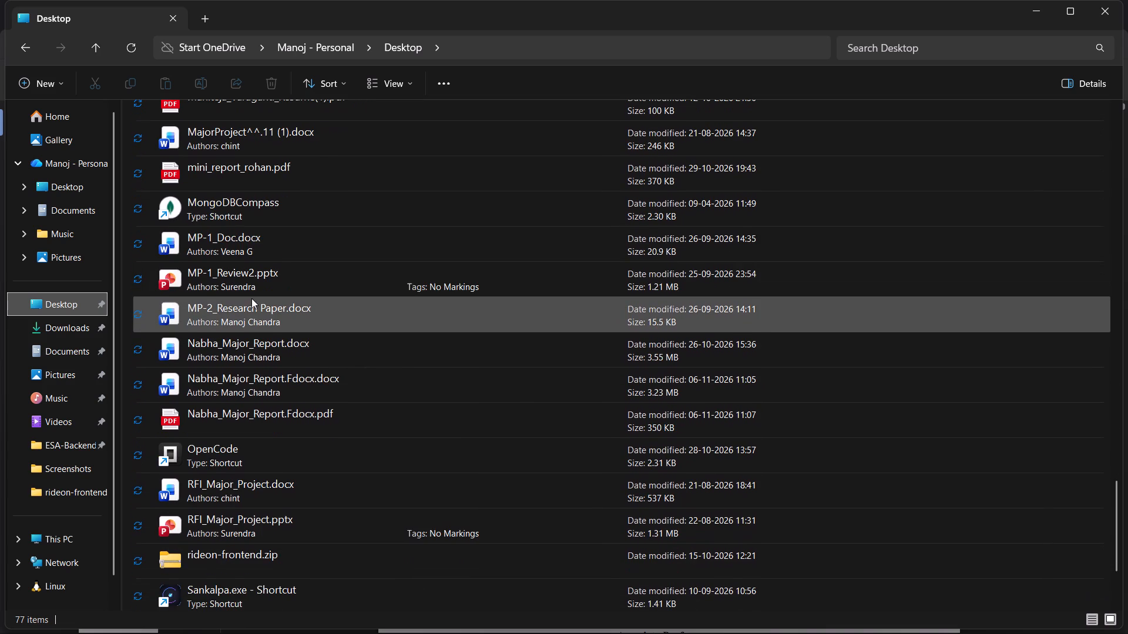
pyautogui.scroll(-1, 251, 298)
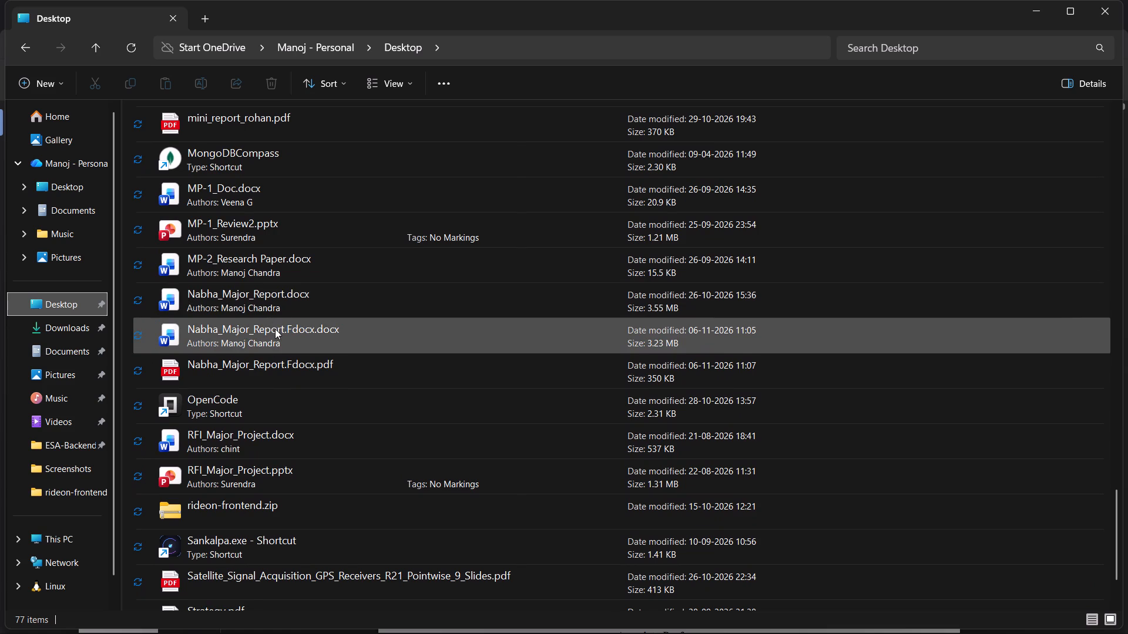
pyautogui.rightClick(275, 329)
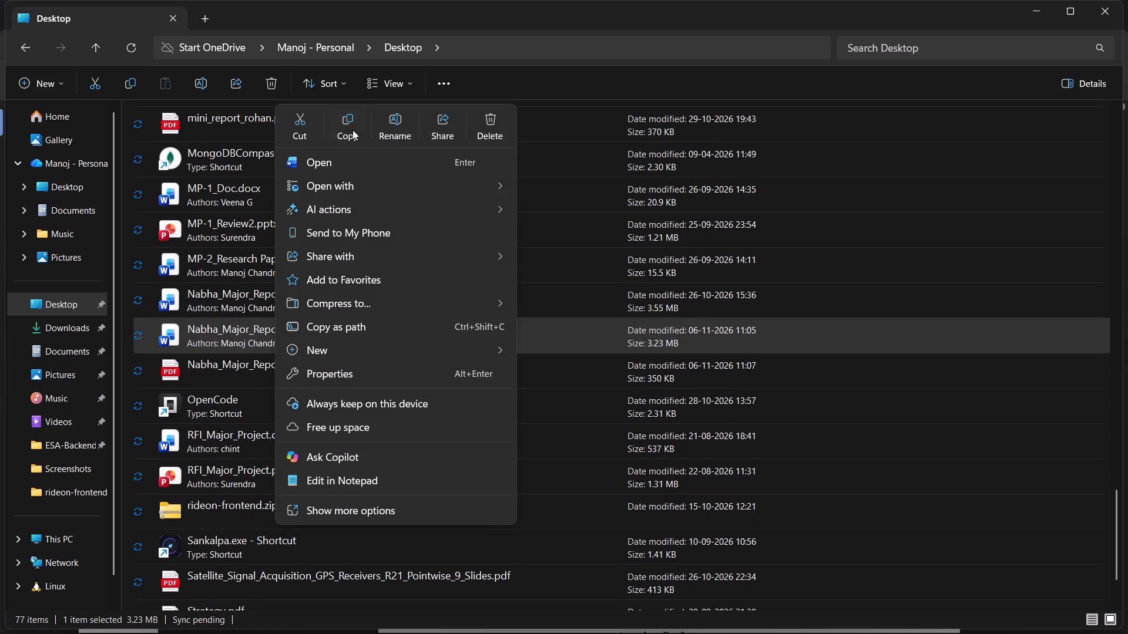
pyautogui.click(340, 126)
# Switch from File Explorer to another open application window.
pyautogui.hotkey('alt', 'Tab')
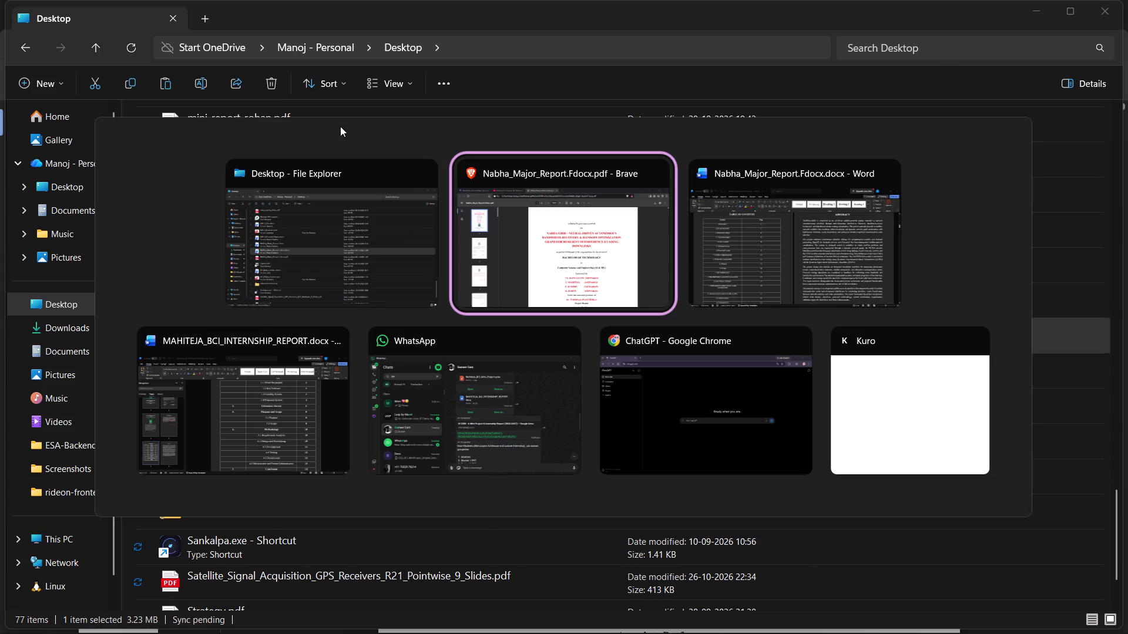
pyautogui.hotkey('alt', 'Tab')
pyautogui.hotkey('alt', 'Tab')
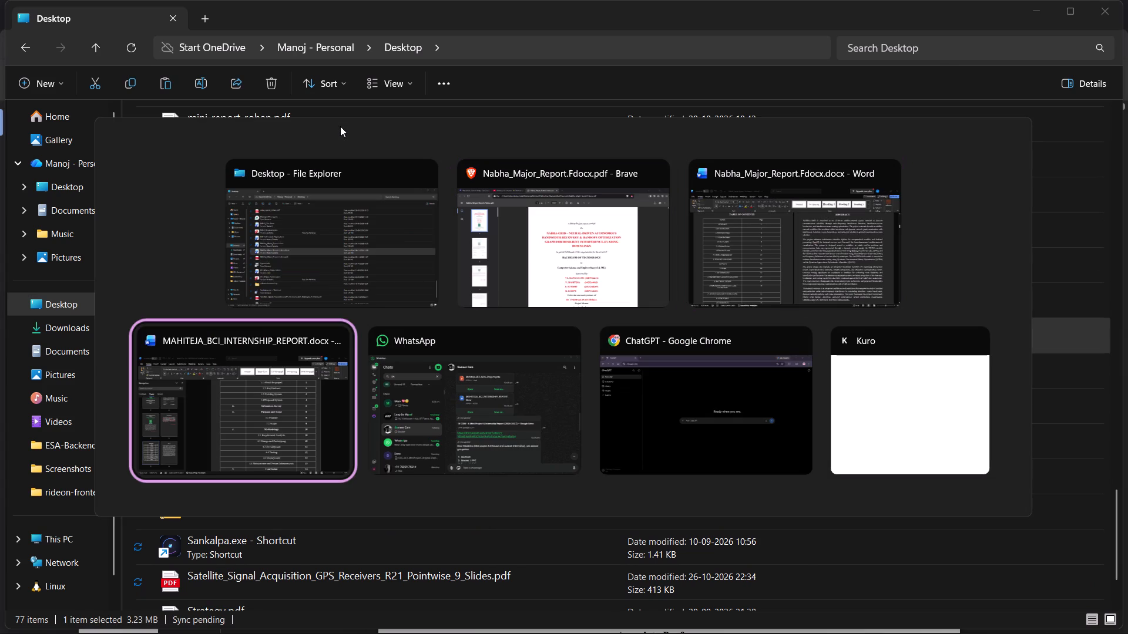
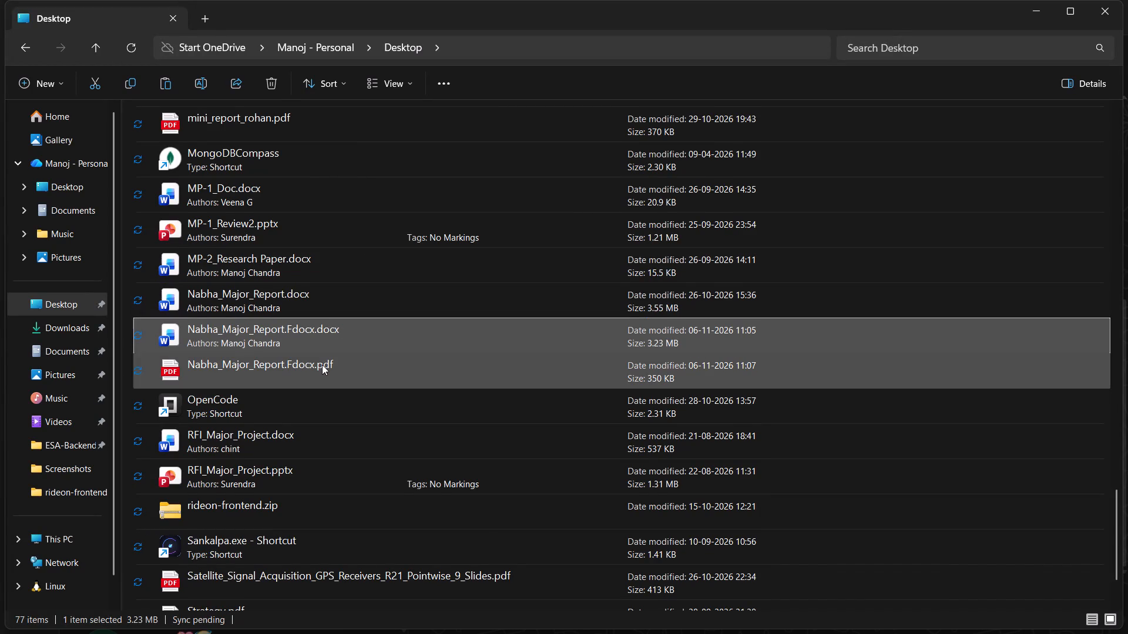
# Copy the PDF file Nabha_Major_Report.Fdocx.pdf in the Desktop folder.
pyautogui.click(322, 365)
pyautogui.rightClick(322, 365)
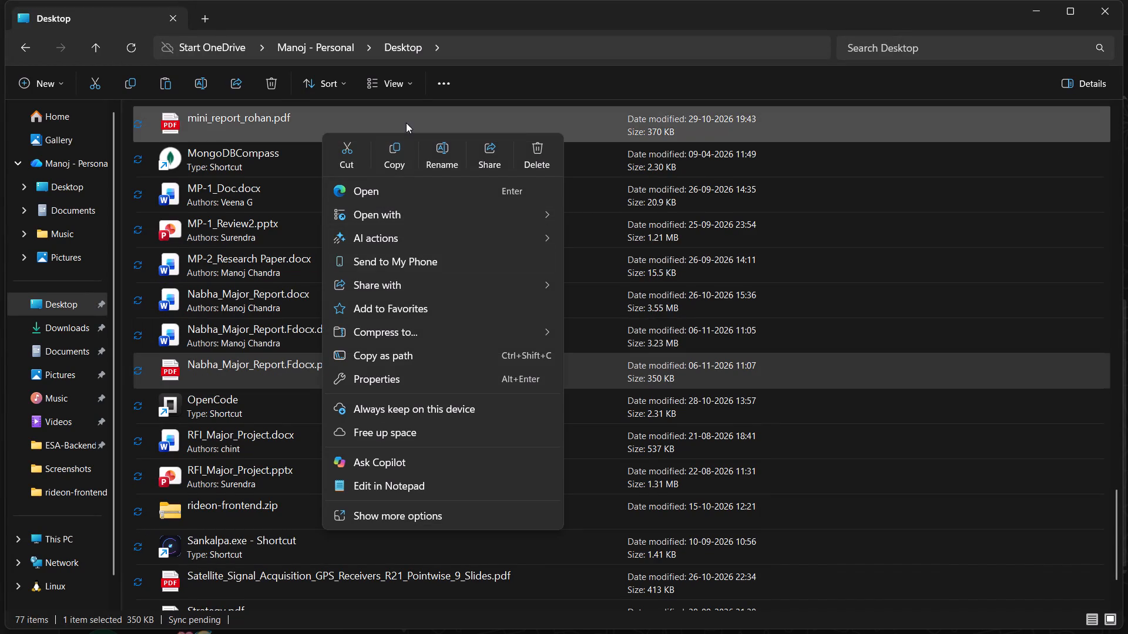
pyautogui.click(398, 139)
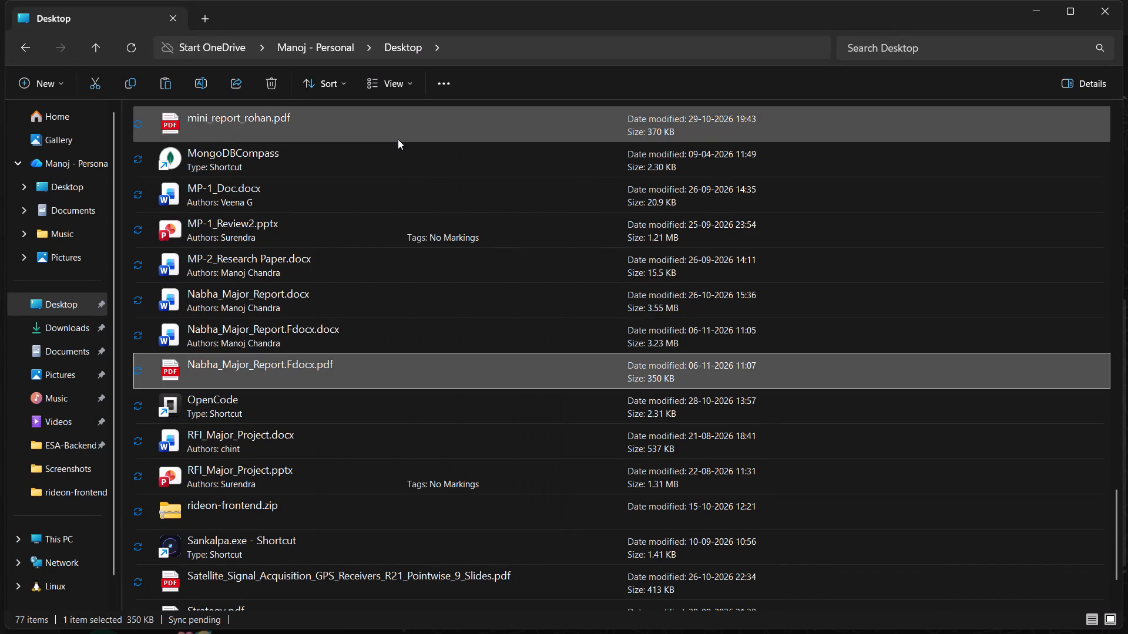
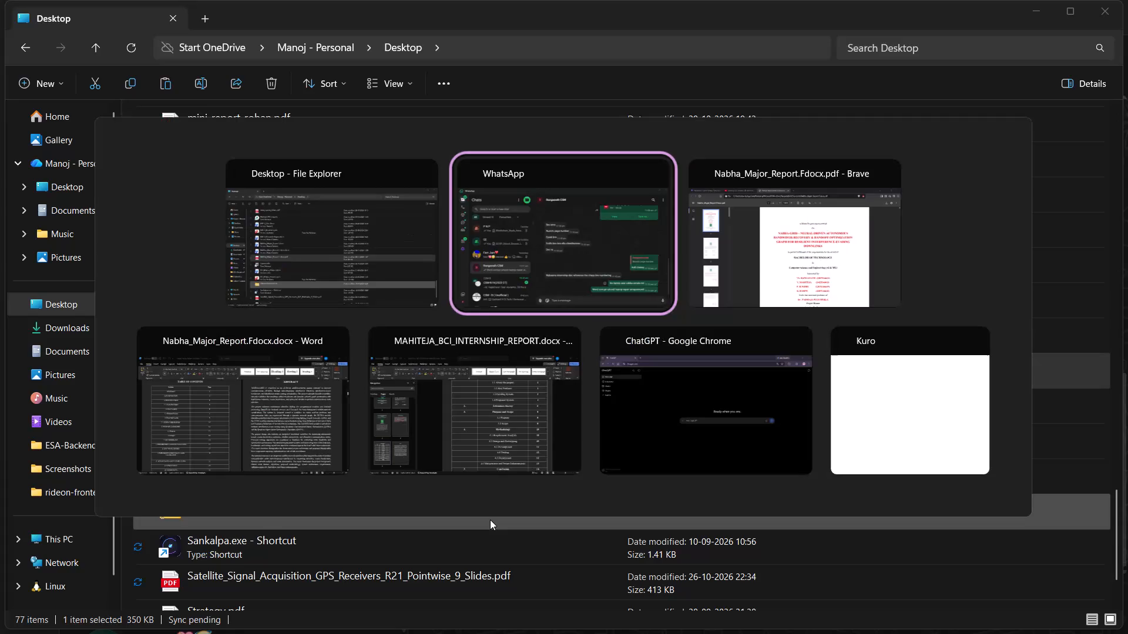
# Switch to the Nabha_Major_Report.Fdocx.docx document in Word and review its title and certificate pages.
pyautogui.hotkey('alt', 'Tab')
pyautogui.hotkey('alt', 'Tab')
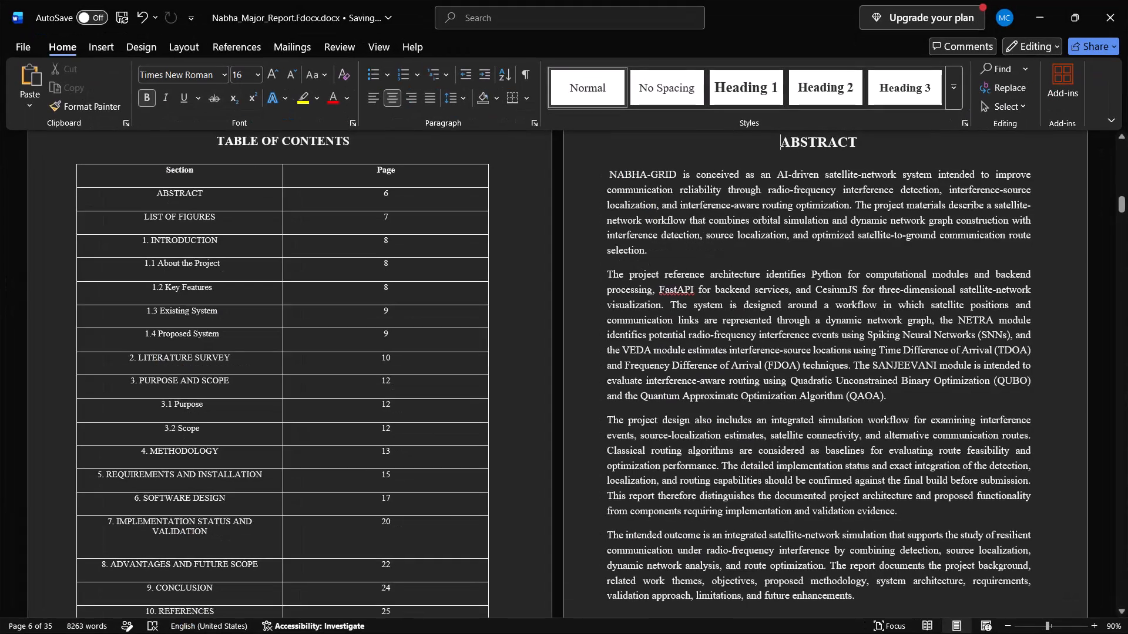
pyautogui.scroll(16, 385, 285)
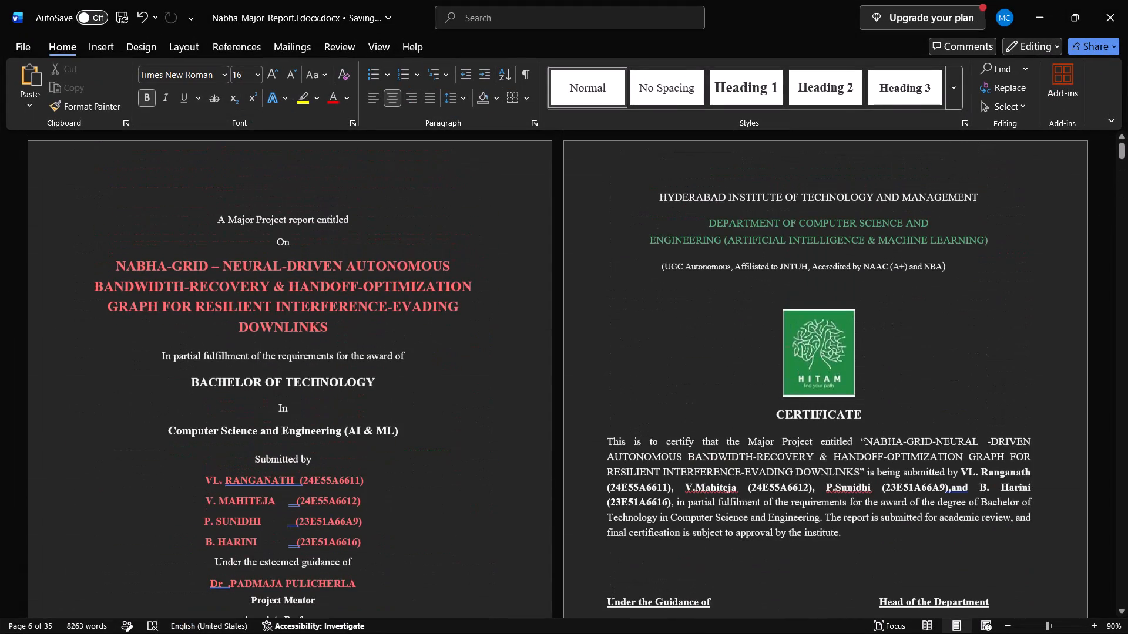
pyautogui.scroll(3, 385, 285)
pyautogui.scroll(-1, 385, 285)
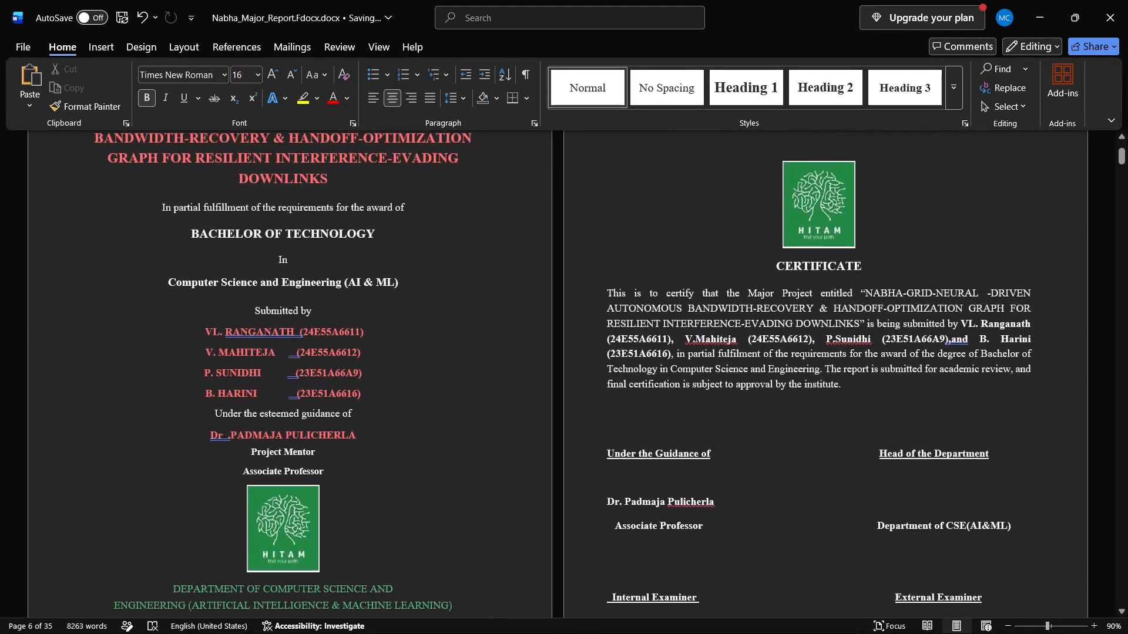
pyautogui.scroll(-2, 385, 285)
pyautogui.scroll(5, 385, 285)
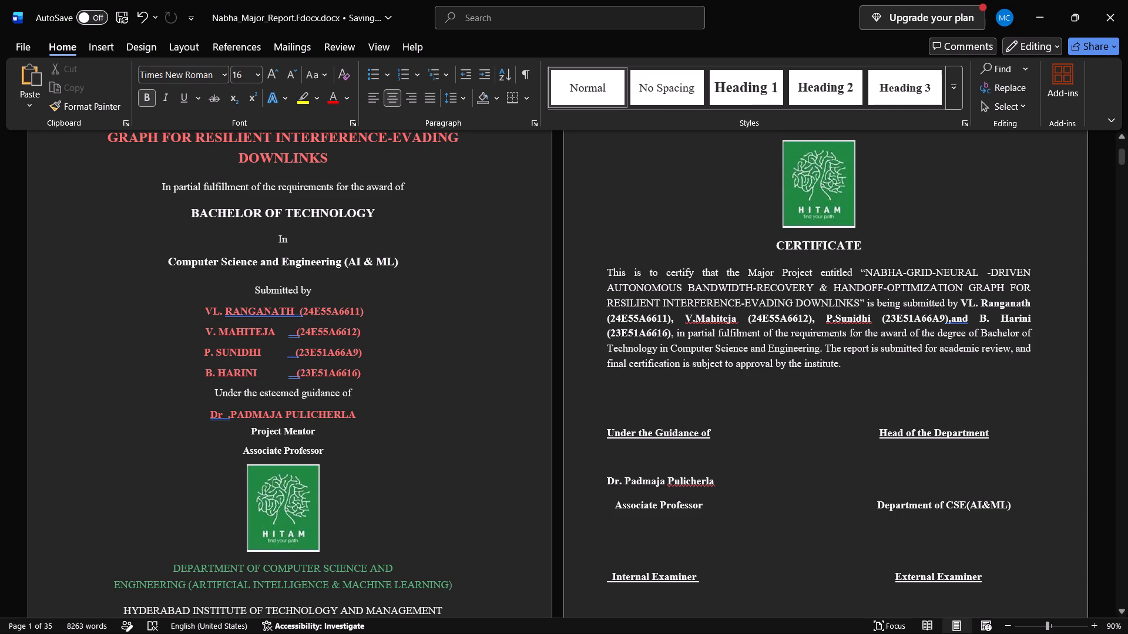
pyautogui.scroll(7, 281, 341)
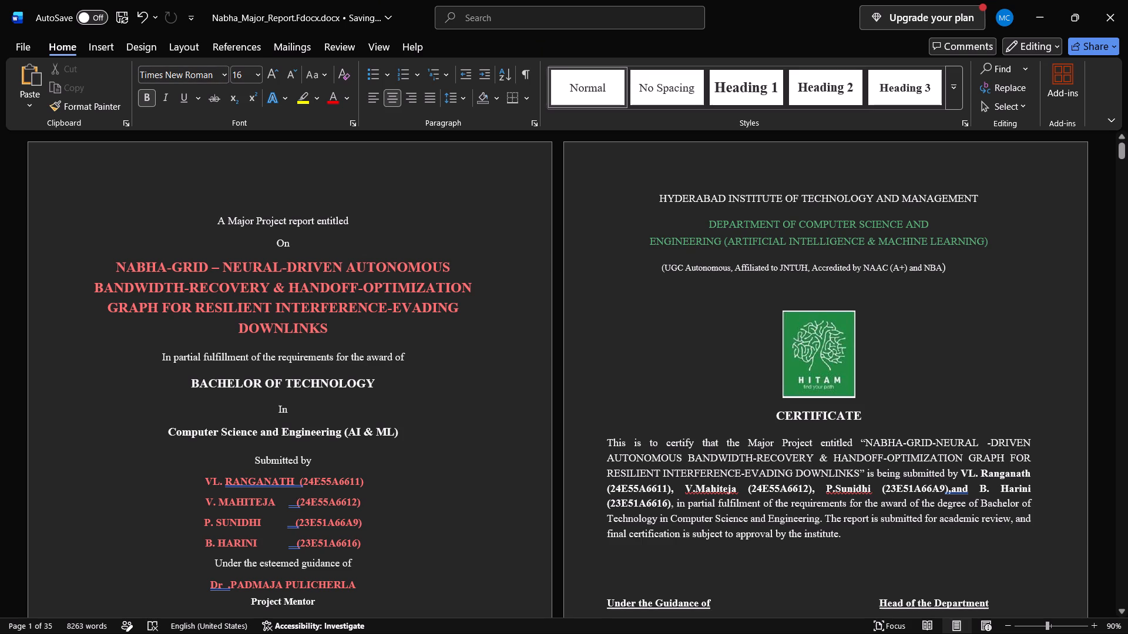
pyautogui.scroll(-2, 378, 404)
pyautogui.scroll(3, 378, 404)
# Delete the page number from the footer of page 1, below the 2026–2027 line.
pyautogui.scroll(-2, 378, 404)
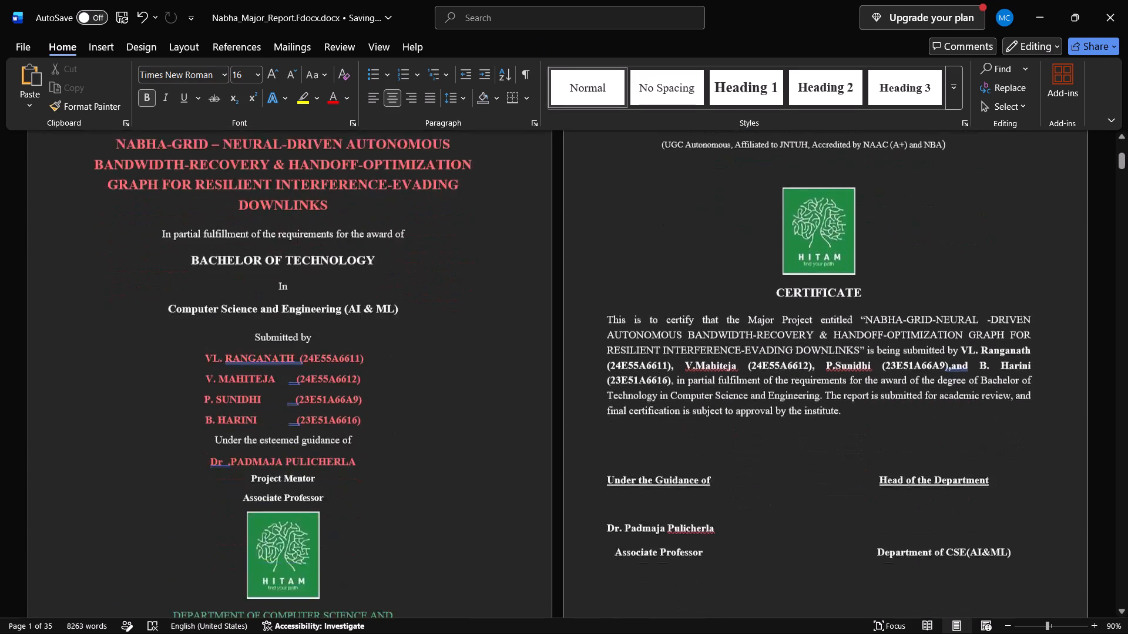
pyautogui.scroll(-2, 378, 404)
pyautogui.scroll(2, 378, 404)
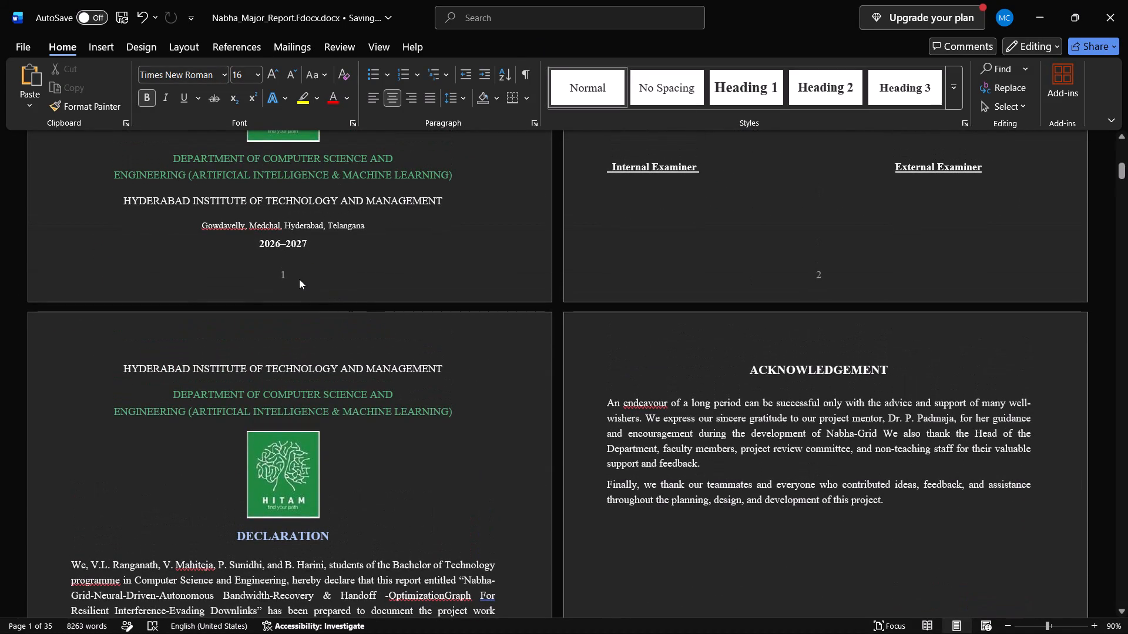
pyautogui.click(299, 279)
pyautogui.click(299, 279)
pyautogui.tripleClick(283, 273)
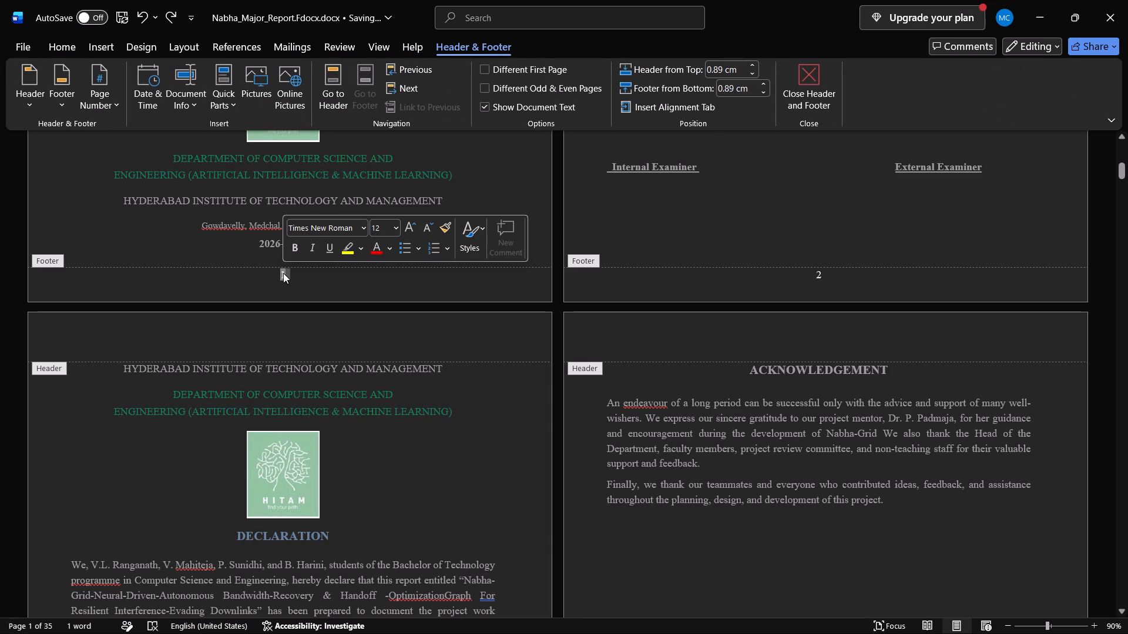
pyautogui.press('BackSpace')
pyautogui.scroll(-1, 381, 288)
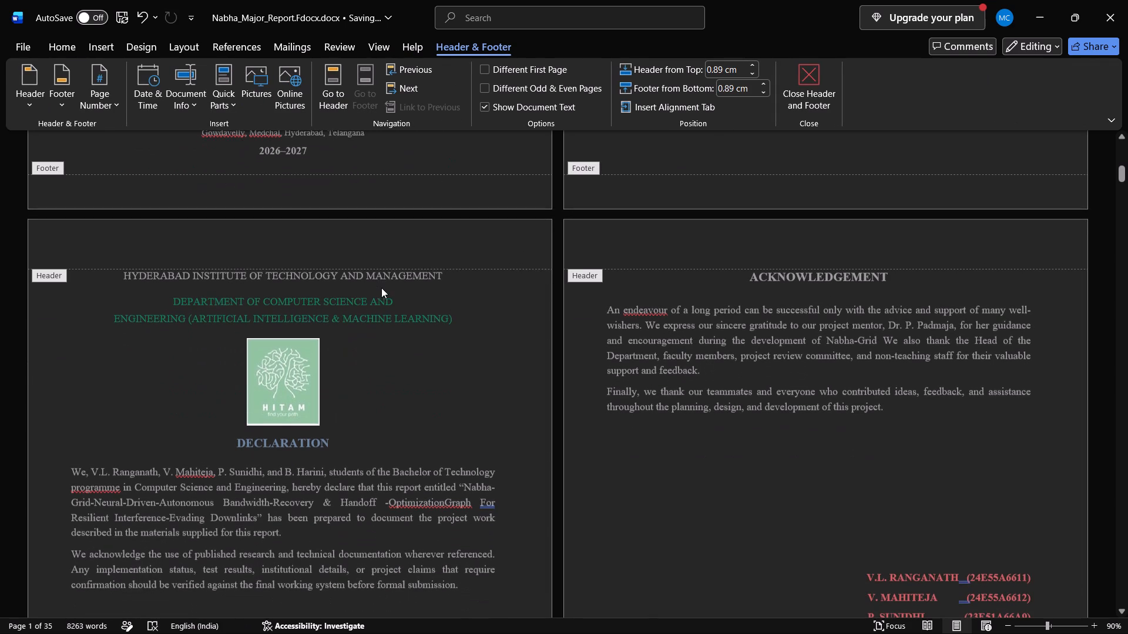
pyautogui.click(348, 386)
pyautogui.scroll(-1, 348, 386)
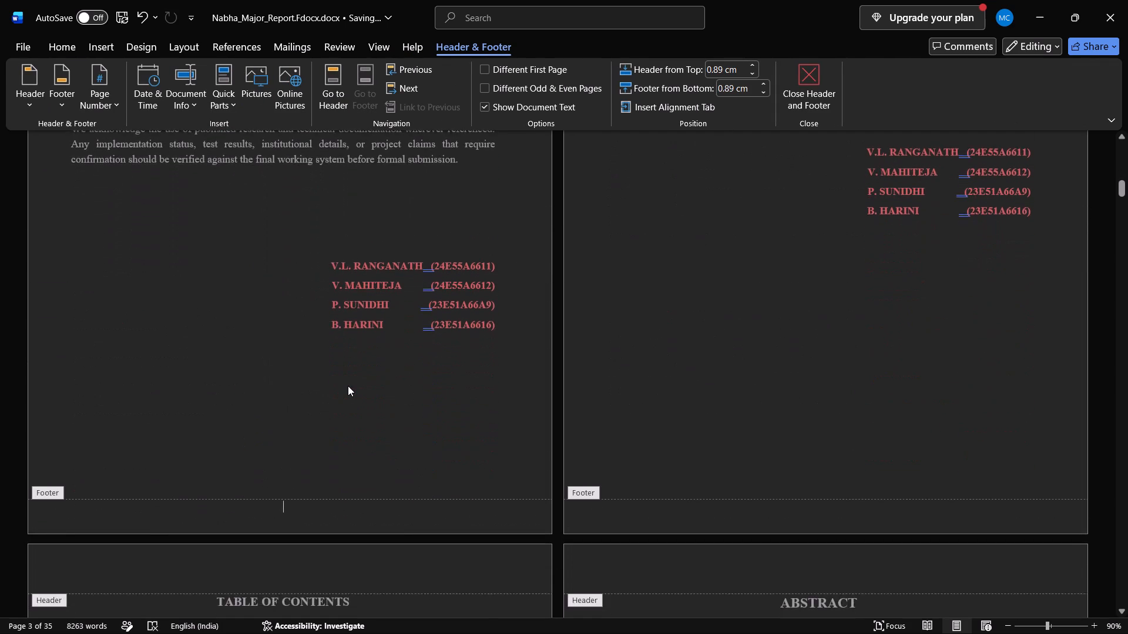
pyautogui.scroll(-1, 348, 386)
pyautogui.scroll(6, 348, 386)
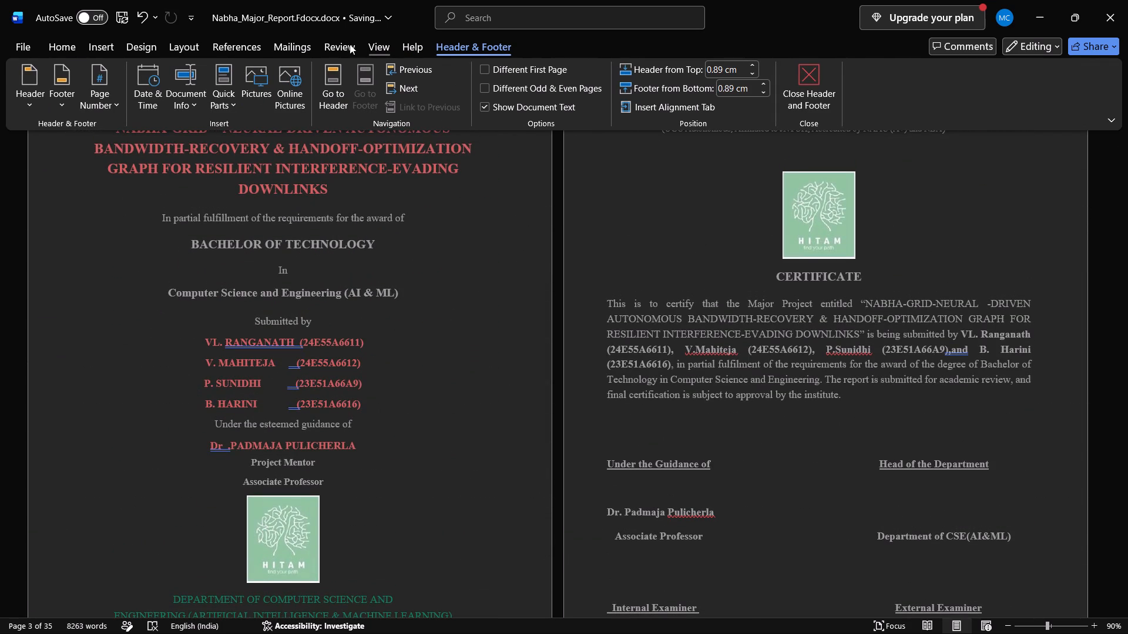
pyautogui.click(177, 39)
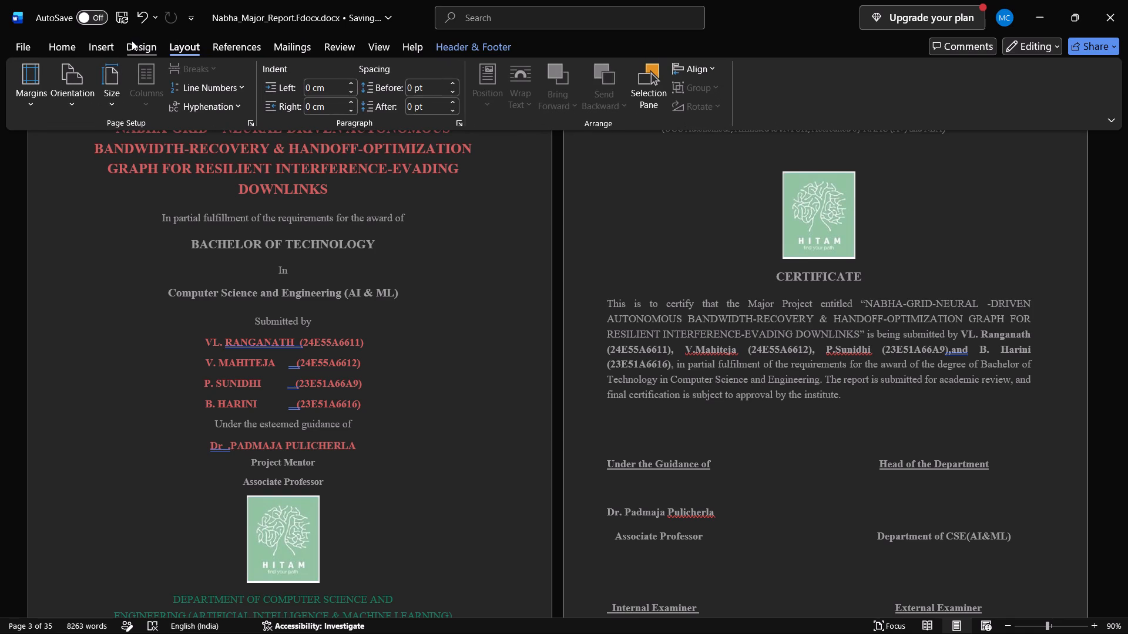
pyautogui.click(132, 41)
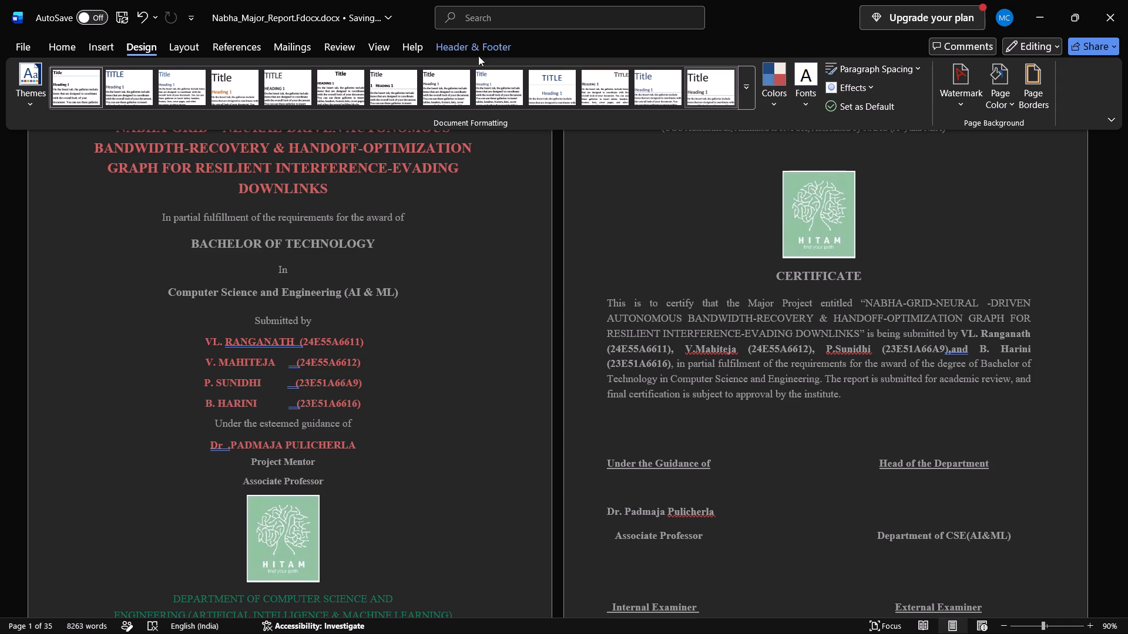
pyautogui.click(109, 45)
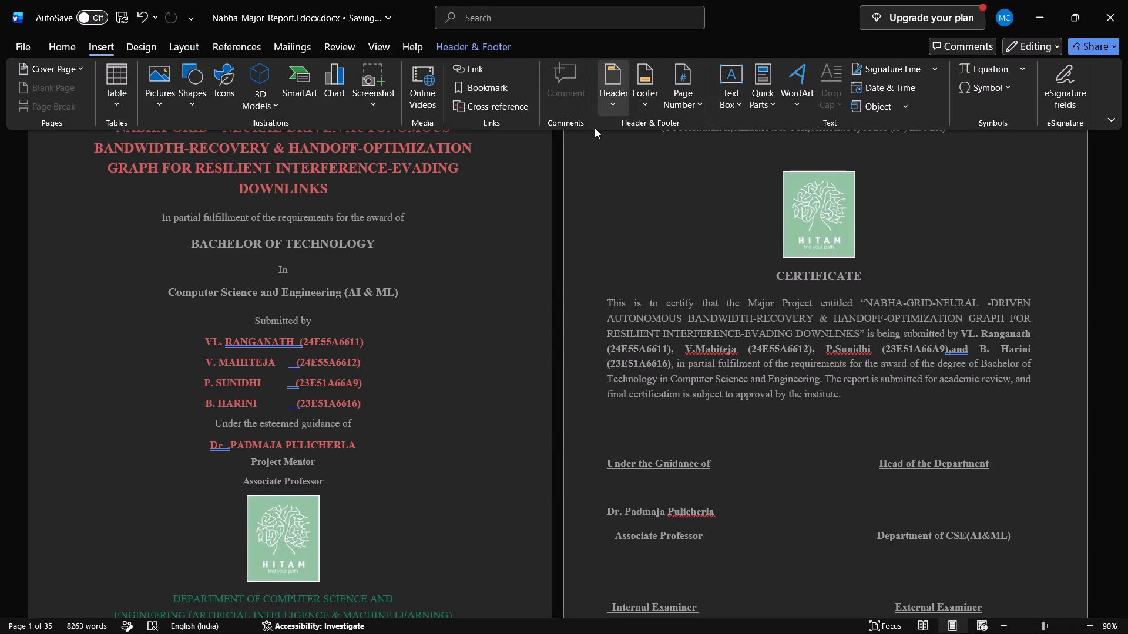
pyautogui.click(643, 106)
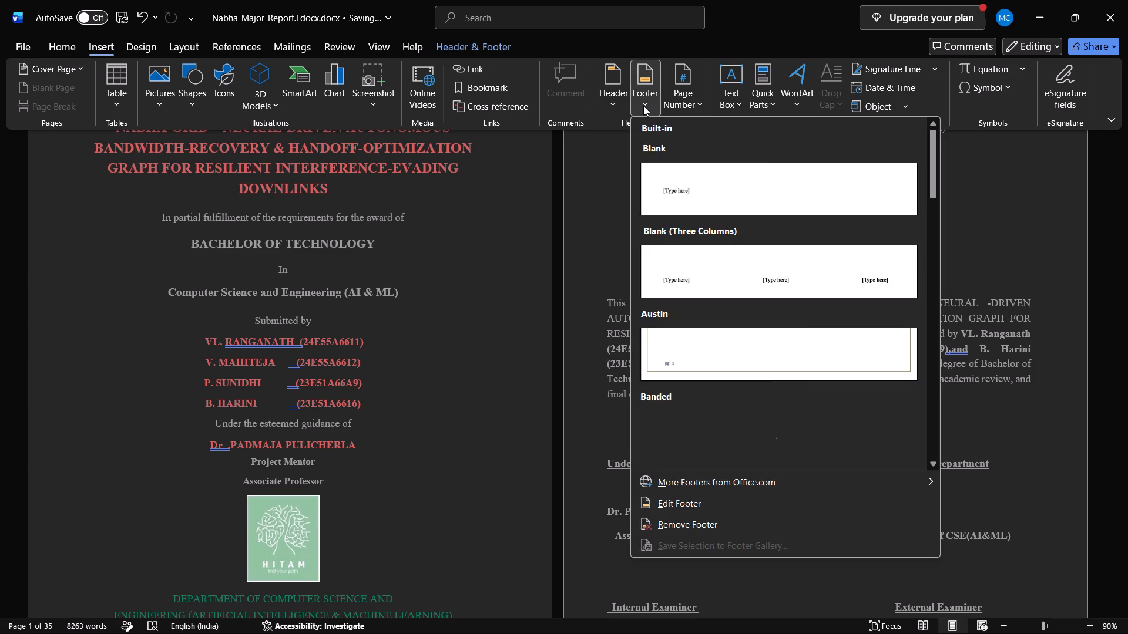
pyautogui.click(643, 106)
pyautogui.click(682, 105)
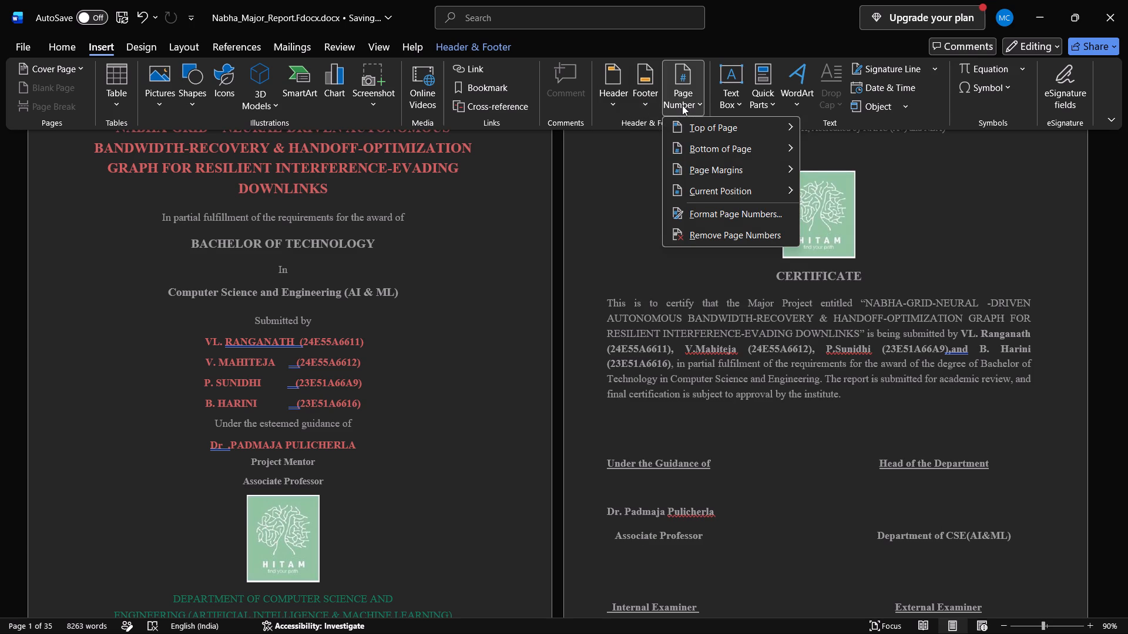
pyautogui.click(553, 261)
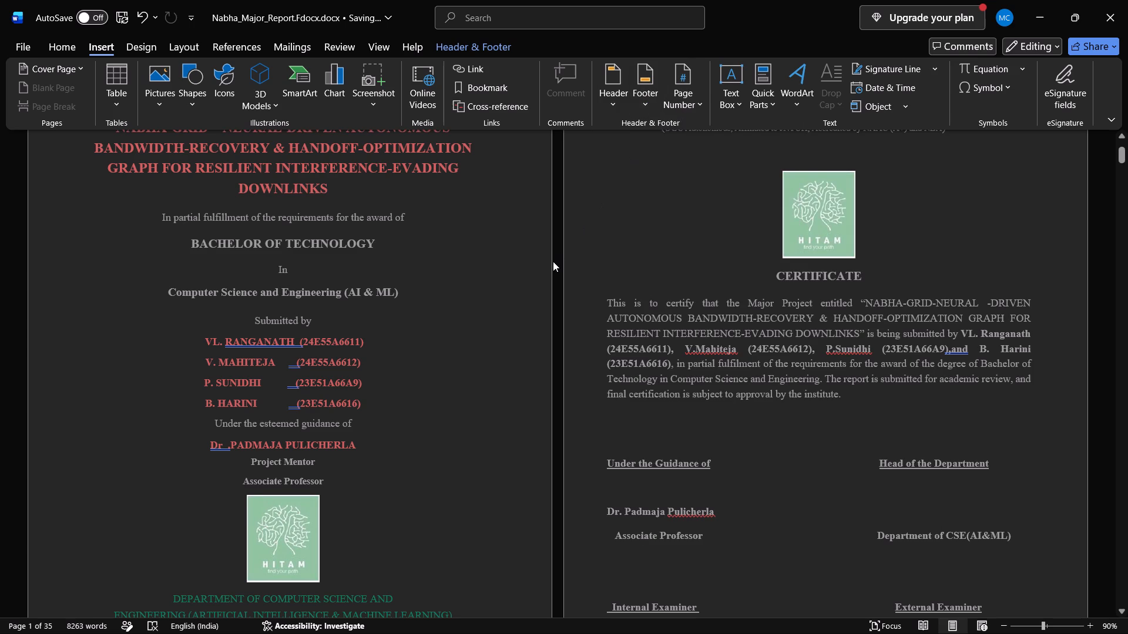
# Enter 1 with a line break in the footer of page 8, the Introduction page, and return to the body text.
pyautogui.scroll(-2, 553, 261)
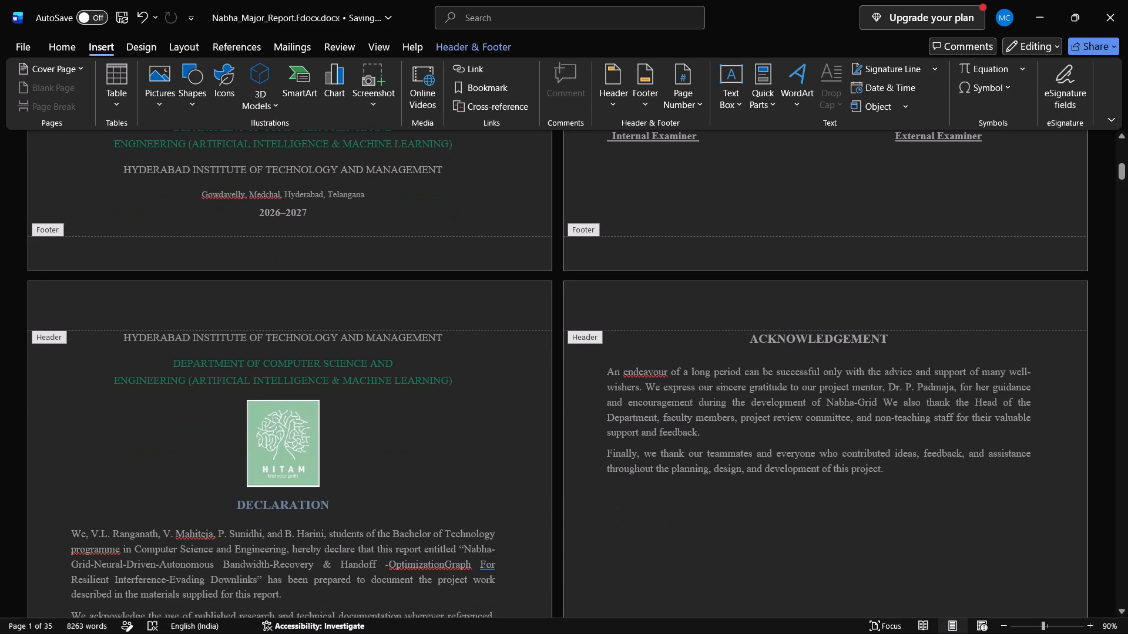
pyautogui.scroll(-2, 714, 377)
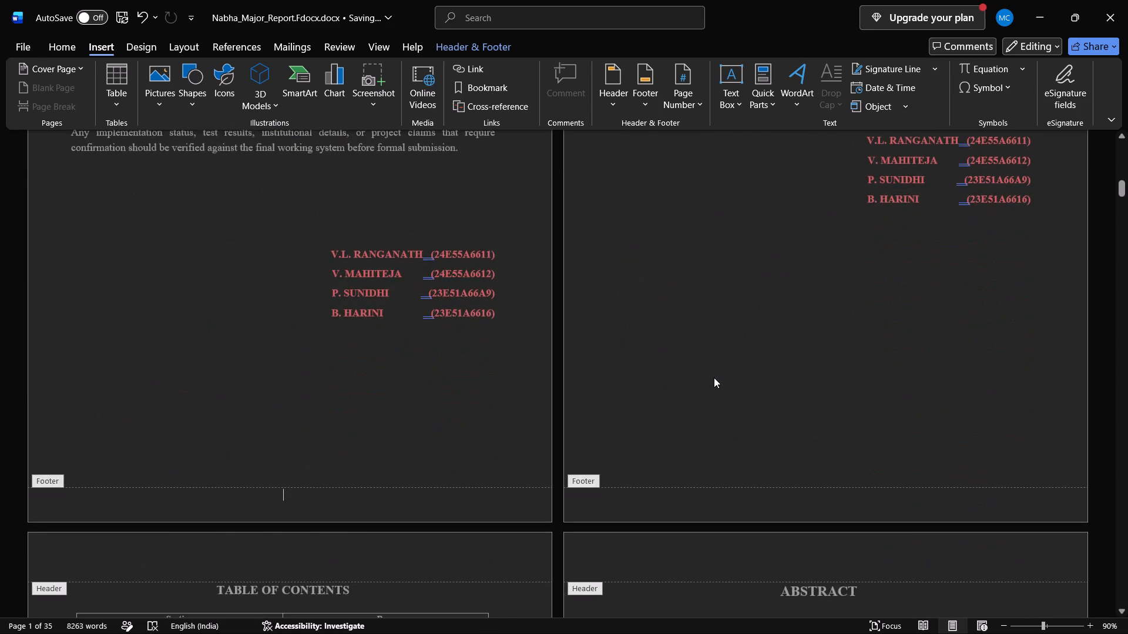
pyautogui.scroll(-2, 714, 377)
pyautogui.scroll(3, 714, 377)
pyautogui.scroll(-2, 714, 377)
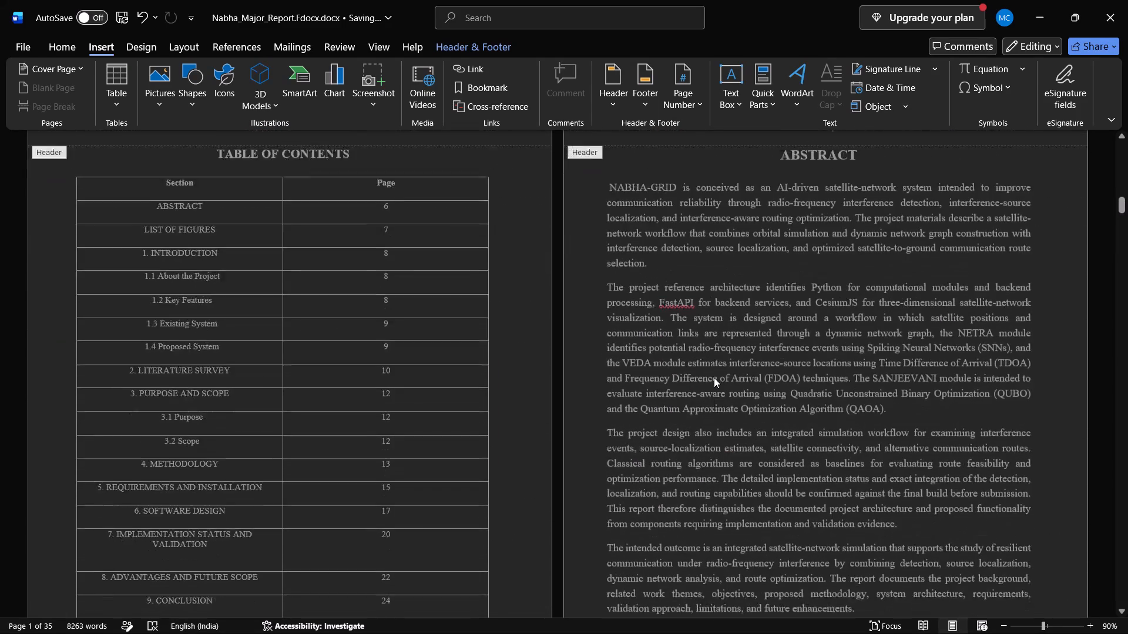
pyautogui.scroll(-2, 714, 377)
pyautogui.scroll(1, 714, 377)
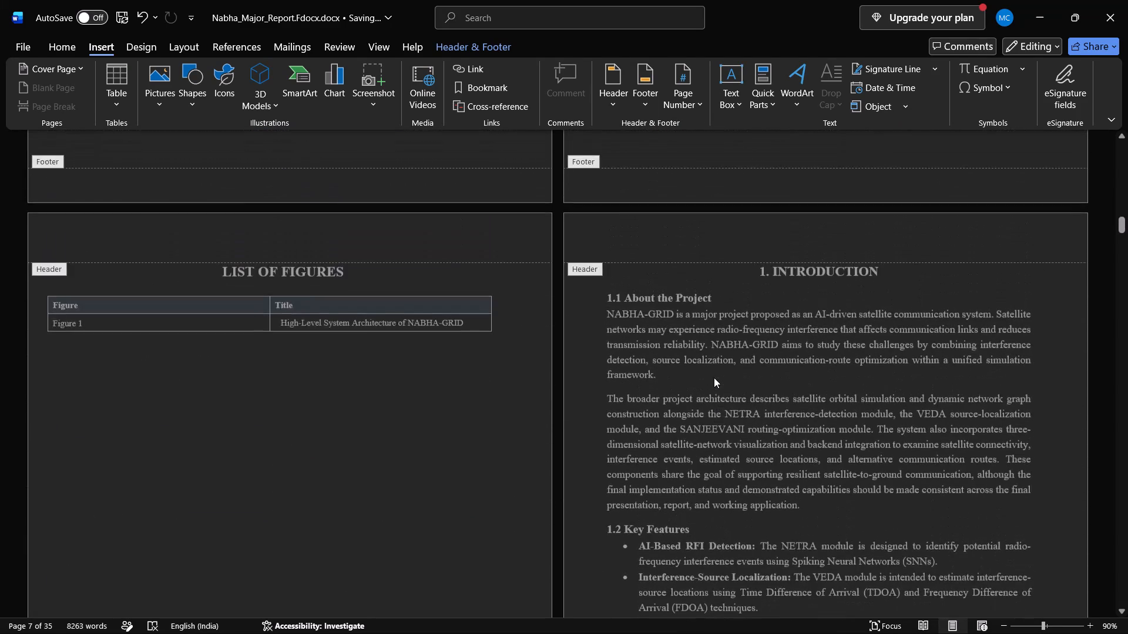
pyautogui.scroll(-3, 714, 377)
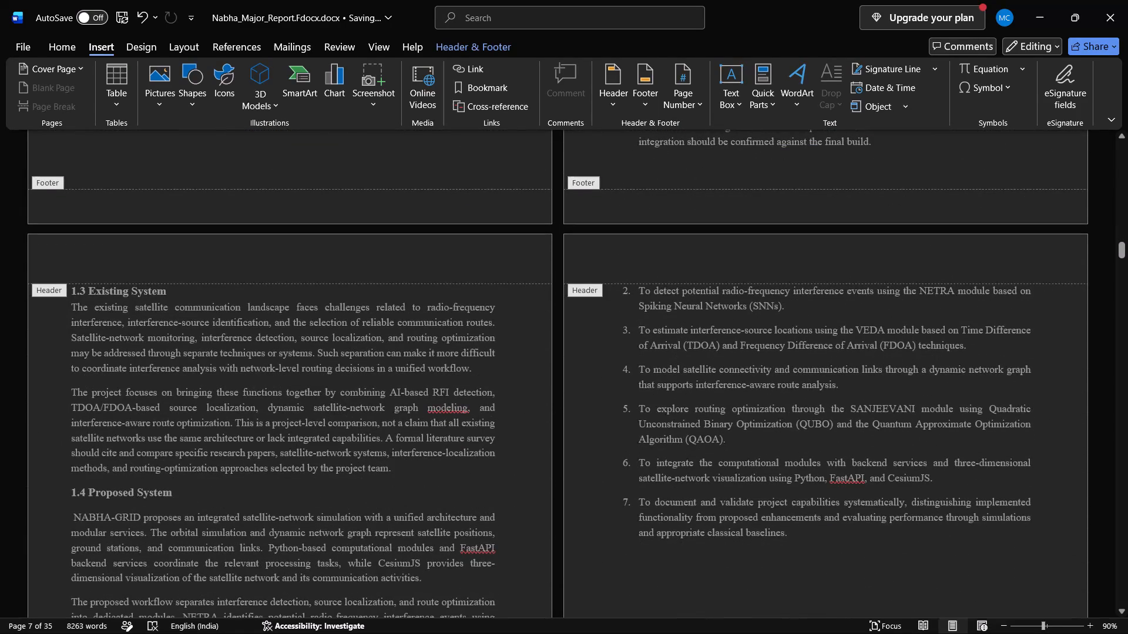
pyautogui.click(799, 210)
pyautogui.press('1')
pyautogui.press('Return')
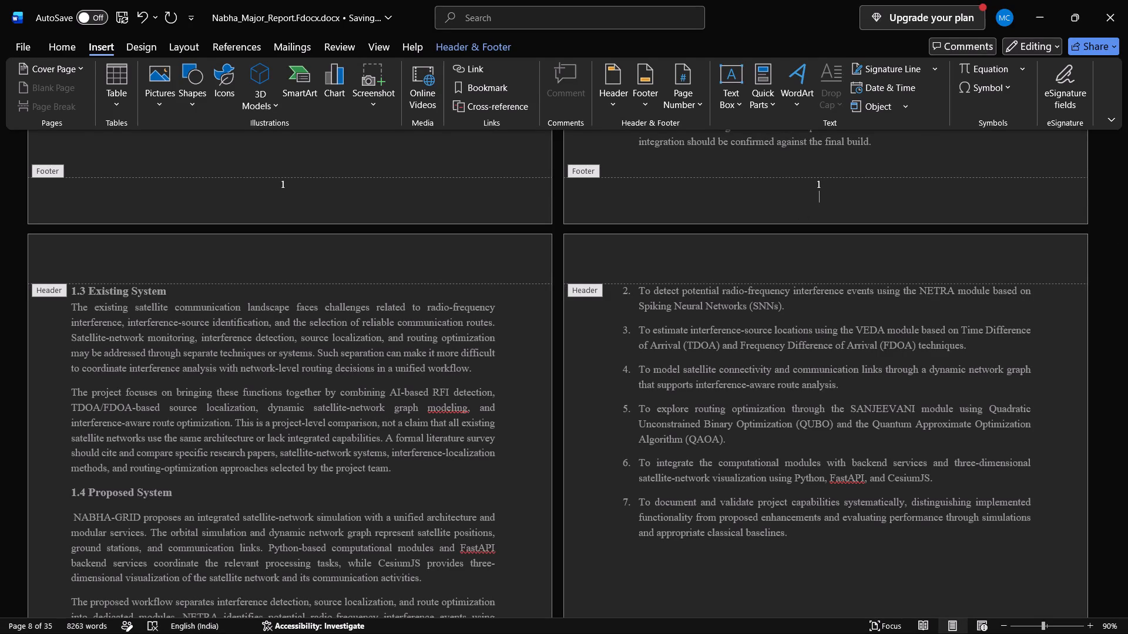
pyautogui.press('BackSpace')
pyautogui.click(908, 120)
pyautogui.click(895, 151)
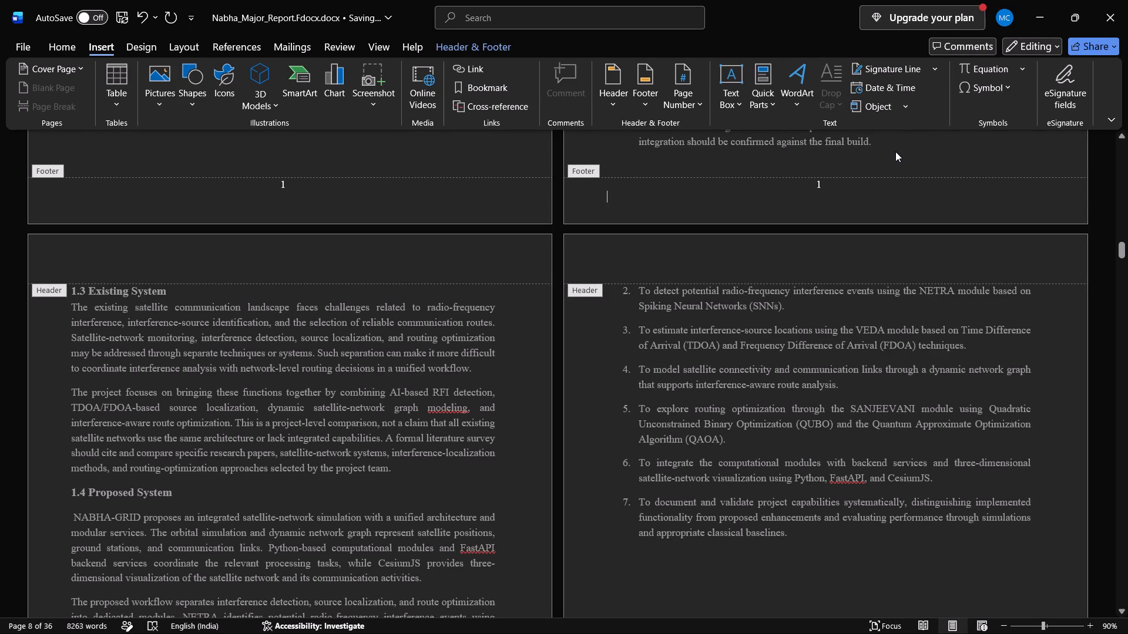
pyautogui.tripleClick(891, 161)
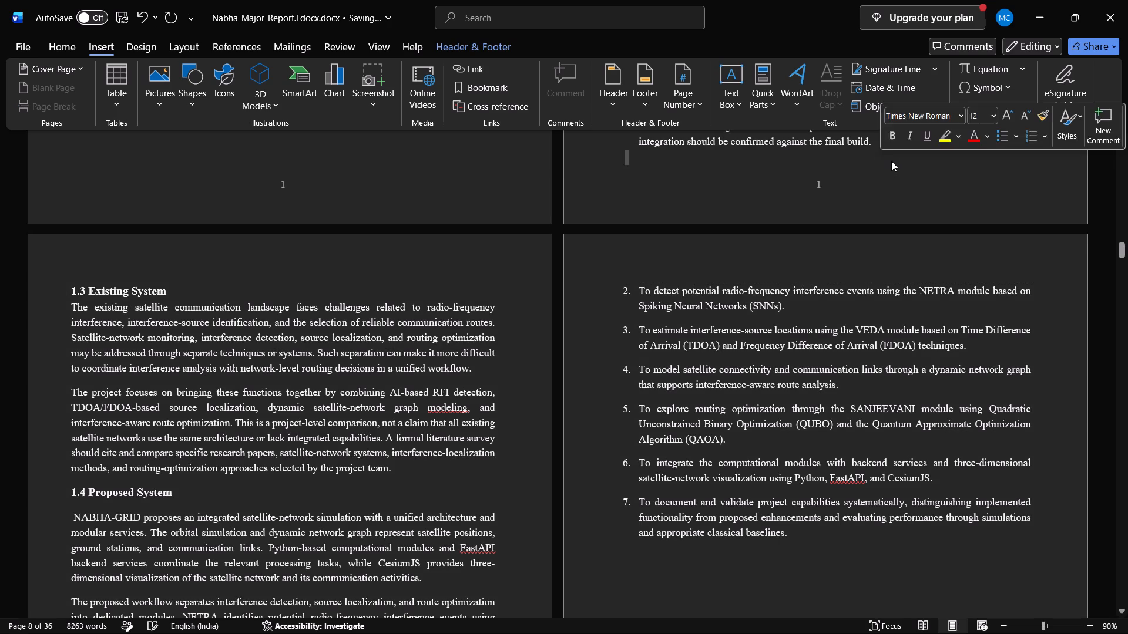
# Check the footer page numbers on the pages around the Introduction and Literature Survey chapters.
pyautogui.scroll(-4, 626, 263)
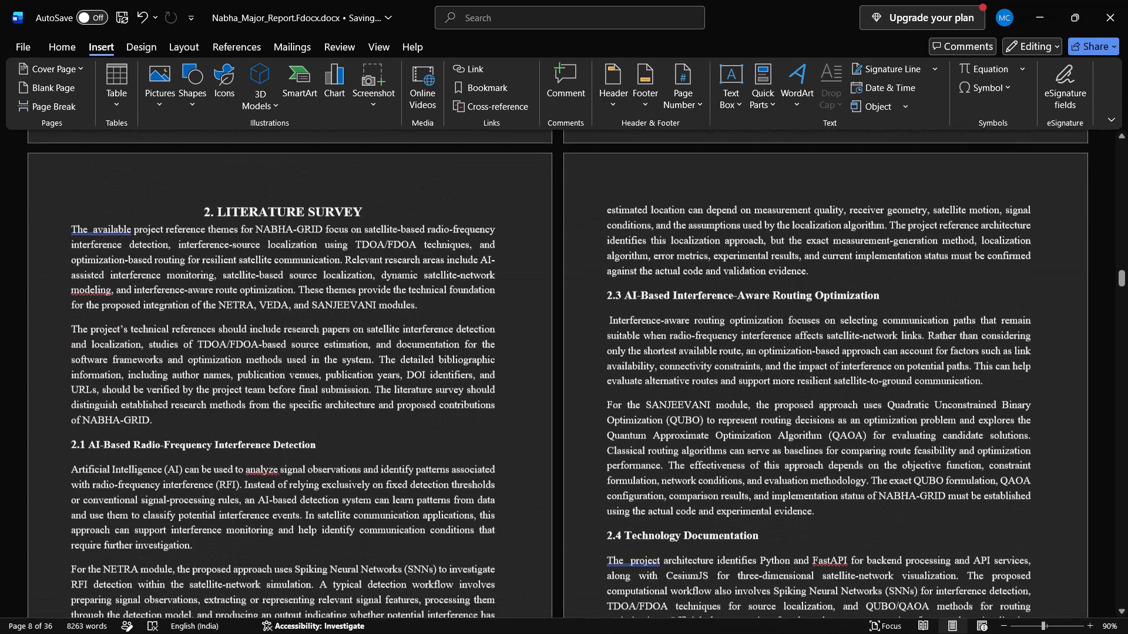
pyautogui.scroll(5, 626, 263)
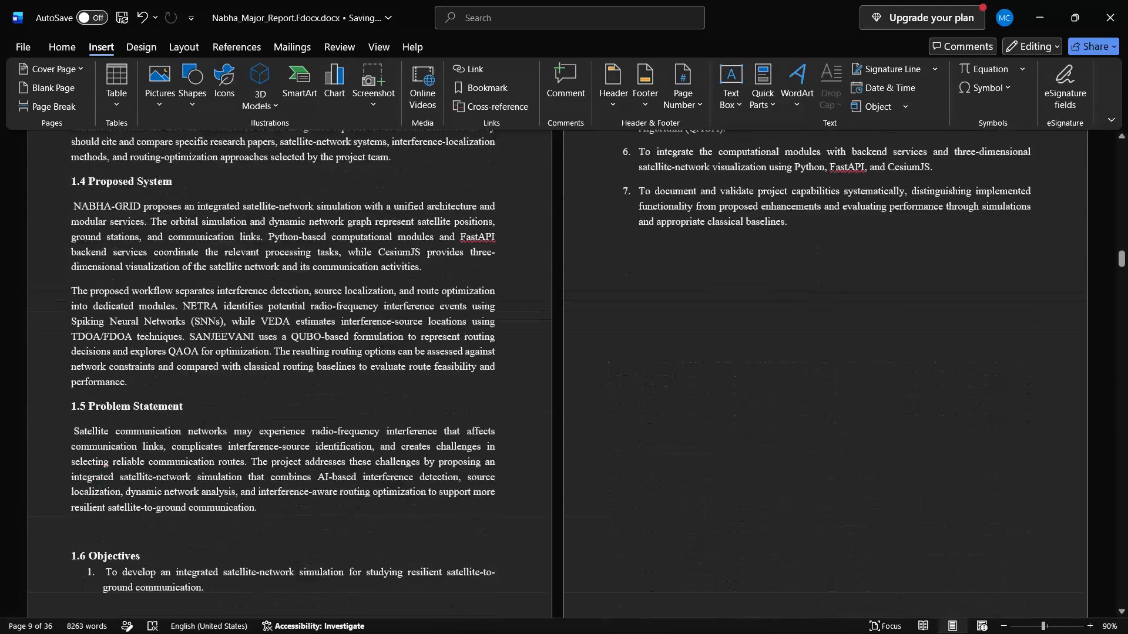
pyautogui.scroll(3, 626, 263)
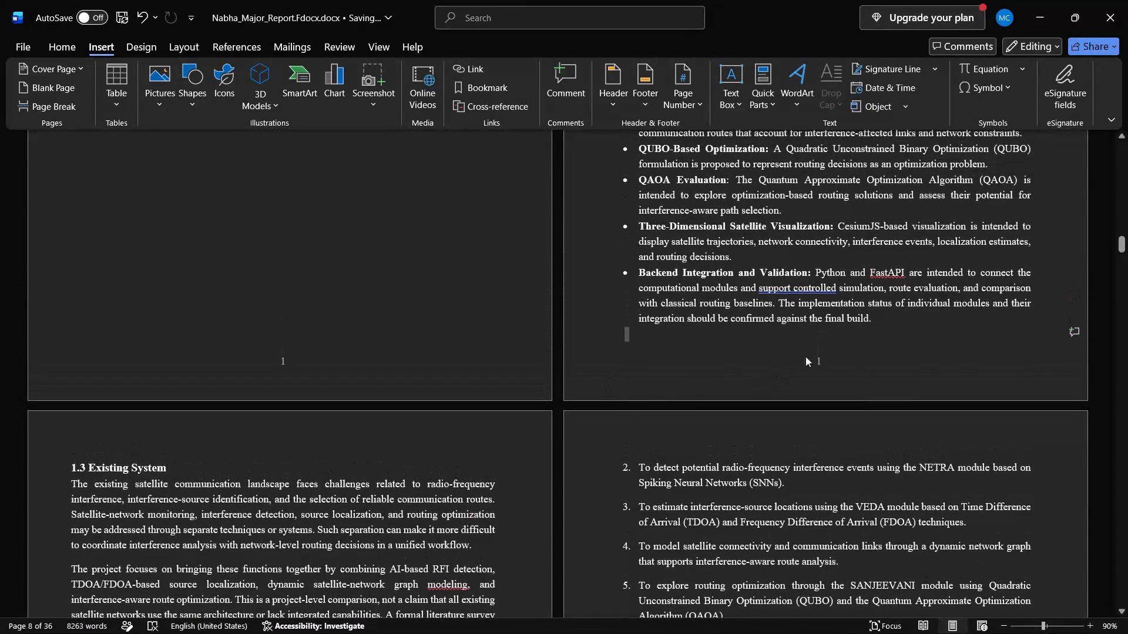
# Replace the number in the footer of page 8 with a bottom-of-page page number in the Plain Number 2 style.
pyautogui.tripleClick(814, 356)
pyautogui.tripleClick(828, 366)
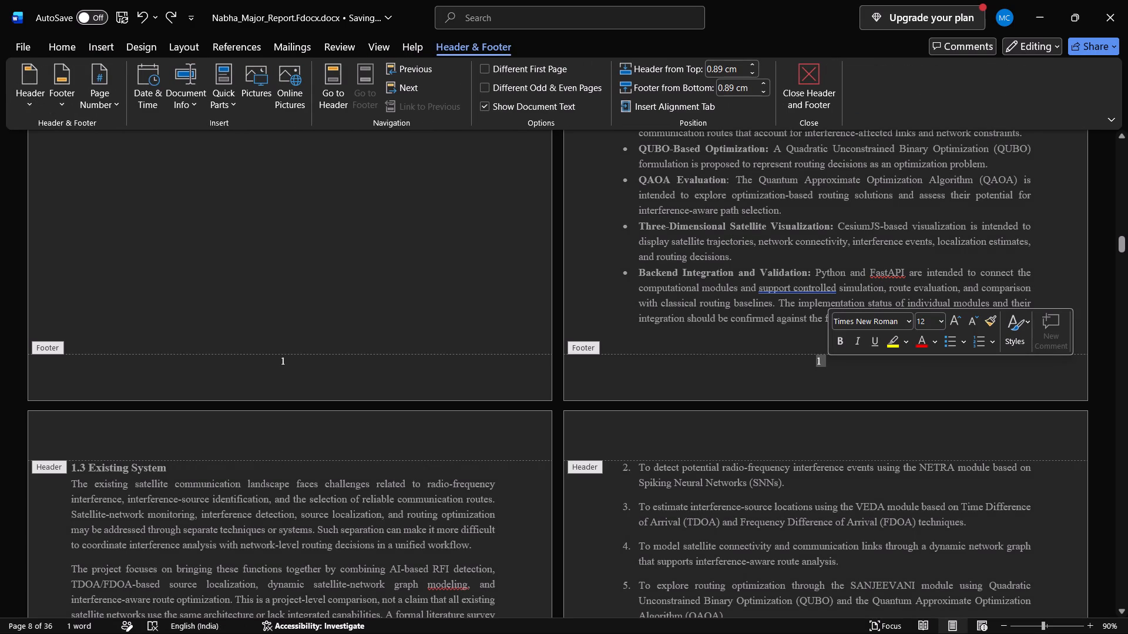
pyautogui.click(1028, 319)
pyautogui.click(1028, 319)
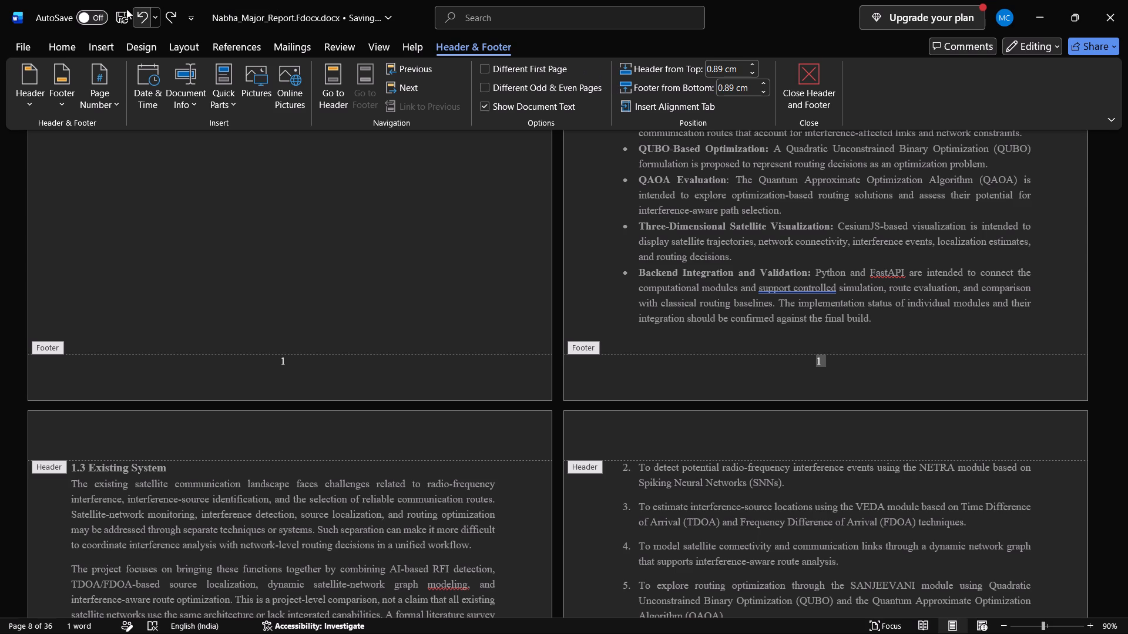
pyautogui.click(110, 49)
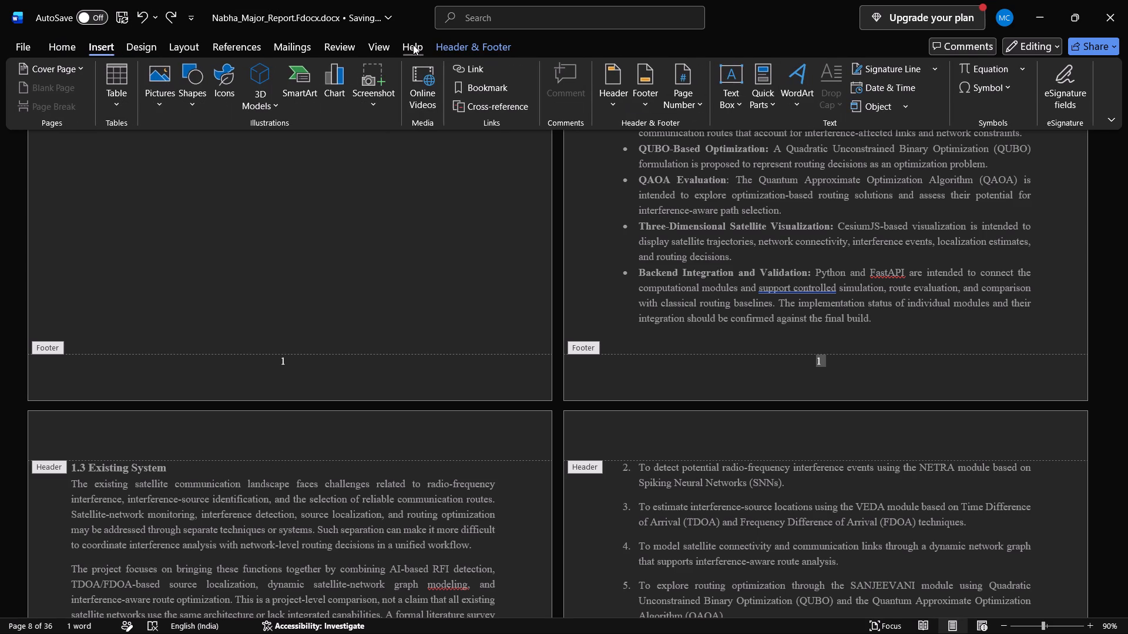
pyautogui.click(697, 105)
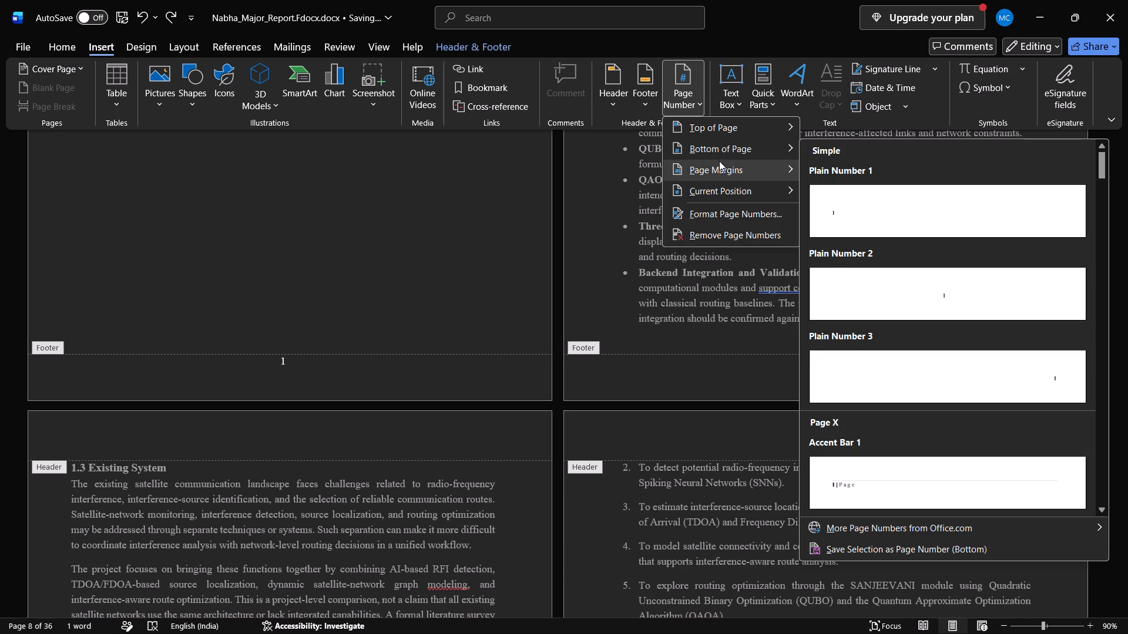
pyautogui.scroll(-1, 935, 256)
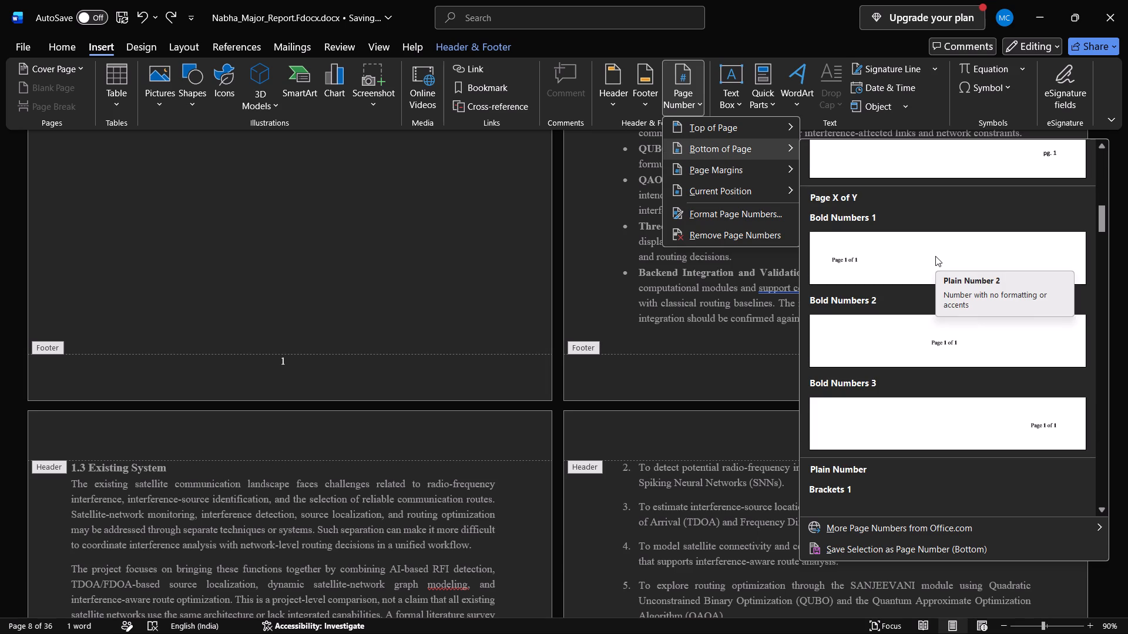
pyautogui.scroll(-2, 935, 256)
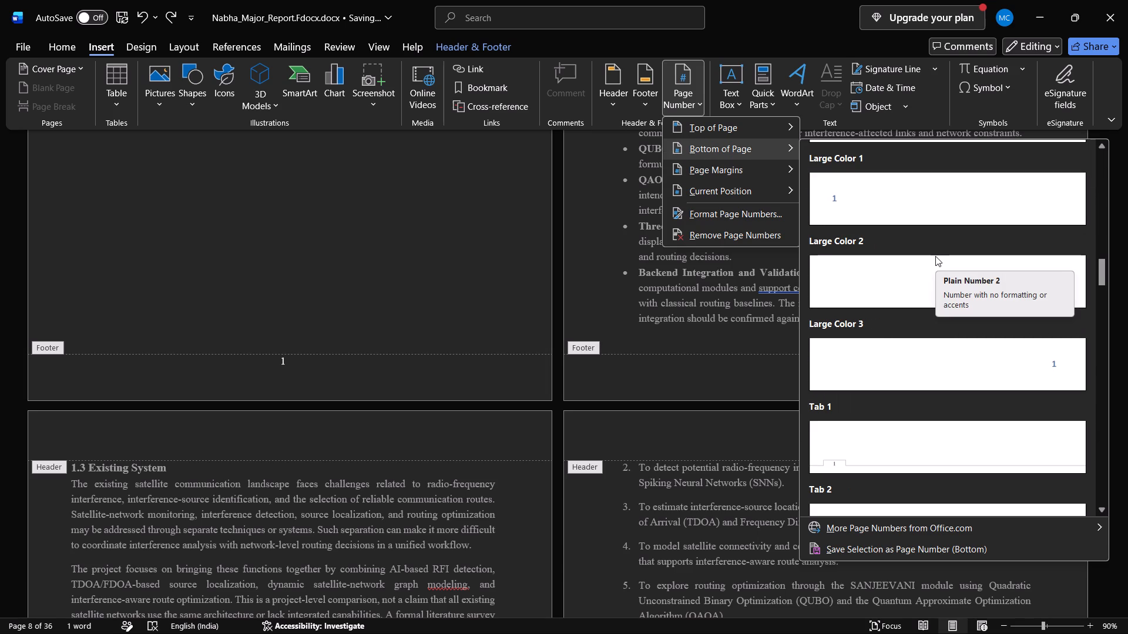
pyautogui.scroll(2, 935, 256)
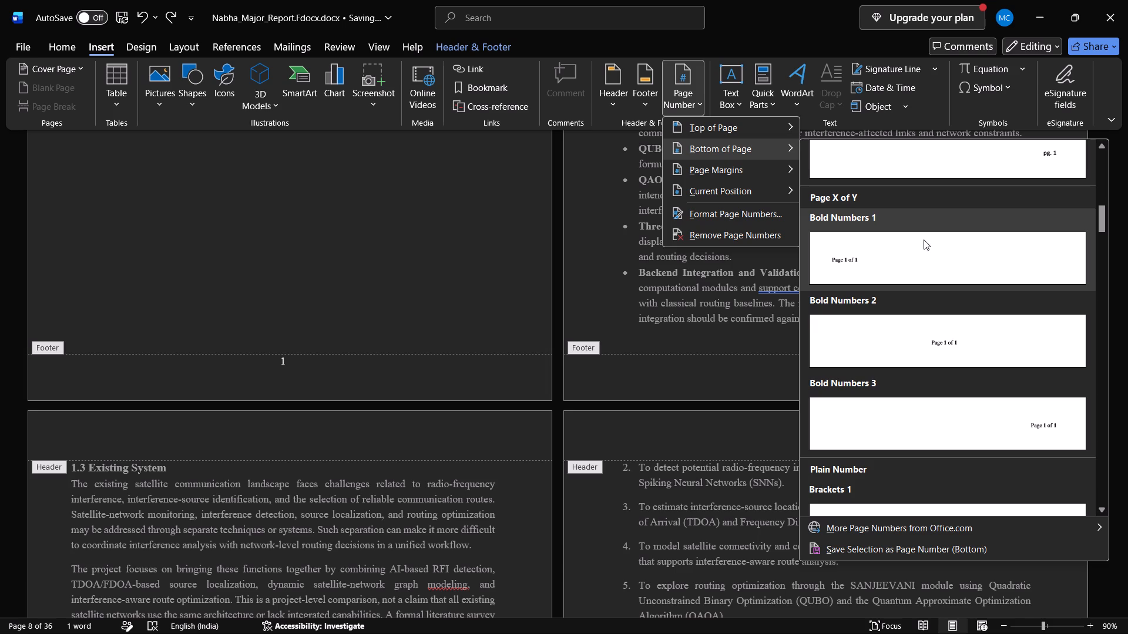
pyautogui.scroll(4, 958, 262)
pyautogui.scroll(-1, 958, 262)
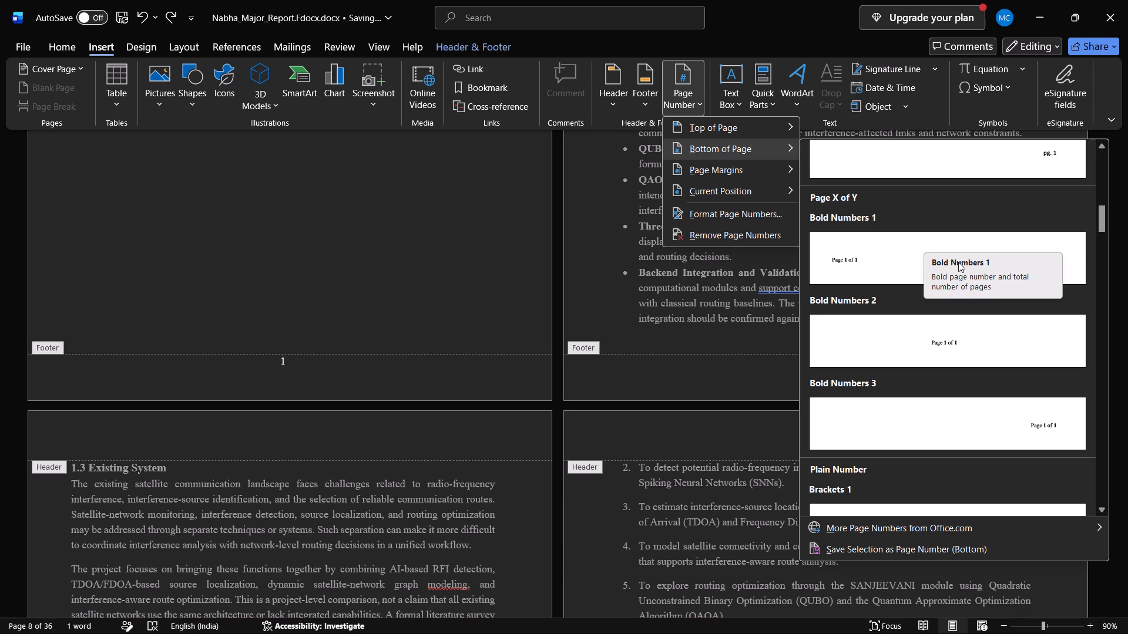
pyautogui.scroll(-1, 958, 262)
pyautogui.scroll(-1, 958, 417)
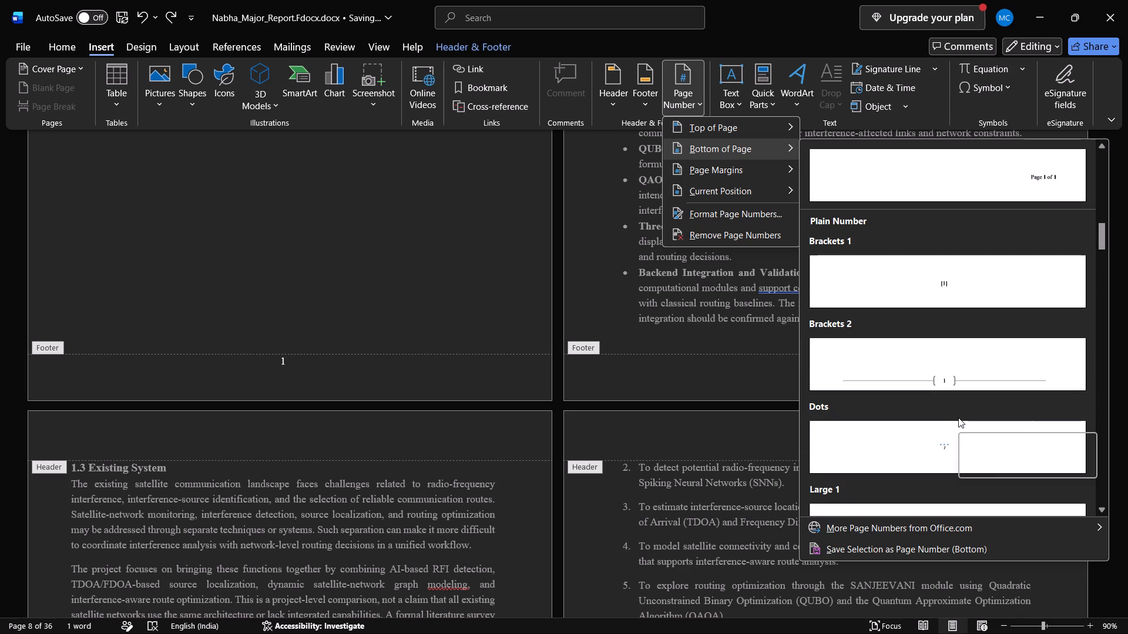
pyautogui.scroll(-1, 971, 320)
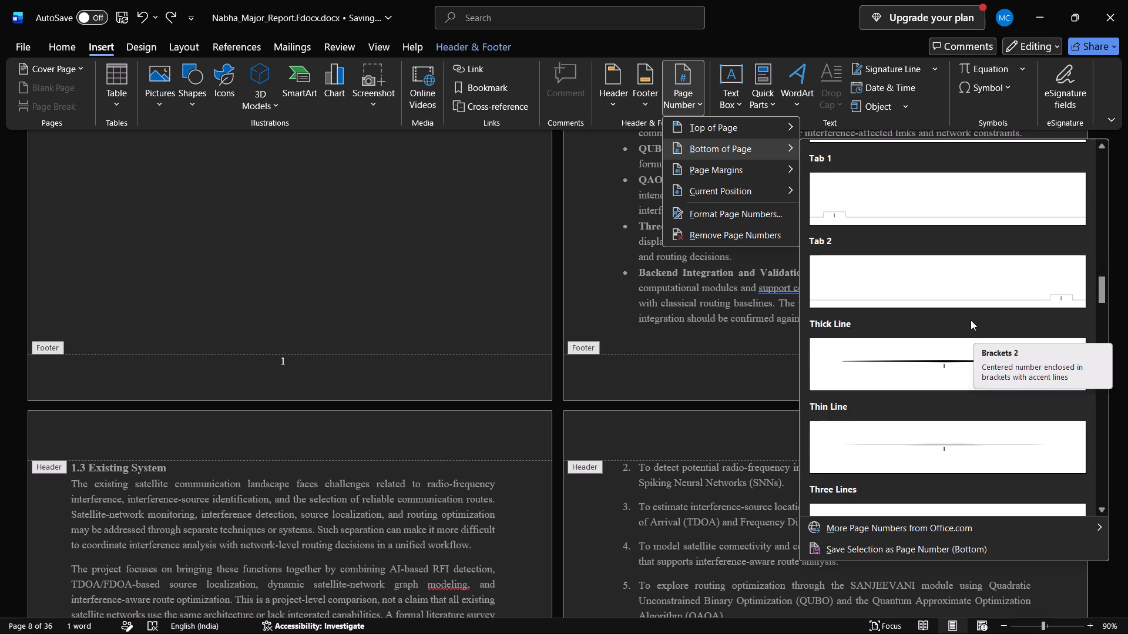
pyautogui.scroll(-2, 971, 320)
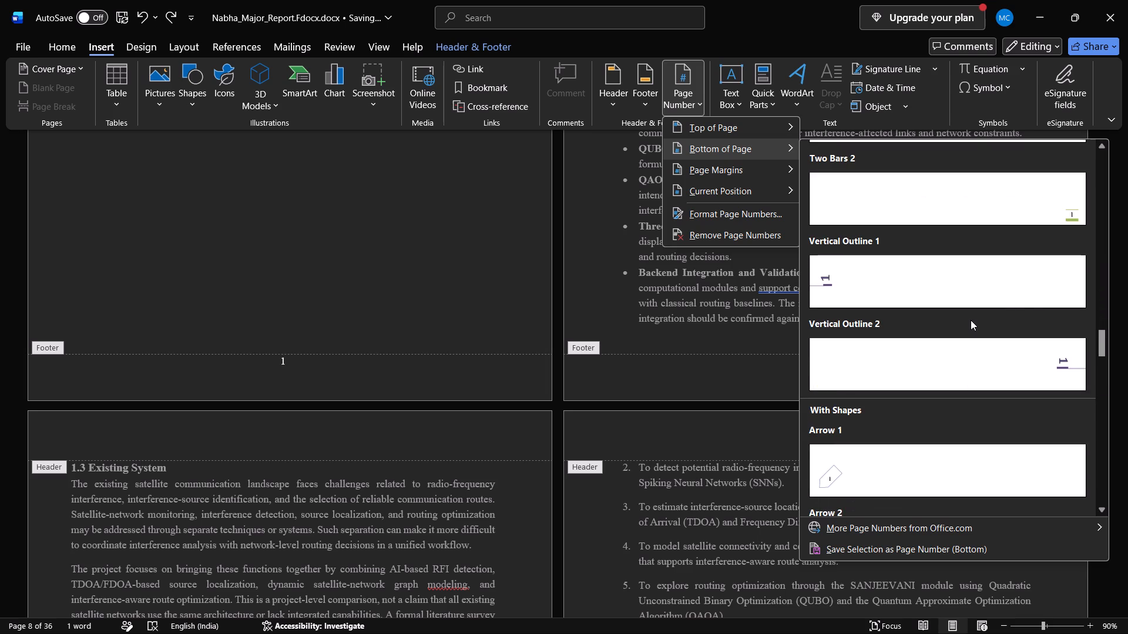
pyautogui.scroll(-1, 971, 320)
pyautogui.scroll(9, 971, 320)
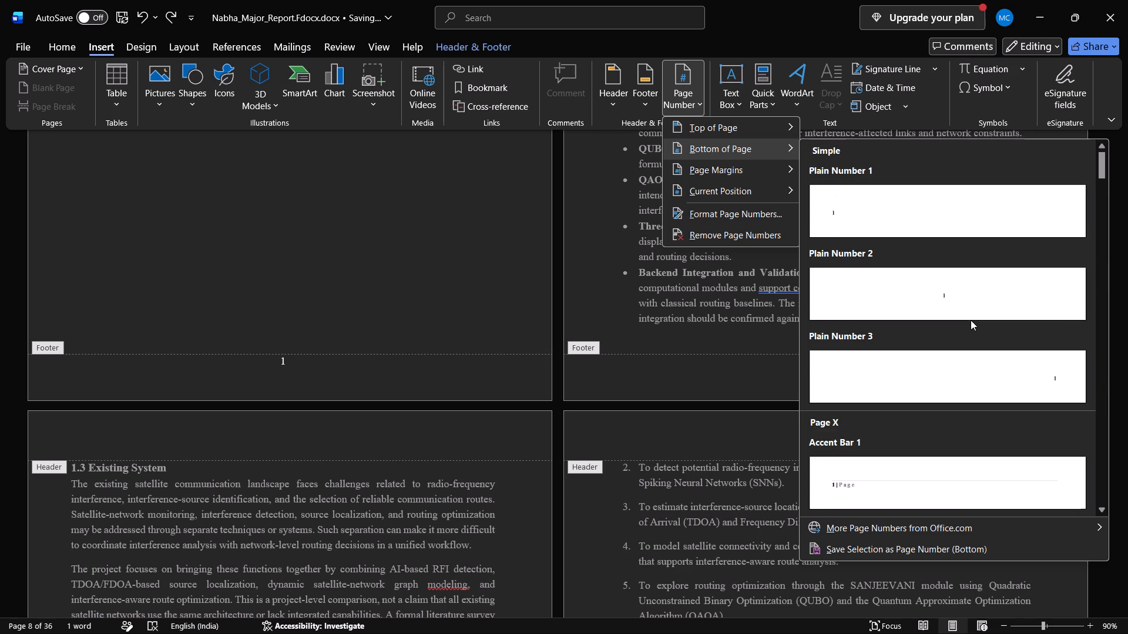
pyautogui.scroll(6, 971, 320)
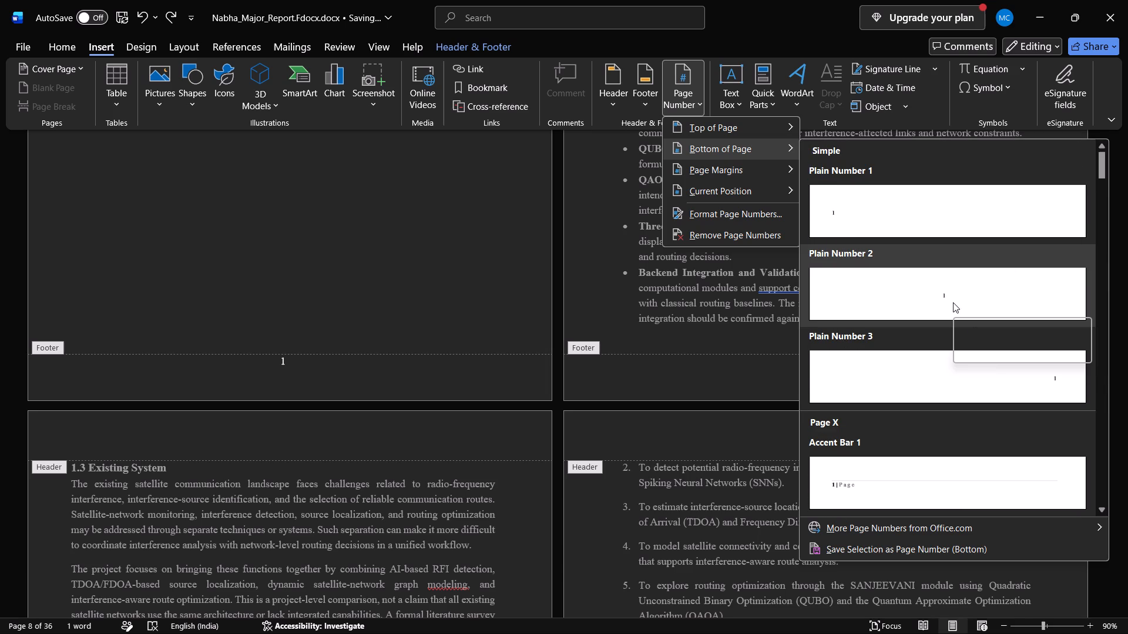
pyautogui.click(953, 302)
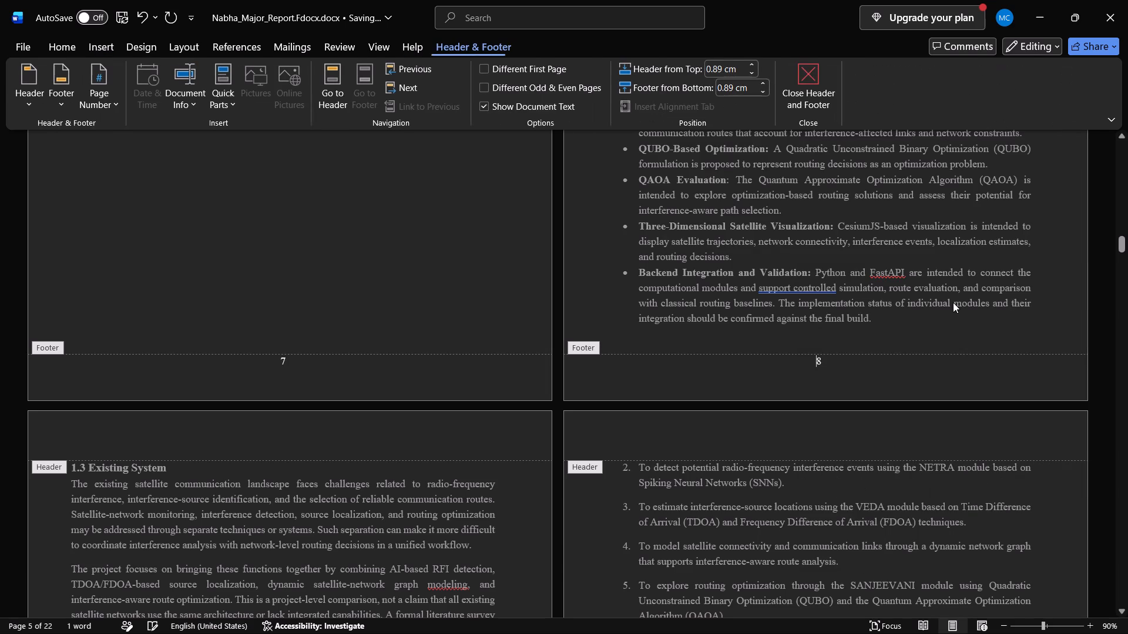
# Delete the page number from the footer of page 1, below the 2026–2027 line, and move to the header of page 3.
pyautogui.scroll(3, 842, 389)
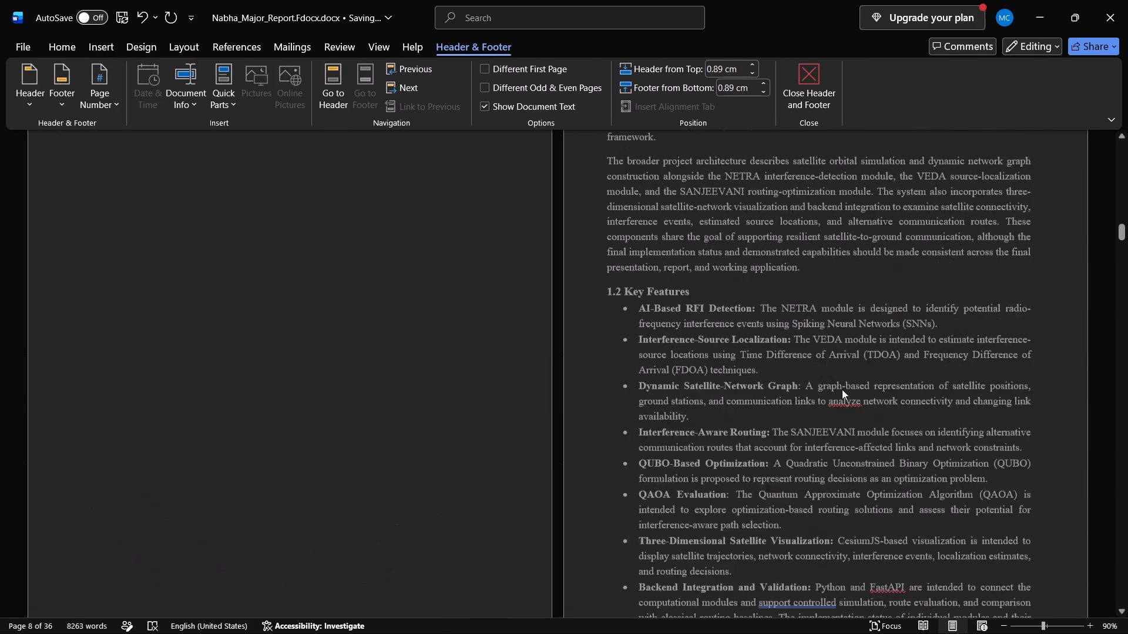
pyautogui.scroll(8, 842, 389)
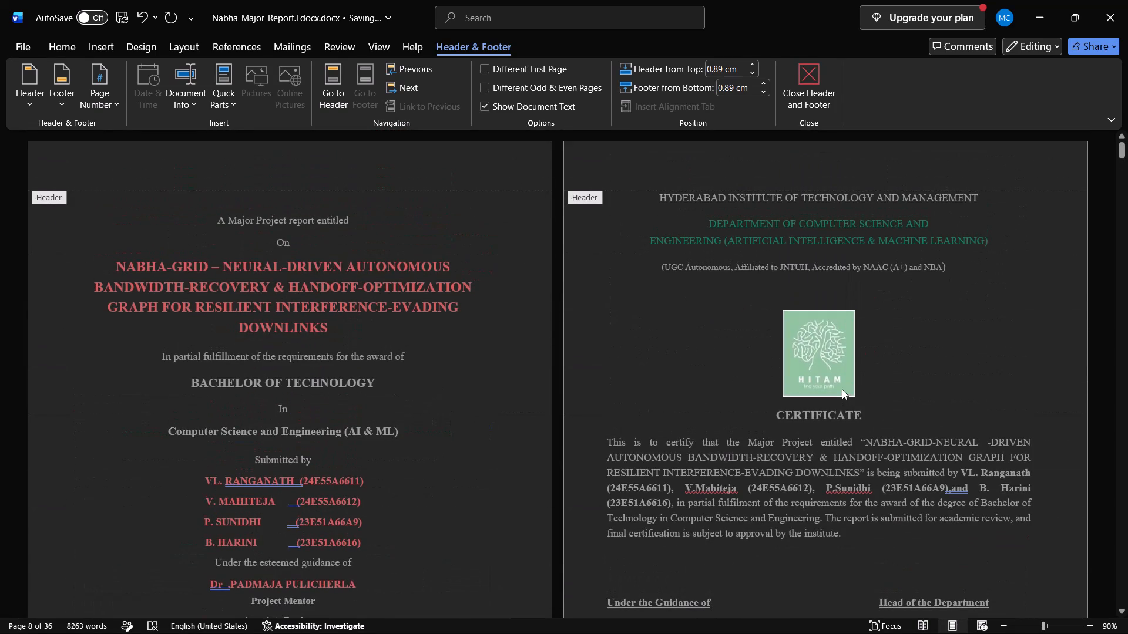
pyautogui.scroll(-3, 642, 398)
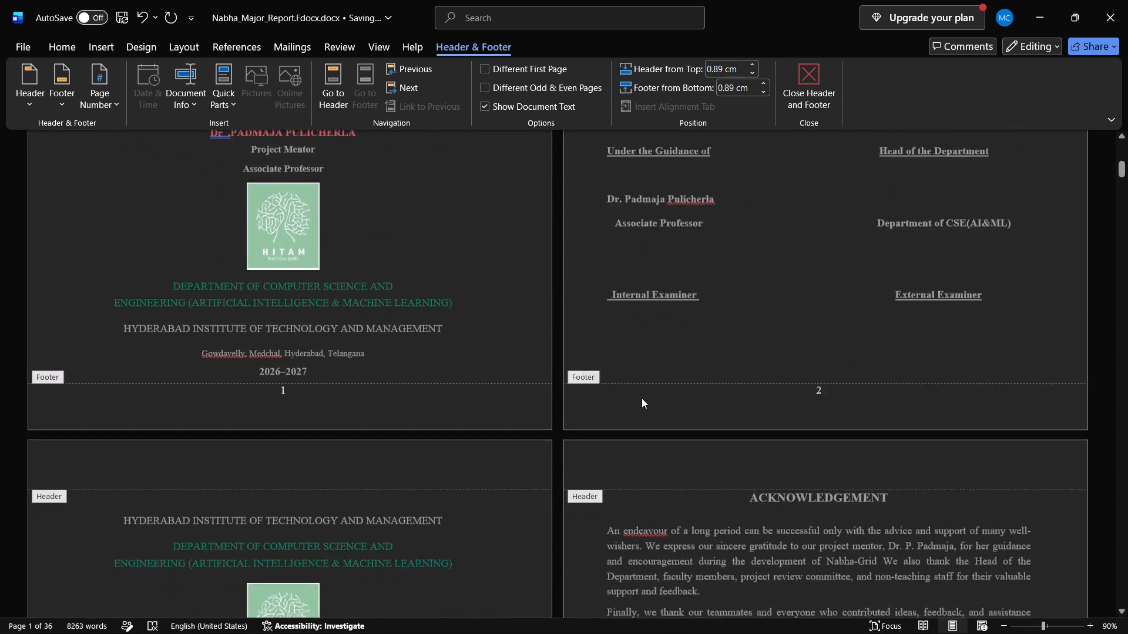
pyautogui.scroll(-1, 642, 398)
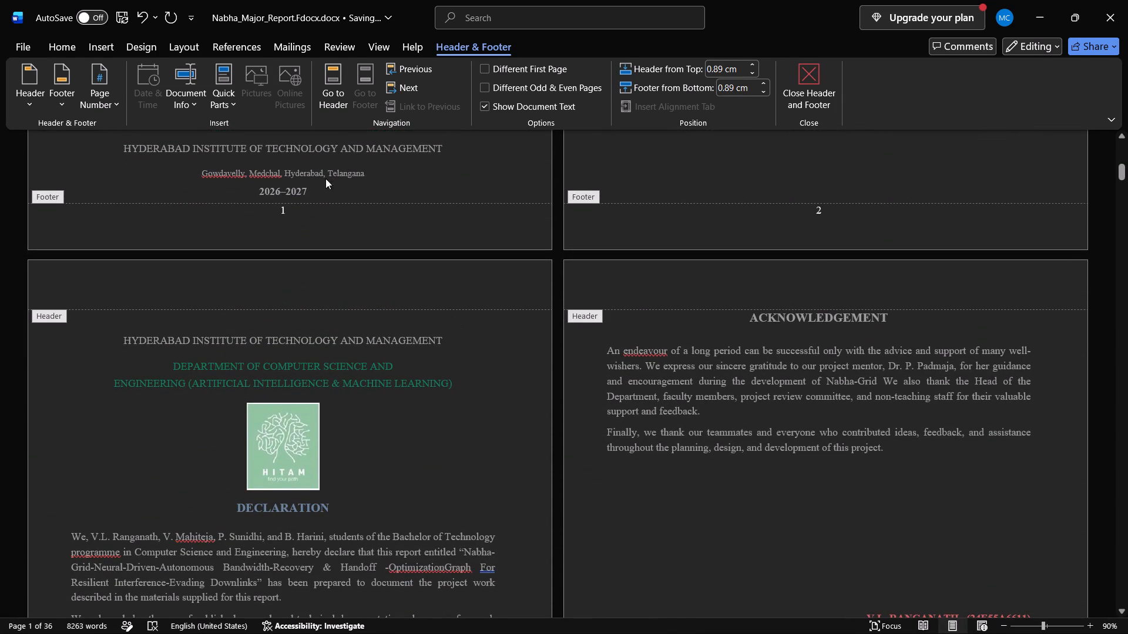
pyautogui.click(287, 208)
pyautogui.press('BackSpace')
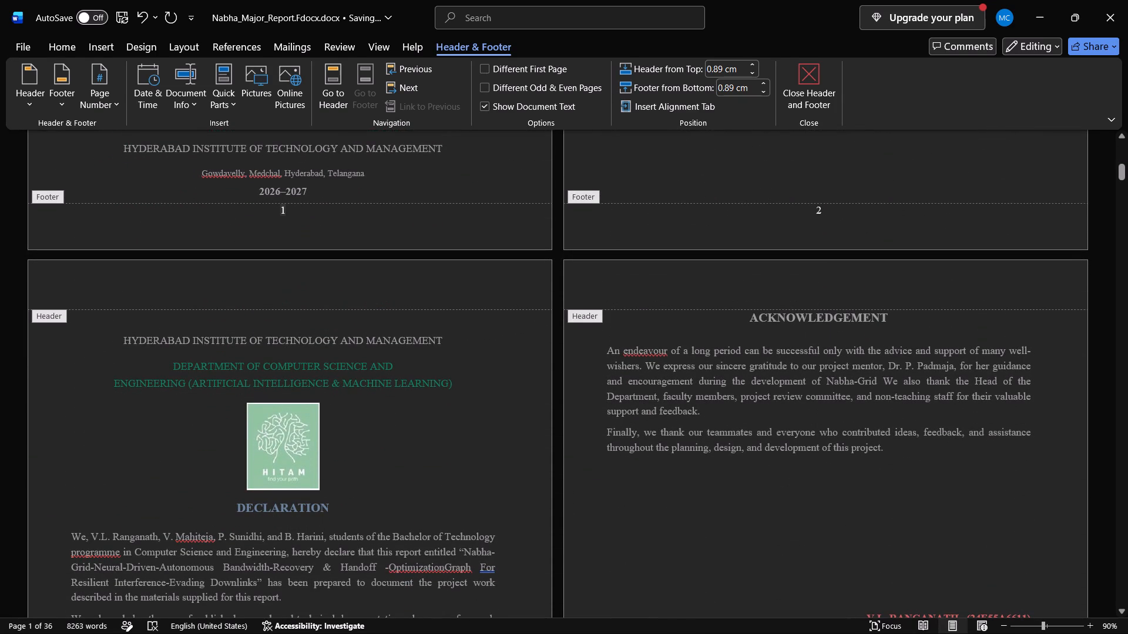
pyautogui.press('BackSpace')
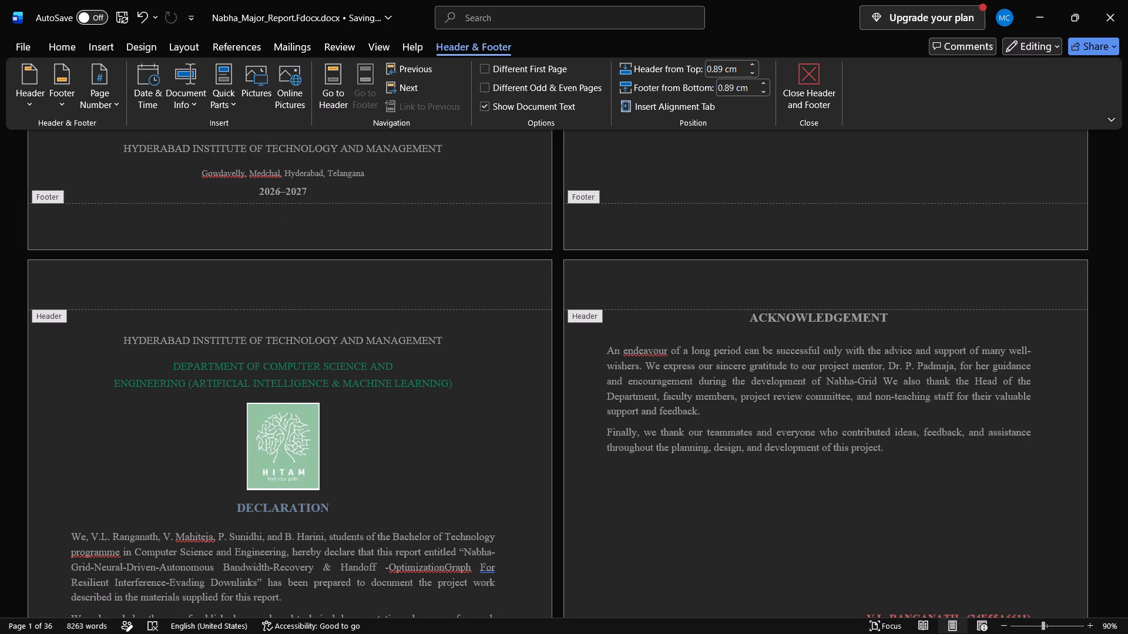
pyautogui.scroll(-1, 310, 254)
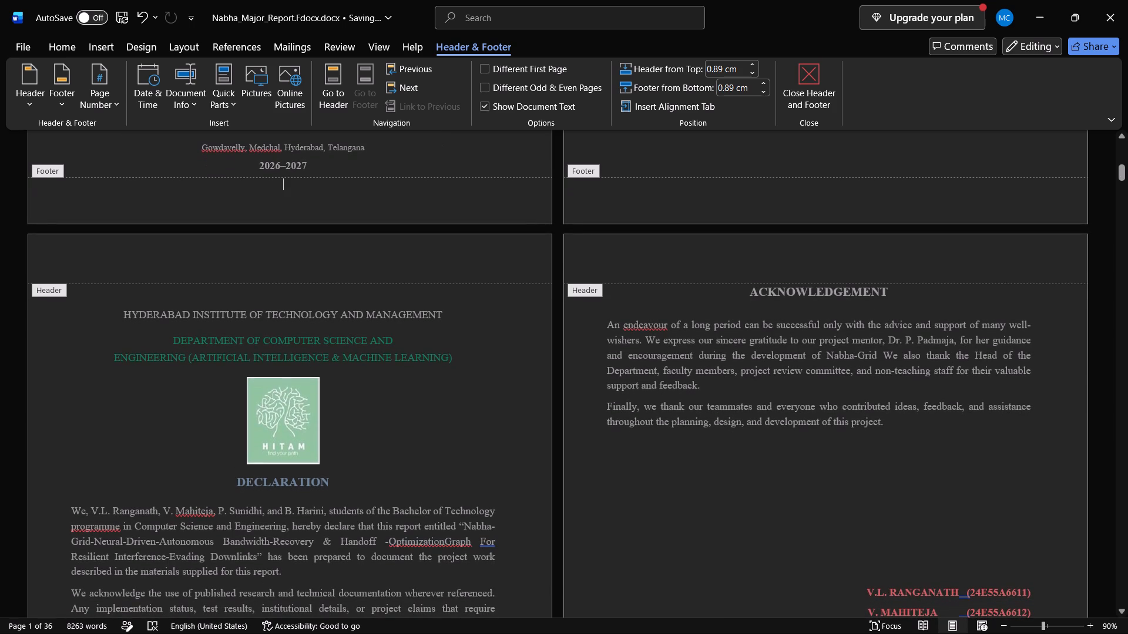
pyautogui.click(410, 260)
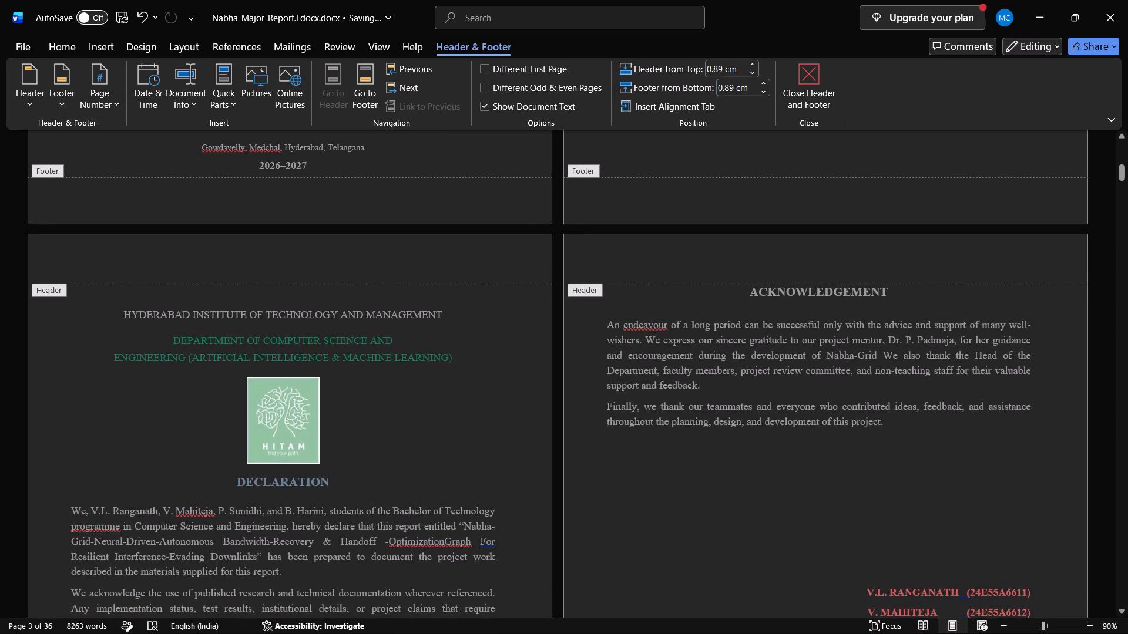